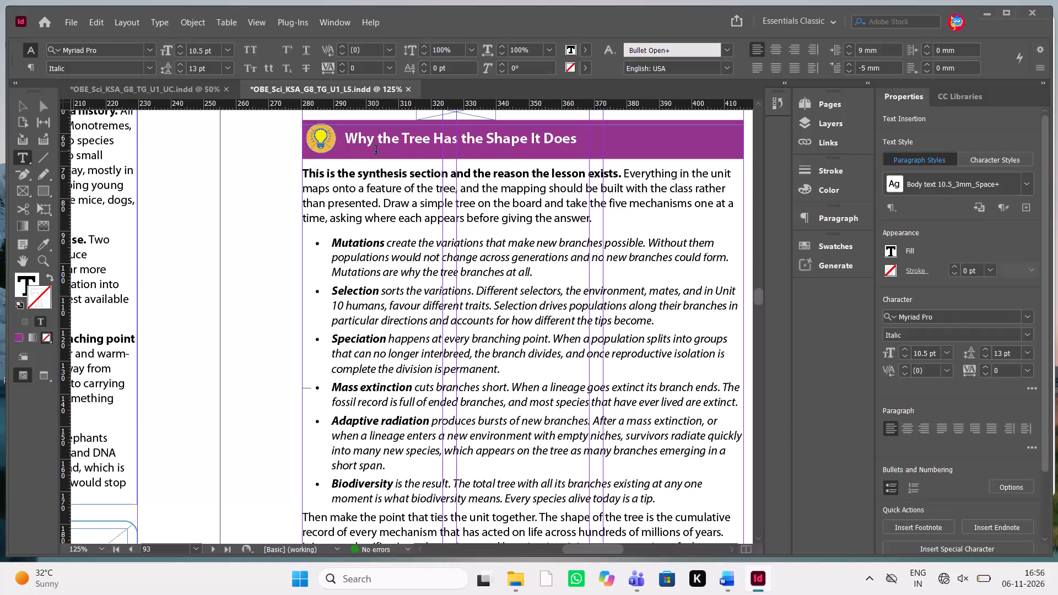
Following the Word manuscript, bold the opening sentences "Then make the point that ties the unit together." and "Ask the reverse question, which is the harder one.".
scroll(465, 243, left, 1)
scroll(465, 243, down, 1)
scroll(465, 243, up, 1)
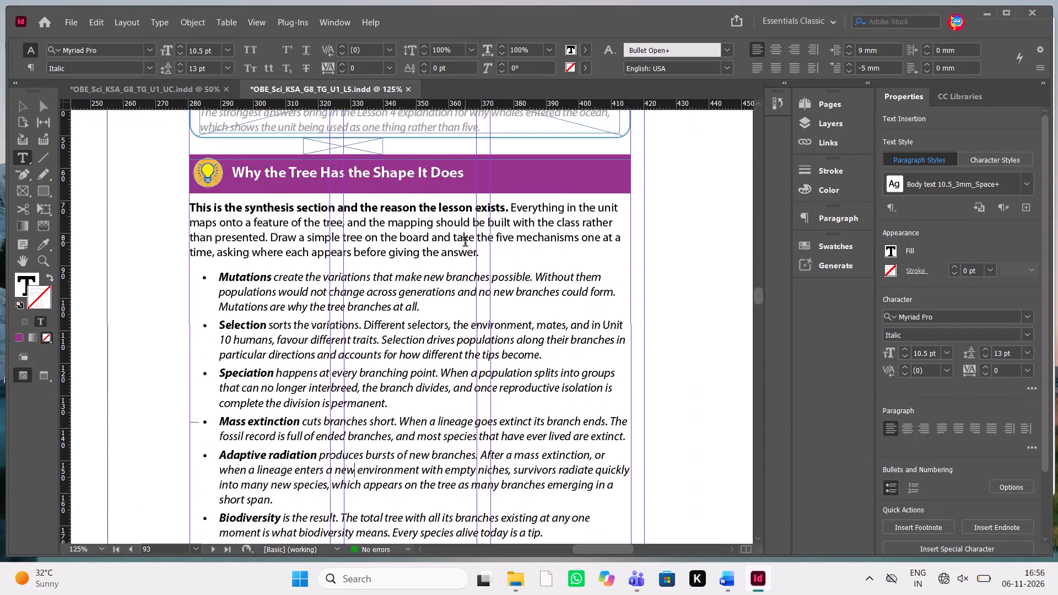
scroll(465, 243, down, 1)
key(alt+Tab)
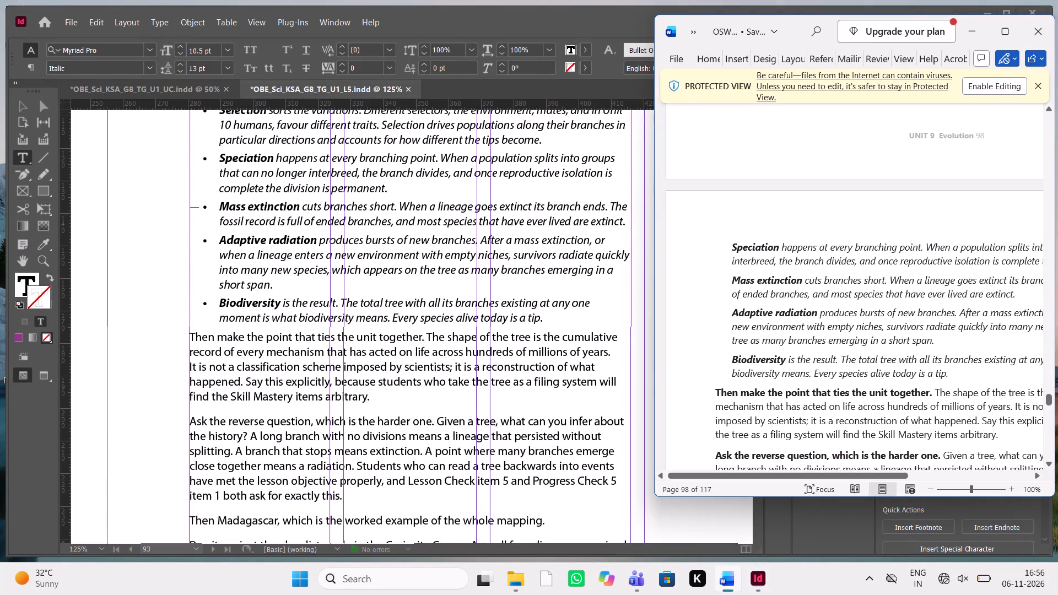
scroll(744, 369, down, 1)
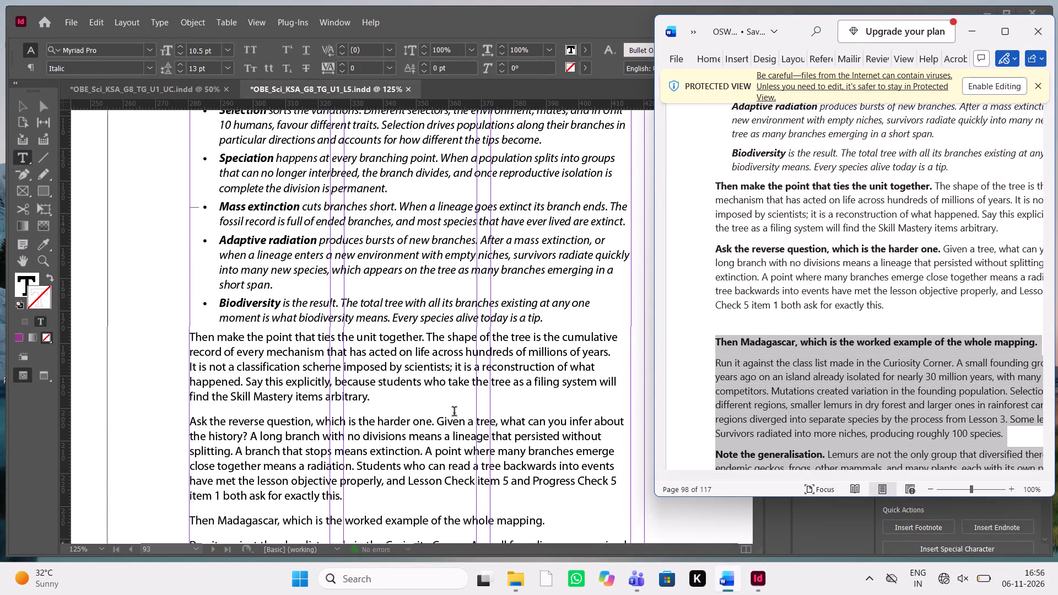
drag(428, 336, 427, 336)
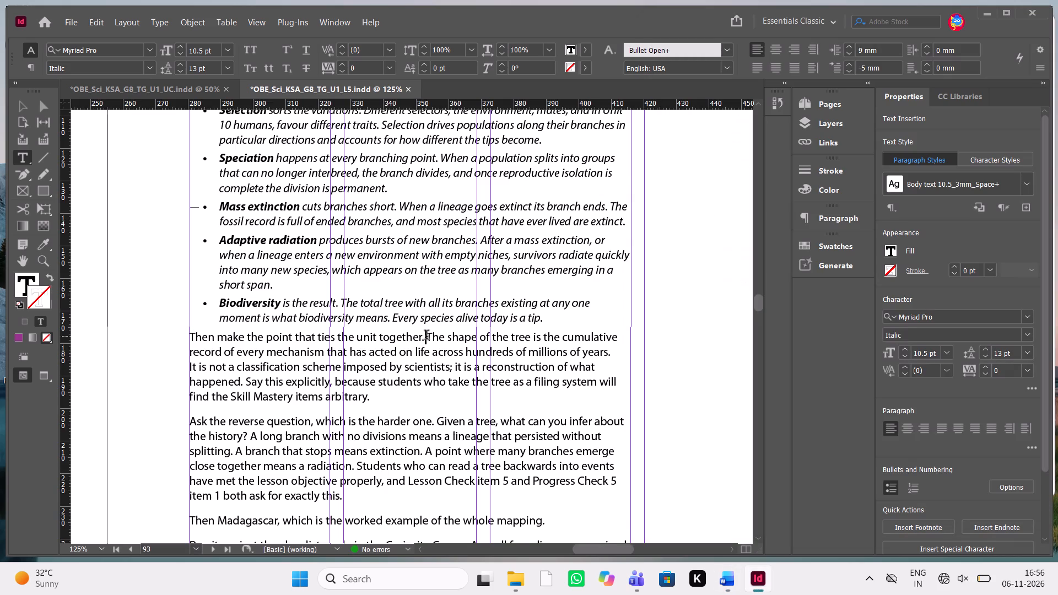
drag(427, 336, 177, 342)
key(ctrl+shift+b)
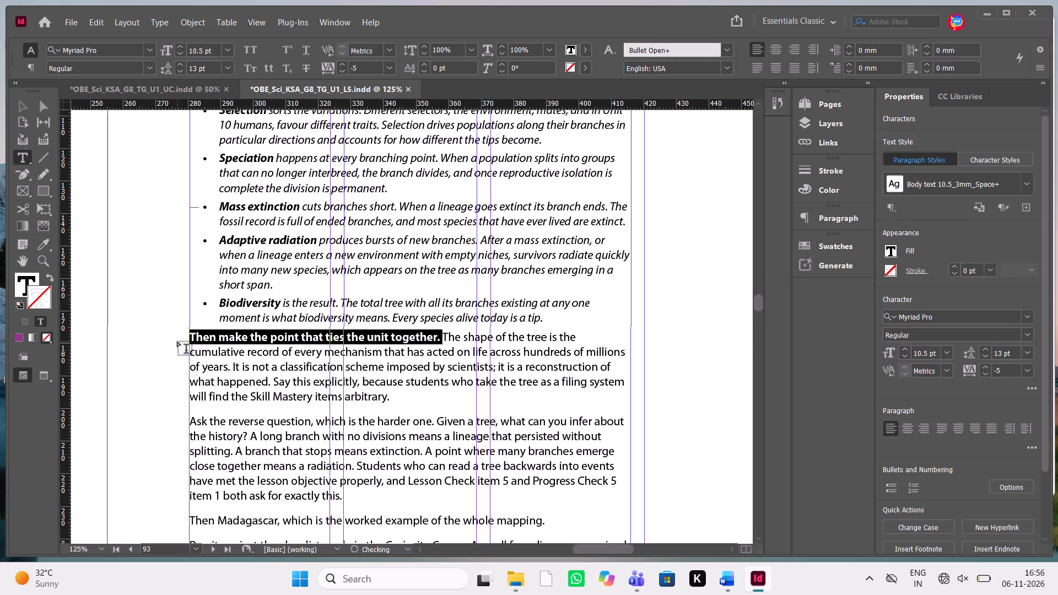
drag(438, 422, 241, 420)
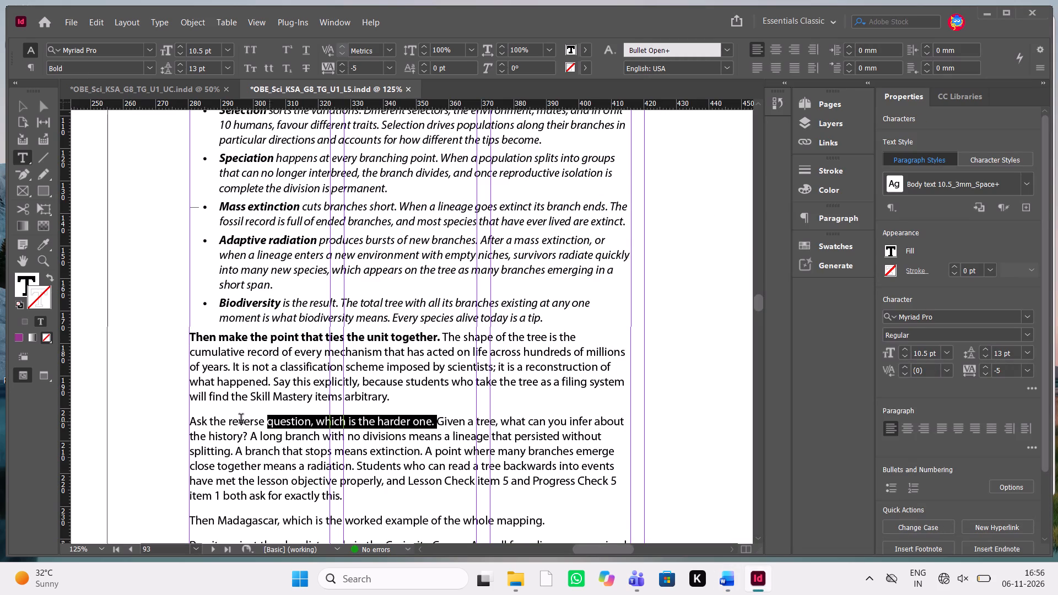
drag(241, 420, 180, 414)
key(ctrl+shift+b)
Bold the line "Then Madagascar, which is the worked example of the whole mapping." to match the Word manuscript.
key(alt+Tab)
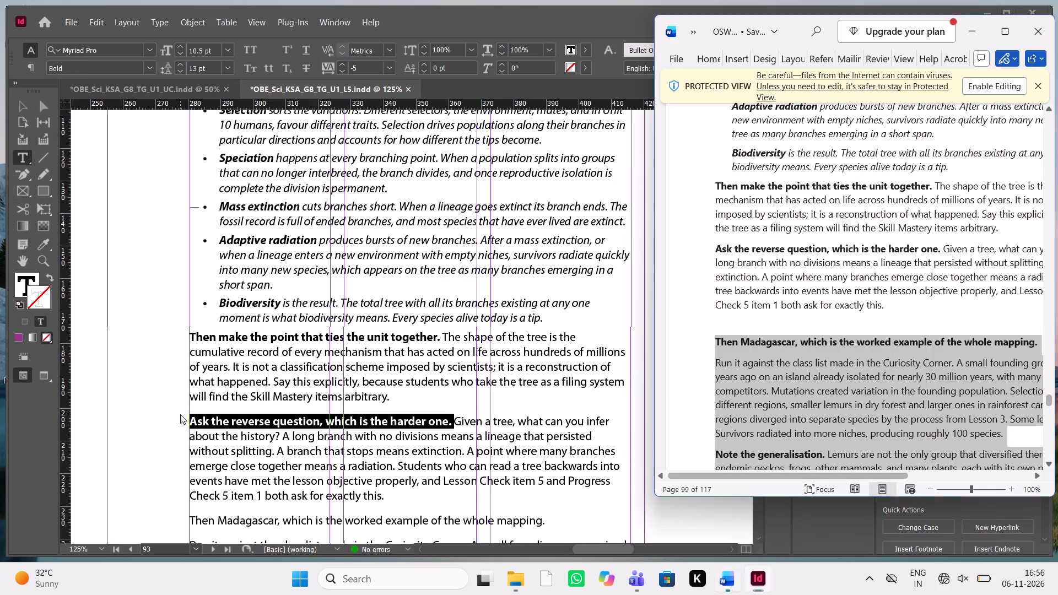
scroll(582, 412, down, 1)
scroll(582, 412, up, 1)
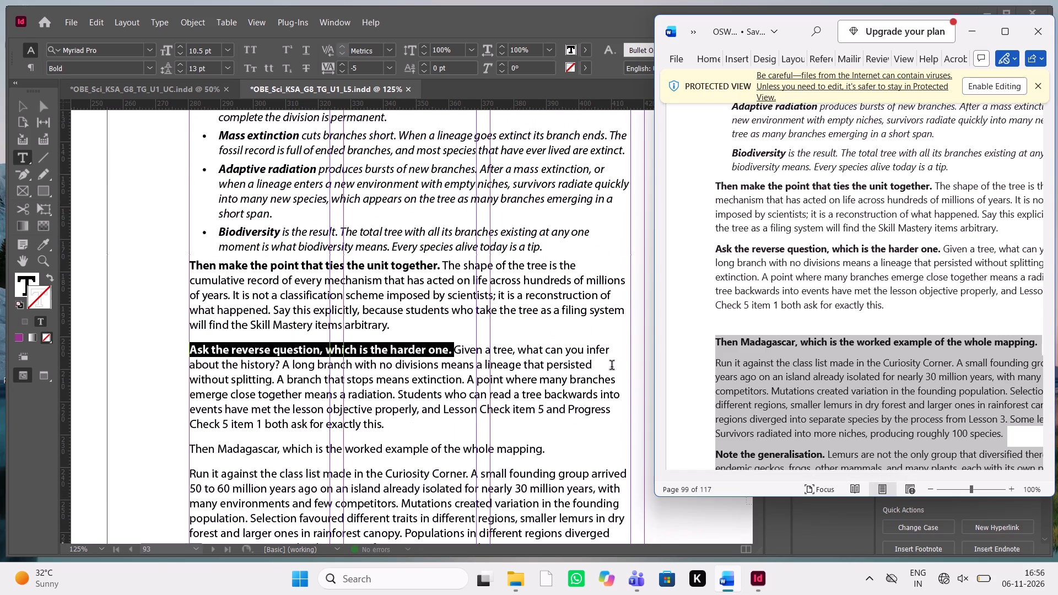
drag(559, 447, 186, 450)
key(ctrl+shift+b)
Bold the opening sentence "Note the generalisation." in the paragraph on page 94.
key(alt+Tab)
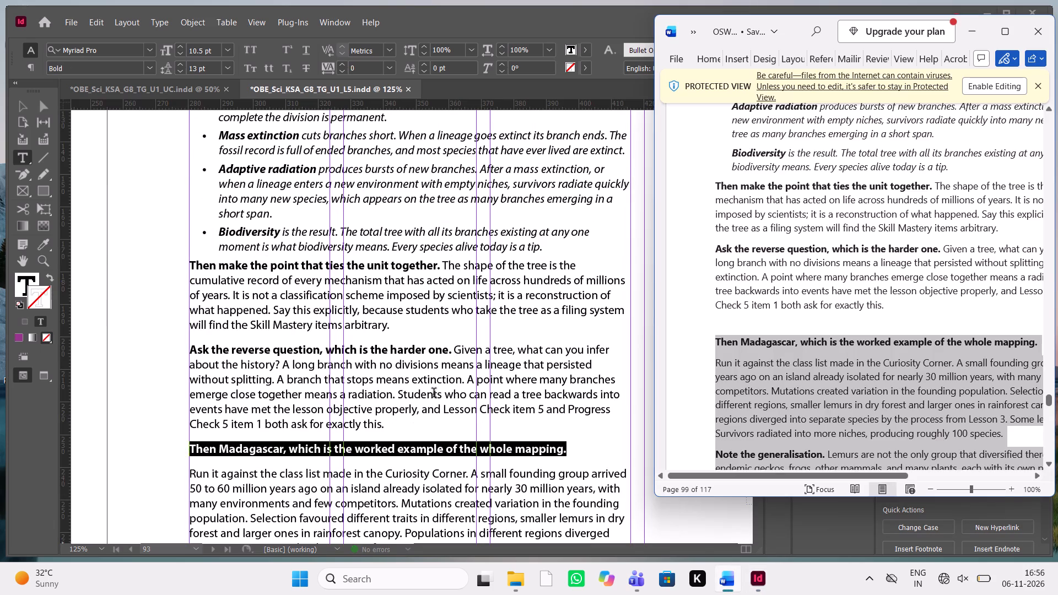
scroll(419, 403, down, 1)
scroll(310, 273, down, 1)
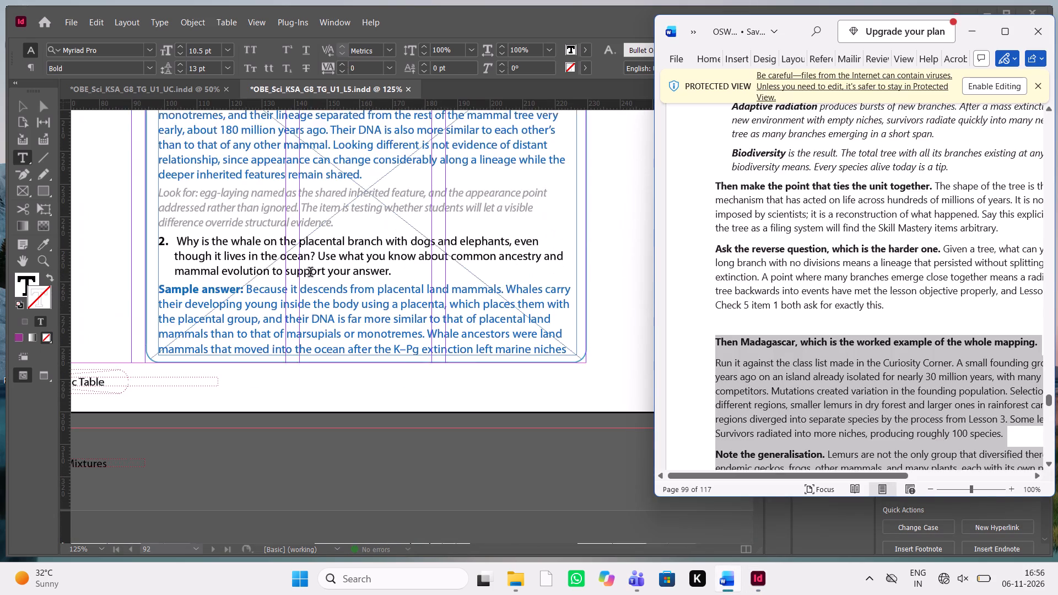
scroll(310, 273, down, 1)
scroll(310, 273, up, 1)
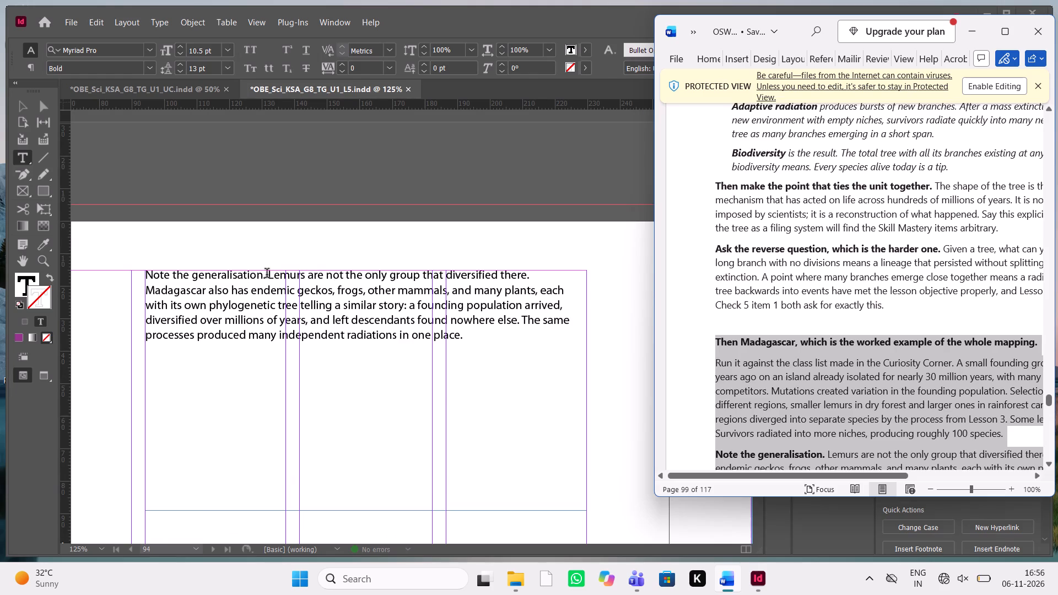
drag(267, 274, 121, 273)
key(ctrl+shift+b)
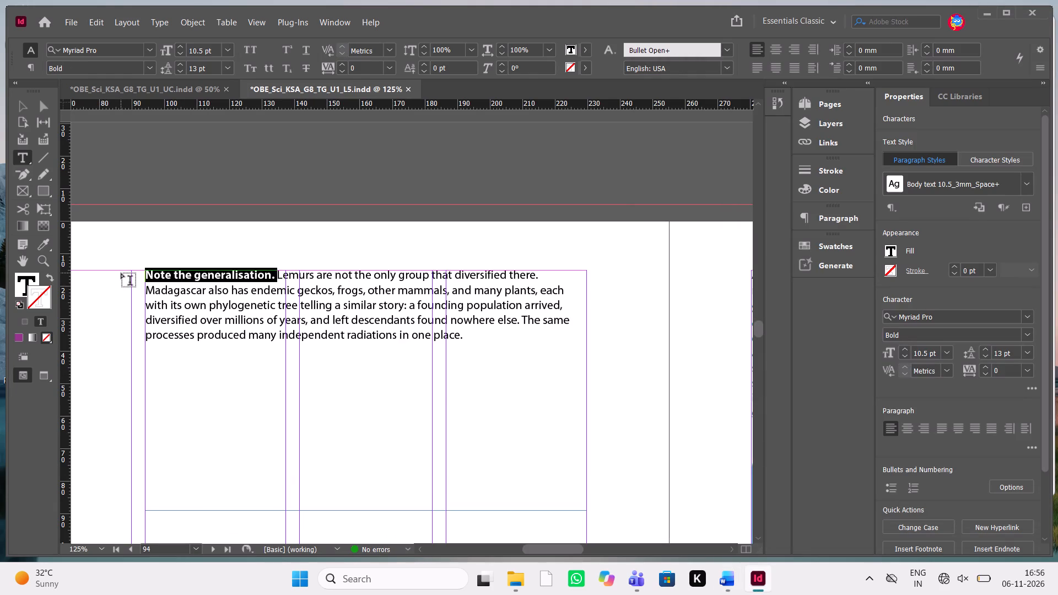
scroll(349, 366, down, 1)
scroll(349, 366, up, 1)
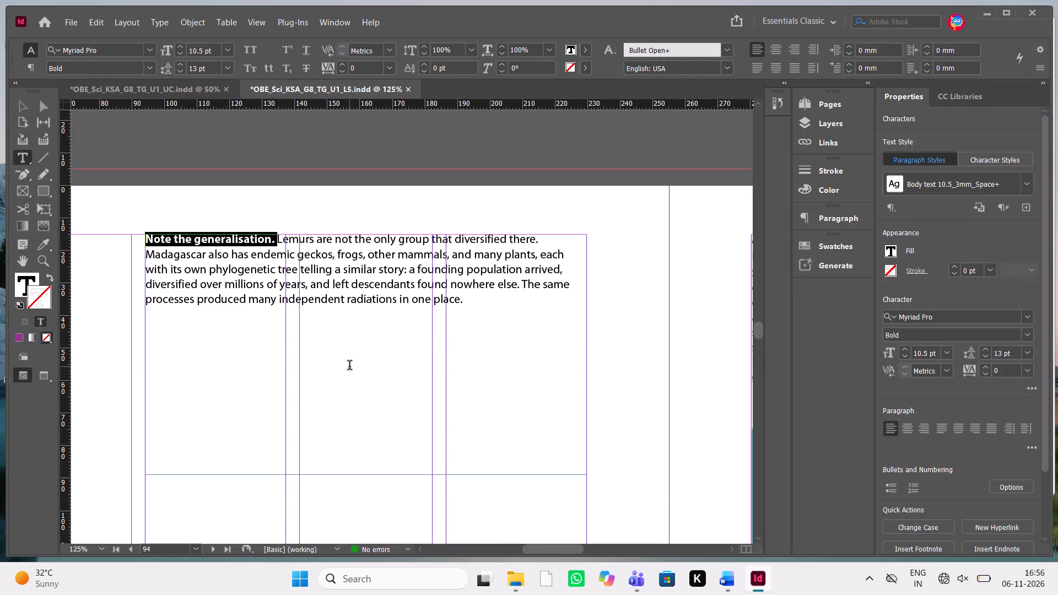
Check the paragraph's ending in the Word manuscript and delete the surplus characters after "independent radiations in one place." on page 94.
key(alt+Tab)
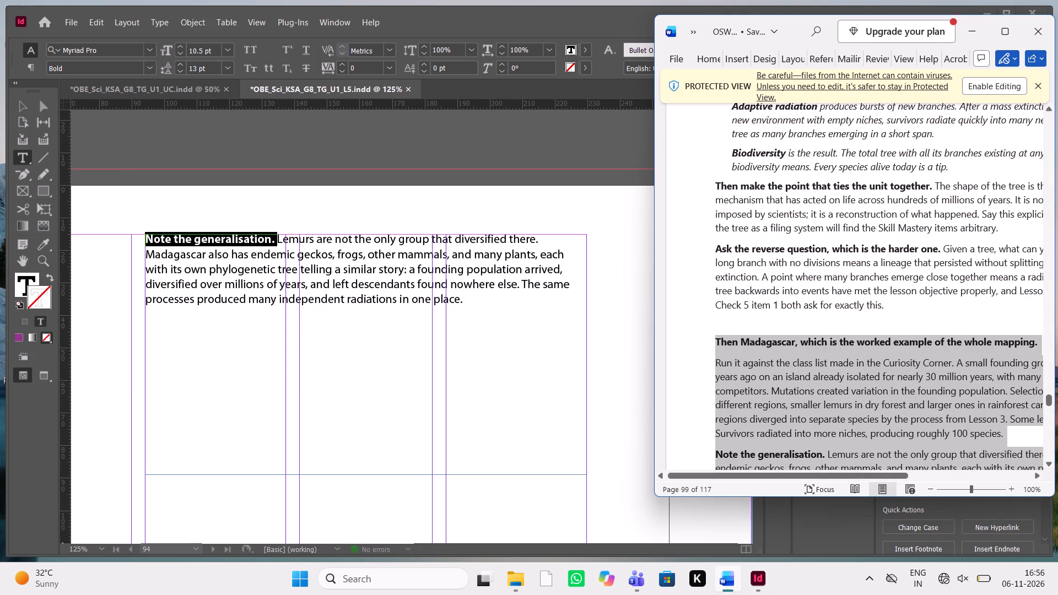
scroll(802, 280, down, 2)
scroll(802, 280, left, 1)
scroll(802, 280, right, 1)
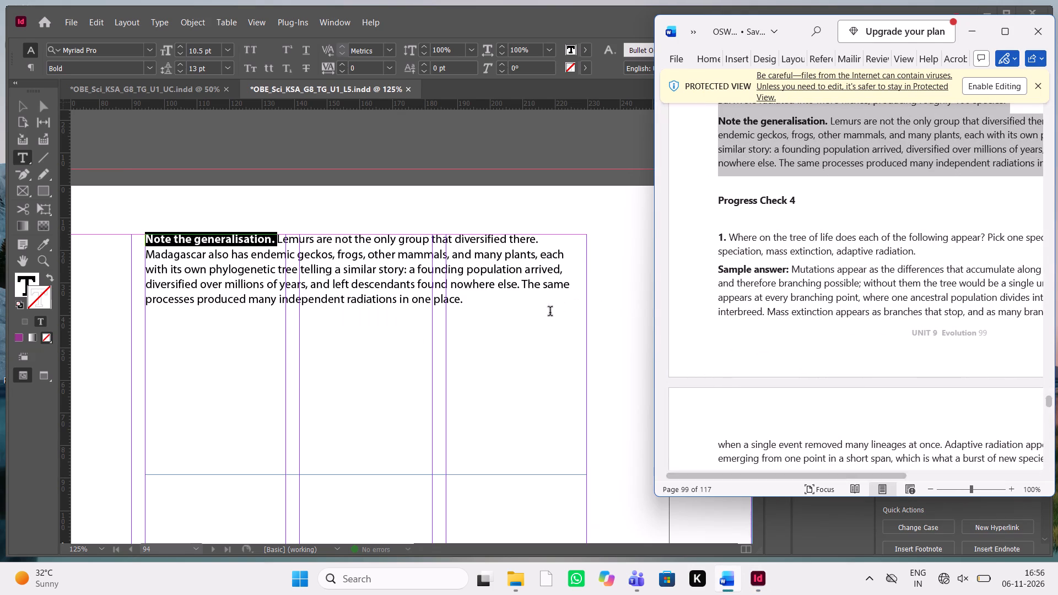
click(471, 300)
key(Delete)
key(Delete)
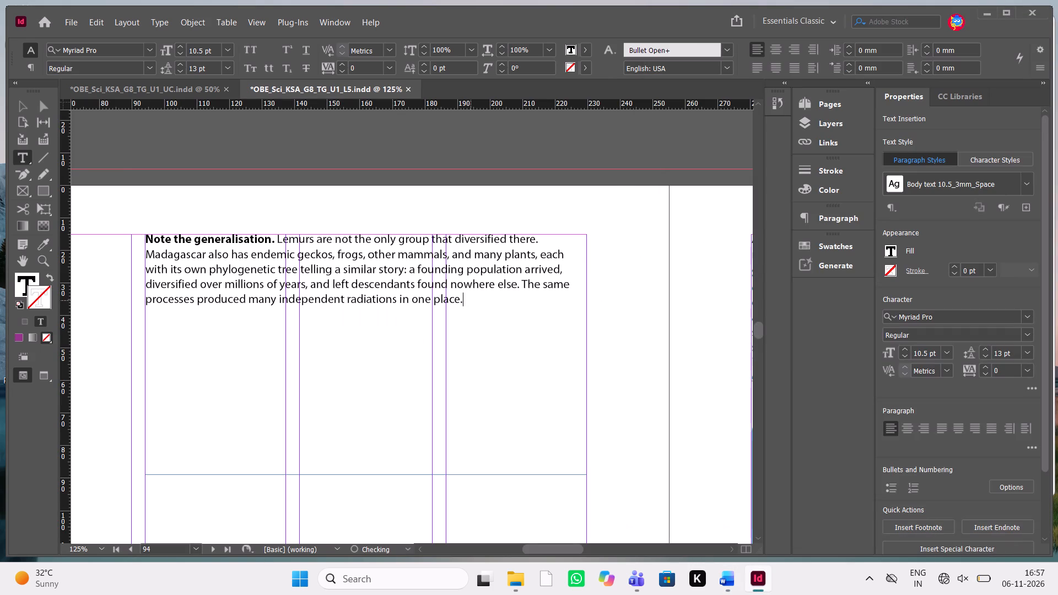
Shorten the threaded text frame on page 94 to about 23.1 mm high, keeping all its text inside.
key(Escape)
click(424, 359)
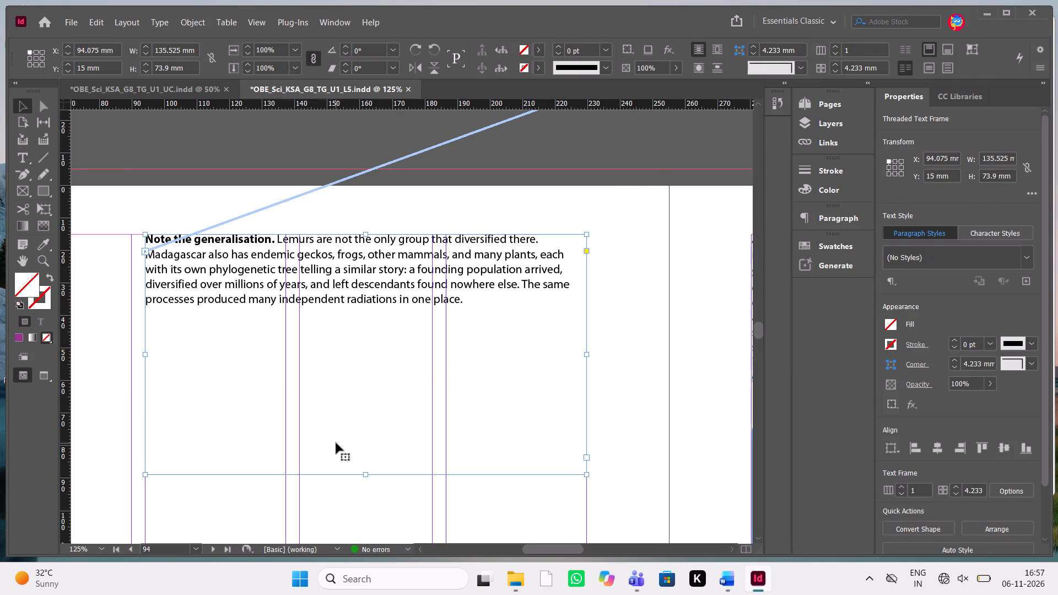
click(336, 443)
drag(367, 476, 363, 455)
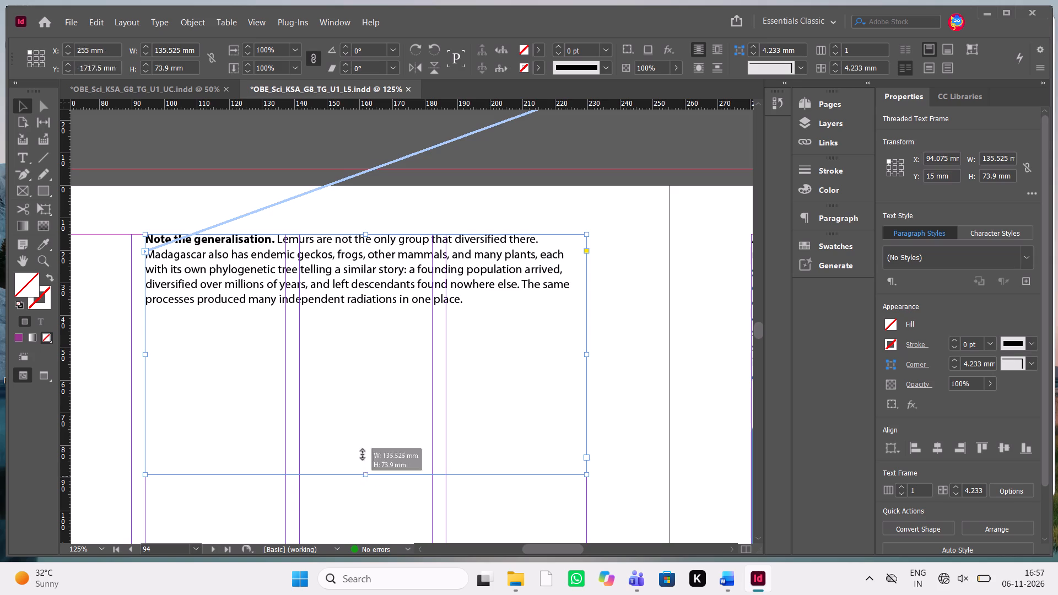
drag(363, 455, 365, 290)
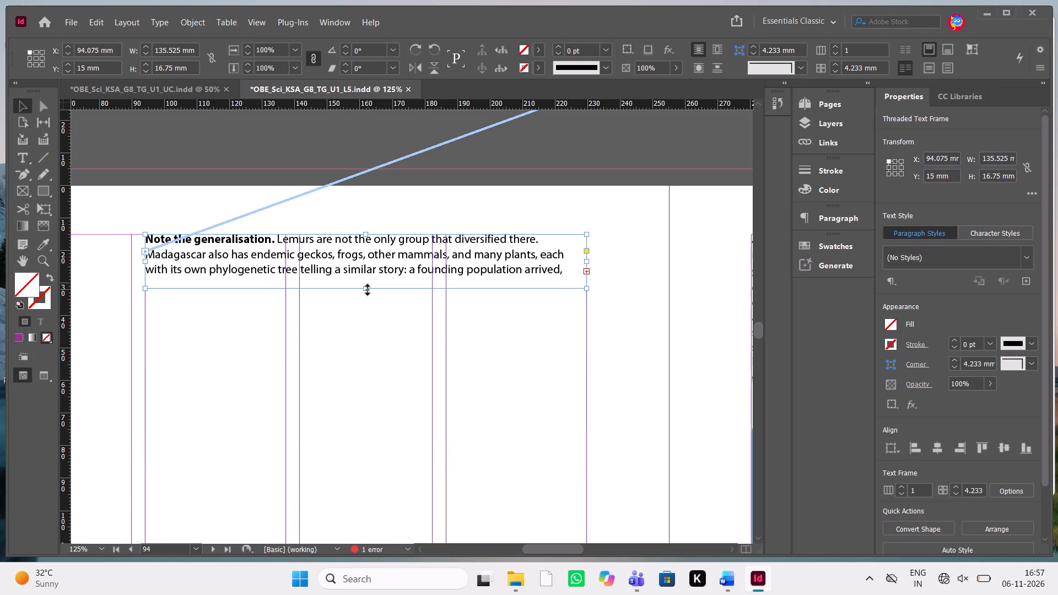
drag(368, 290, 371, 307)
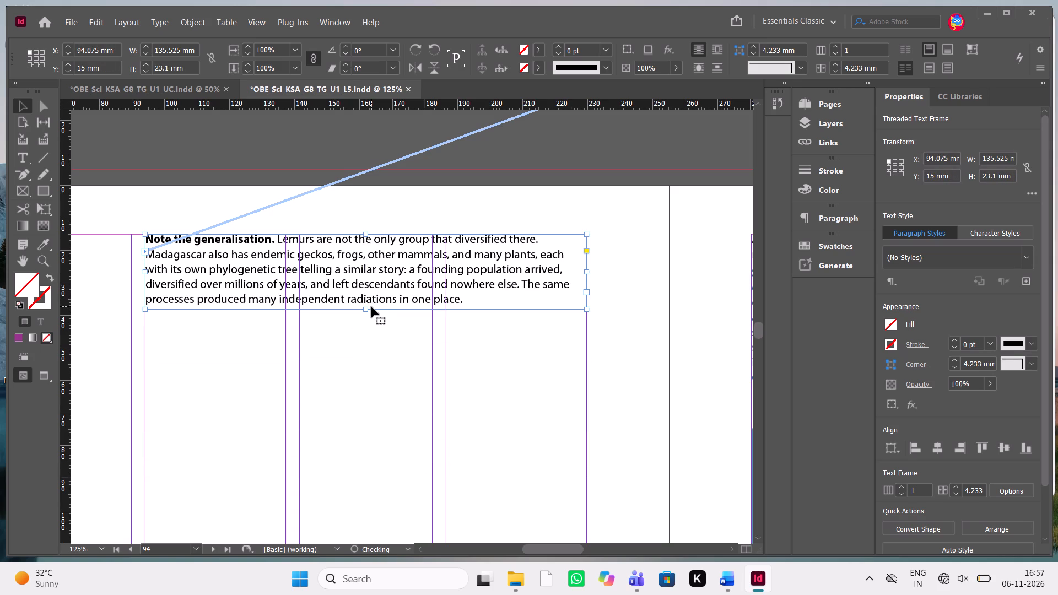
key(alt+Tab)
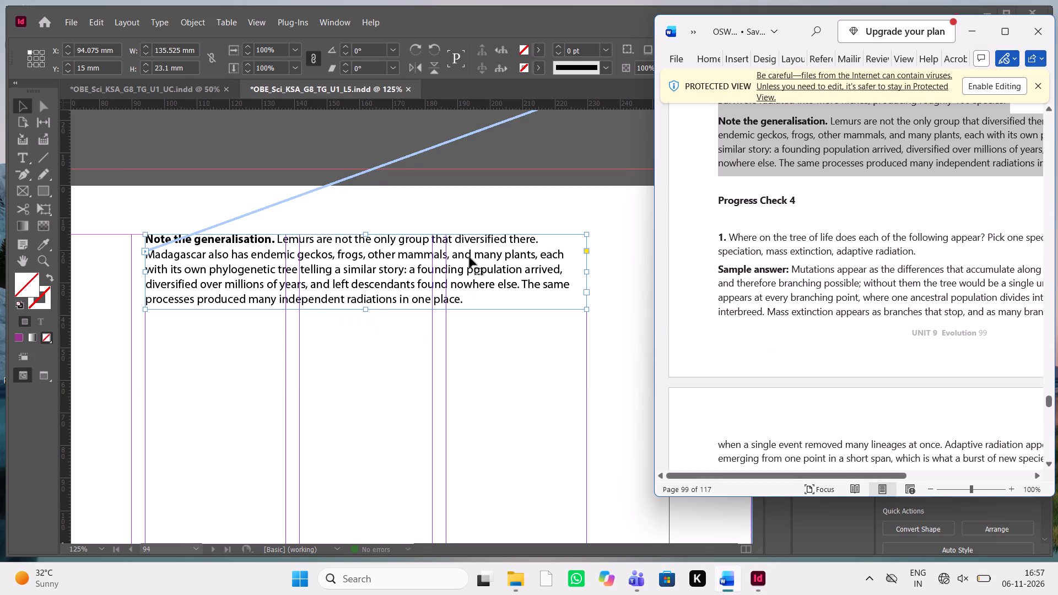
scroll(762, 282, left, 1)
scroll(762, 282, right, 1)
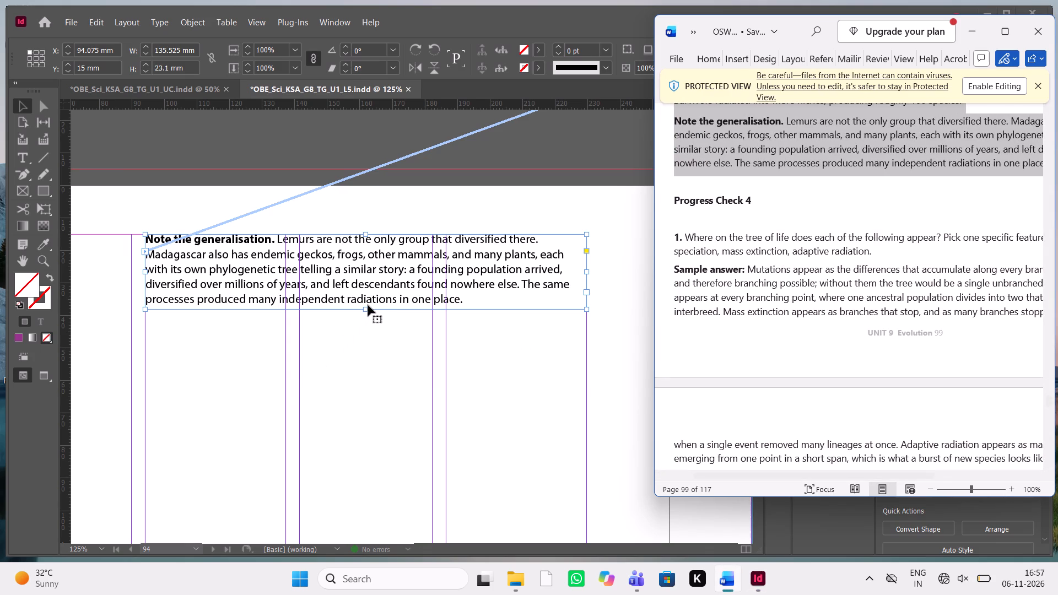
drag(367, 312, 369, 307)
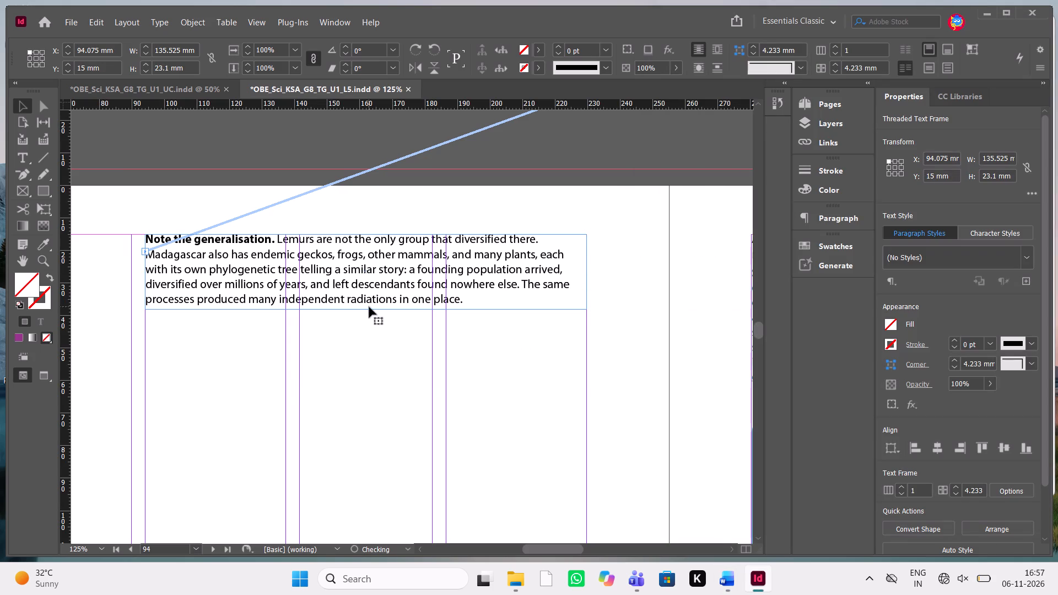
click(363, 310)
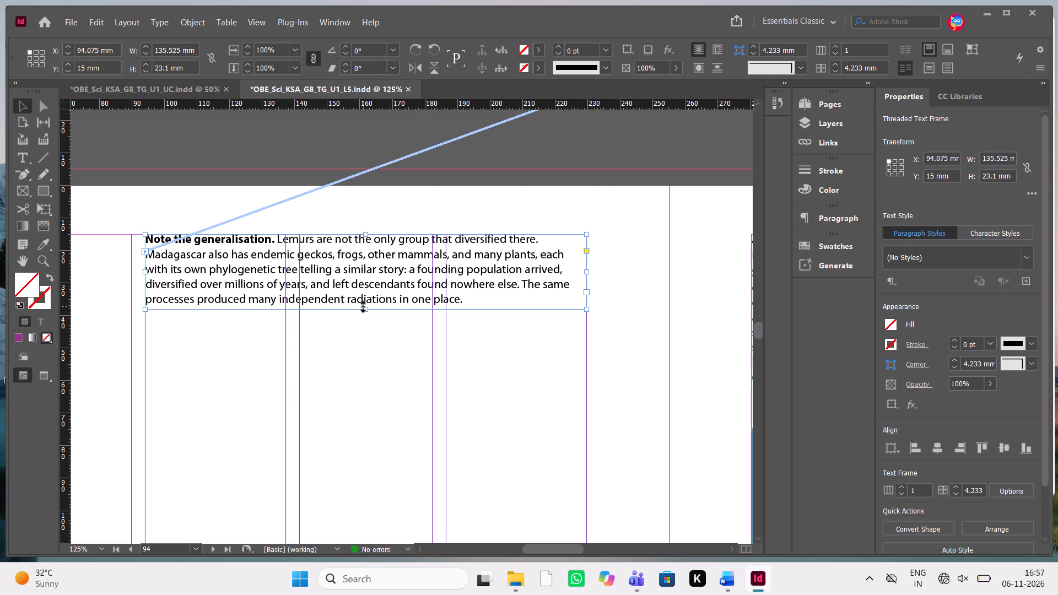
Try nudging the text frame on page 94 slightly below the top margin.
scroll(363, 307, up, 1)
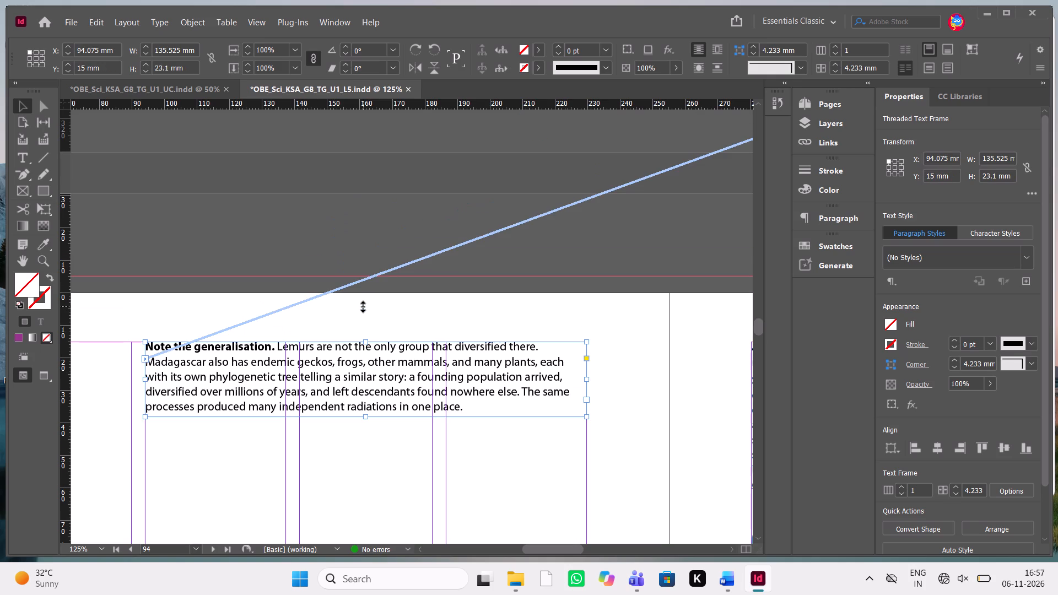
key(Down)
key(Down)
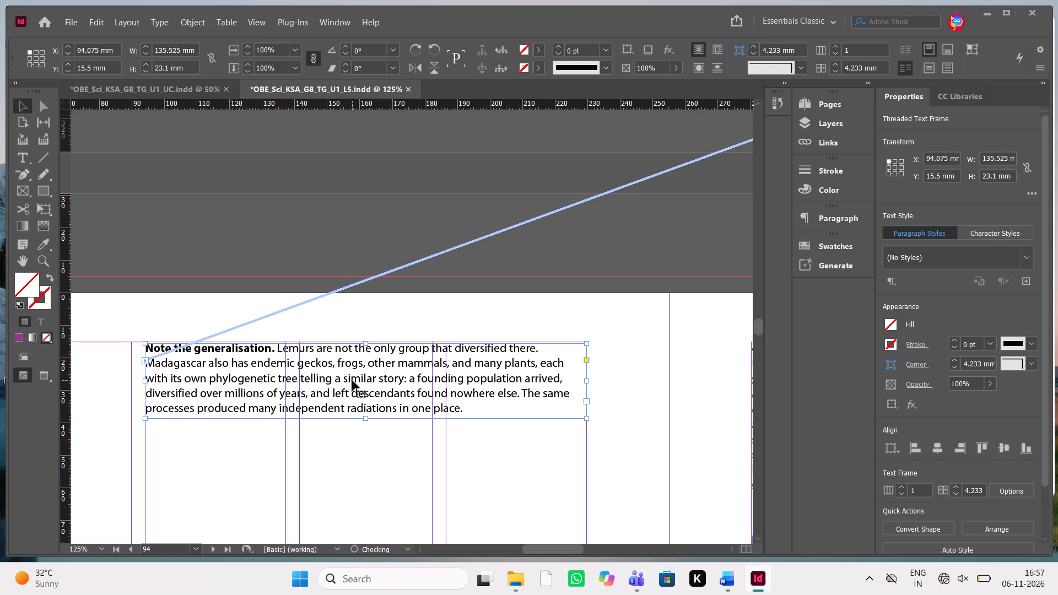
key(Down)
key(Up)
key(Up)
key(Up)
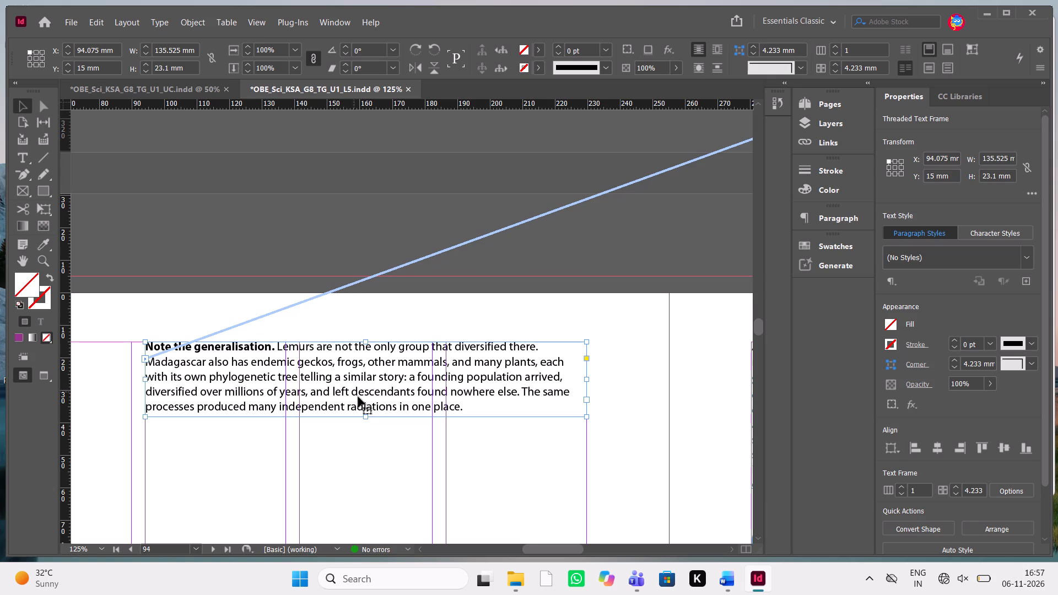
Fit the height of the page 94 text frame to its text, 22 mm.
click(369, 415)
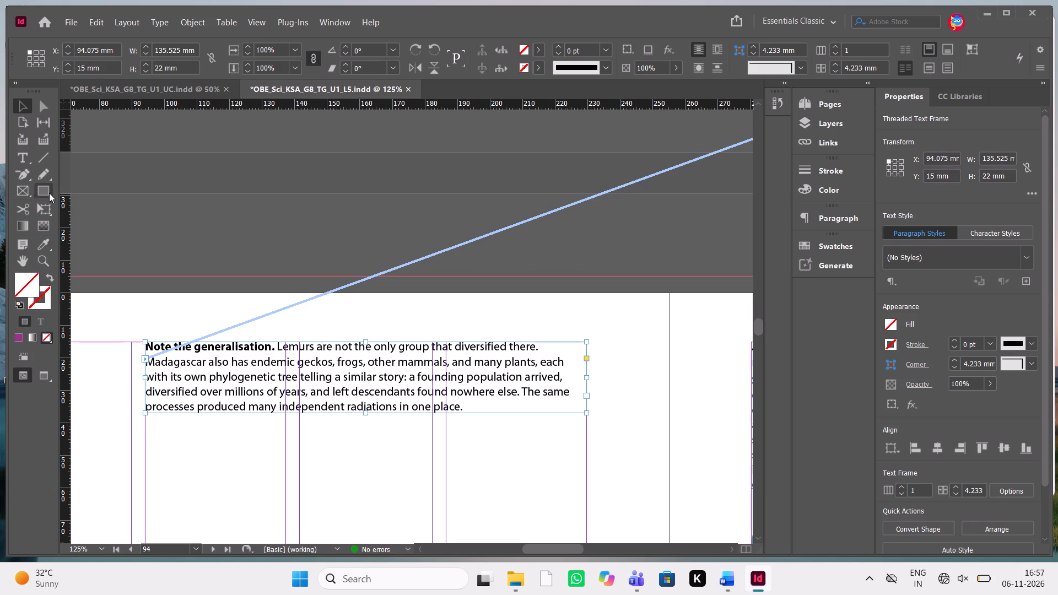
Draw an empty rectangle frame about 19 mm wide centred directly under the generalisation paragraph and set its height to 5 mm as a spacer.
click(26, 187)
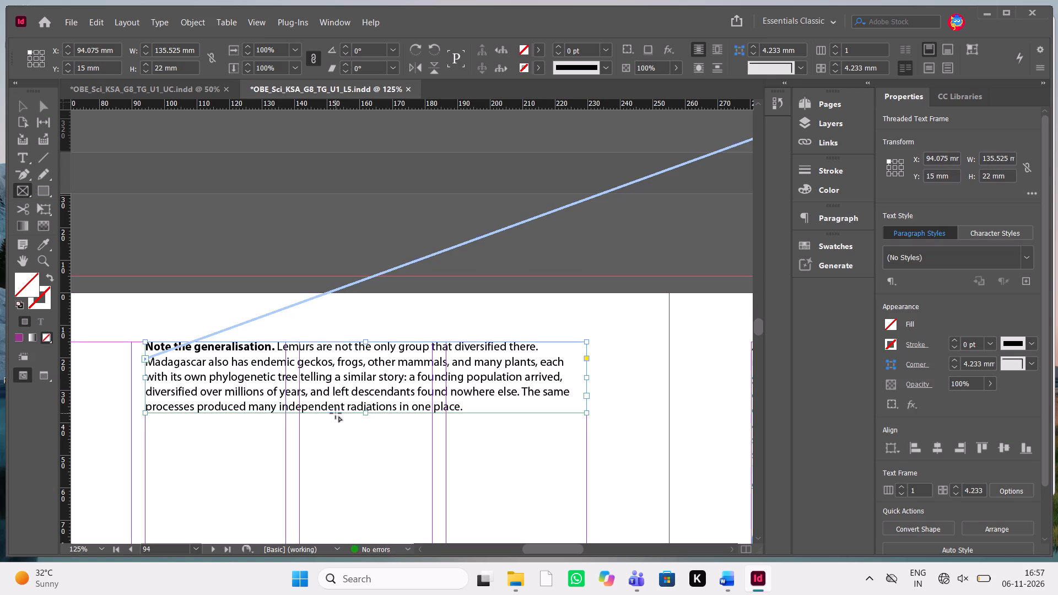
drag(336, 413, 397, 462)
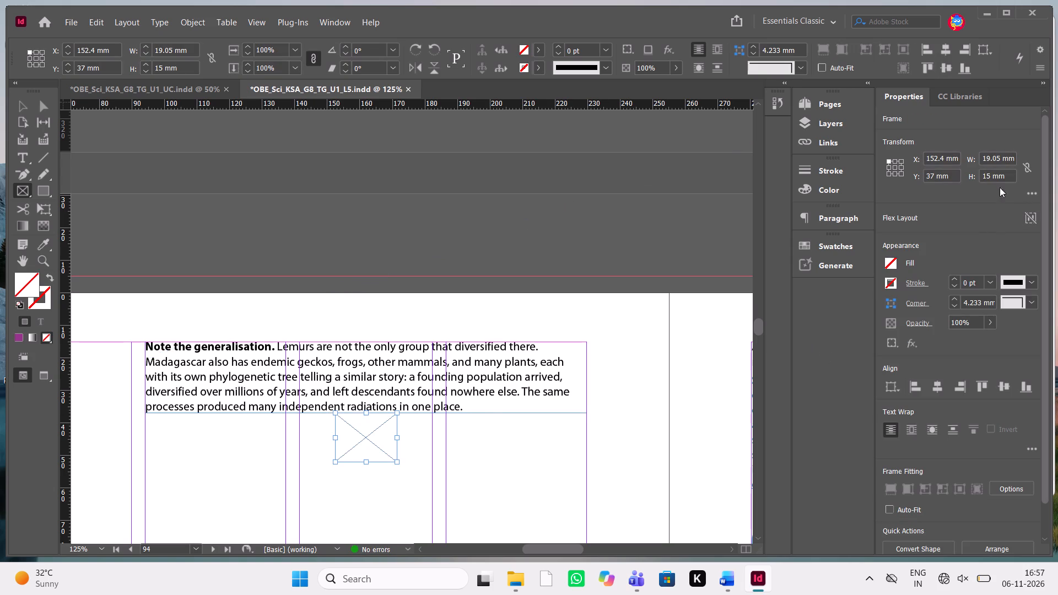
drag(990, 177, 965, 177)
key(BackSpace)
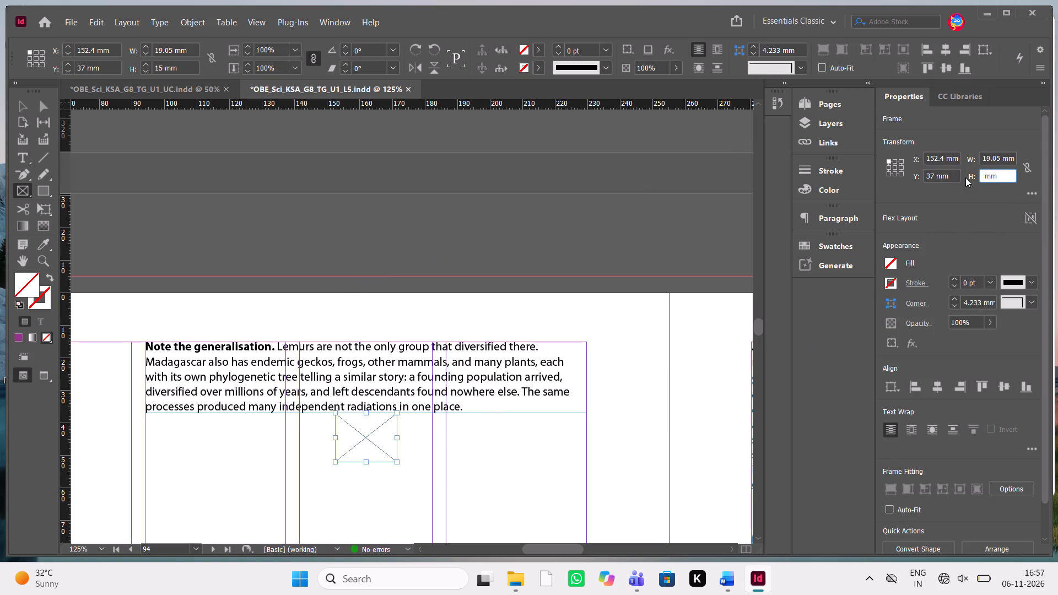
key(5)
key(Return)
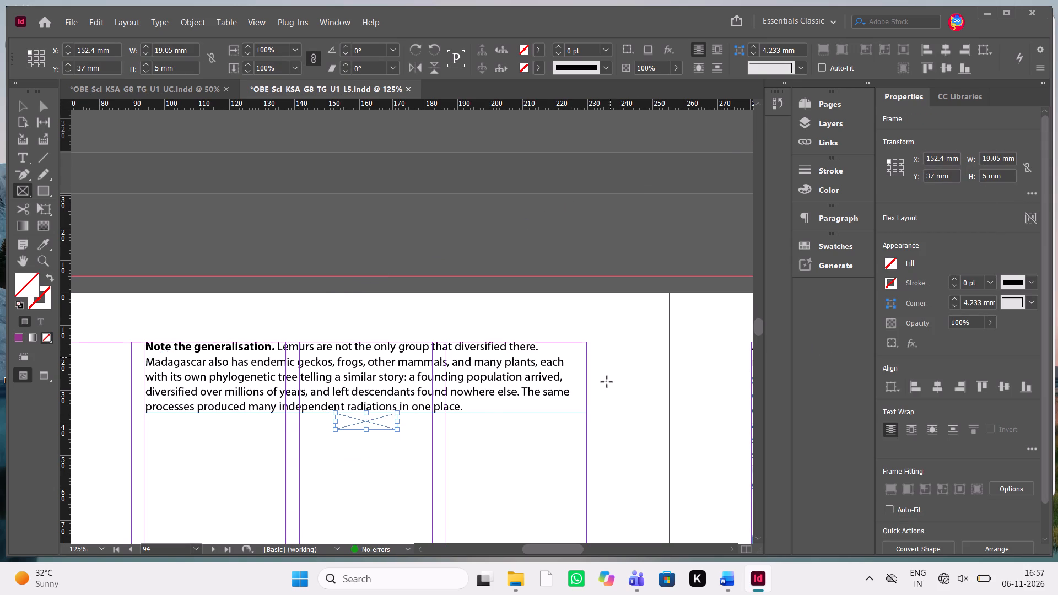
Switch to Word to view the Progress Check 4 content in the manuscript, and dismiss the low-battery alert.
scroll(607, 382, down, 2)
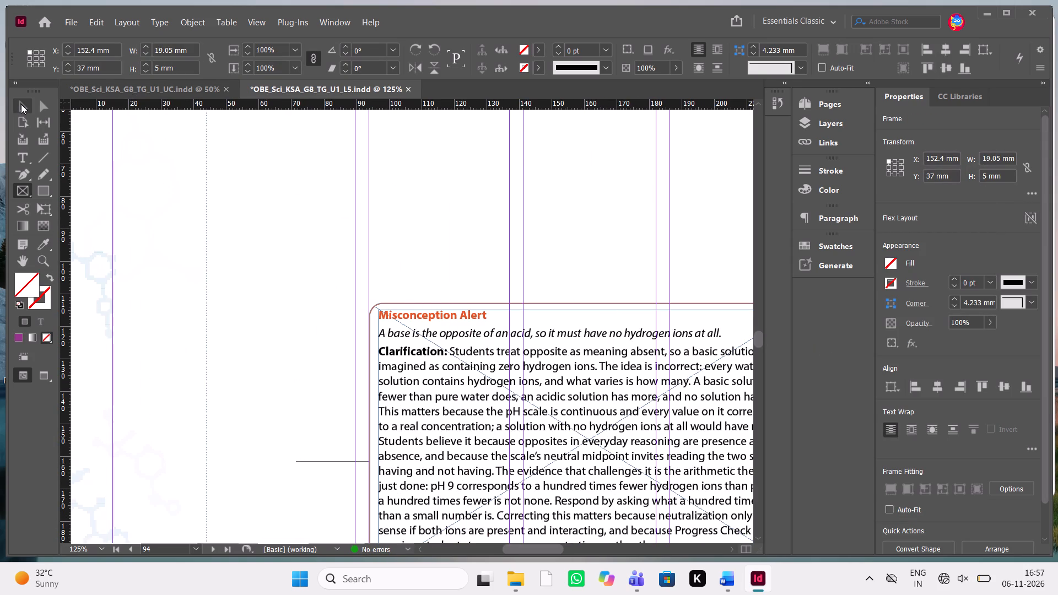
click(21, 104)
key(alt+Tab)
scroll(773, 234, down, 1)
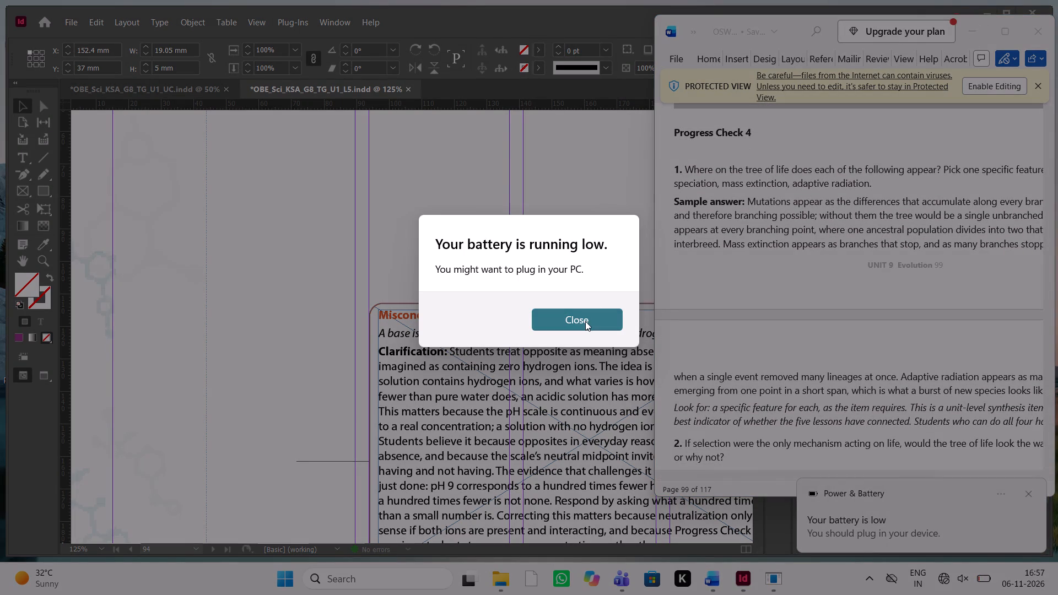
click(585, 321)
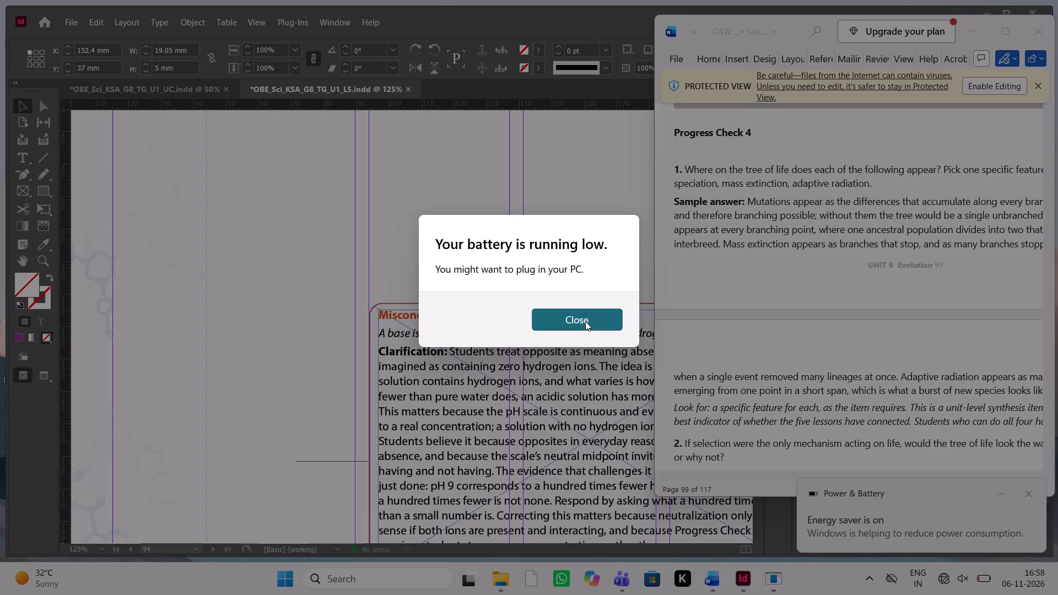
Dismiss the low-battery alert and connect the computer to the A55 Wi-Fi network.
click(566, 316)
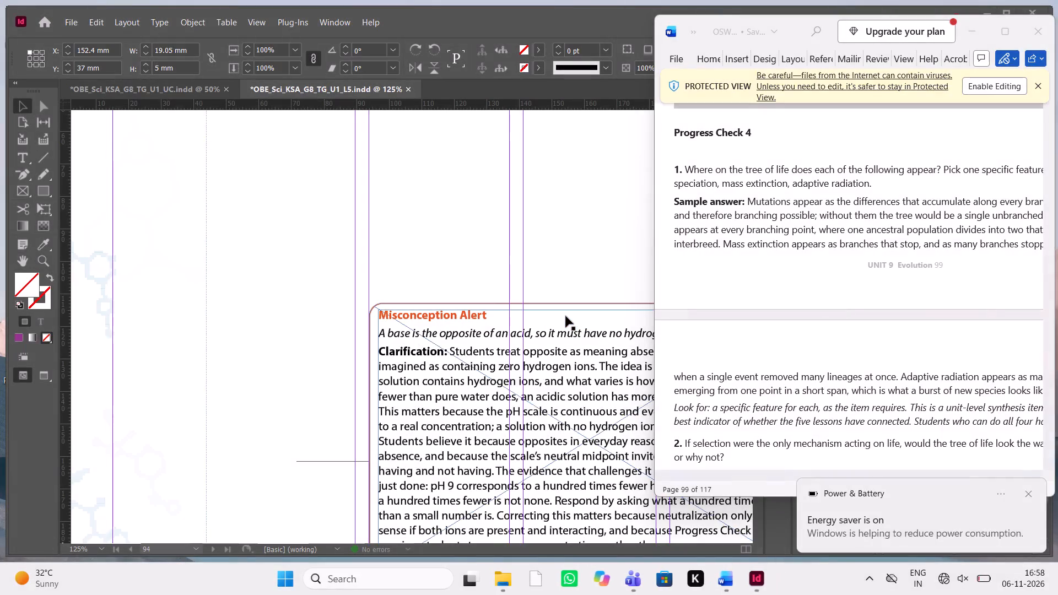
click(940, 594)
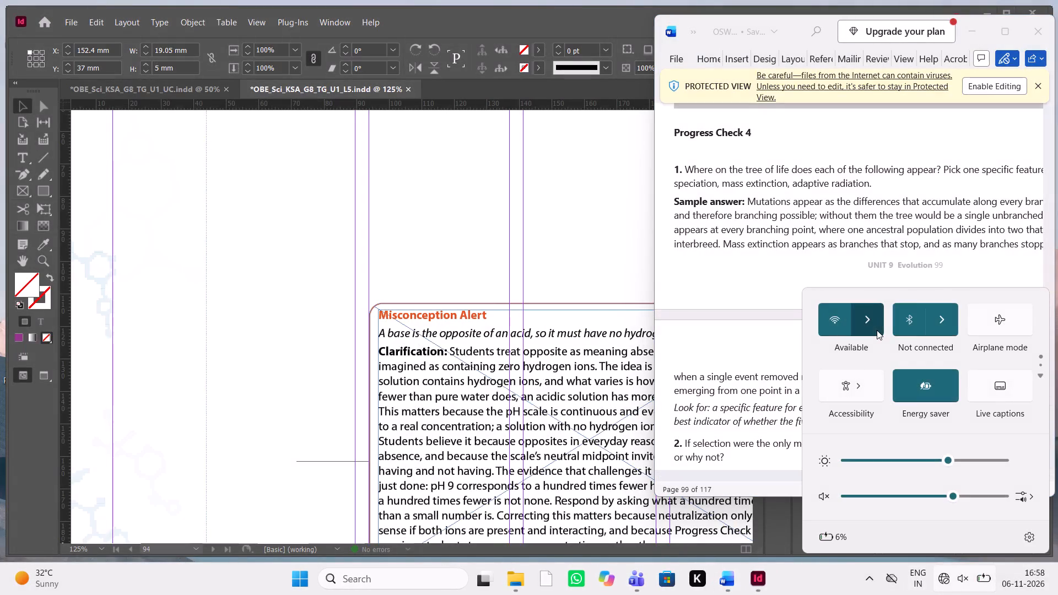
click(877, 330)
click(927, 338)
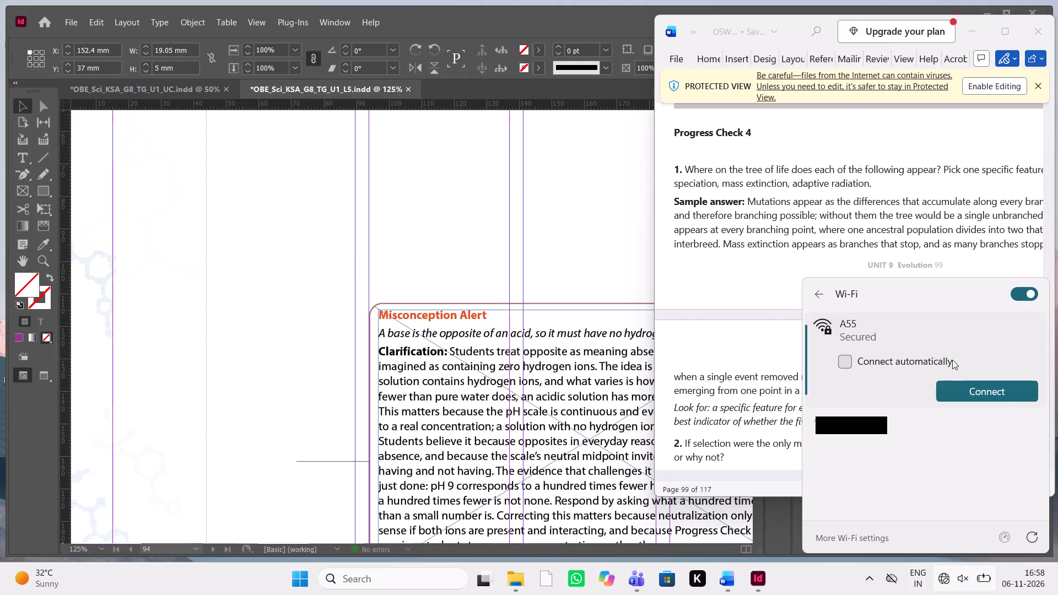
click(960, 386)
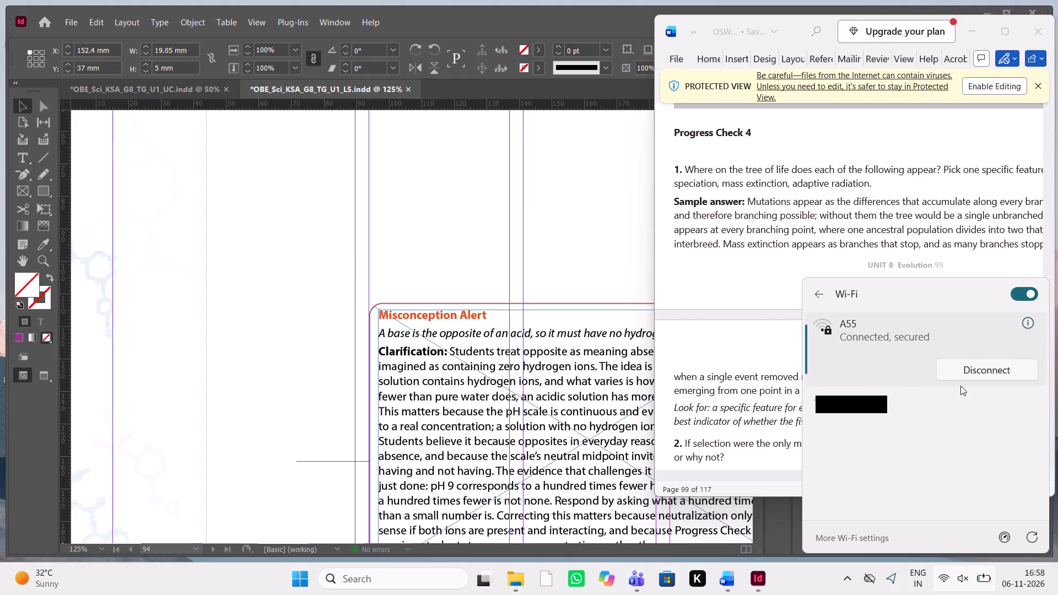
Return to the InDesign layout and delete the old Misconception Alert box and the Quick Check text frame below it on page 94.
click(970, 34)
scroll(707, 234, up, 2)
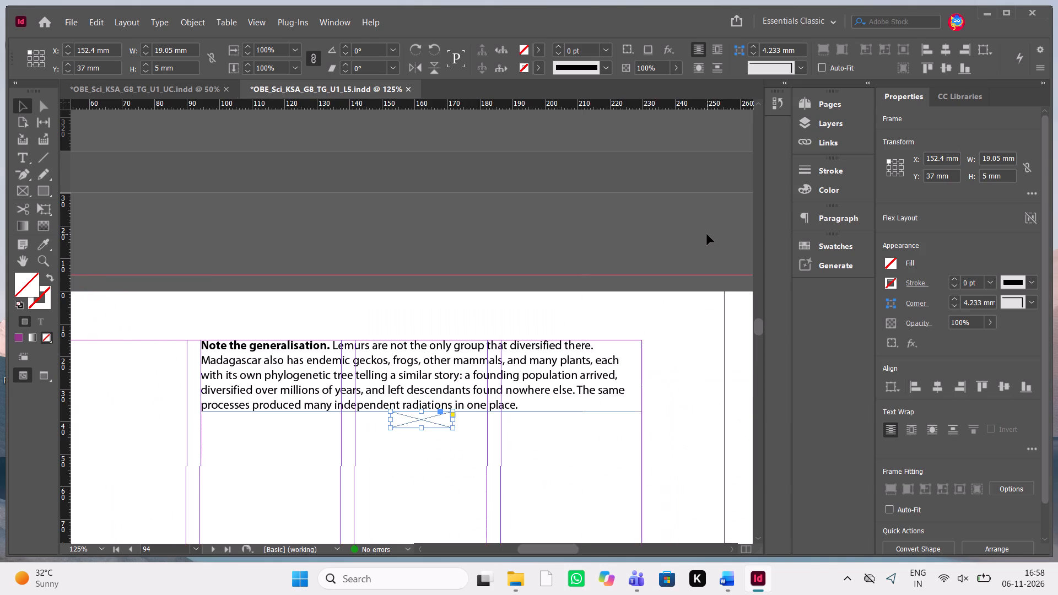
scroll(707, 234, down, 3)
scroll(707, 234, up, 2)
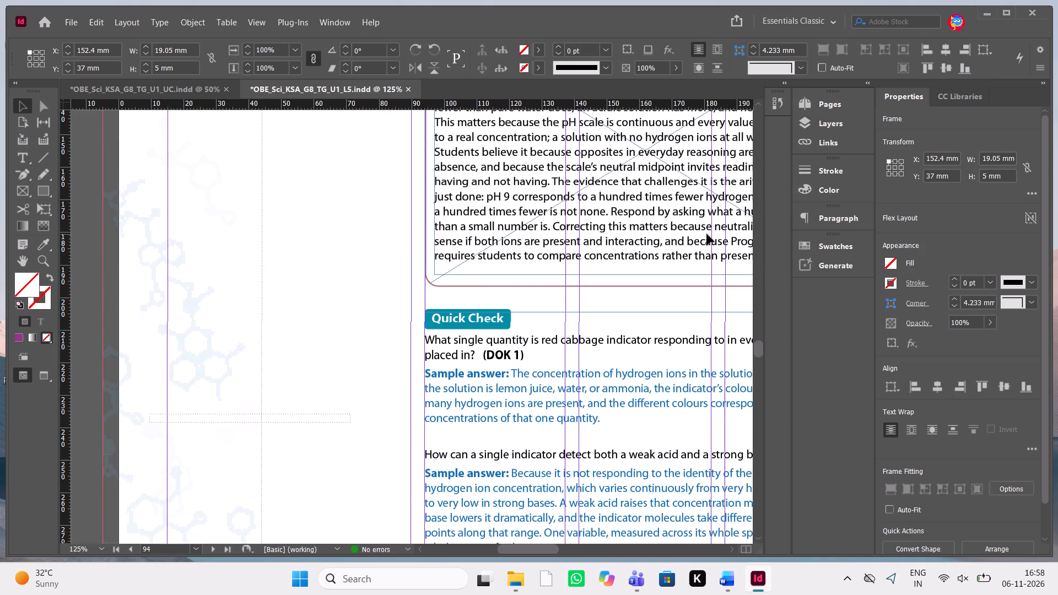
drag(398, 155, 610, 445)
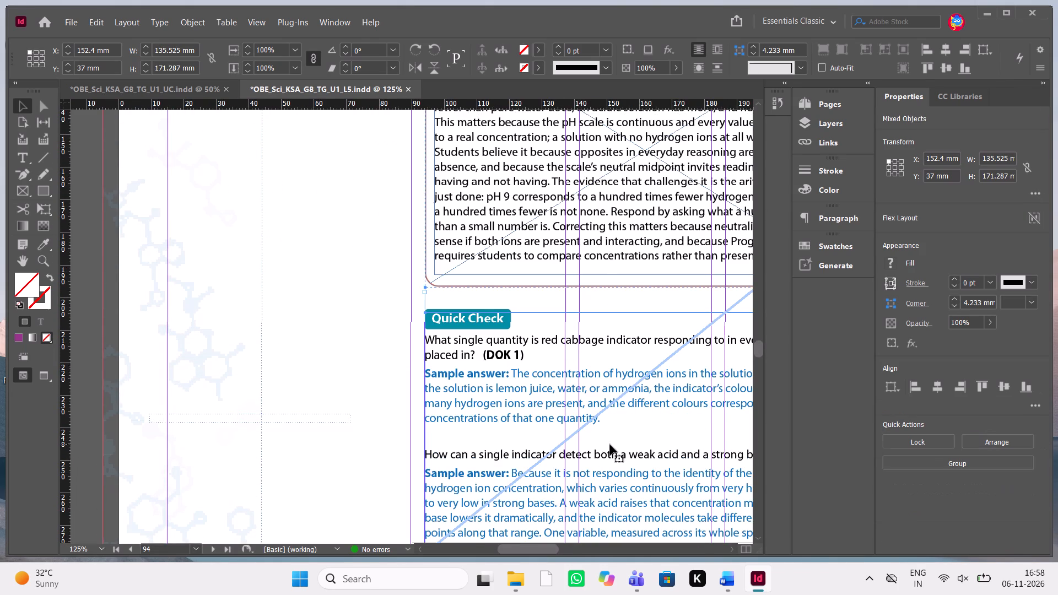
key(Delete)
Delete the Quick Check text frame above the Progress Check 4 box on page 95.
scroll(610, 445, up, 2)
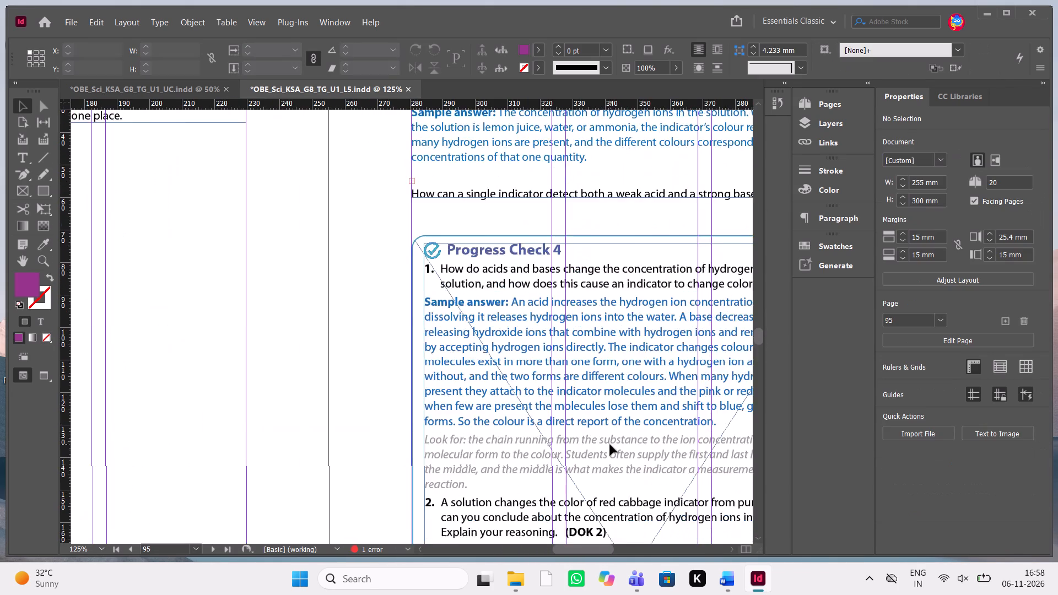
scroll(610, 445, up, 1)
drag(386, 252, 604, 401)
key(Delete)
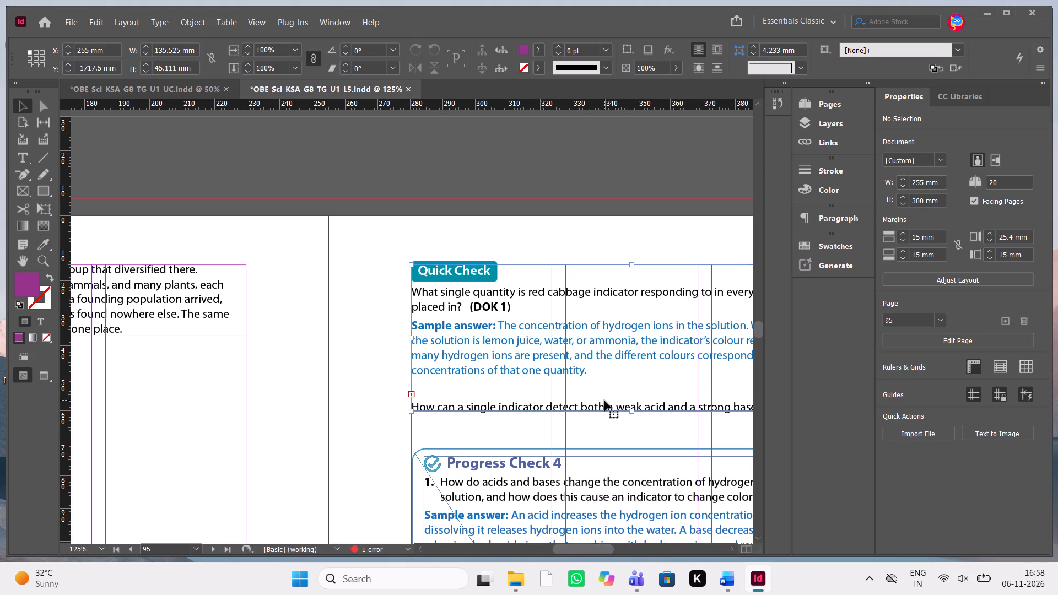
Go back to the generalisation paragraph on page 94 and switch to the Word manuscript for the following content.
scroll(604, 401, down, 1)
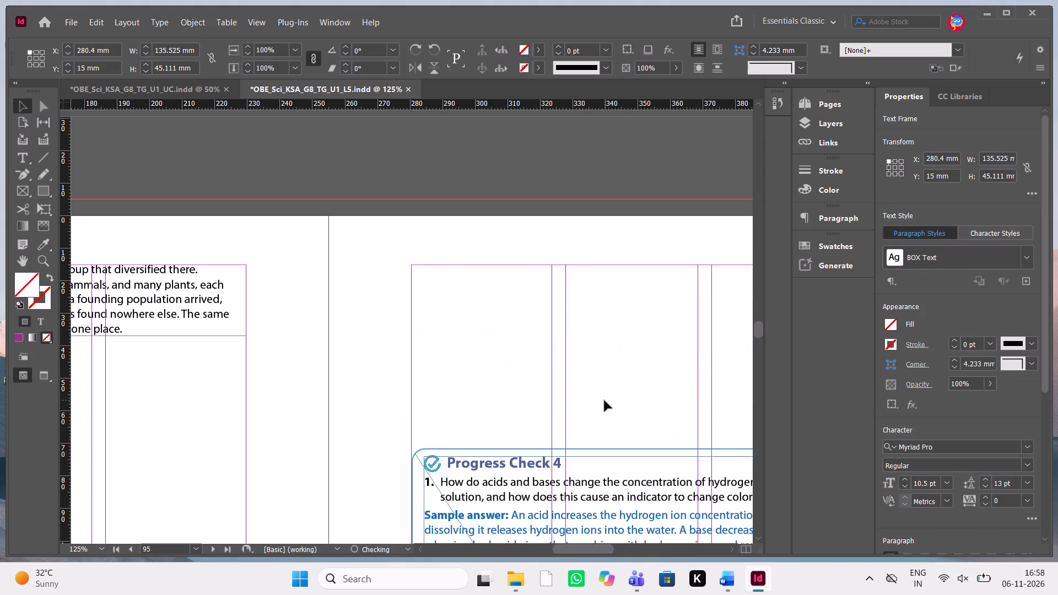
scroll(604, 401, down, 1)
scroll(604, 401, left, 1)
key(alt+Tab)
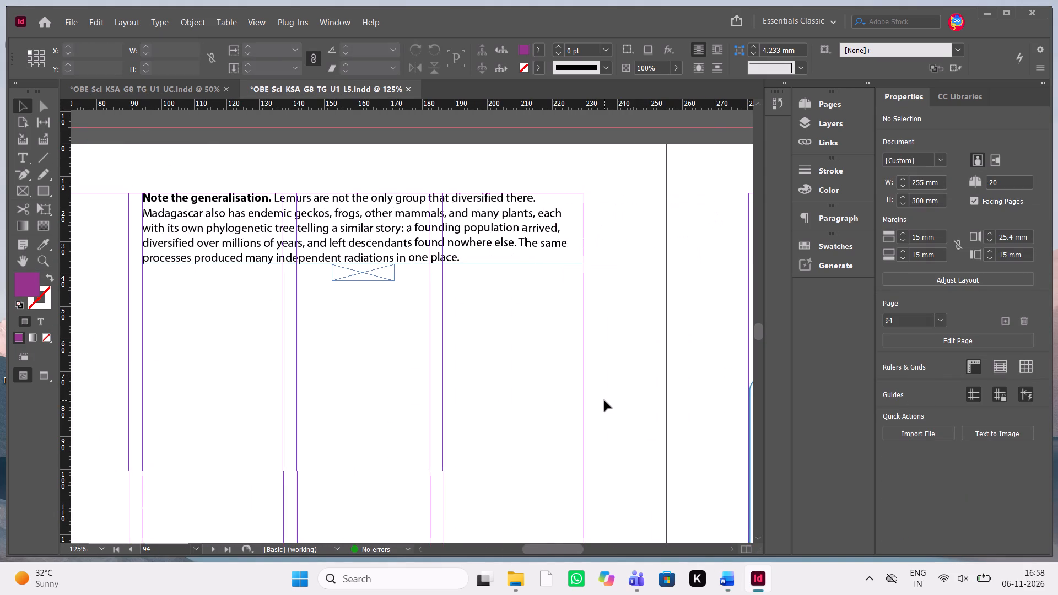
Back in InDesign, move the grouped Progress Check 4 box from page 95 to page 94, aligned to the margins below the spacer frame.
key(alt+Tab)
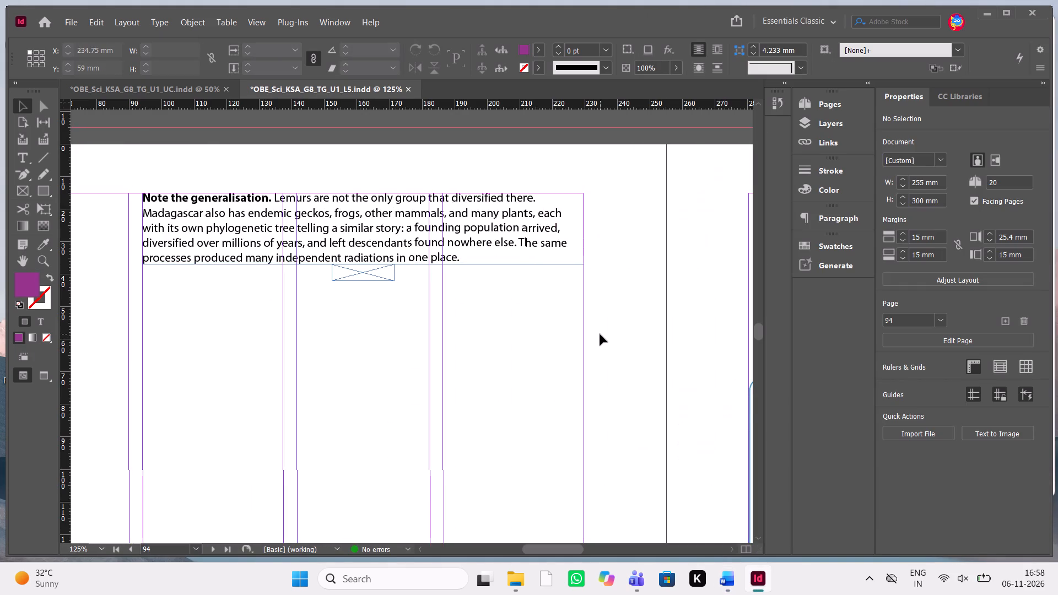
scroll(600, 334, left, 1)
drag(332, 343, 378, 380)
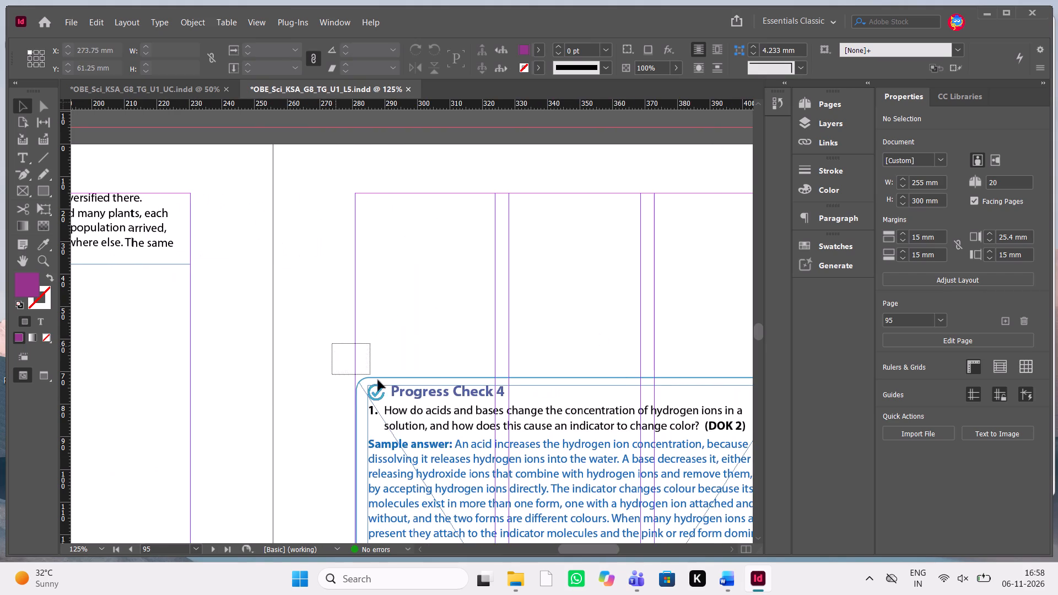
drag(378, 380, 581, 507)
scroll(581, 507, right, 1)
scroll(581, 507, down, 1)
scroll(581, 507, left, 1)
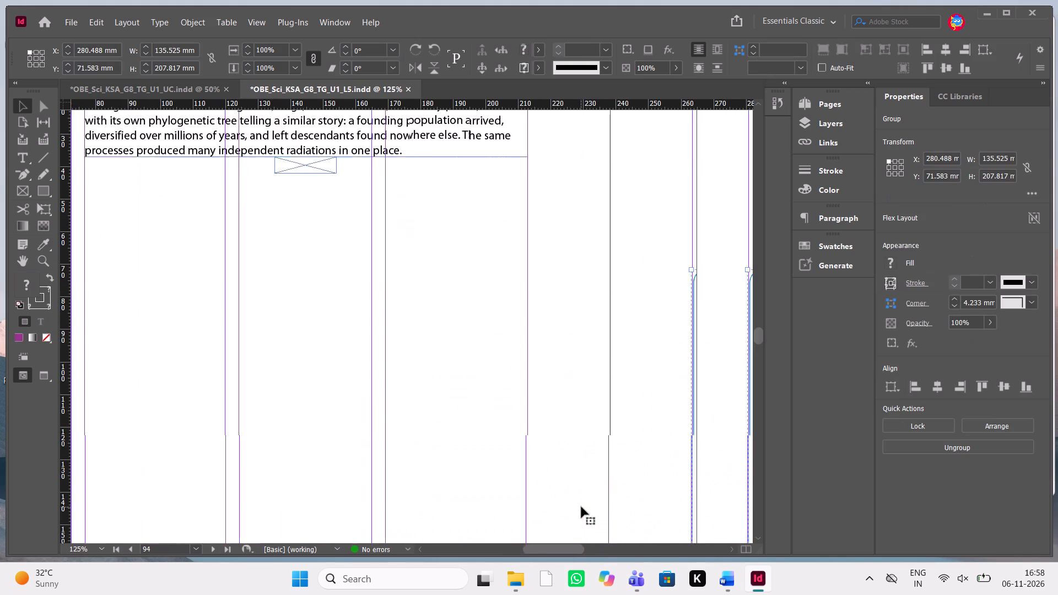
scroll(581, 507, left, 1)
drag(631, 338, 78, 259)
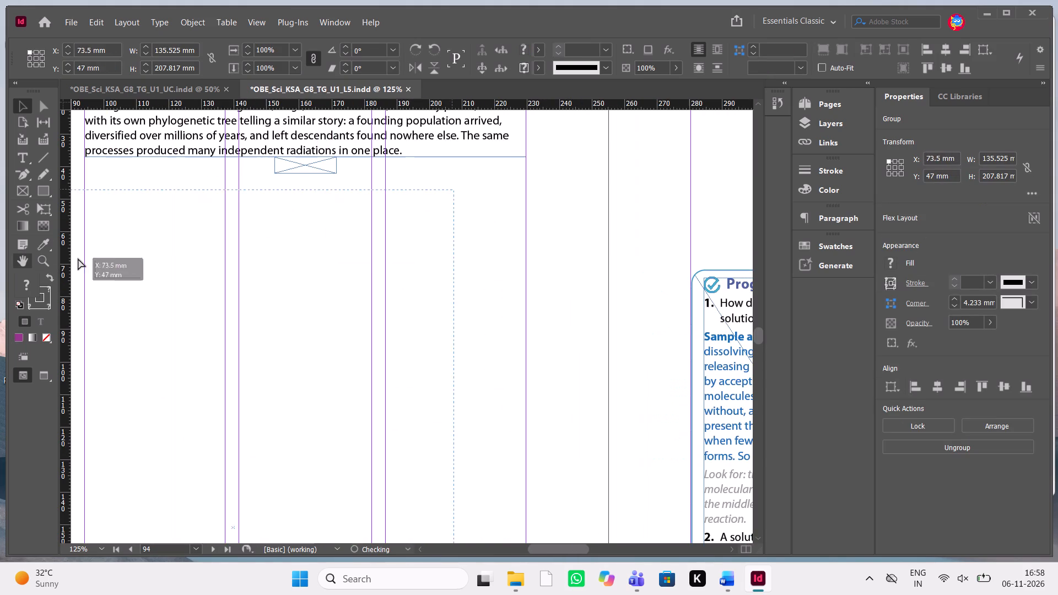
drag(78, 259, 141, 255)
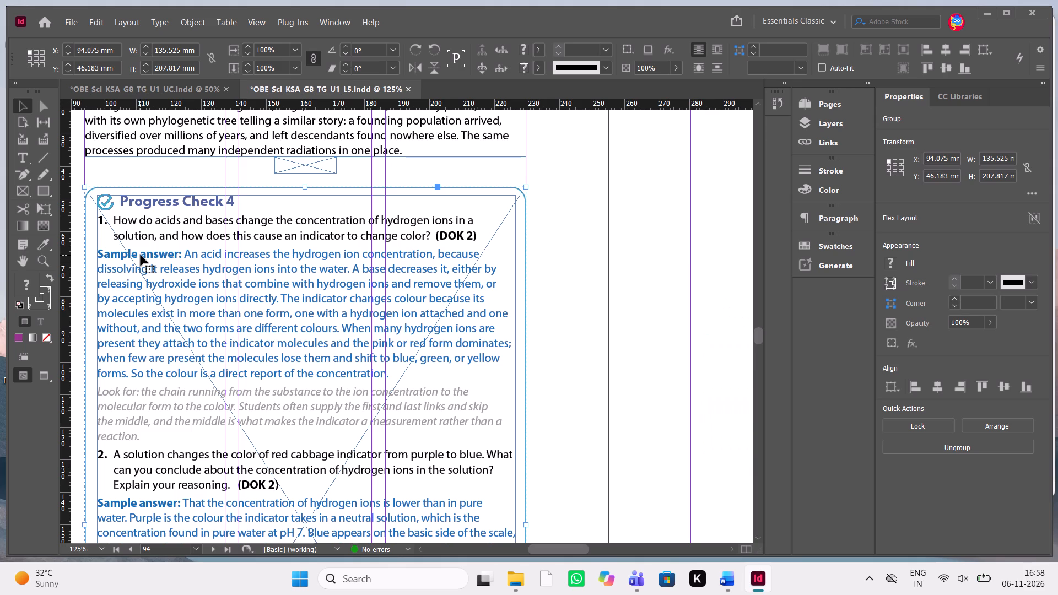
Nudge the Progress Check 4 box up to the bottom edge of the spacer frame, at Y 41.933 mm, and deselect it.
key(shift+Up)
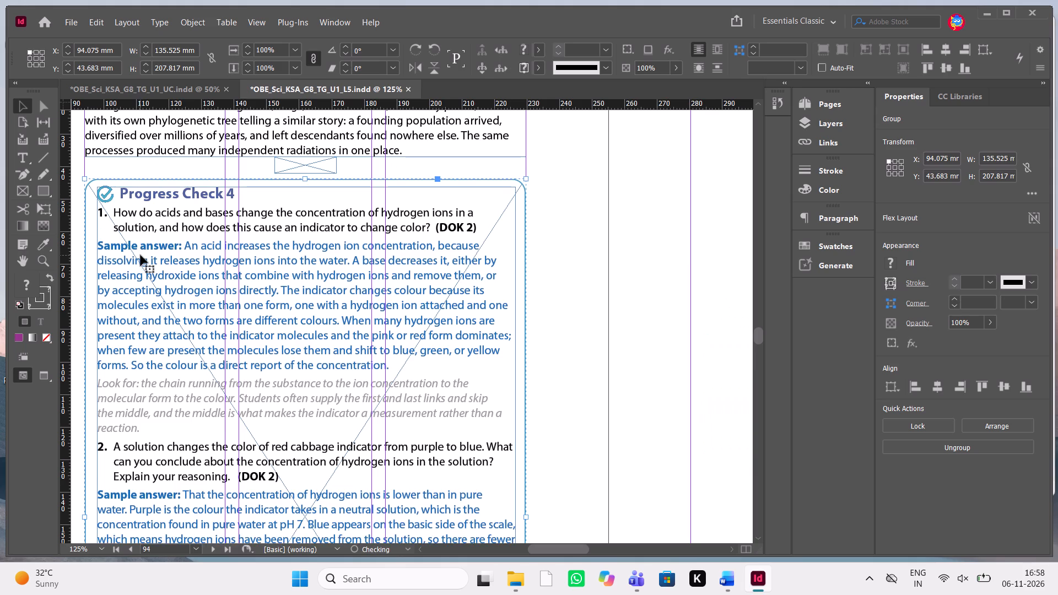
key(shift+Up)
key(Down)
key(Down)
key(Down)
key(Down)
key(Up)
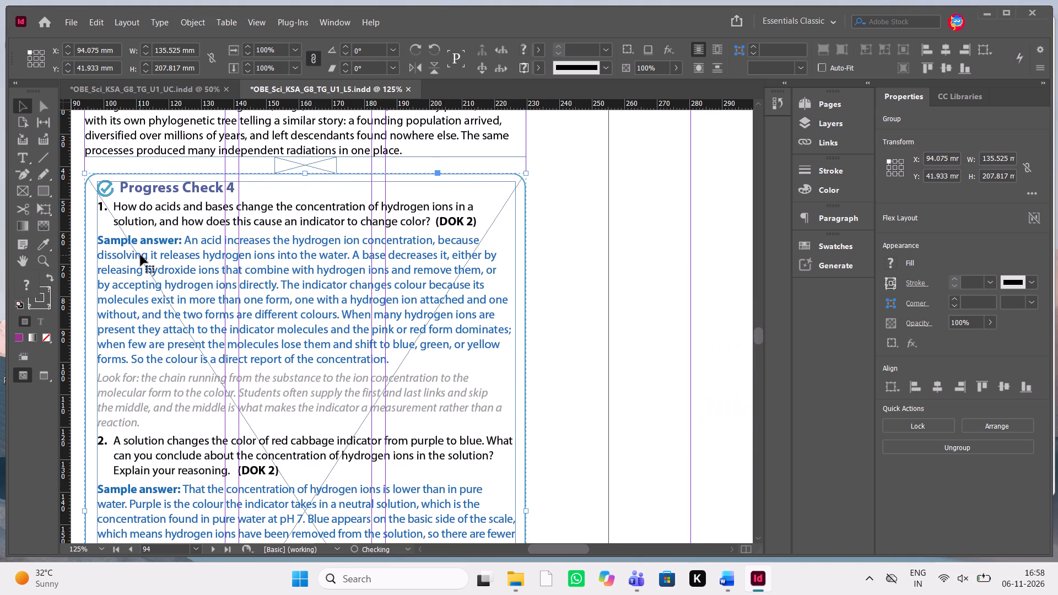
key(Down)
key(Down)
key(Up)
key(Up)
click(514, 318)
click(580, 299)
Look through the laid-out pages before and after page 94, including the Progress Check 5 page, and return to Progress Check 4.
scroll(580, 299, up, 1)
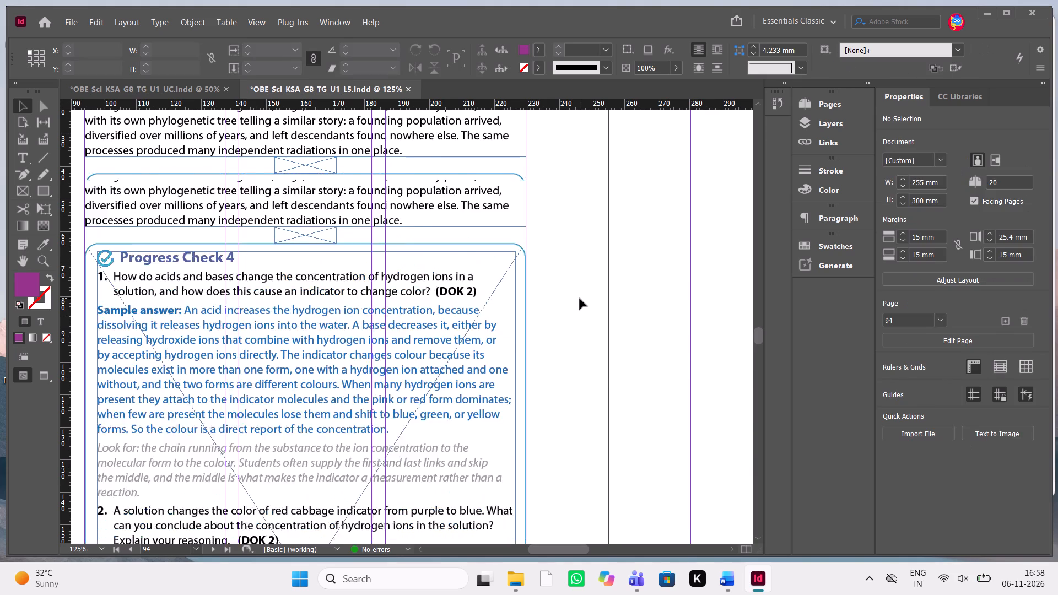
scroll(580, 299, up, 8)
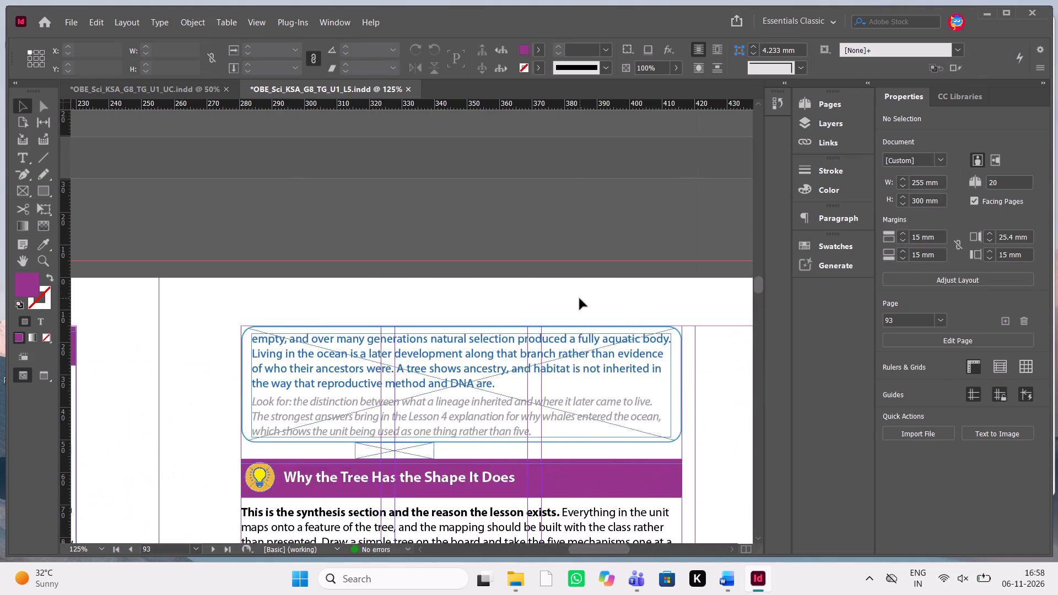
scroll(580, 299, up, 3)
click(580, 299)
scroll(580, 299, right, 1)
scroll(580, 299, up, 3)
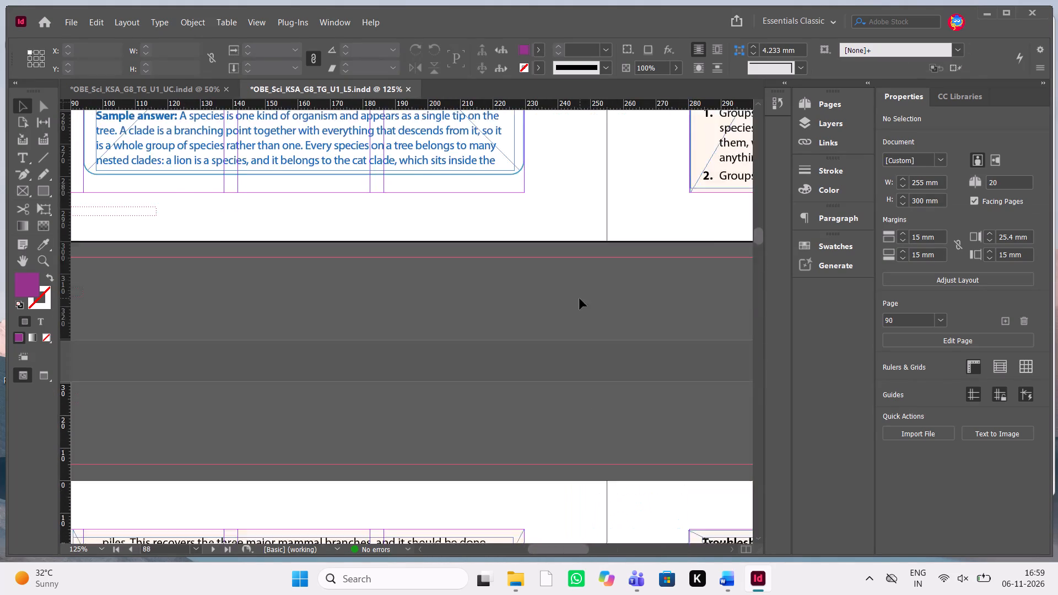
scroll(580, 299, up, 3)
scroll(580, 299, down, 10)
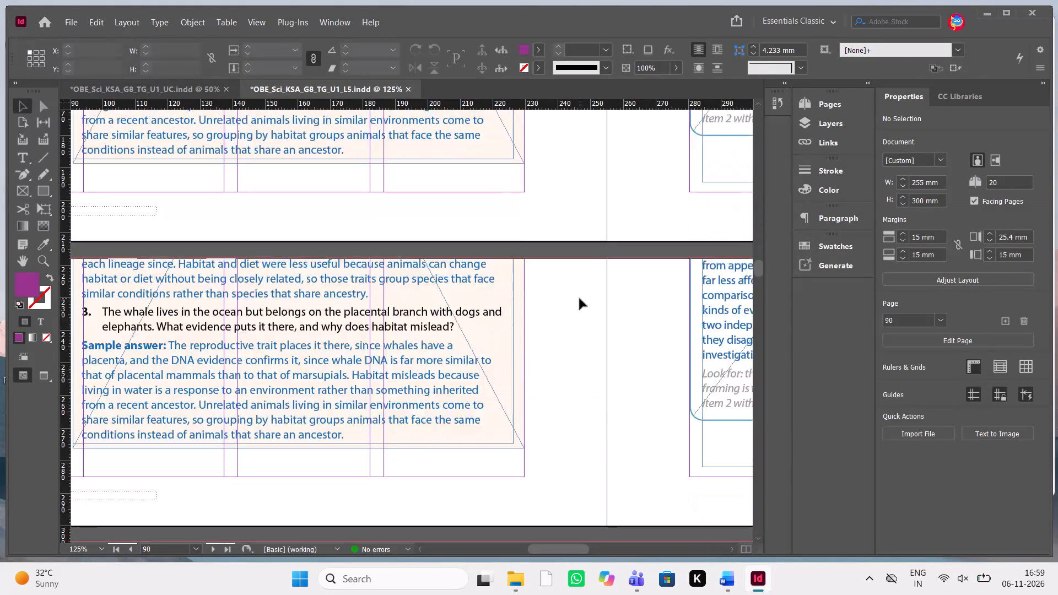
scroll(580, 299, down, 13)
scroll(580, 299, up, 4)
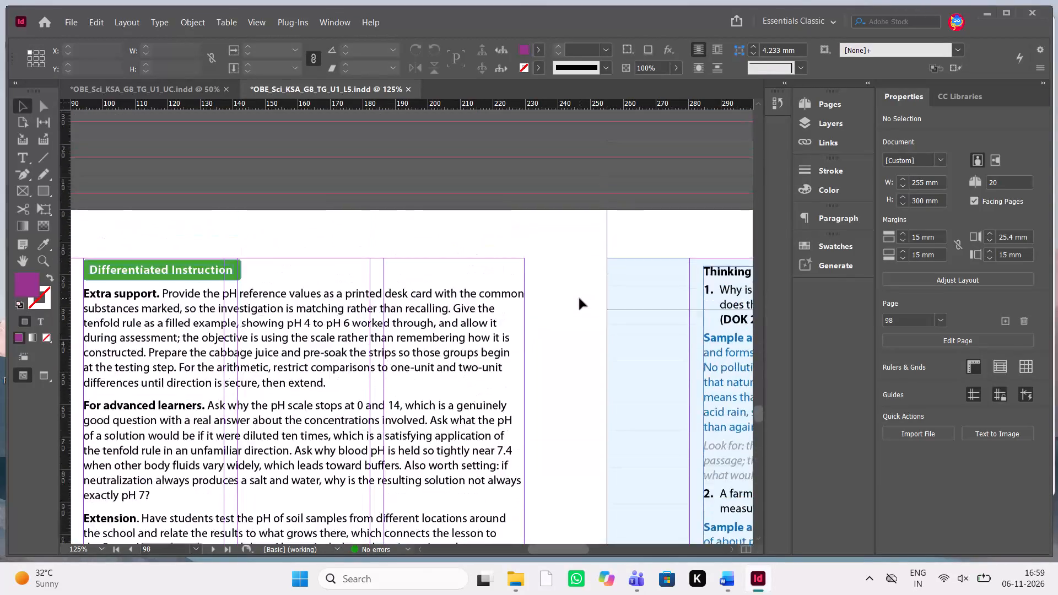
scroll(580, 299, up, 3)
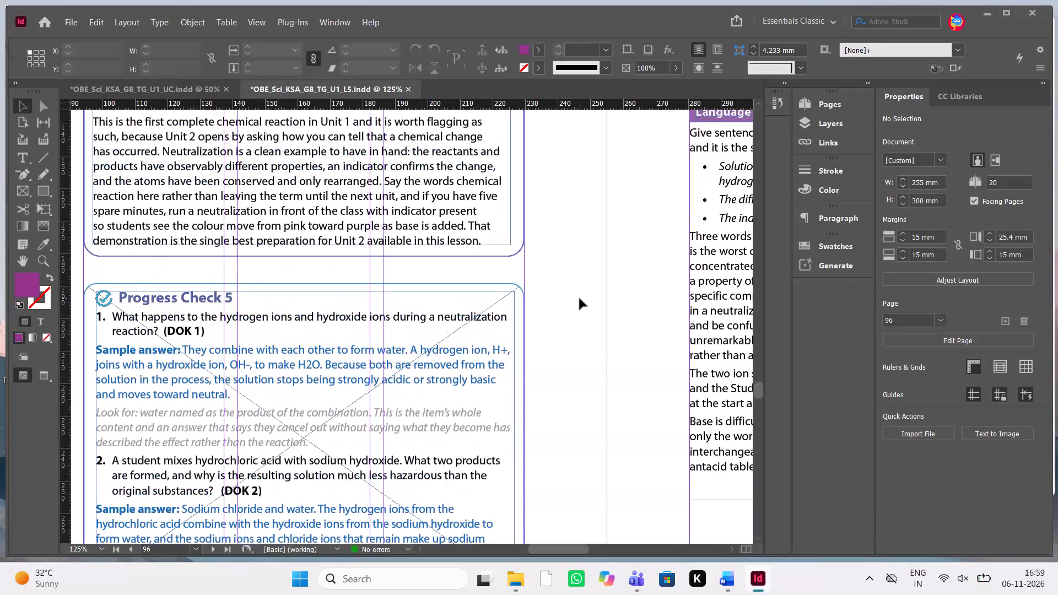
scroll(580, 299, up, 2)
scroll(580, 299, down, 1)
scroll(580, 299, up, 1)
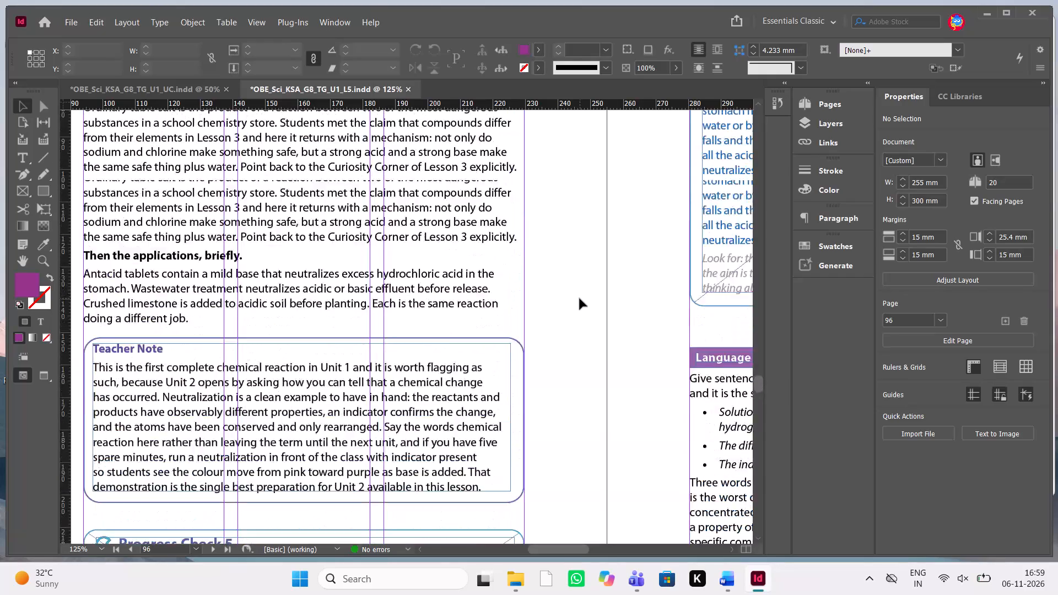
scroll(580, 299, up, 5)
scroll(580, 299, right, 1)
scroll(580, 299, up, 1)
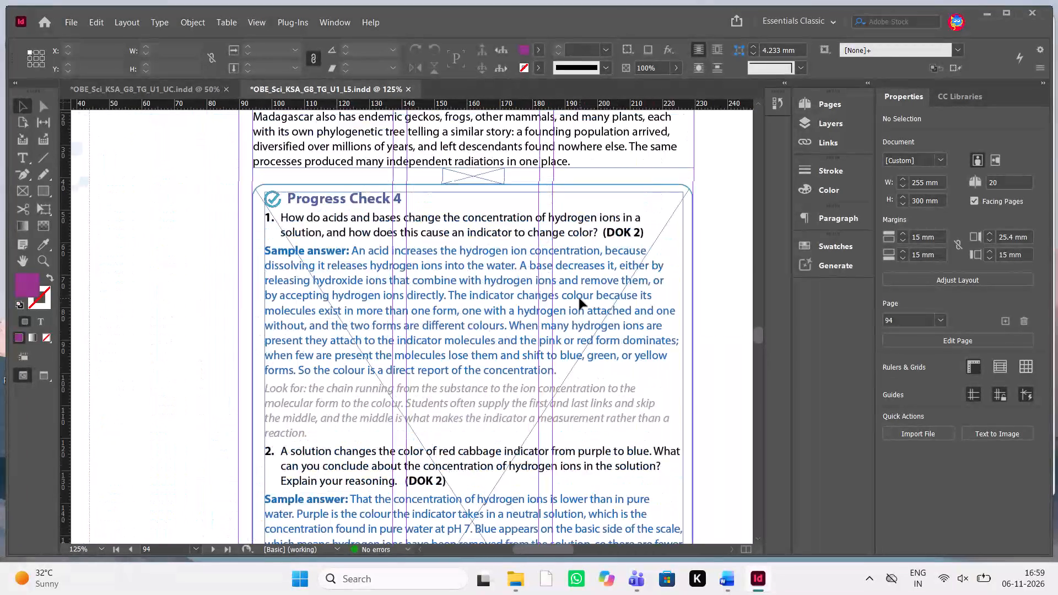
scroll(580, 299, up, 1)
scroll(580, 299, down, 2)
scroll(580, 299, up, 1)
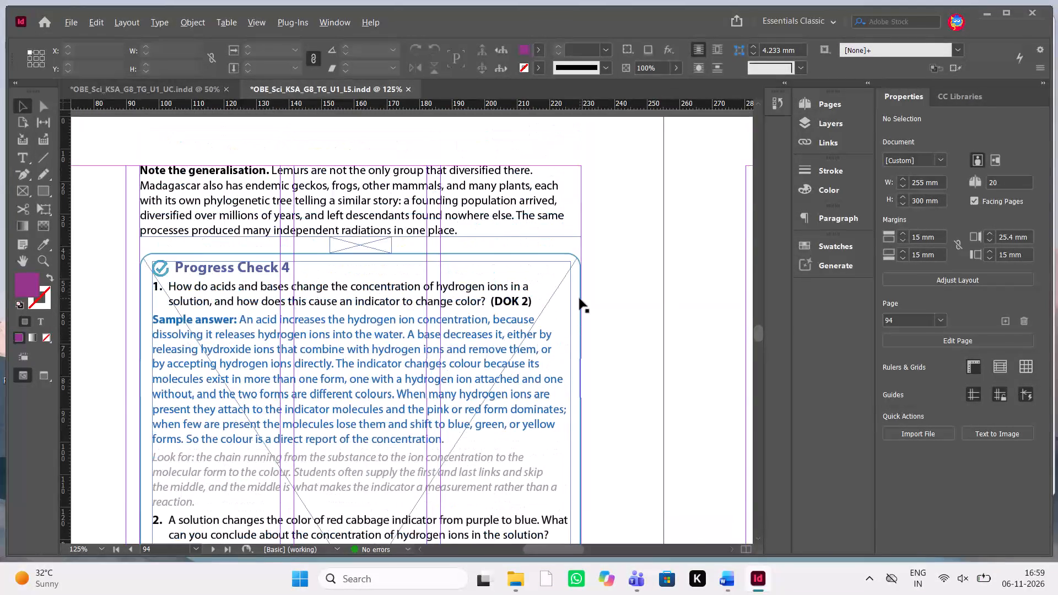
Replace question 1 in the Progress Check 4 box with the Word manuscript's tree of life question, including the DOK tag, in Regular weight.
key(alt+Tab)
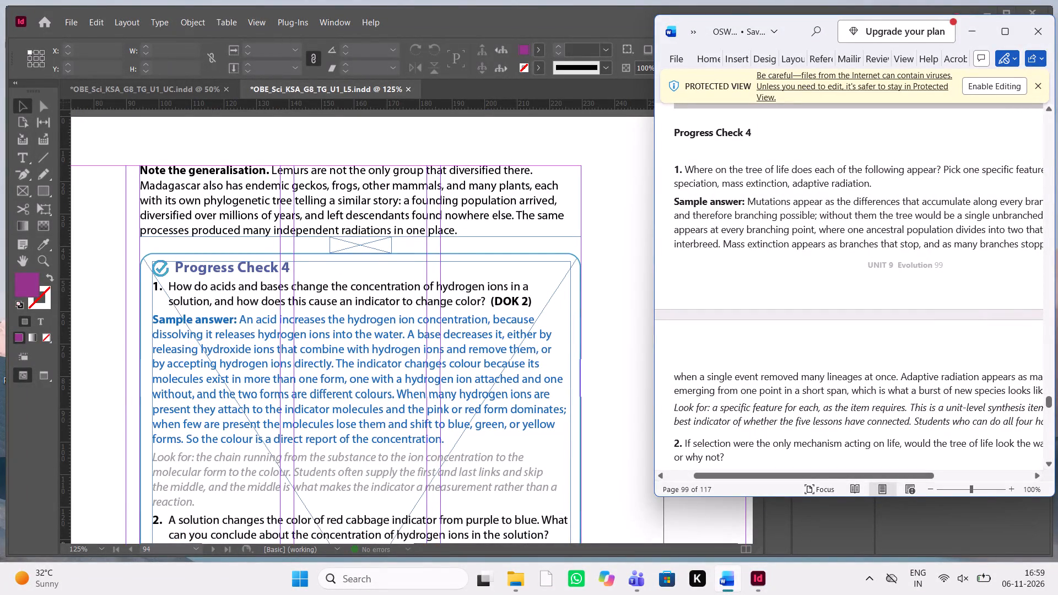
drag(877, 181, 692, 164)
key(ctrl+c)
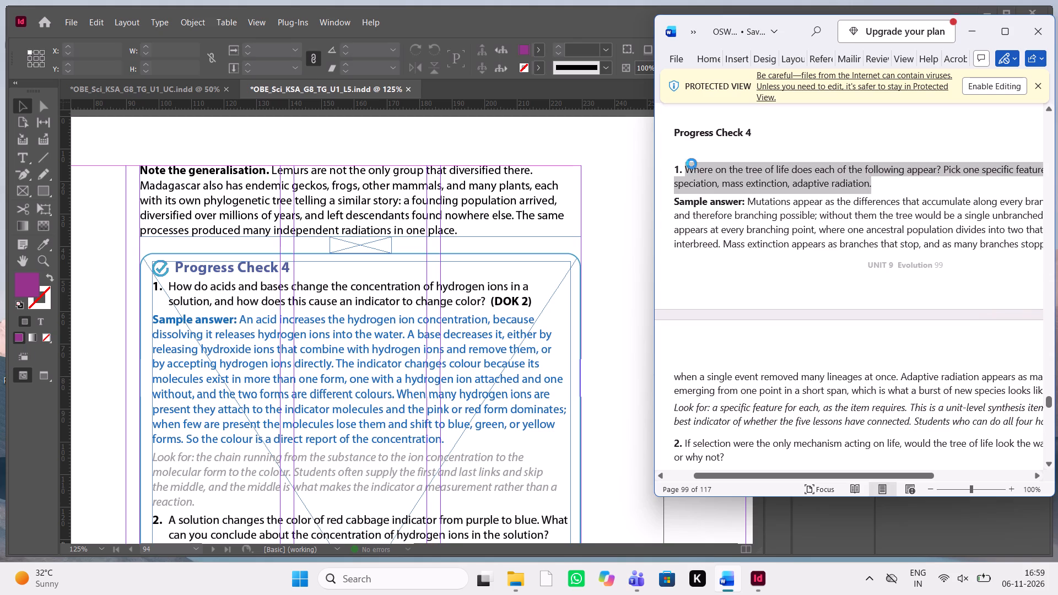
key(ctrl+c)
double_click(511, 296)
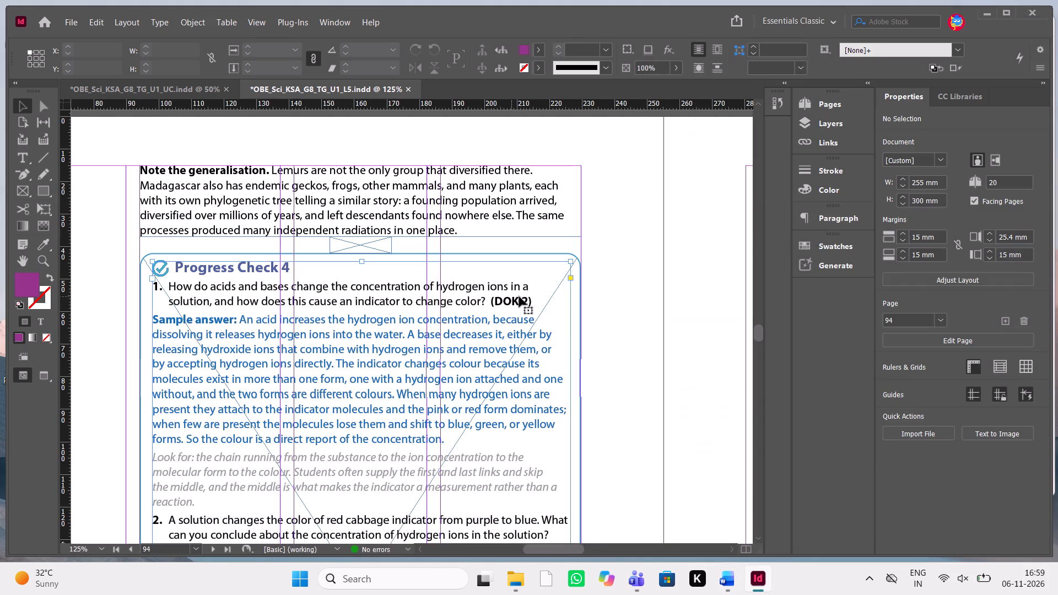
double_click(541, 298)
triple_click(541, 298)
drag(541, 298, 539, 305)
drag(539, 305, 418, 305)
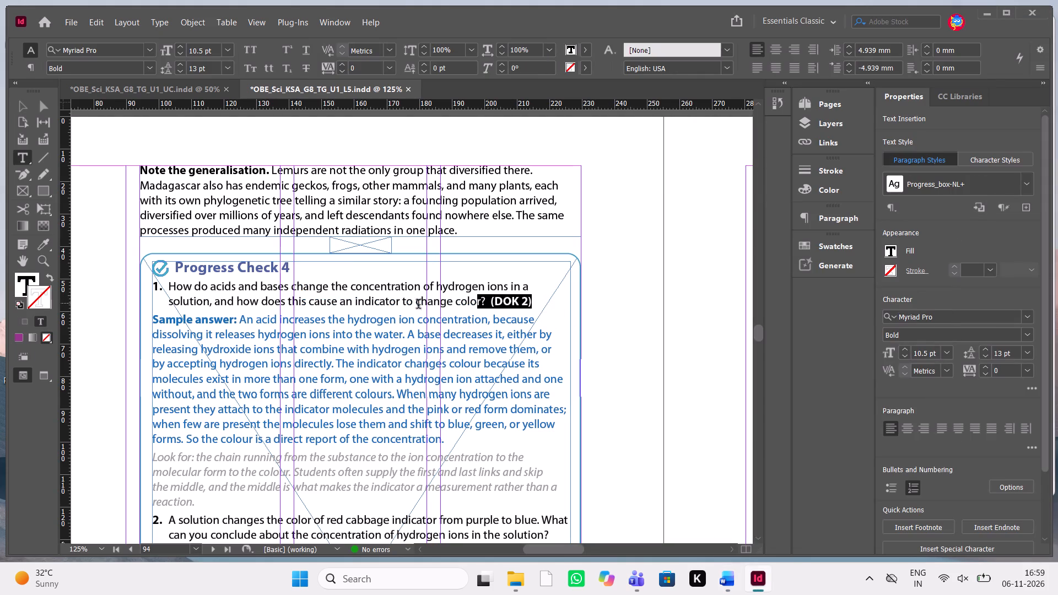
drag(418, 305, 171, 287)
key(ctrl+v)
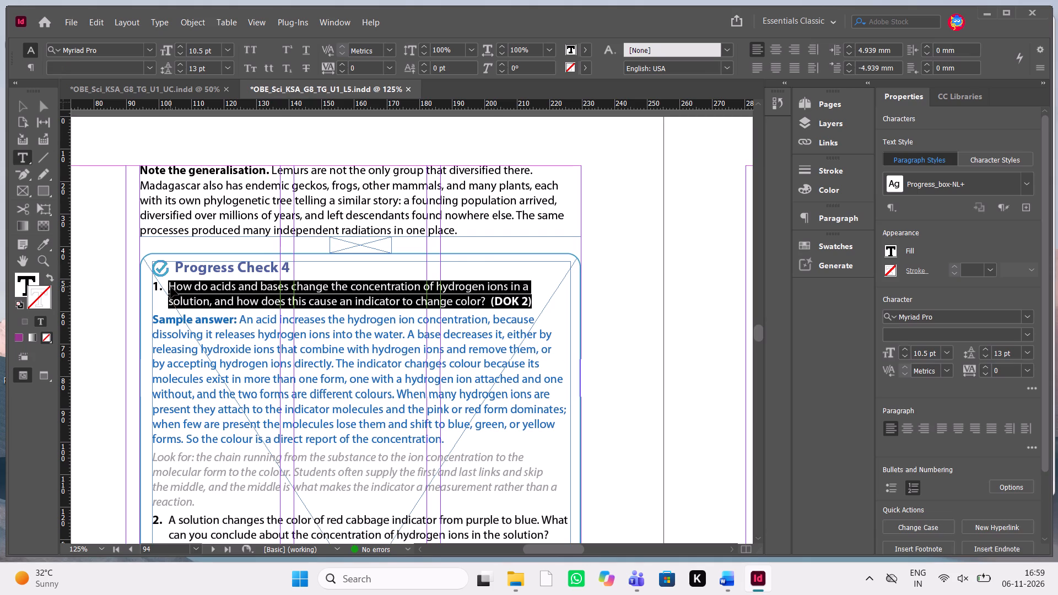
drag(238, 317, 150, 284)
key(ctrl+shift+b)
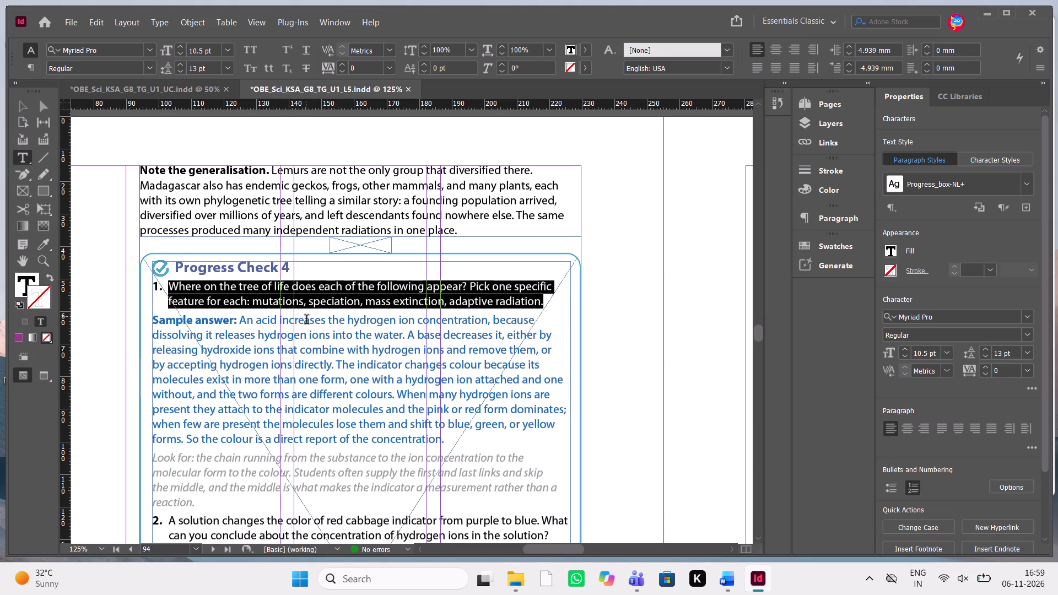
Replace question 1's sample answer text after the bold label with the manuscript's answer beginning "Mutations appear as the differences".
key(alt+Tab)
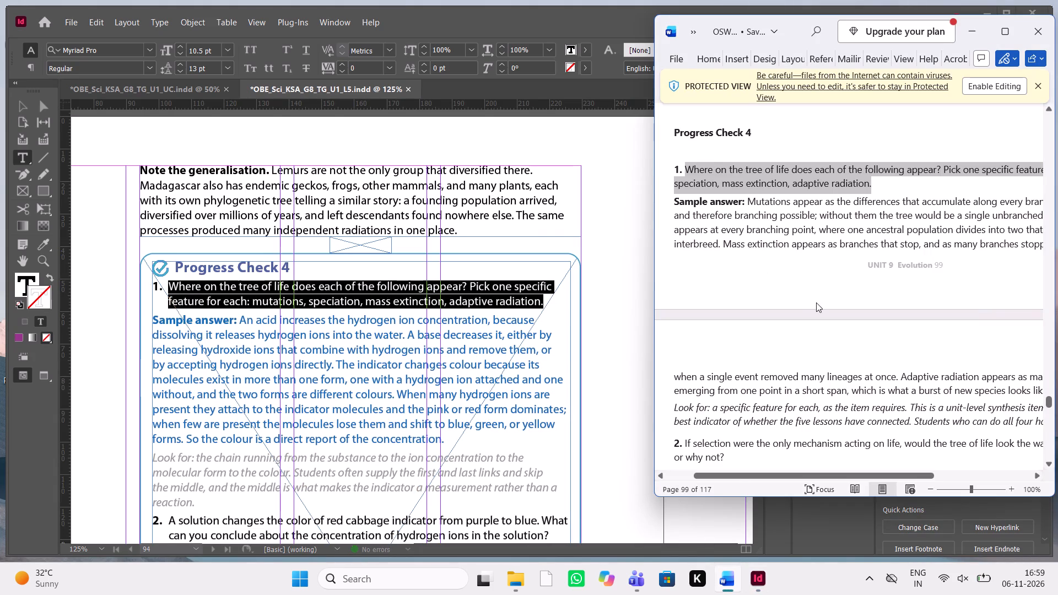
scroll(816, 302, down, 1)
scroll(816, 302, up, 1)
scroll(816, 302, down, 1)
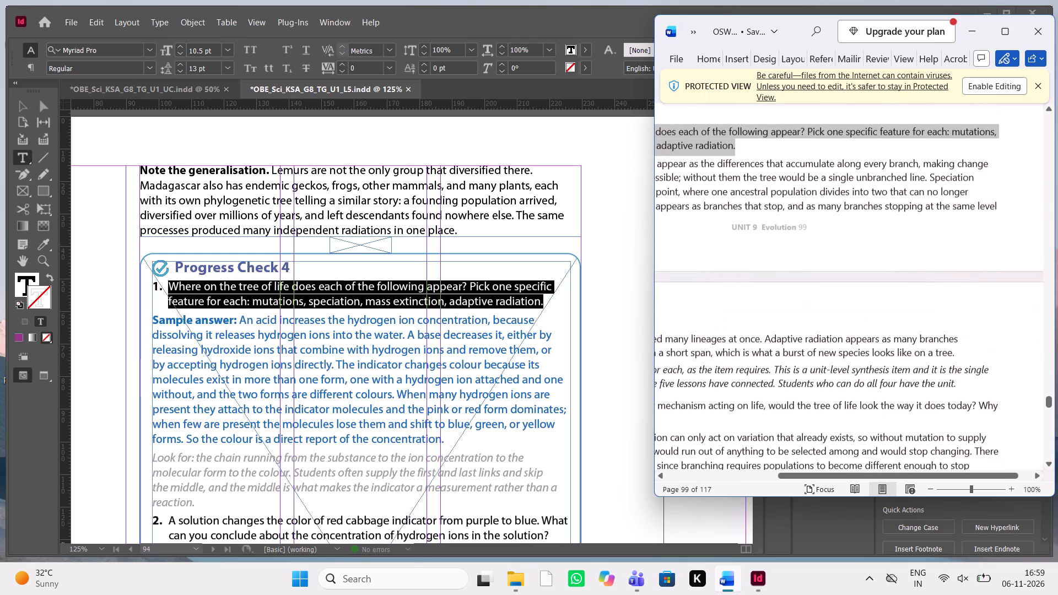
drag(957, 349, 653, 263)
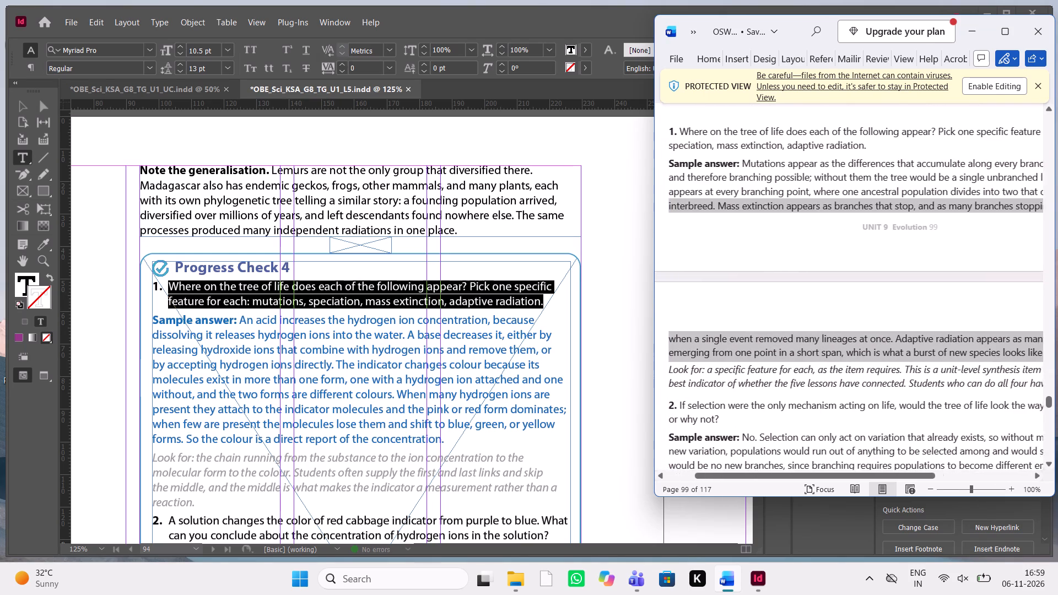
drag(653, 263, 748, 163)
key(ctrl+c)
key(ctrl+c)
key(ctrl+c)
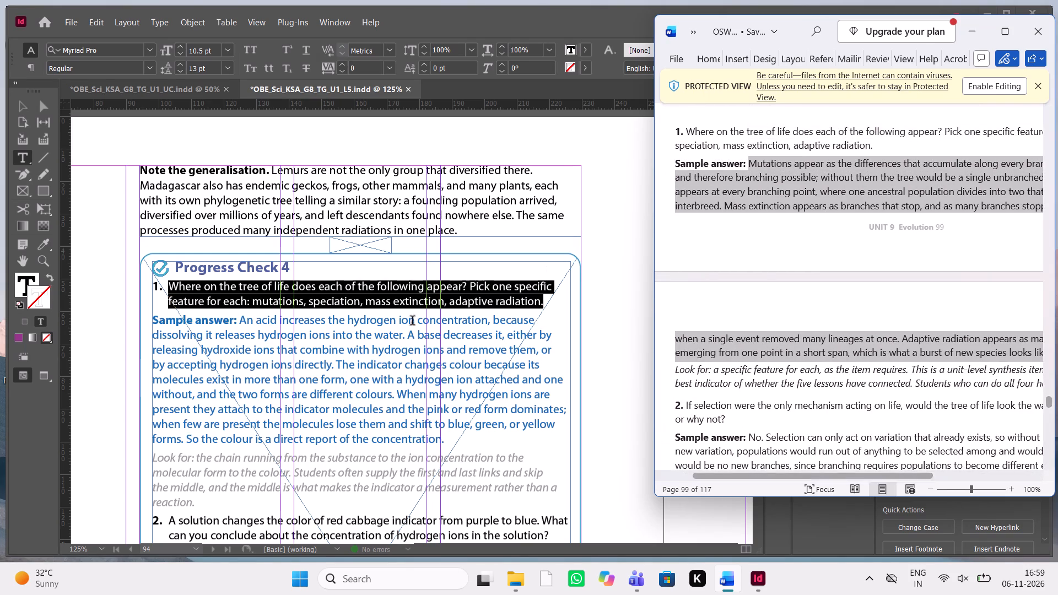
double_click(245, 319)
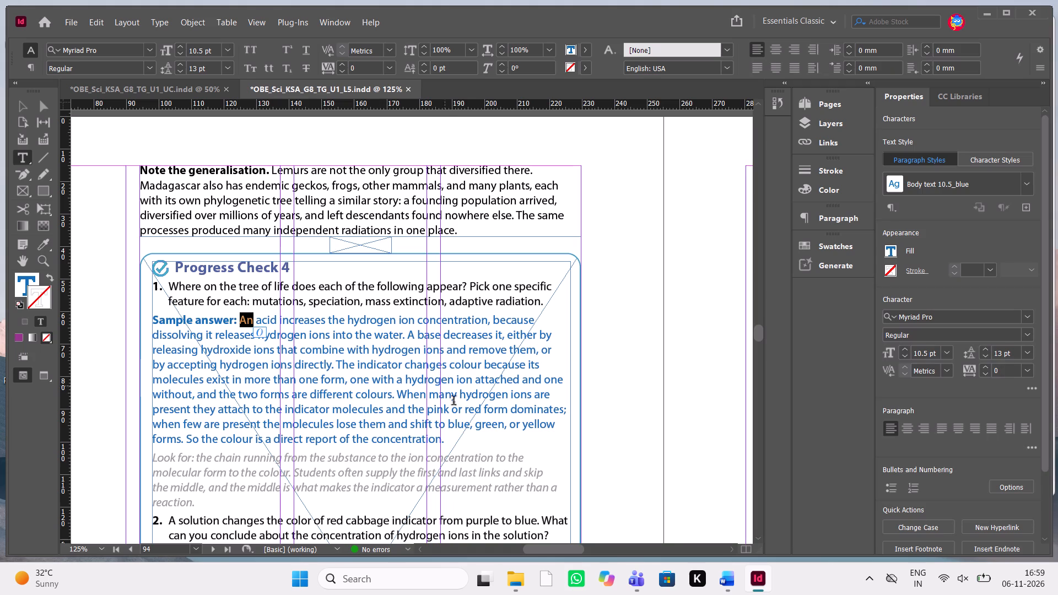
drag(452, 445, 242, 324)
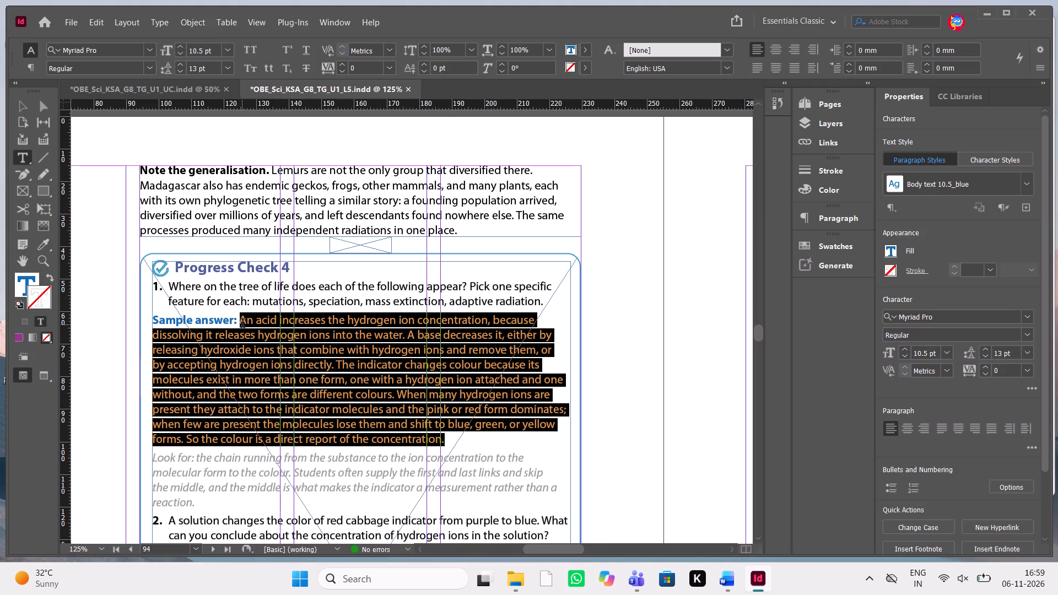
drag(242, 324, 241, 324)
key(ctrl+v)
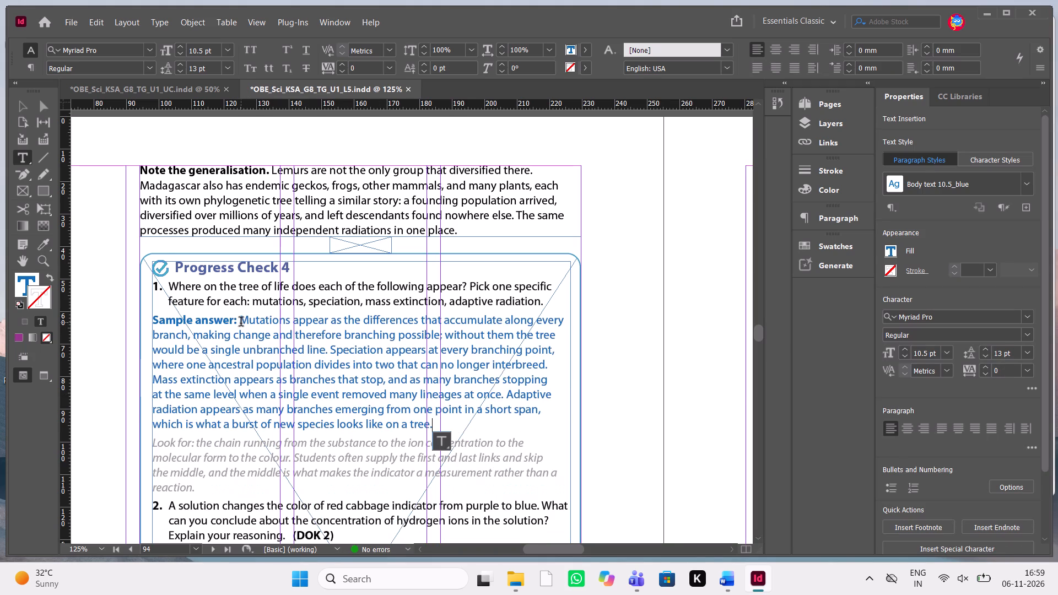
Replace question 1's grey look-for note with the Word manuscript's note beginning "Look for: a specific feature for each".
key(alt+Tab)
scroll(890, 370, left, 1)
scroll(890, 370, down, 1)
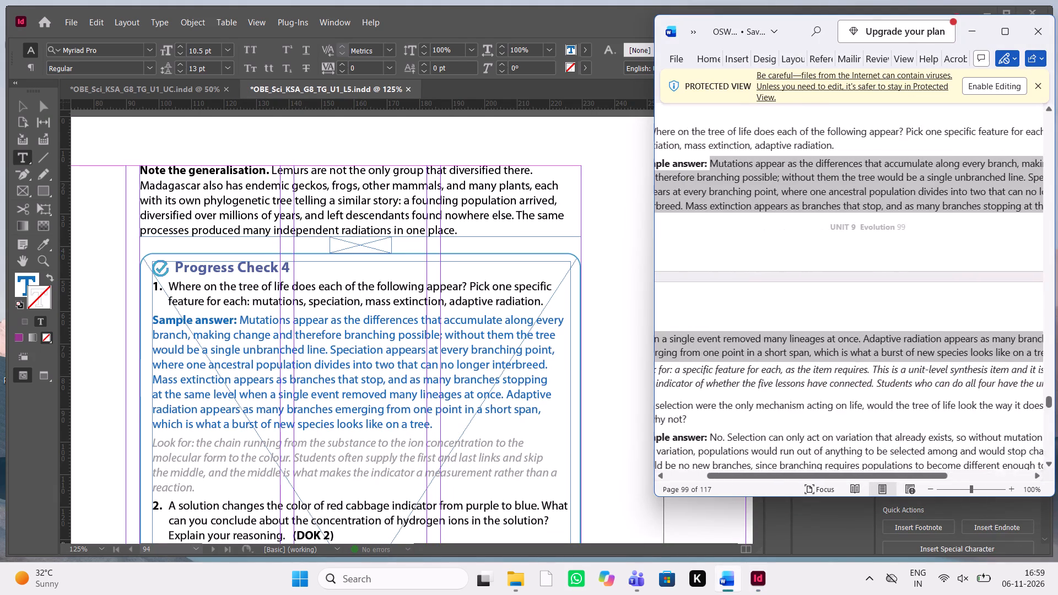
scroll(890, 370, down, 1)
scroll(890, 370, left, 1)
drag(1003, 336, 658, 320)
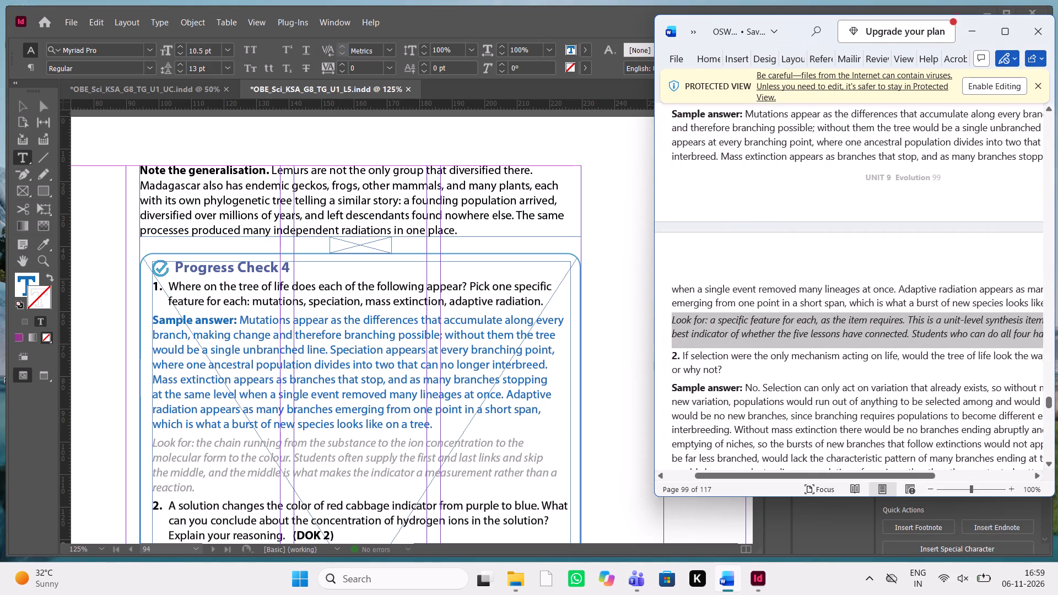
key(ctrl+c)
key(ctrl+c)
key(ctrl+c)
key(ctrl+c)
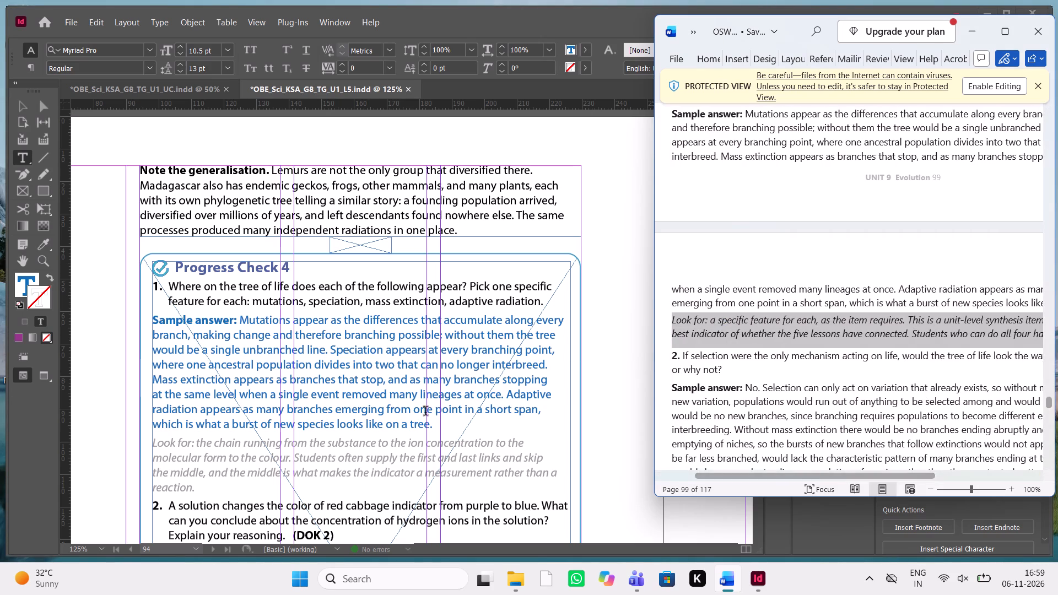
drag(201, 485, 153, 450)
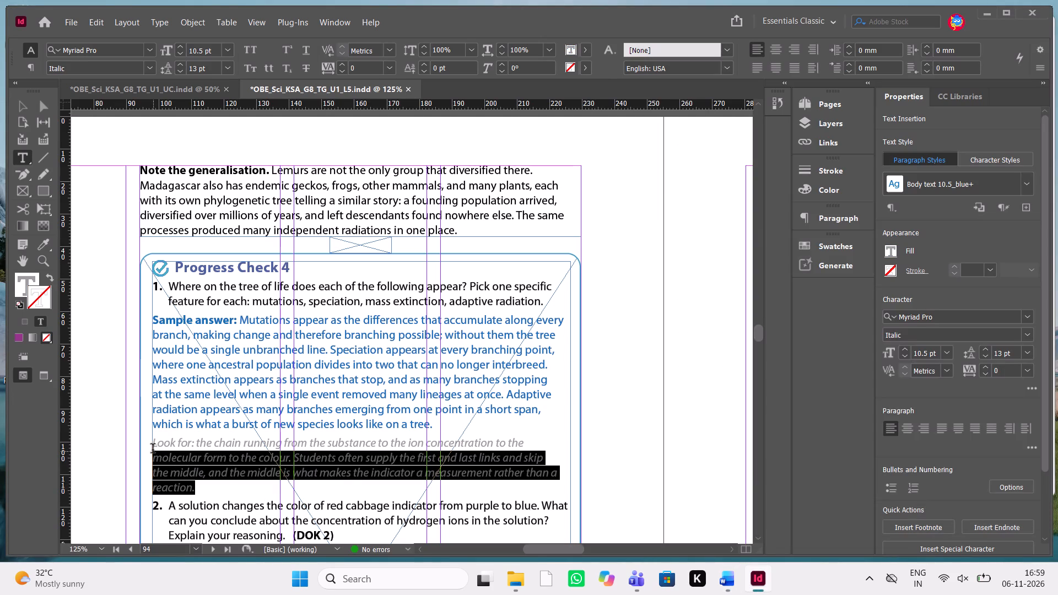
drag(153, 450, 153, 447)
key(ctrl+v)
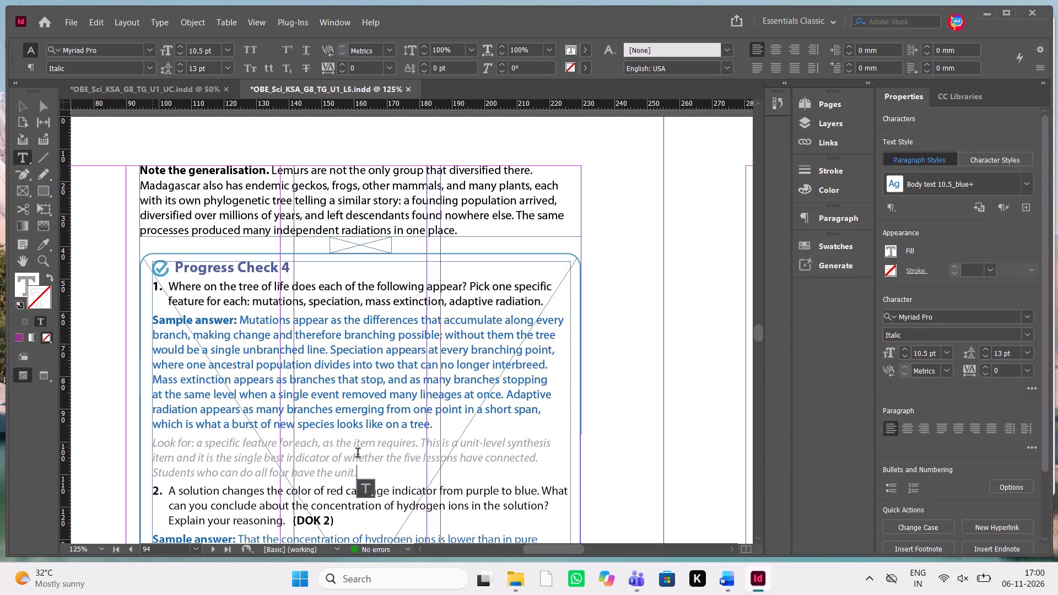
Copy the Word manuscript's question 2 text, from "If selection were the only mechanism" through "Why or why not?", without its number.
scroll(358, 454, down, 1)
key(alt+Tab)
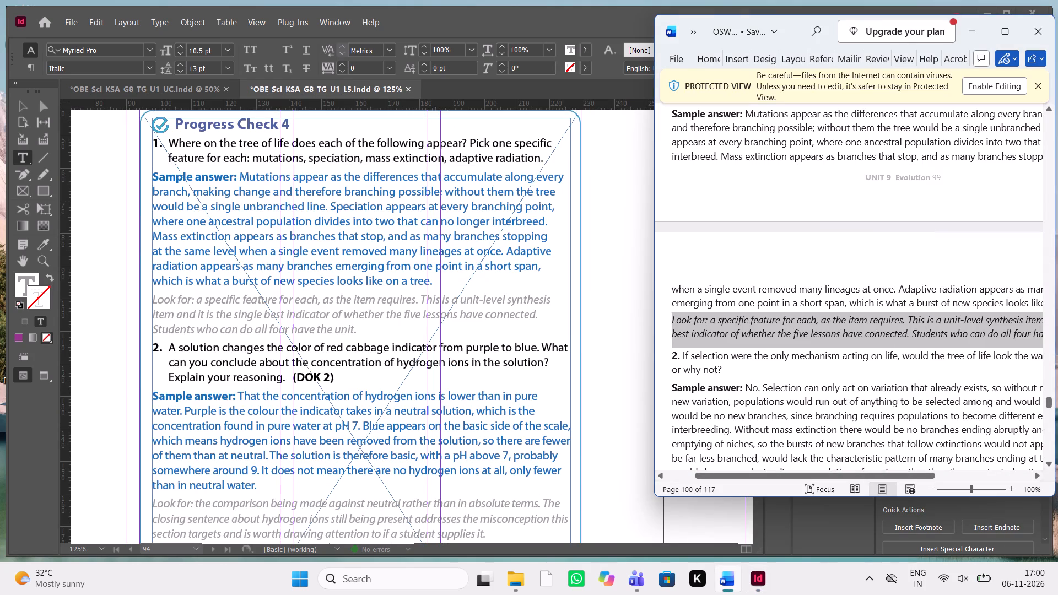
drag(736, 363, 684, 351)
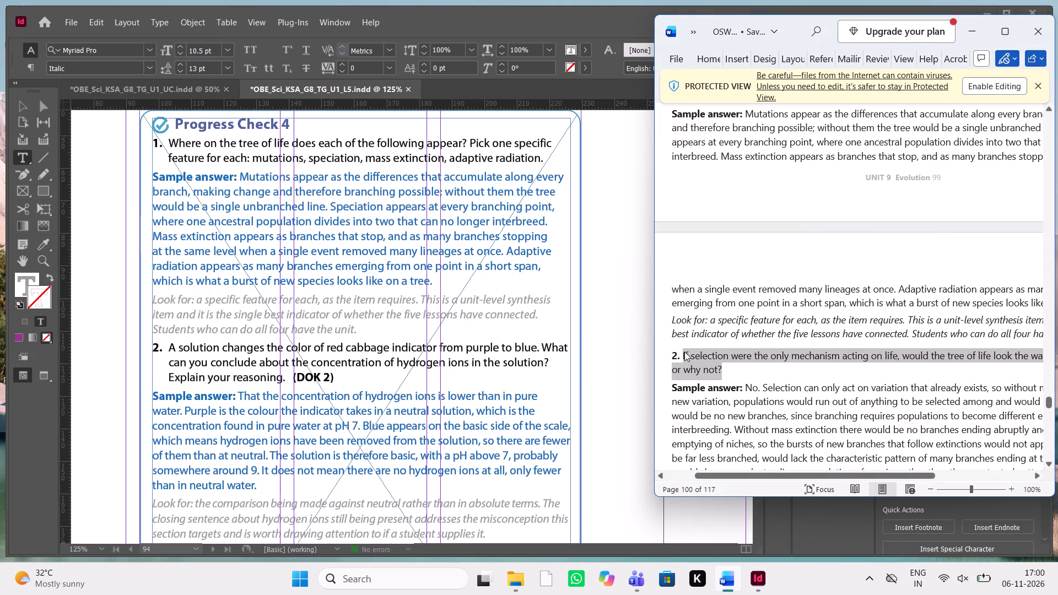
key(ctrl+c)
key(ctrl+c)
key(ctrl+c)
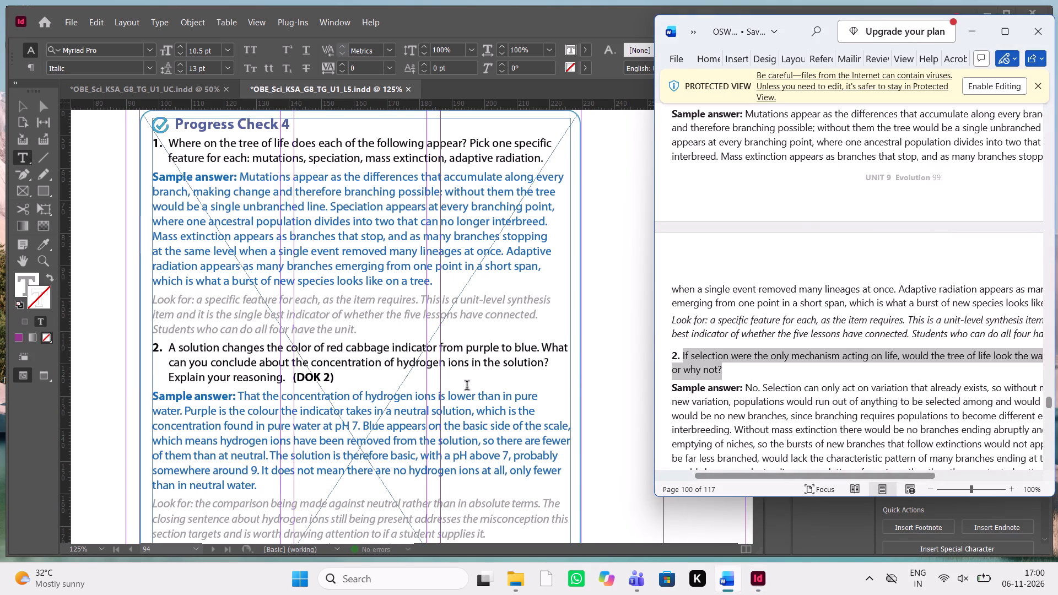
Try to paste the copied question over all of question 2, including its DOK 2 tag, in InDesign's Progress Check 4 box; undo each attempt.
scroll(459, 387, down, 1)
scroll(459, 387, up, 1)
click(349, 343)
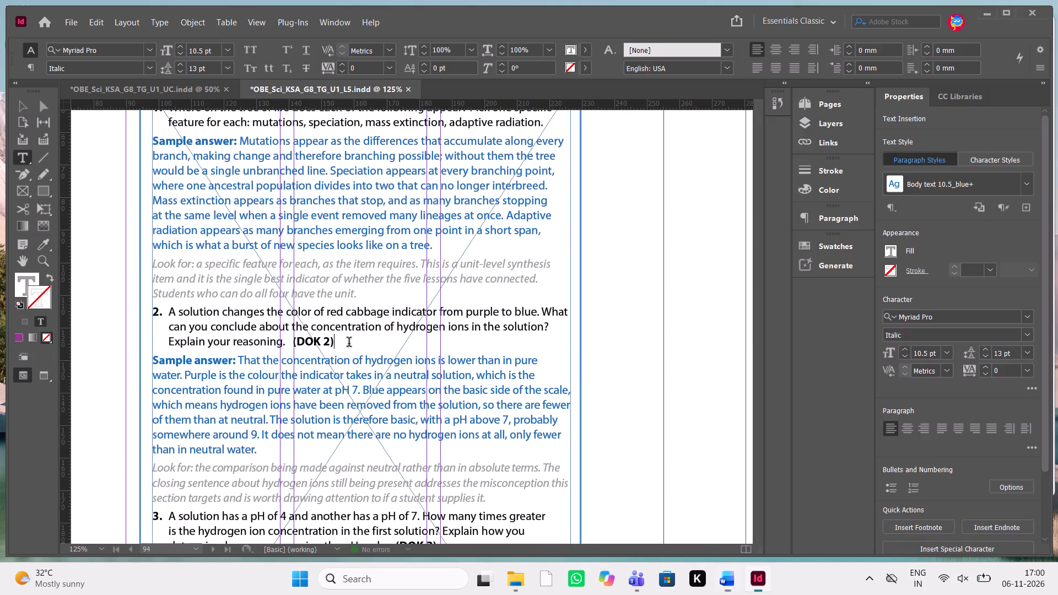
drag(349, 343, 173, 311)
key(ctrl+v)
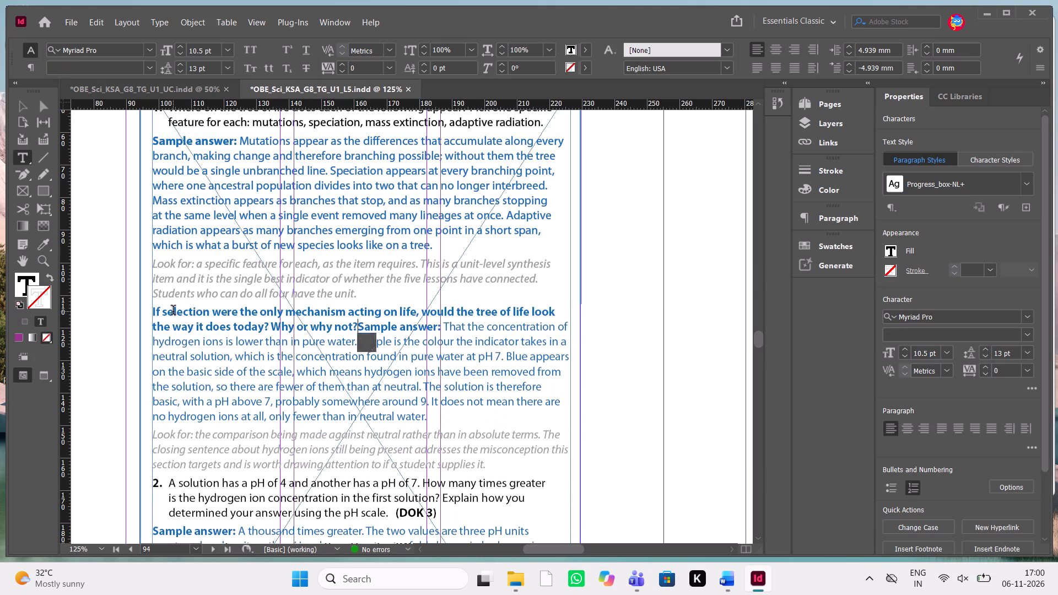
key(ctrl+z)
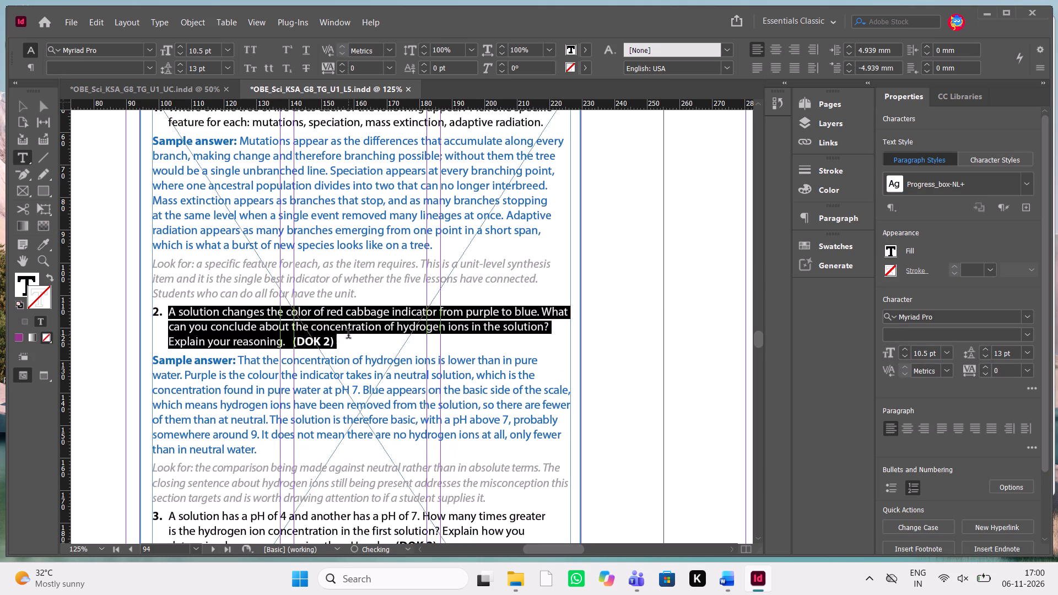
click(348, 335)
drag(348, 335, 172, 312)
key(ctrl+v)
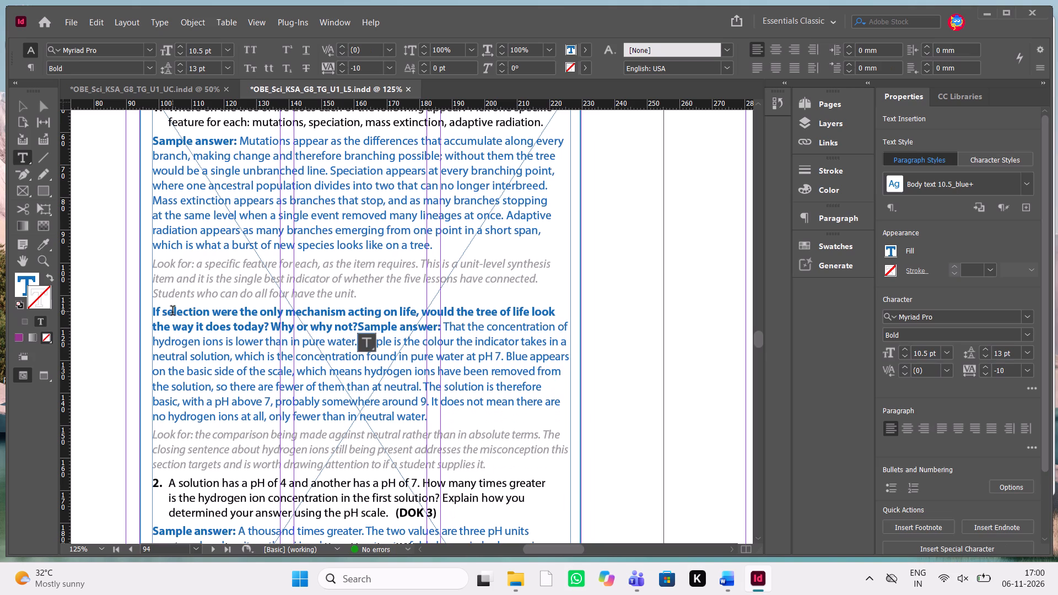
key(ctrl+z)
Delete the bold "(DOK 2)" tag and the space before it at the end of question 2.
click(230, 306)
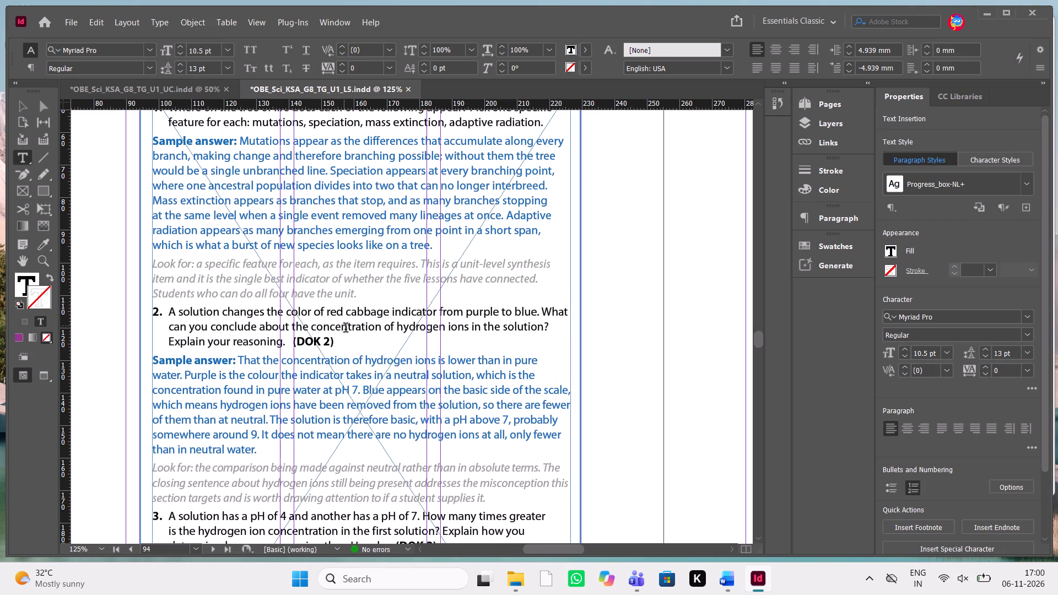
drag(346, 339, 287, 339)
key(BackSpace)
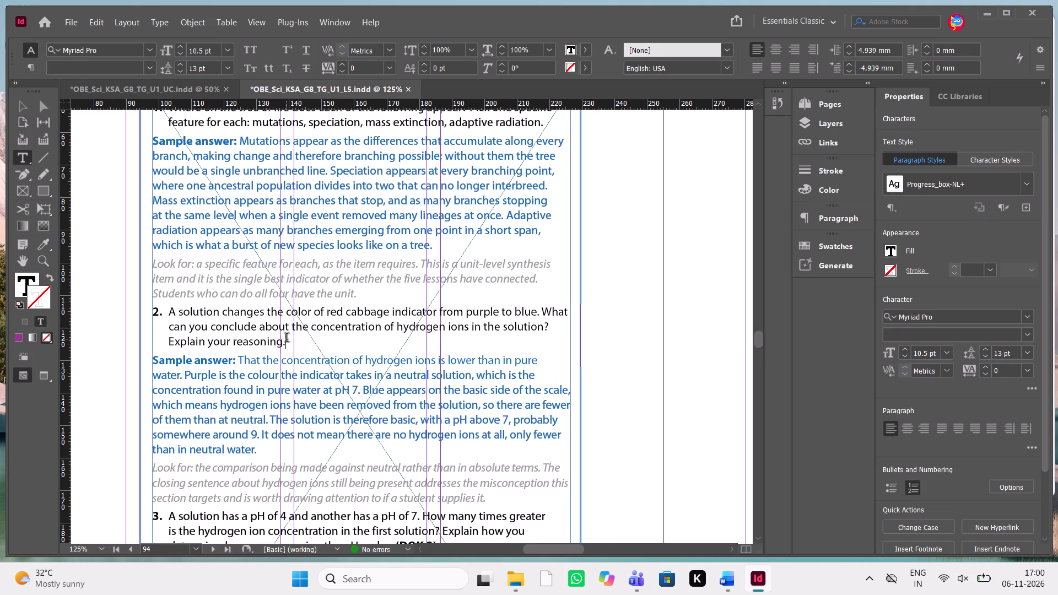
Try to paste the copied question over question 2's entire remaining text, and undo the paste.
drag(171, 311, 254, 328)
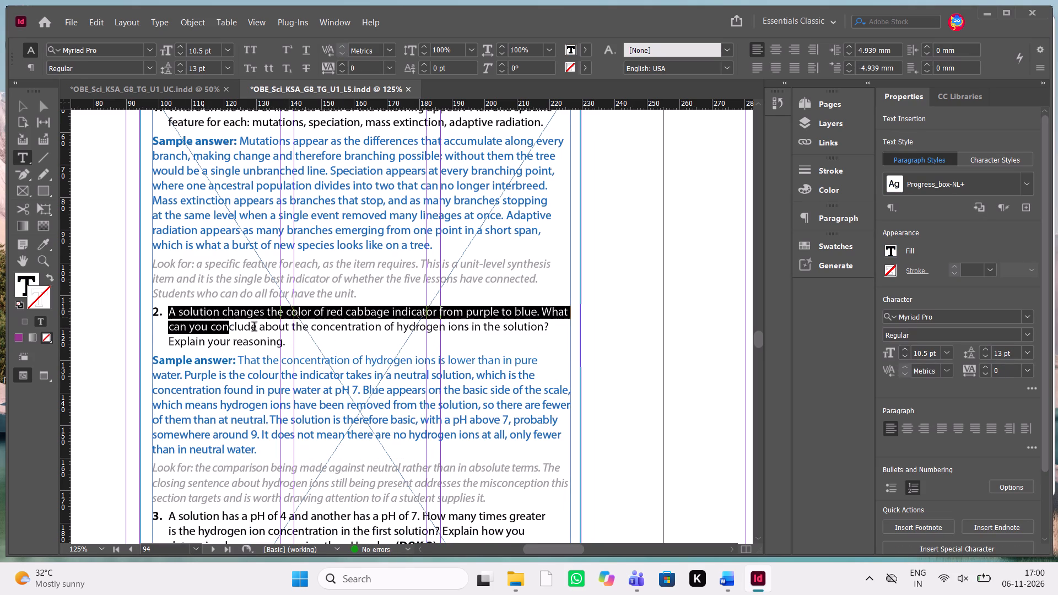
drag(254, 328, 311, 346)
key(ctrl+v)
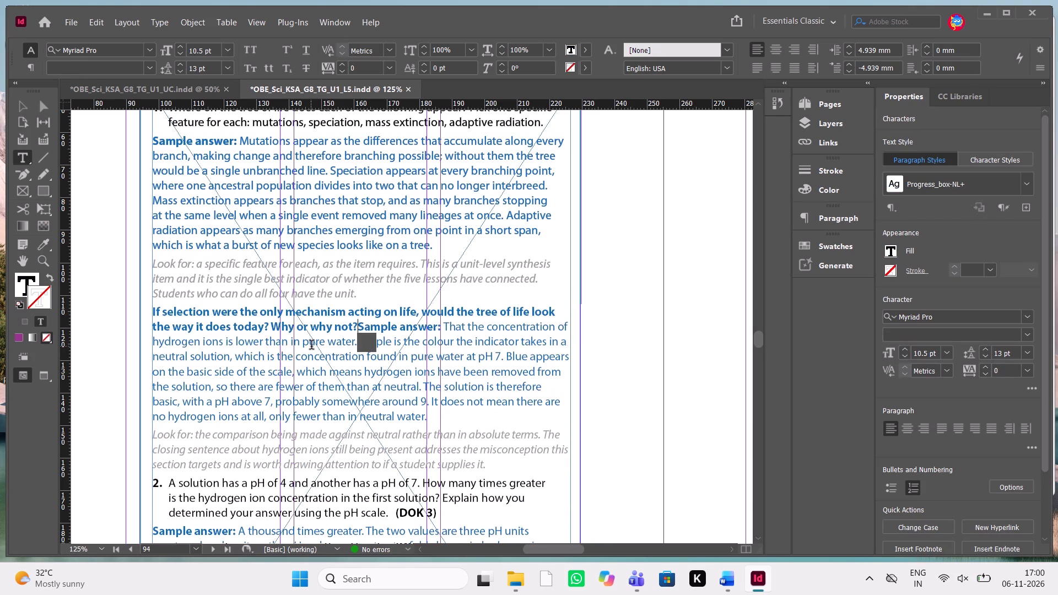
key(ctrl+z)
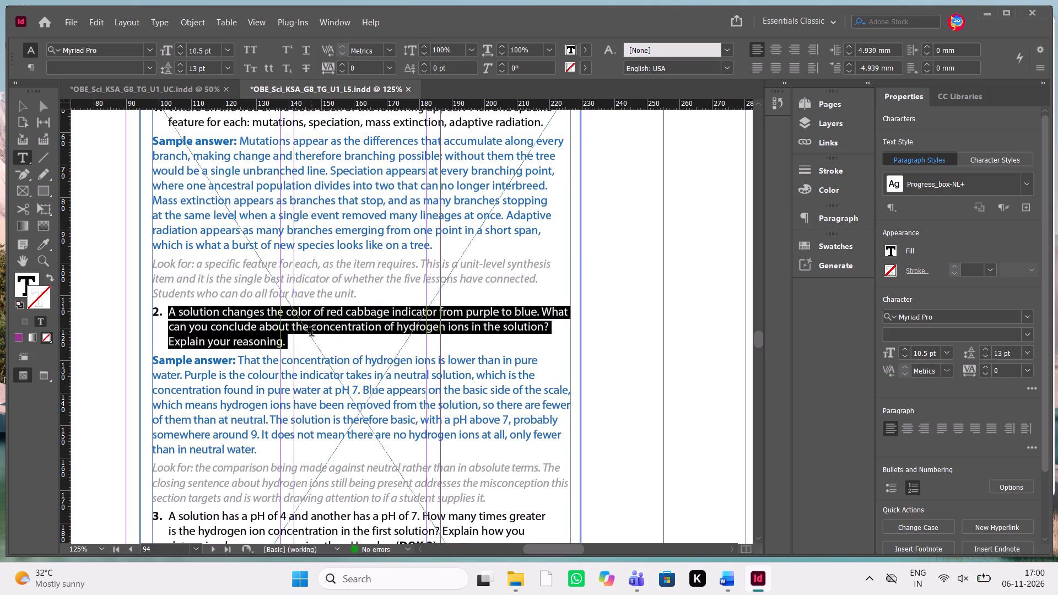
Replace question 2's wording with the copied selection question inside its numbered paragraph, removing the leftover "A" so it starts with "If".
click(311, 333)
drag(287, 345, 197, 313)
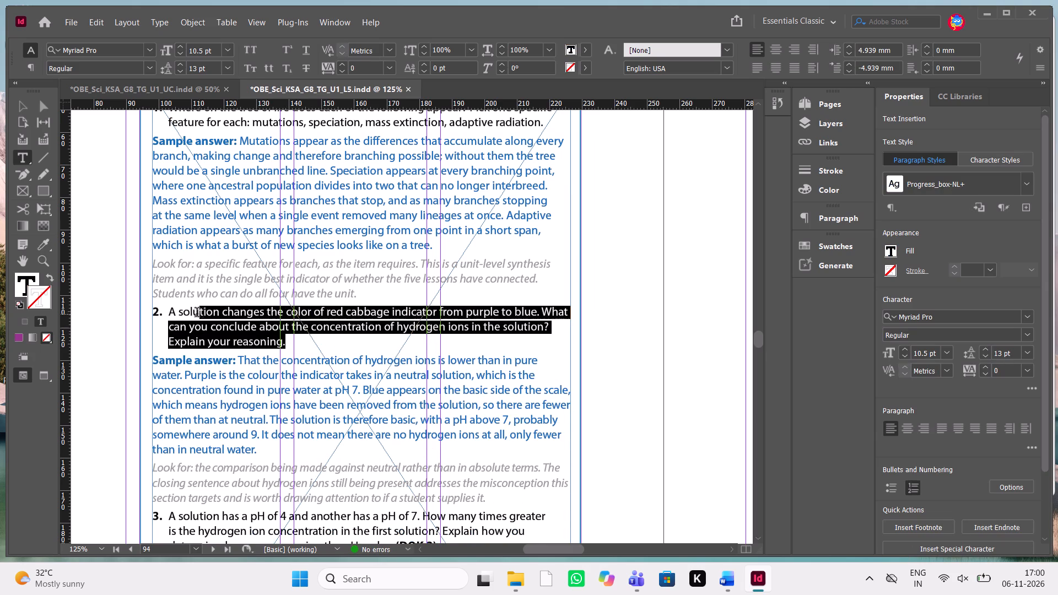
drag(197, 313, 180, 311)
key(ctrl+v)
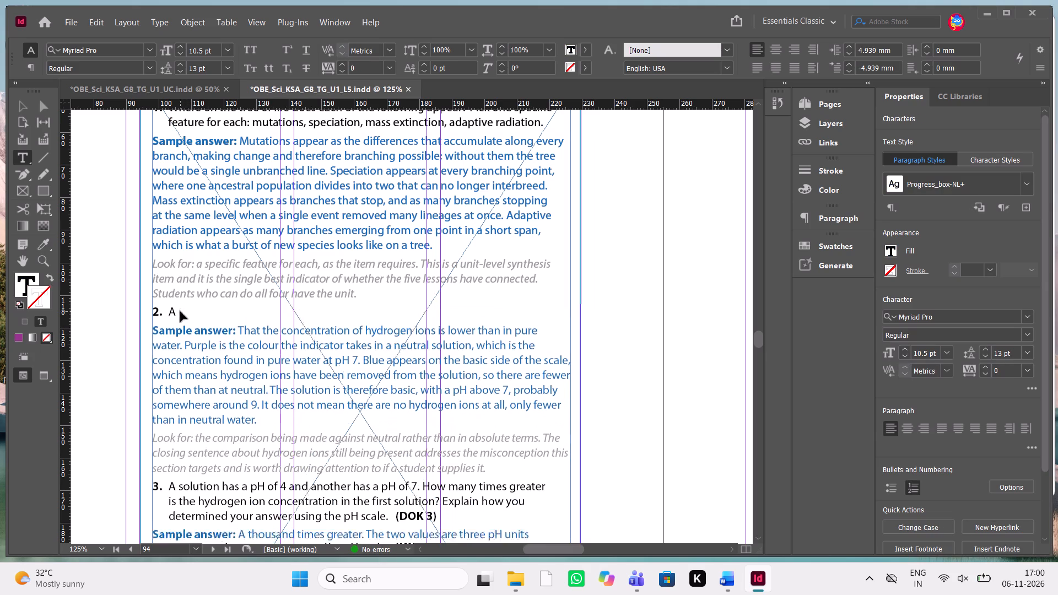
click(180, 311)
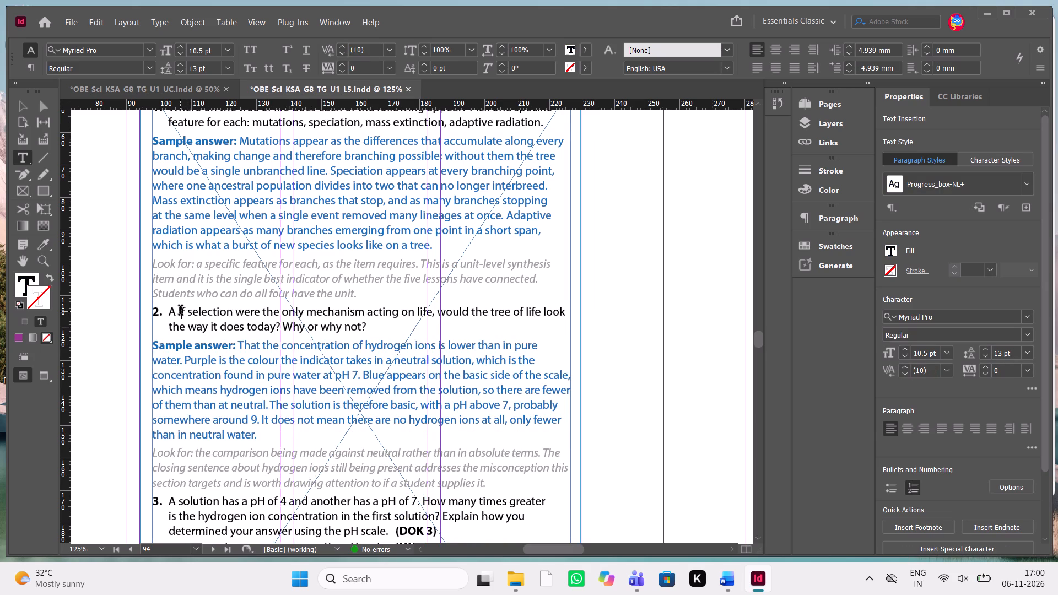
key(BackSpace)
key(BackSpace)
key(BackSpace)
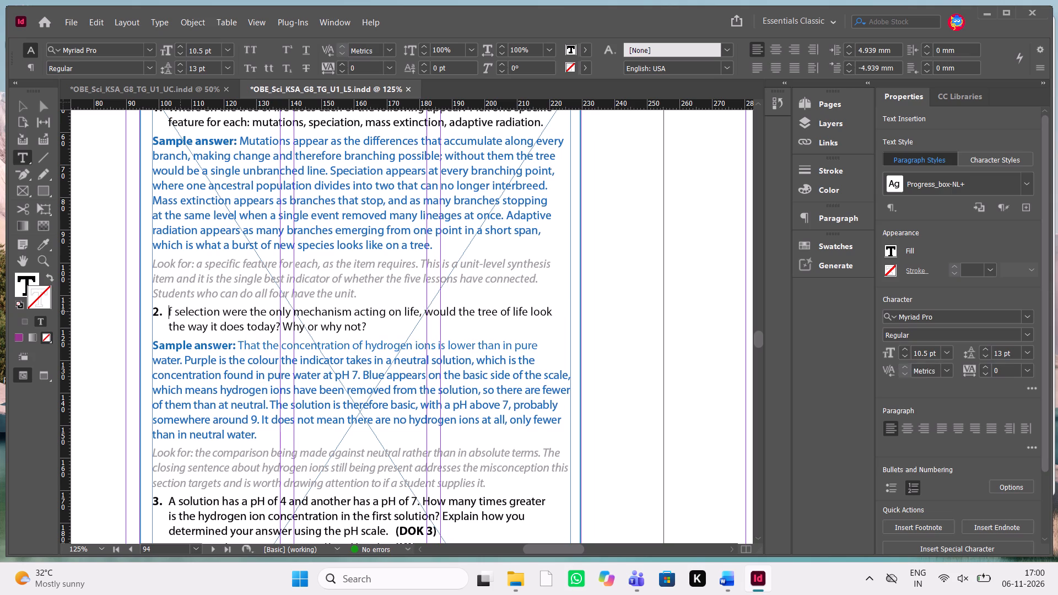
key(shift+i)
Replace question 2's sample answer text after the bold label with the Word manuscript's answer beginning "No. Selection can only act on variation".
key(alt+Tab)
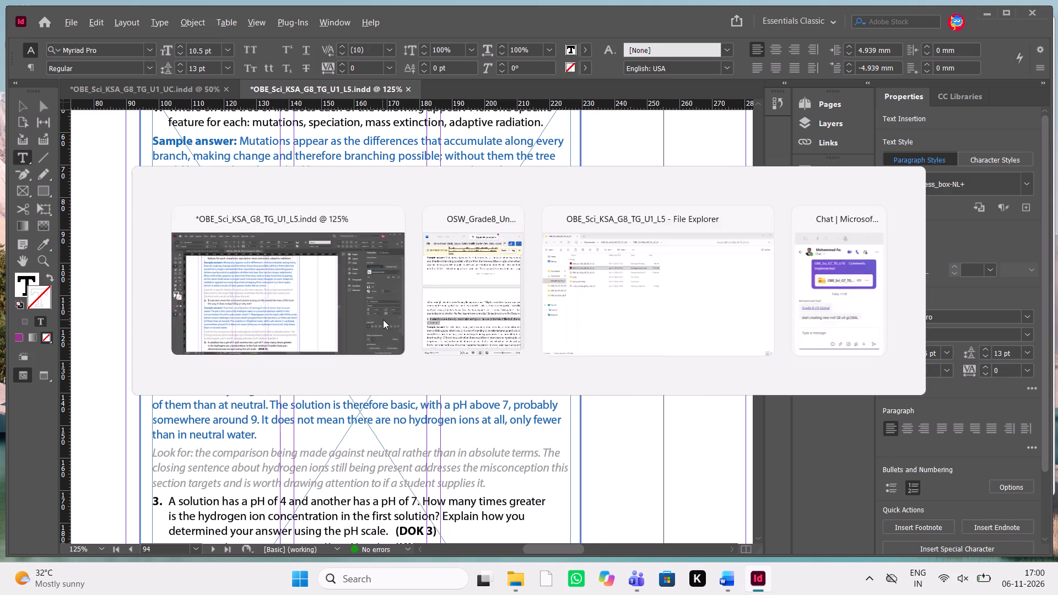
scroll(858, 308, left, 1)
scroll(858, 308, down, 1)
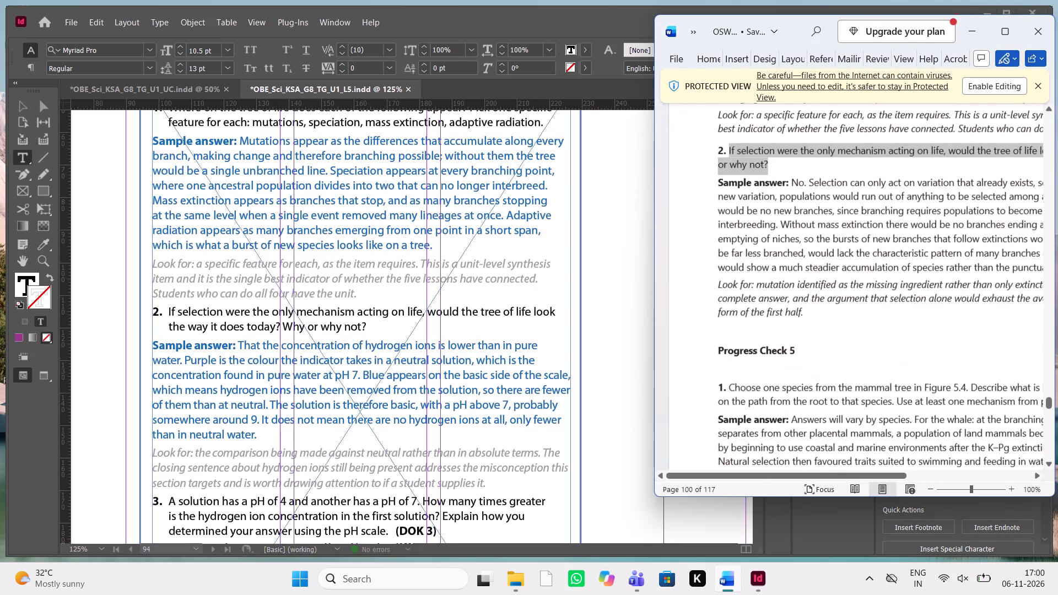
scroll(973, 263, left, 1)
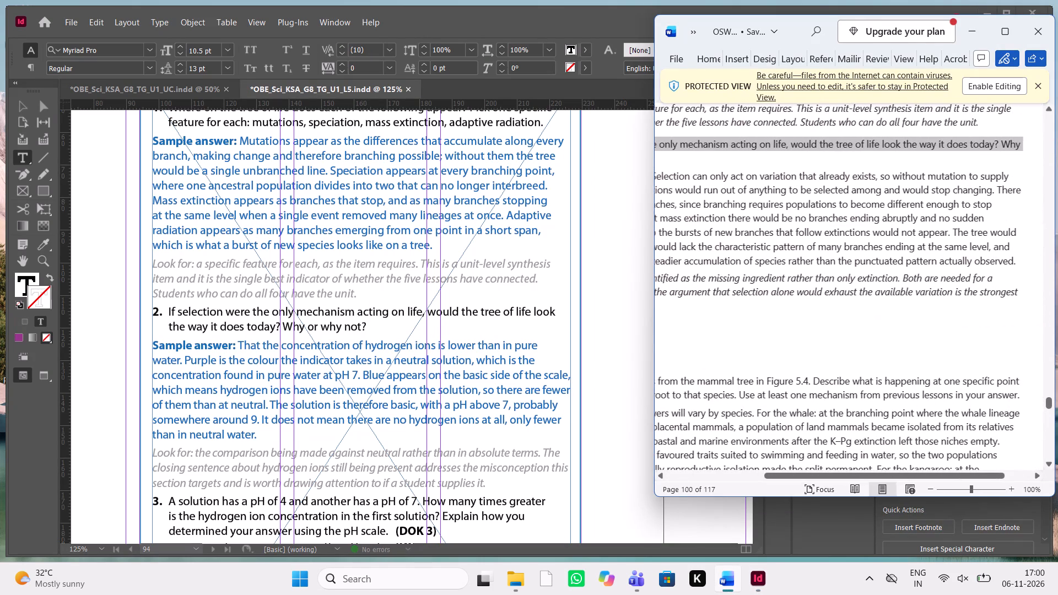
drag(1016, 257, 755, 236)
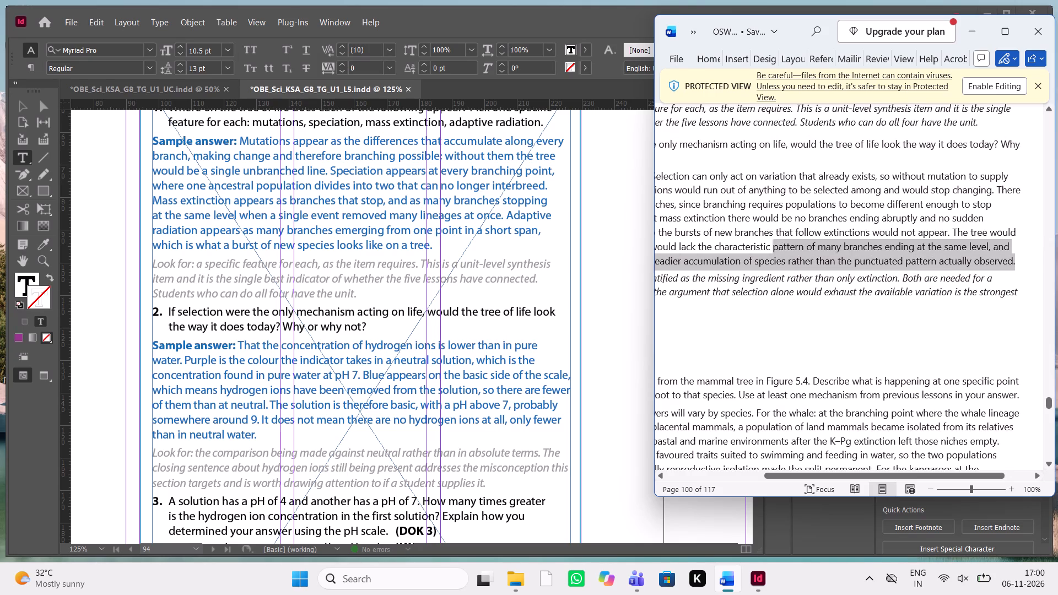
drag(755, 236, 770, 174)
key(ctrl+c)
key(ctrl+c)
key(ctrl+c)
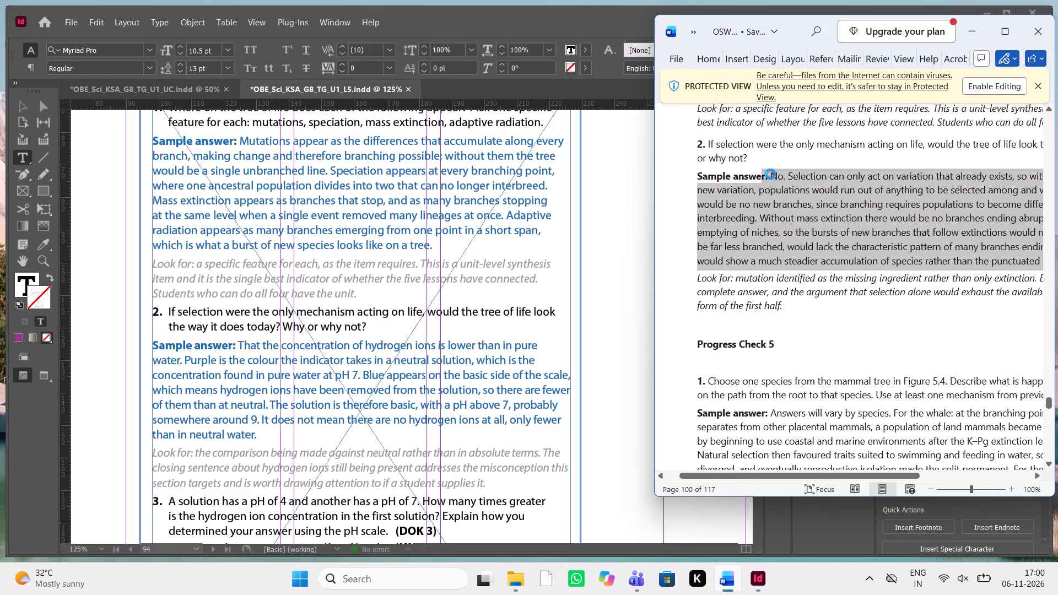
scroll(447, 311, down, 1)
scroll(447, 311, up, 1)
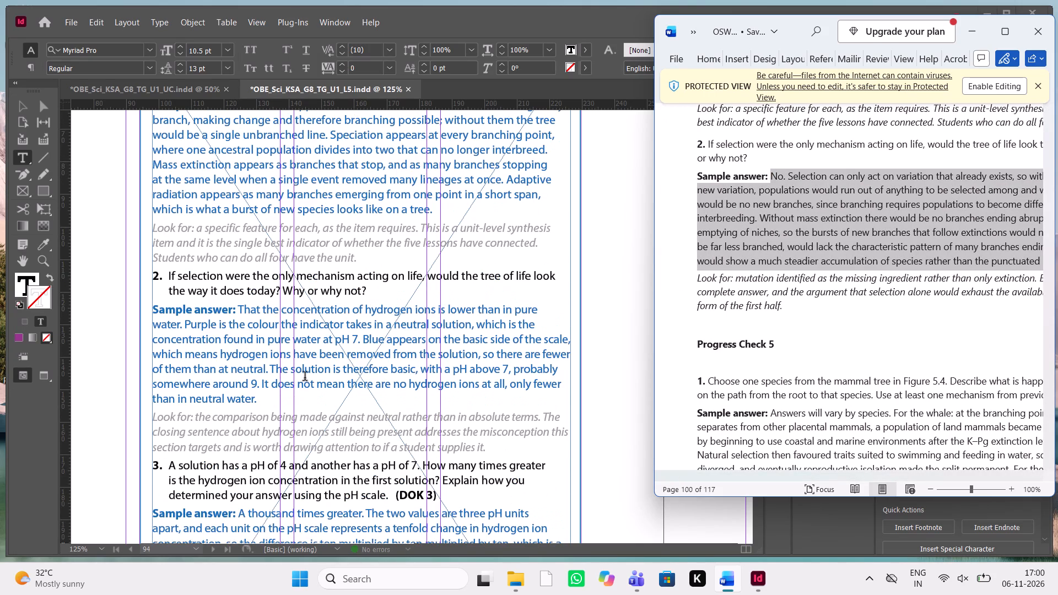
drag(260, 399, 238, 312)
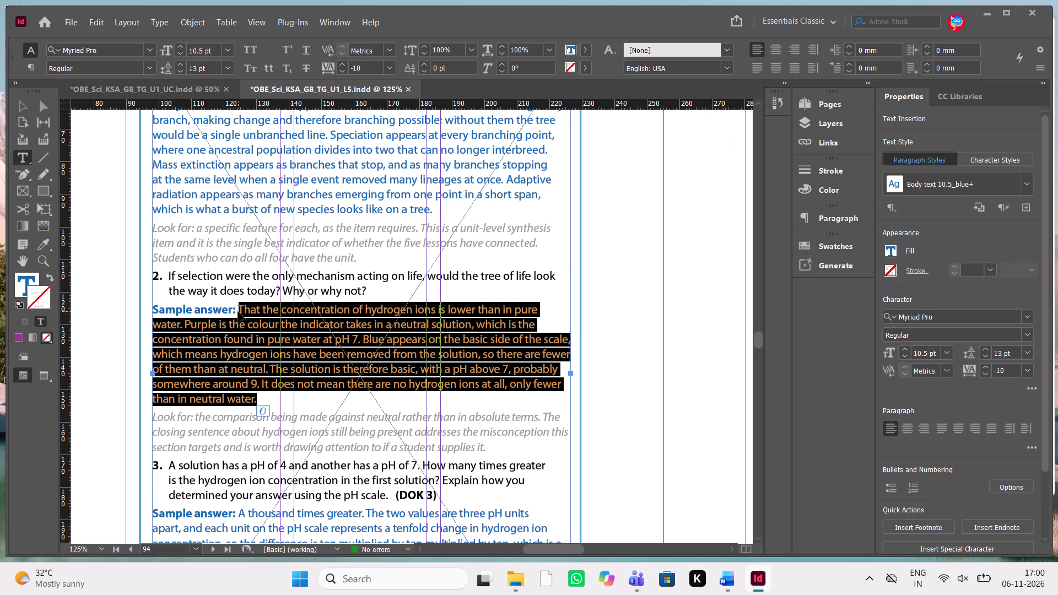
key(ctrl+v)
Set question 2's new sample answer text to Regular weight with tracking 0, leaving the "Sample answer:" label bold.
drag(238, 312, 403, 411)
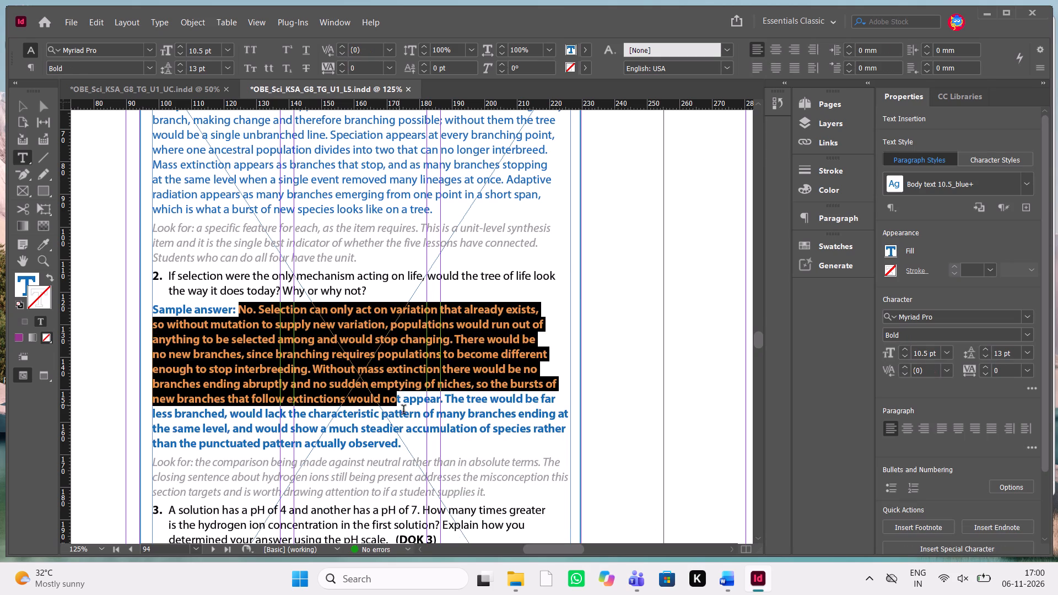
drag(403, 411, 417, 442)
key(ctrl+shift+b)
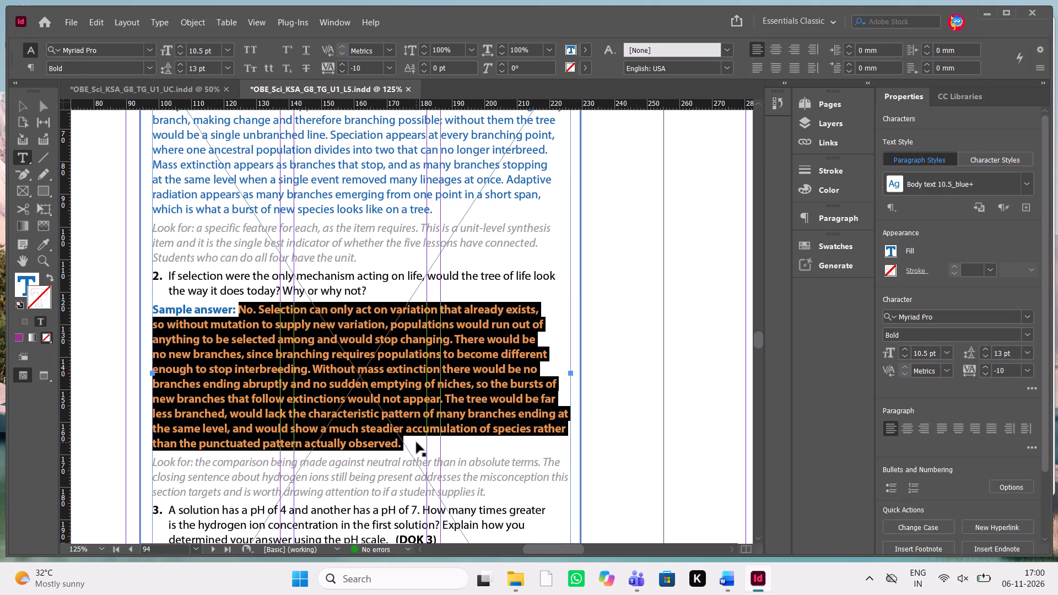
key(ctrl+shift+b)
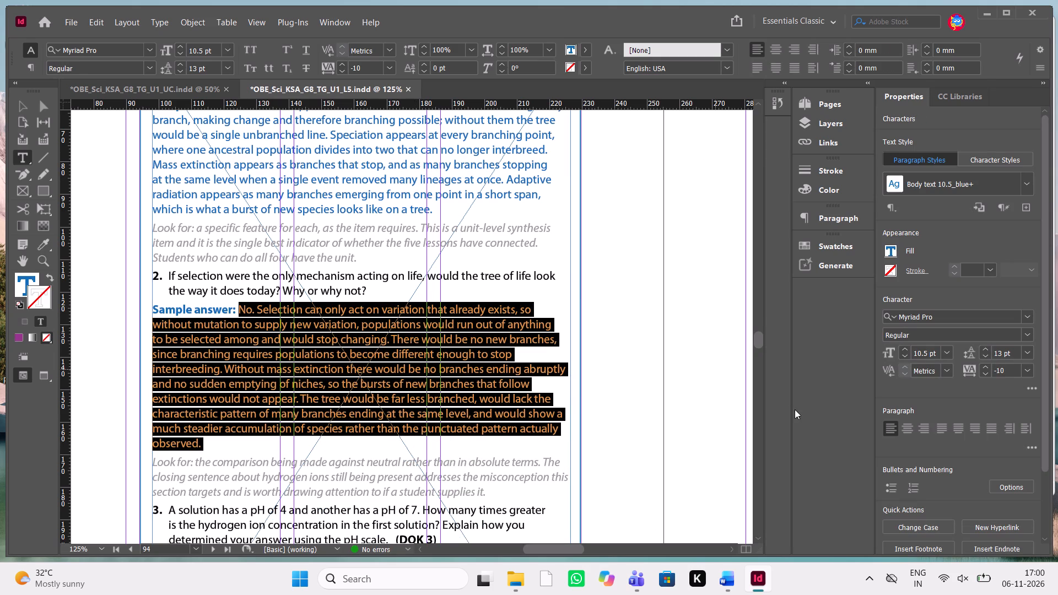
click(1029, 372)
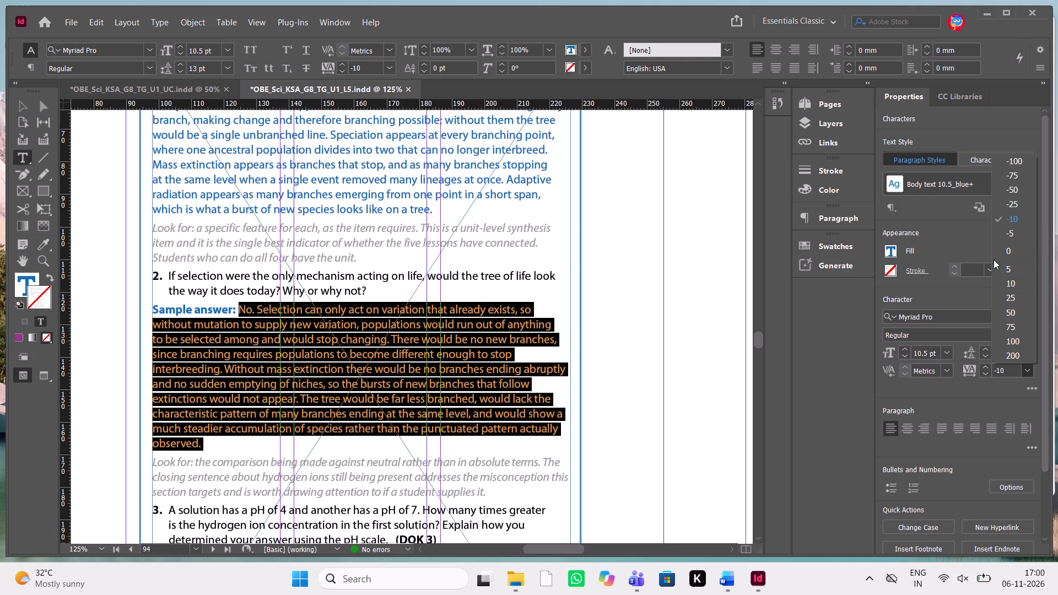
click(1002, 255)
click(360, 302)
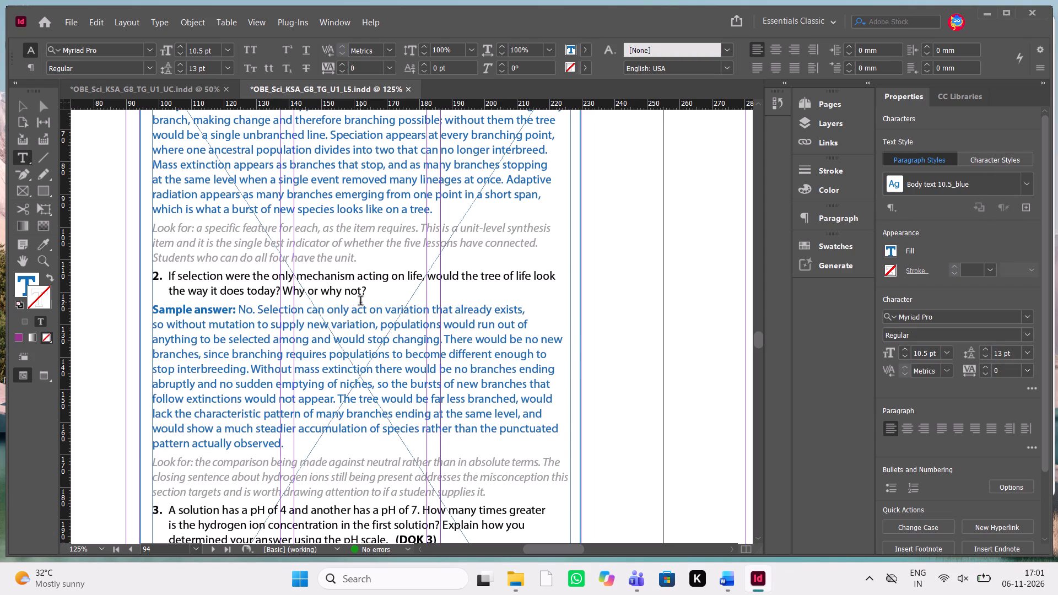
Replace question 2's grey italic "Look for" note with the Word manuscript's note beginning "Look for: mutation identified as the missing ingredient".
scroll(360, 302, up, 1)
scroll(360, 302, down, 1)
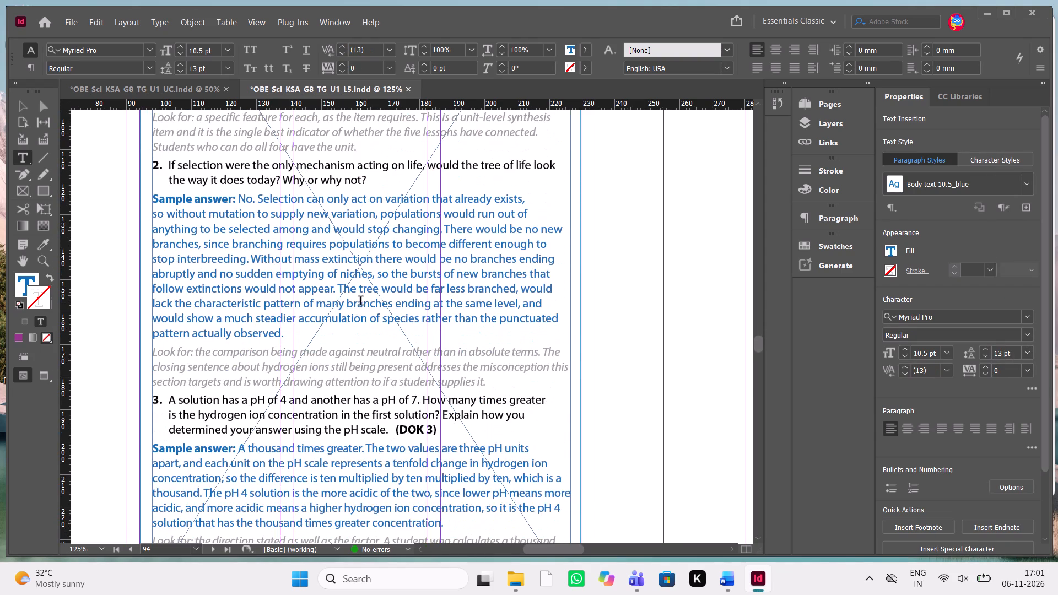
key(alt+Tab)
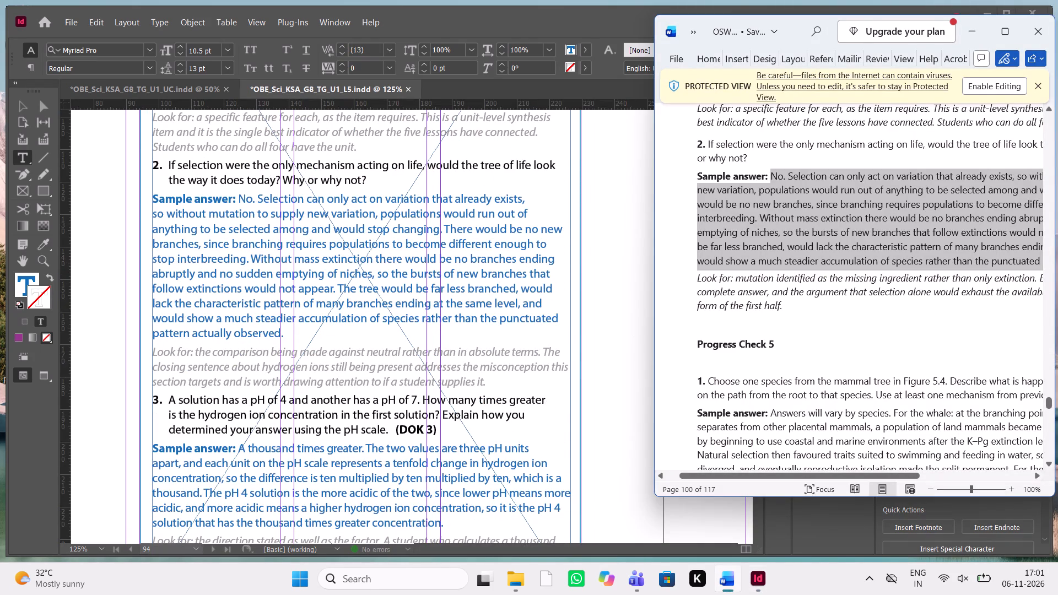
drag(792, 311, 698, 280)
key(ctrl+c)
key(ctrl+c)
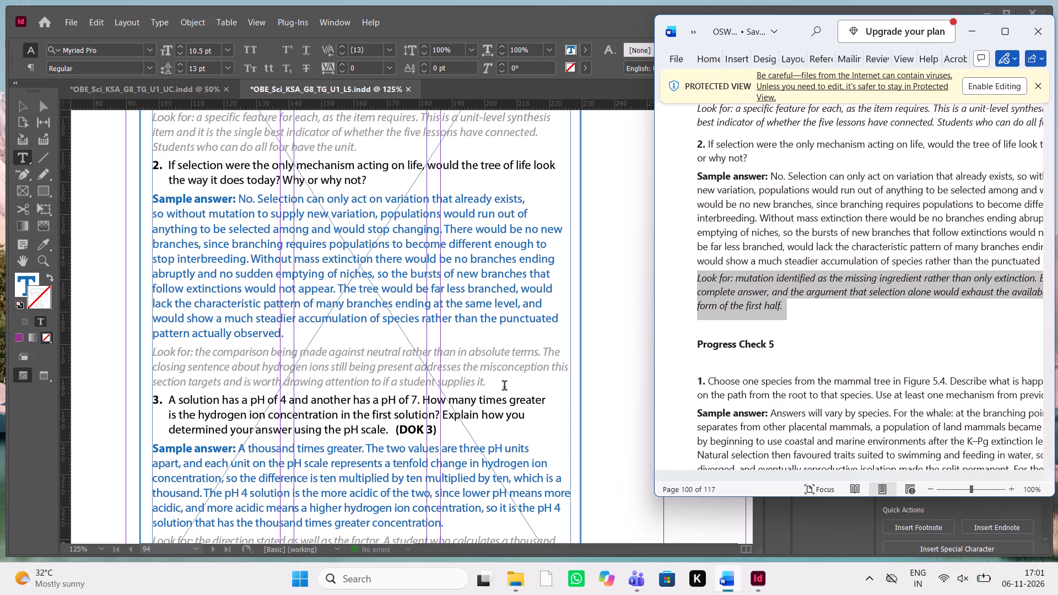
drag(504, 387, 146, 345)
key(ctrl+v)
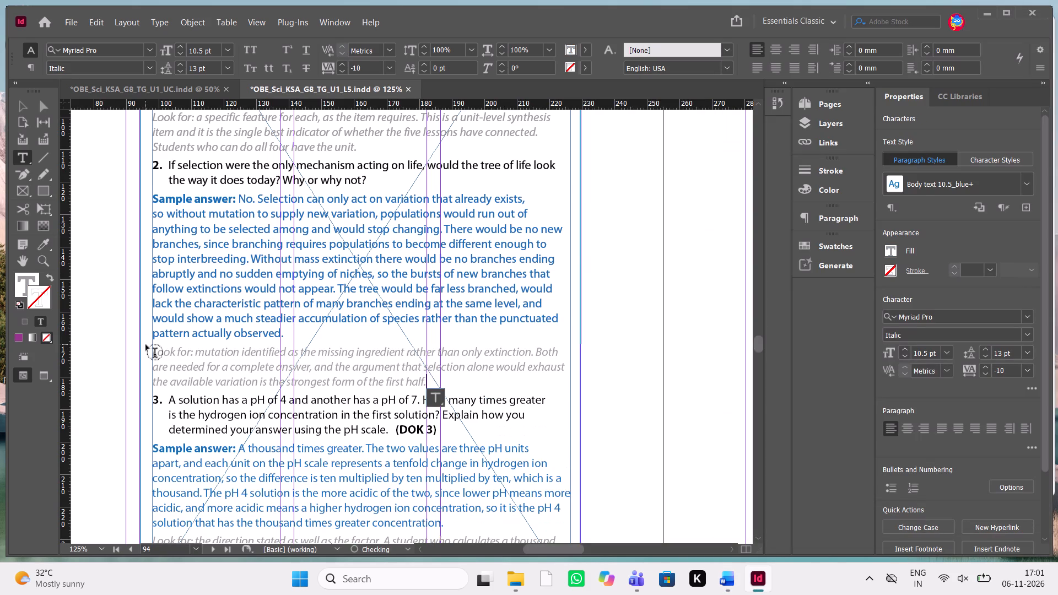
Delete question 3 about pH with its sample answer and "Look for" note, removing the leftover empty paragraph below question 2's note.
key(alt+Tab)
scroll(813, 235, left, 1)
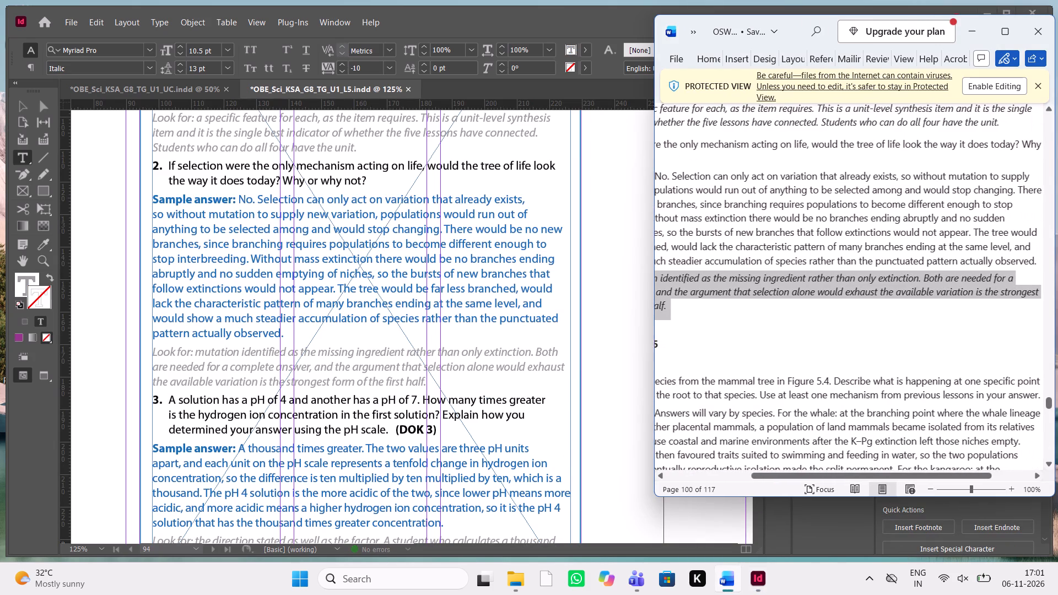
scroll(813, 235, left, 1)
scroll(395, 281, down, 1)
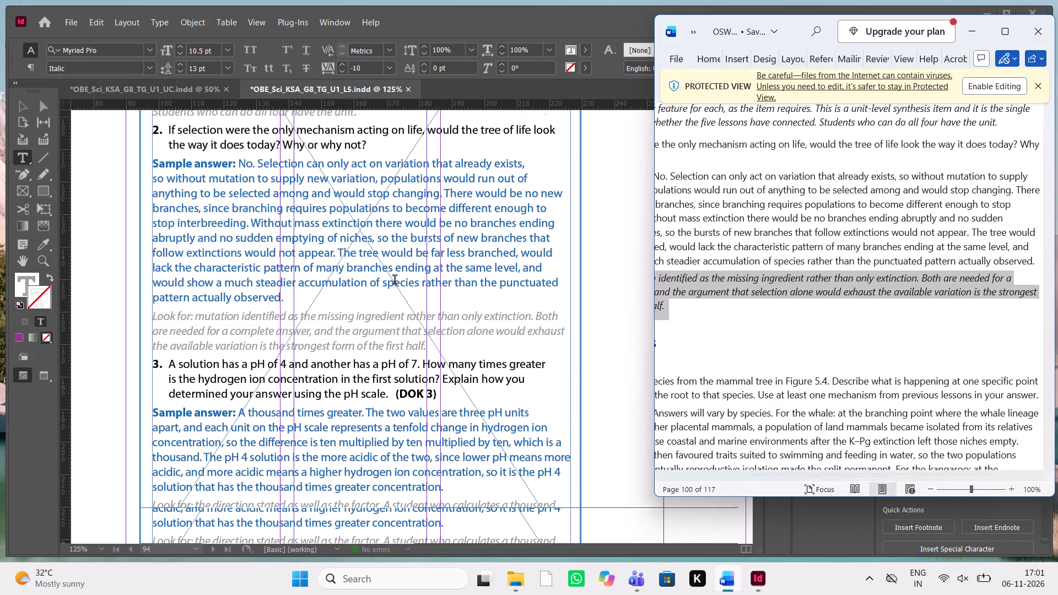
scroll(395, 281, down, 1)
drag(256, 407, 203, 289)
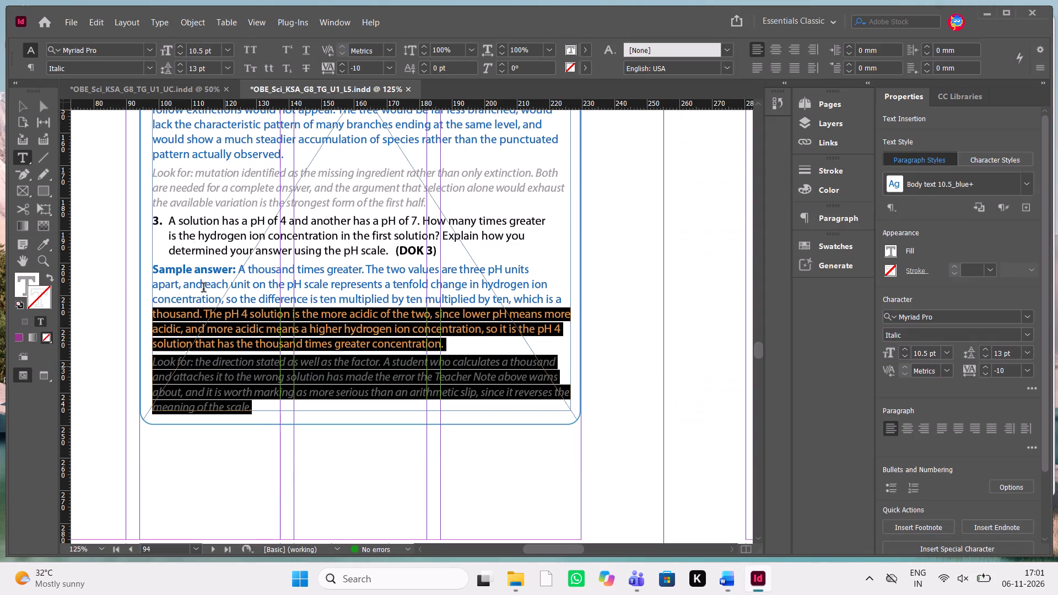
drag(203, 289, 165, 227)
key(Delete)
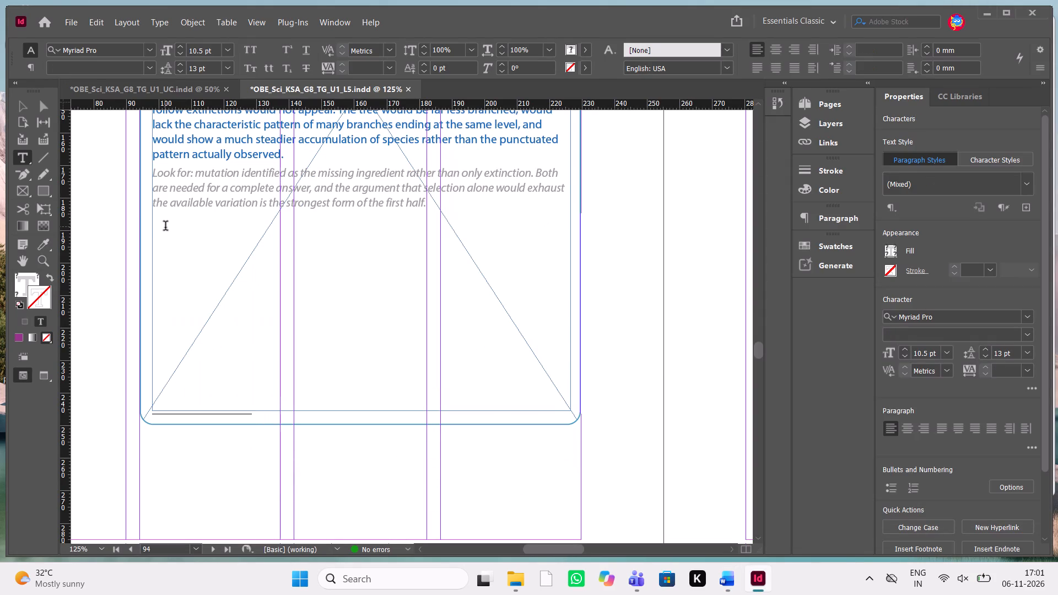
click(456, 202)
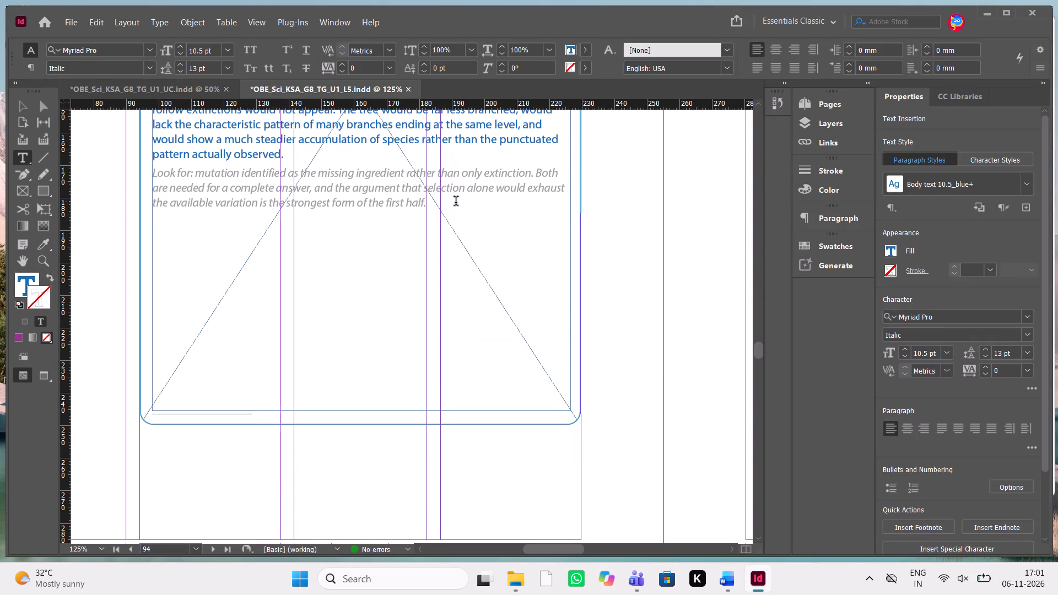
key(Delete)
key(Delete)
key(Delete)
key(Delete)
key(Delete)
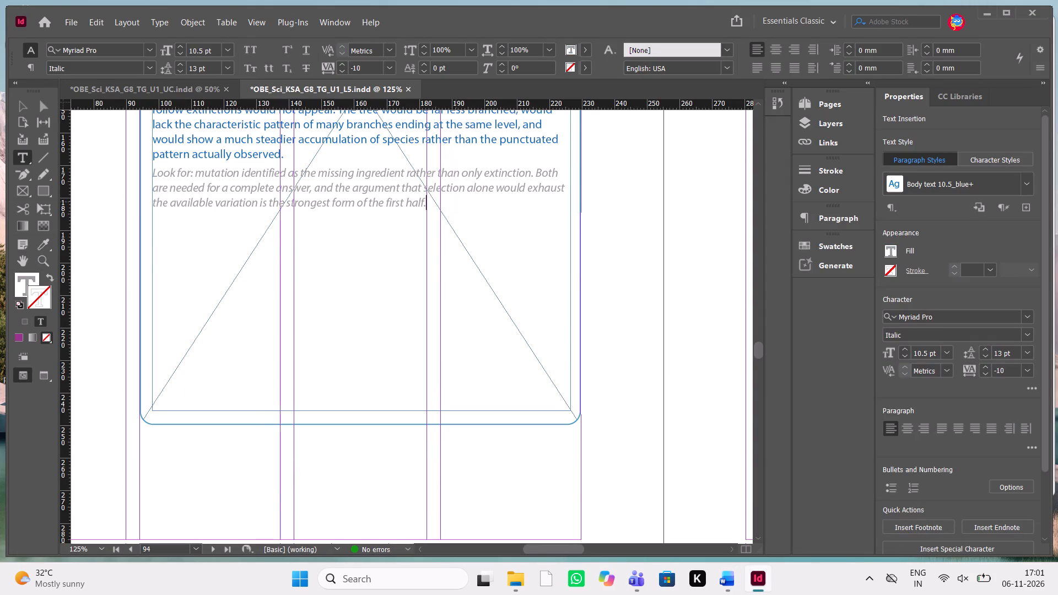
Ungroup page 94's Progress Check box so its outlined frame and text frame are separate objects.
scroll(456, 202, up, 4)
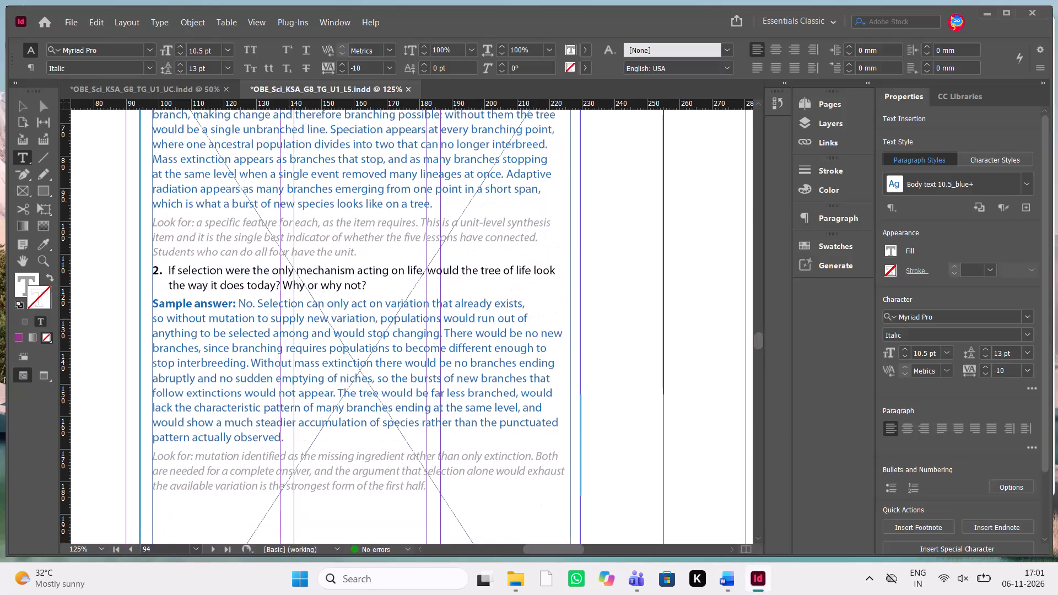
scroll(456, 202, up, 2)
scroll(456, 202, down, 1)
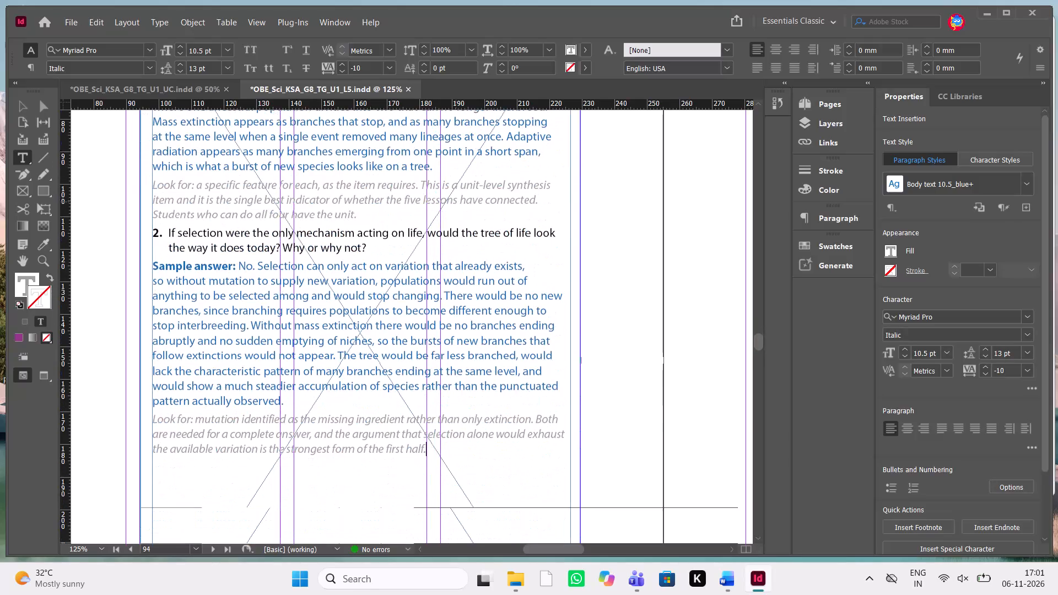
scroll(456, 202, down, 2)
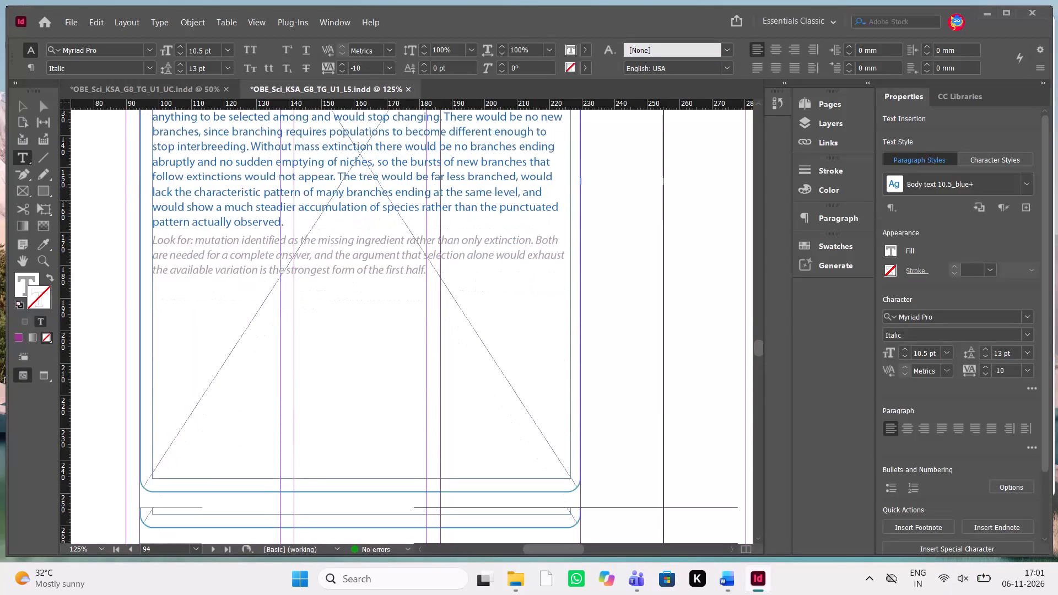
scroll(456, 202, down, 1)
key(Escape)
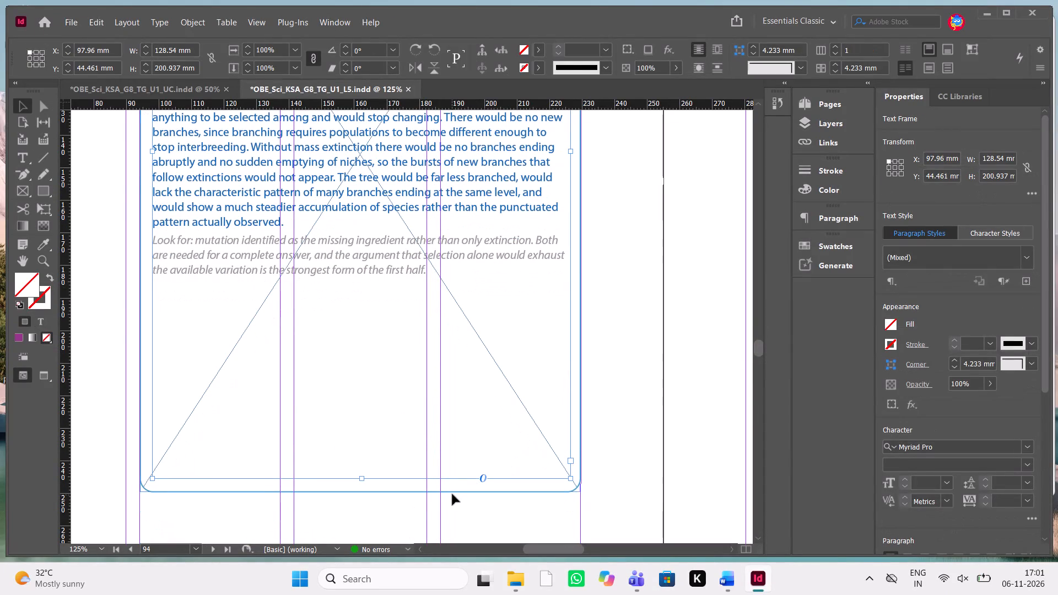
click(452, 494)
click(417, 490)
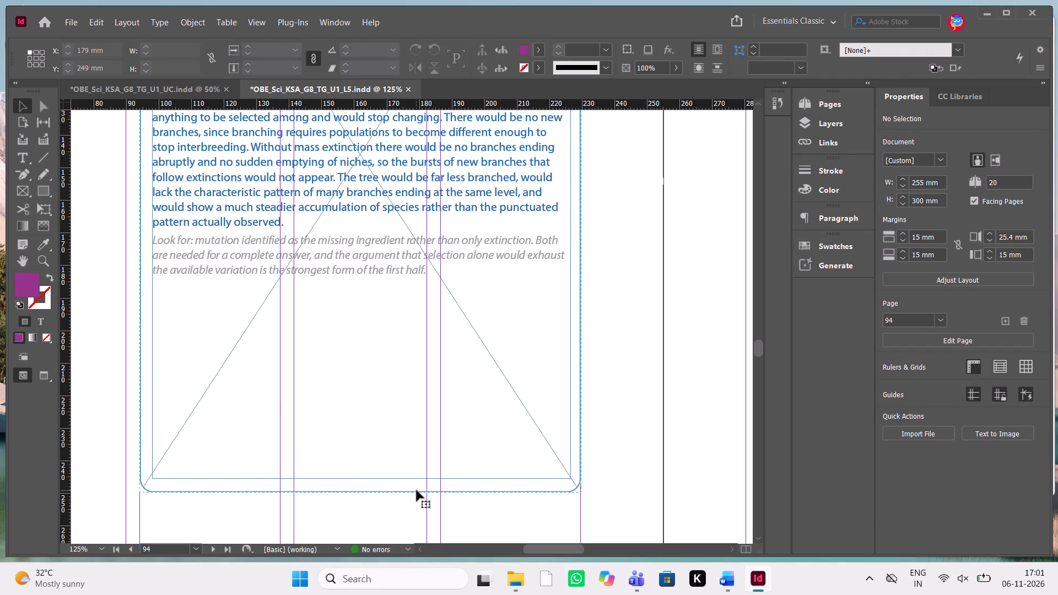
key(ctrl+shift+g)
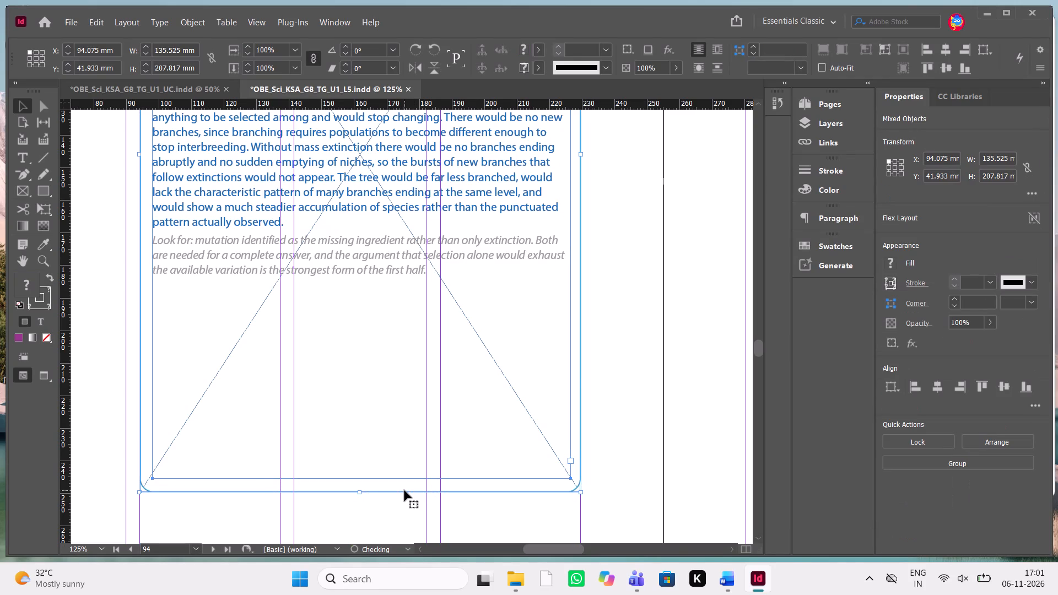
click(672, 379)
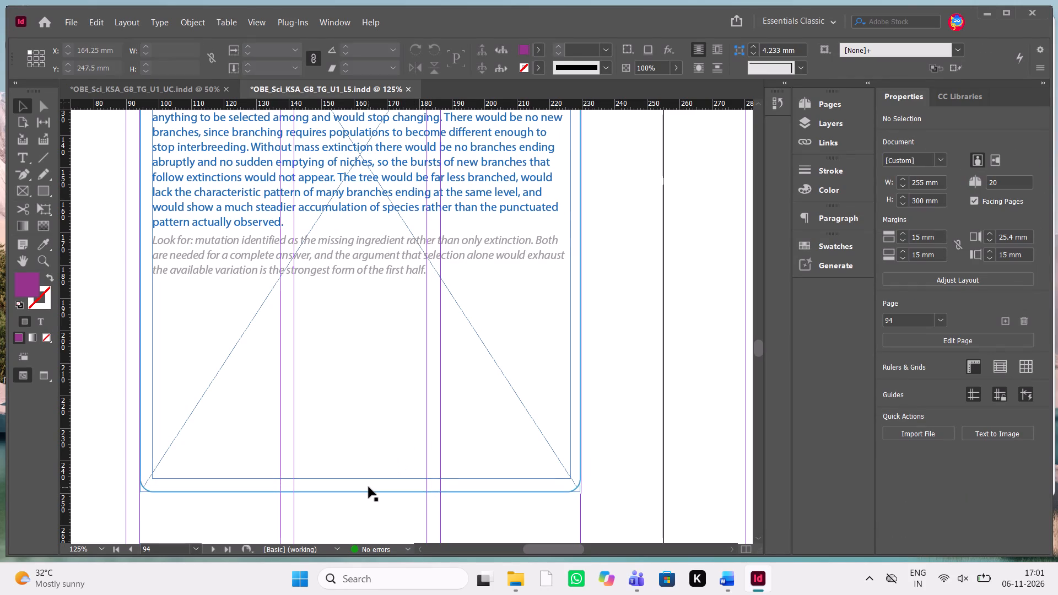
Shorten the blue rounded outline frame to about 142 mm high, ending just below question 2's "Look for" note.
click(369, 487)
drag(361, 492, 363, 244)
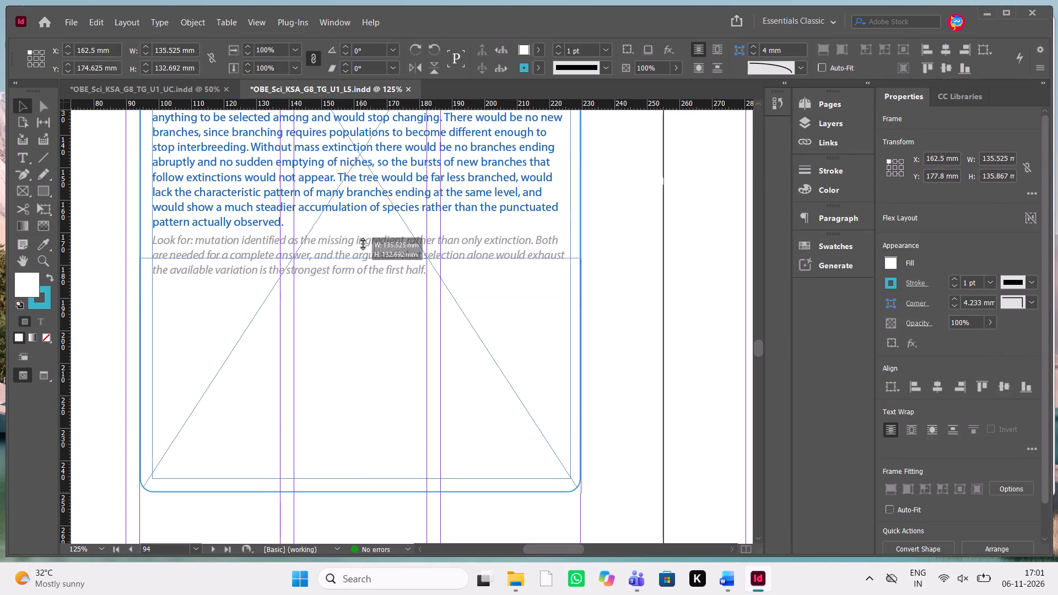
drag(363, 244, 376, 280)
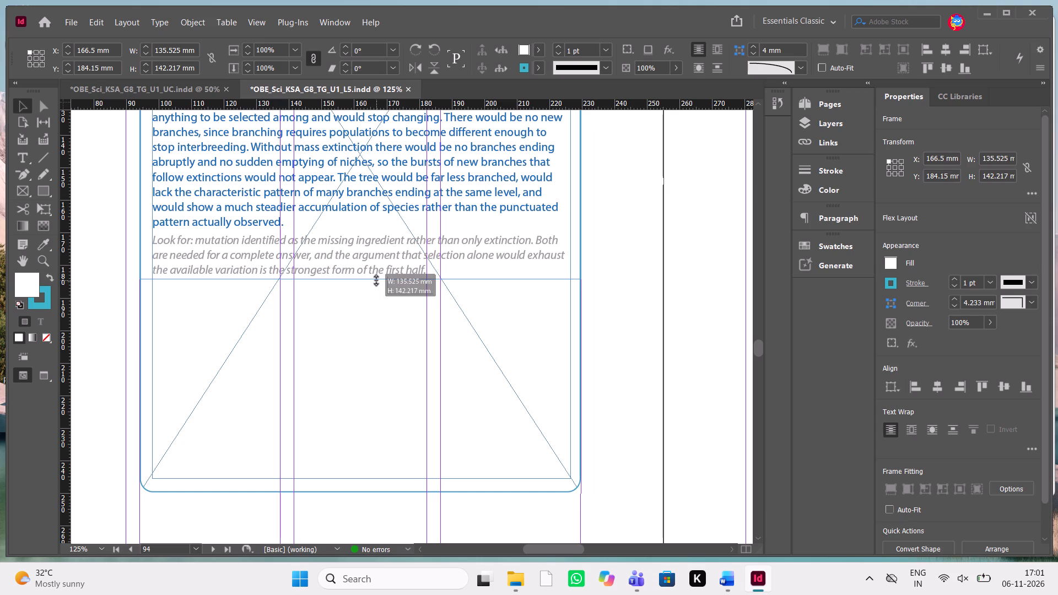
drag(376, 280, 378, 282)
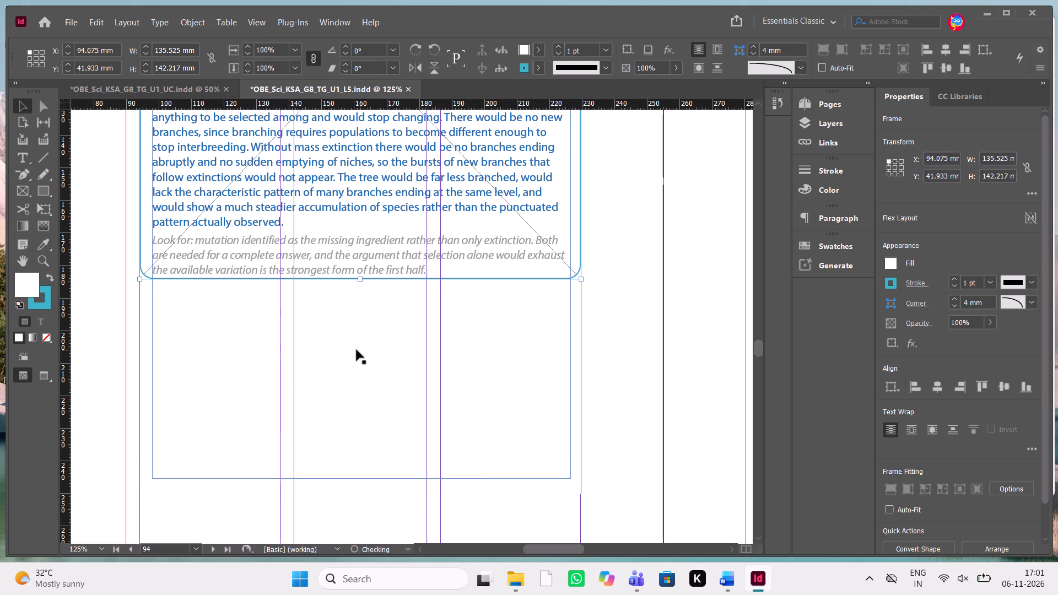
Shorten the Progress Check text frame to about 138.5 mm high so its lower edge sits just inside the blue outline.
click(357, 350)
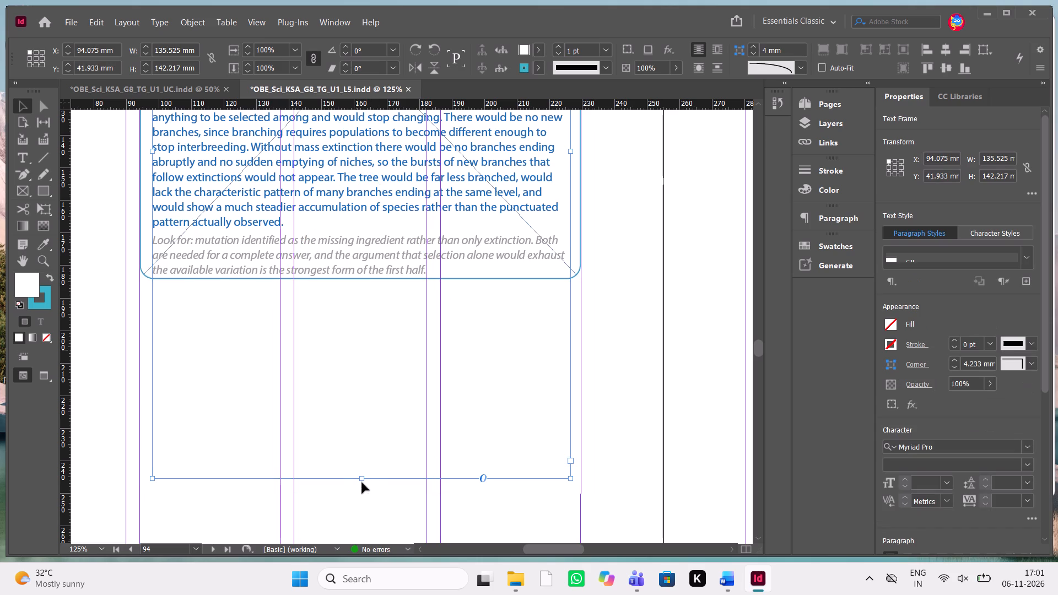
drag(362, 478, 357, 277)
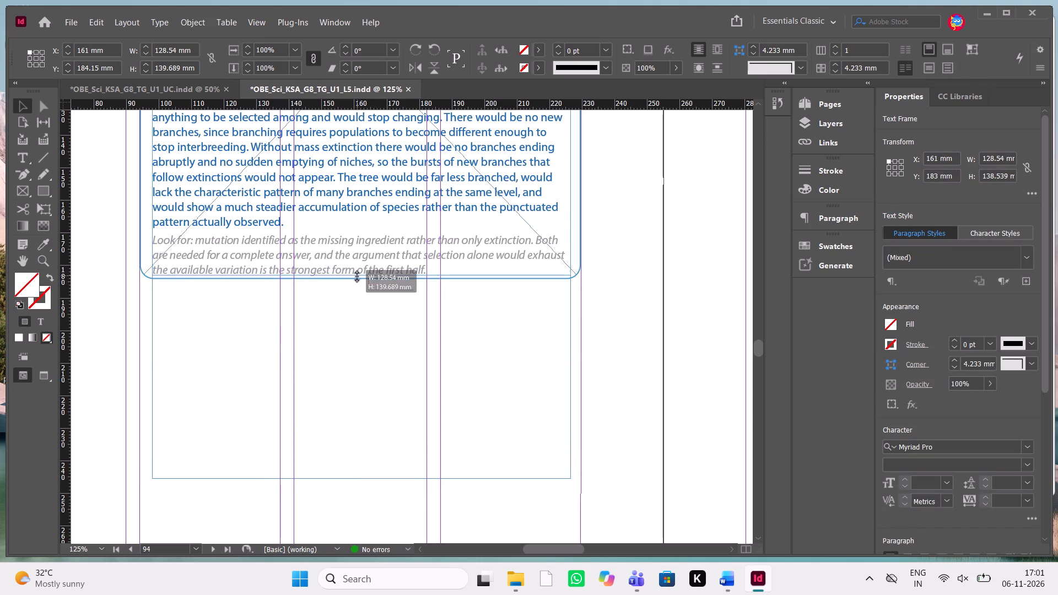
drag(357, 277, 359, 275)
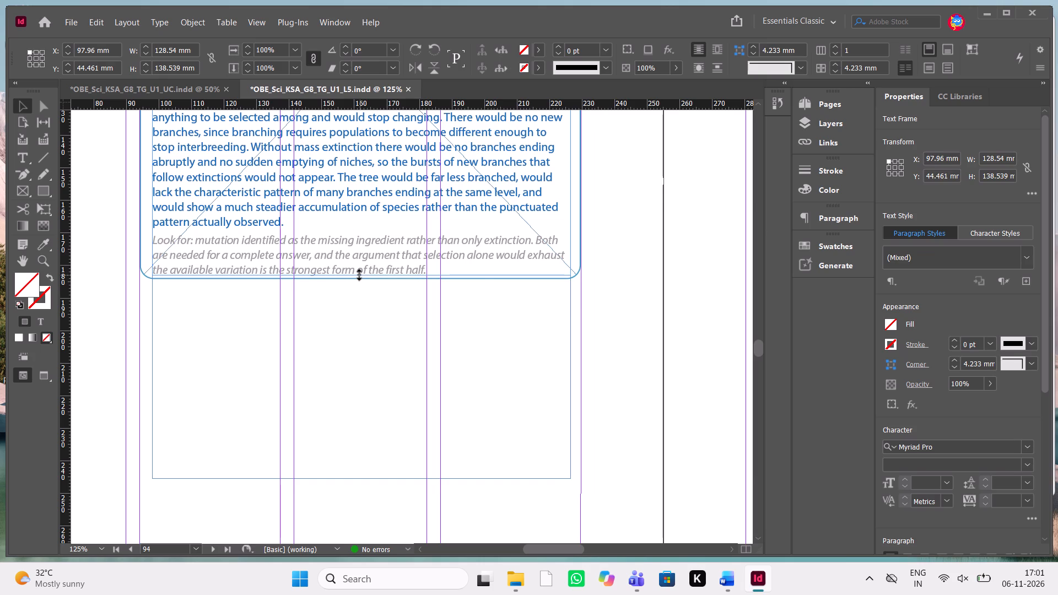
scroll(359, 275, up, 3)
scroll(359, 275, down, 2)
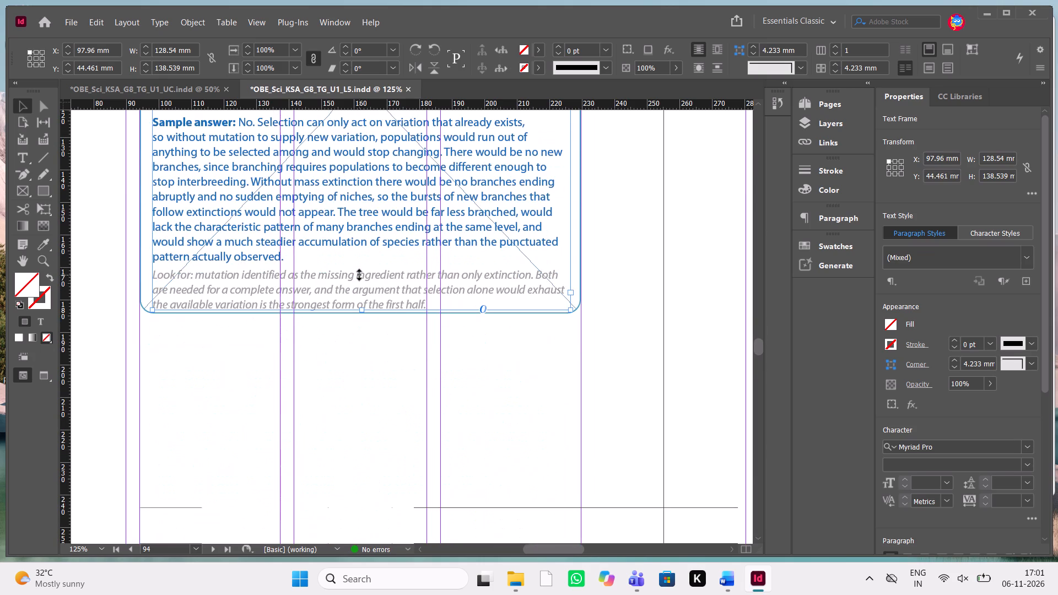
Preview the page without guides and extend the blue outline frame's lower edge to a height of about 143.3 mm.
click(392, 372)
key(w)
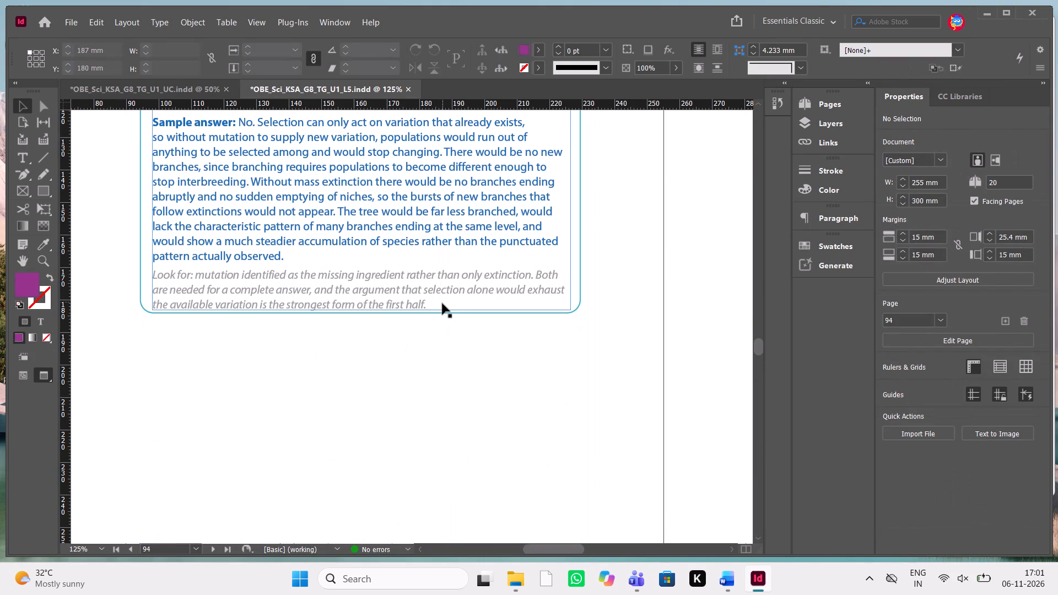
click(446, 312)
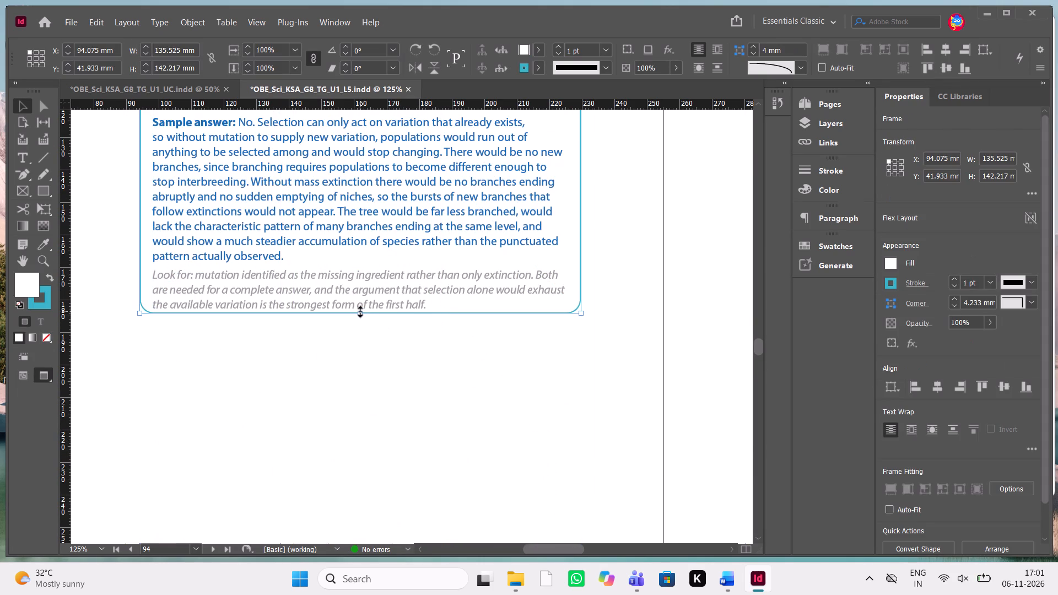
drag(360, 312, 361, 317)
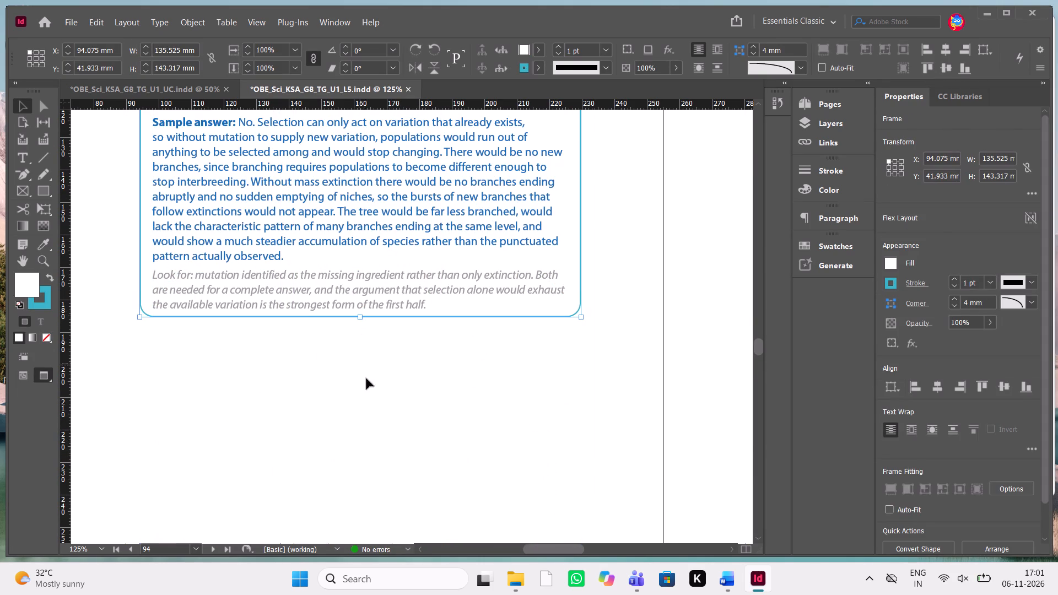
click(367, 380)
Return to normal view and look over the pages following page 94, including page 96's Neutralization section.
scroll(367, 380, down, 2)
scroll(367, 380, up, 1)
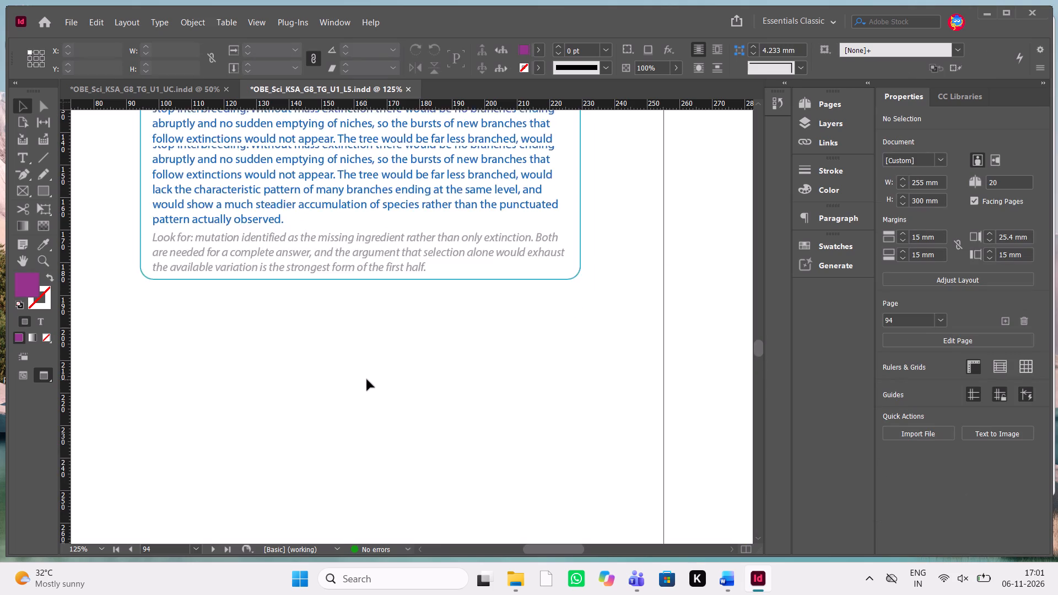
scroll(367, 380, up, 1)
key(w)
scroll(367, 380, up, 3)
scroll(367, 380, left, 2)
scroll(367, 380, down, 8)
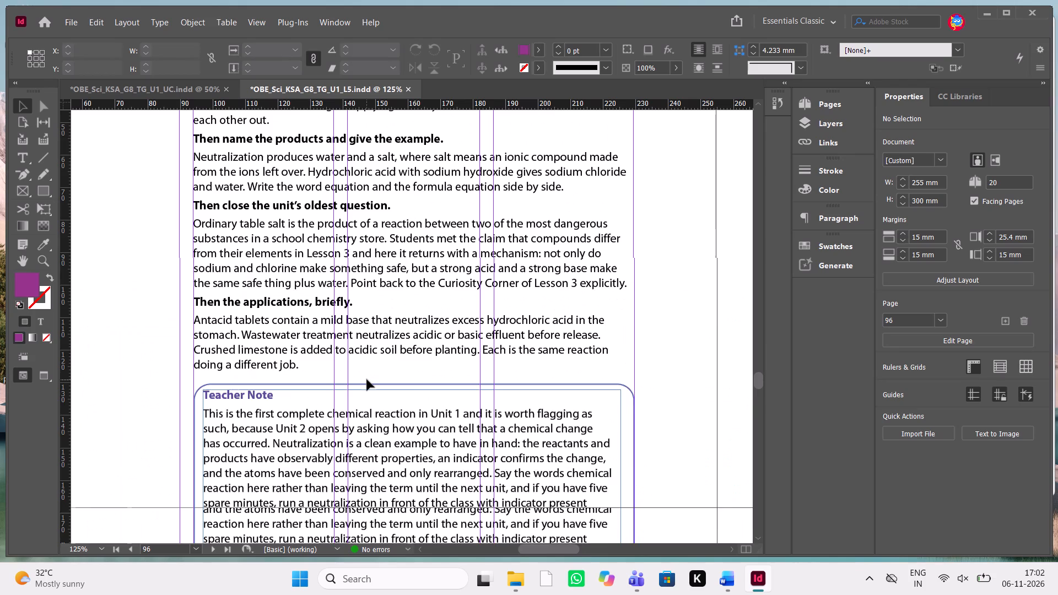
scroll(367, 380, up, 1)
scroll(367, 380, down, 1)
scroll(367, 380, up, 1)
click(367, 380)
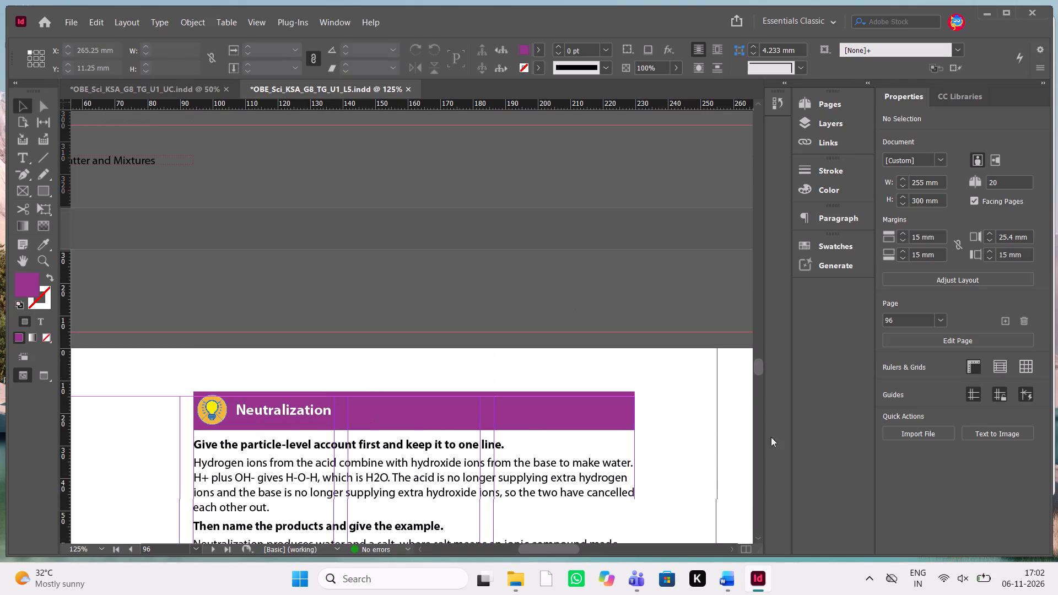
Read through Progress Check 5's questions and answers in the Word manuscript, and return to page 96 of the InDesign layout.
click(733, 585)
scroll(867, 322, down, 2)
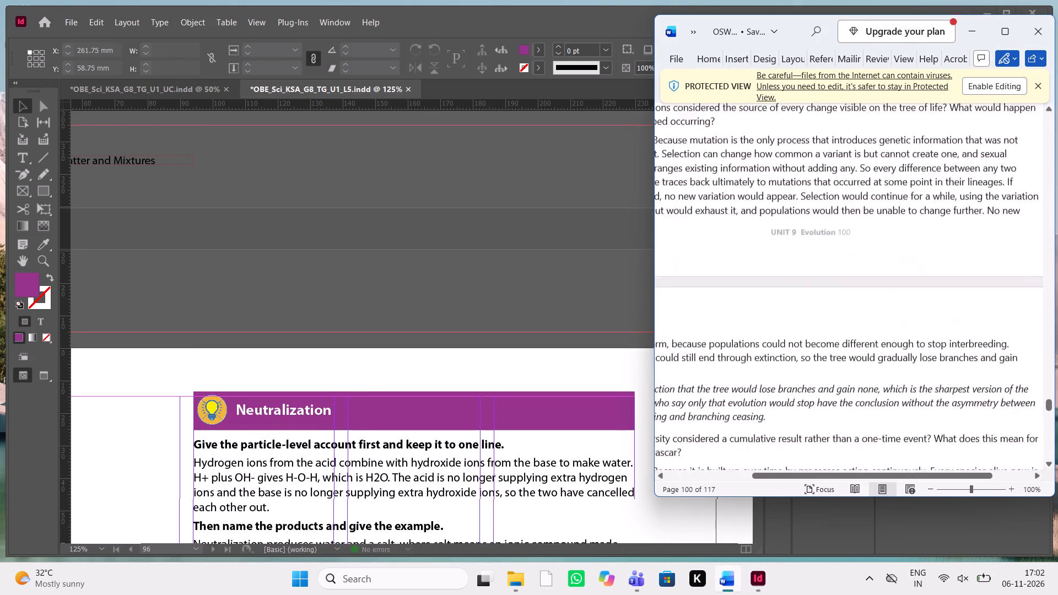
scroll(867, 322, down, 4)
scroll(867, 322, up, 3)
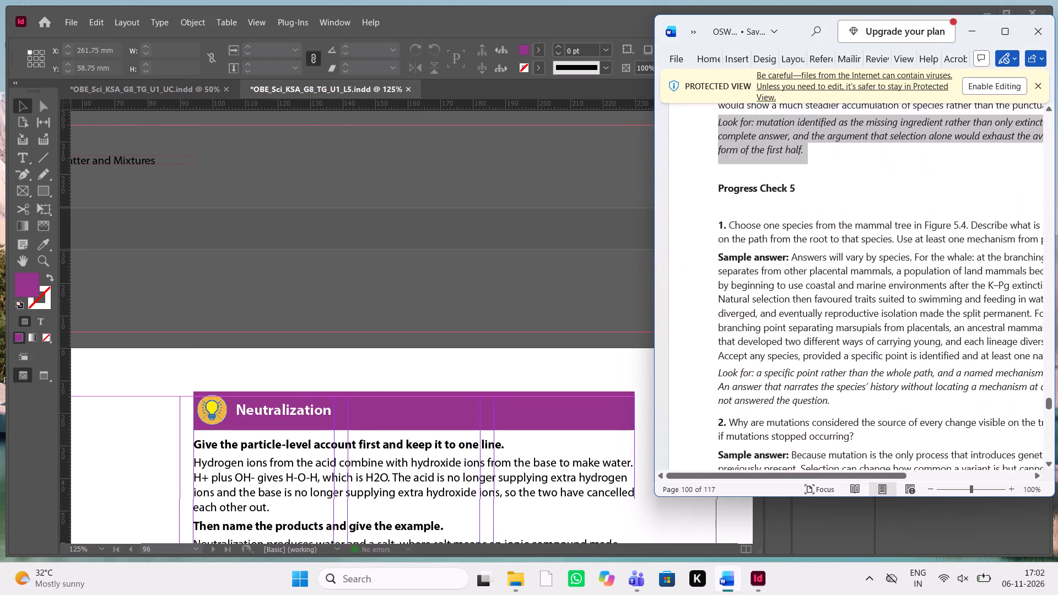
scroll(867, 322, down, 6)
scroll(867, 322, up, 2)
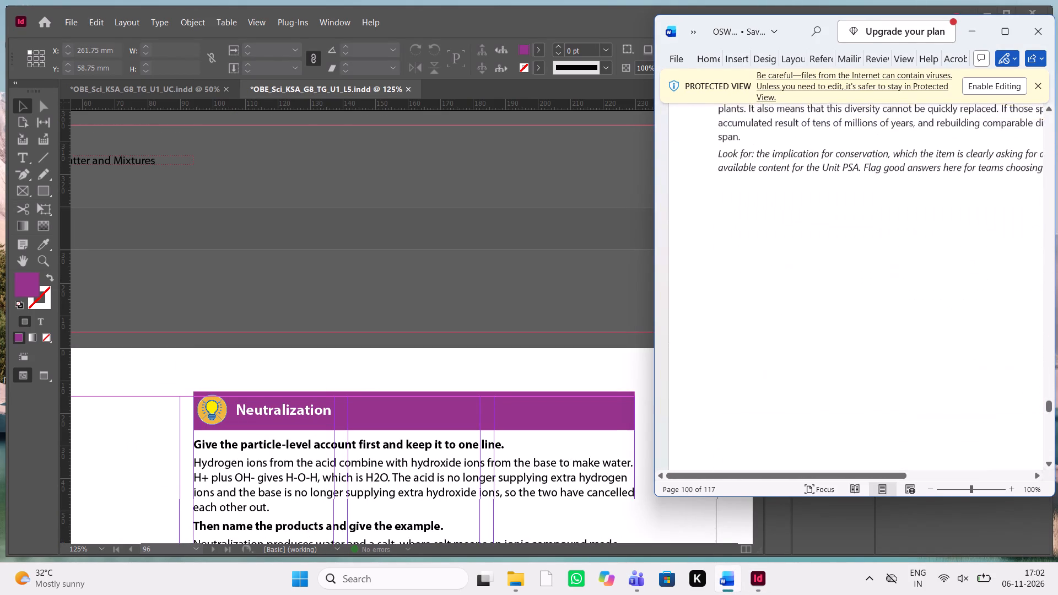
scroll(867, 322, up, 2)
click(973, 34)
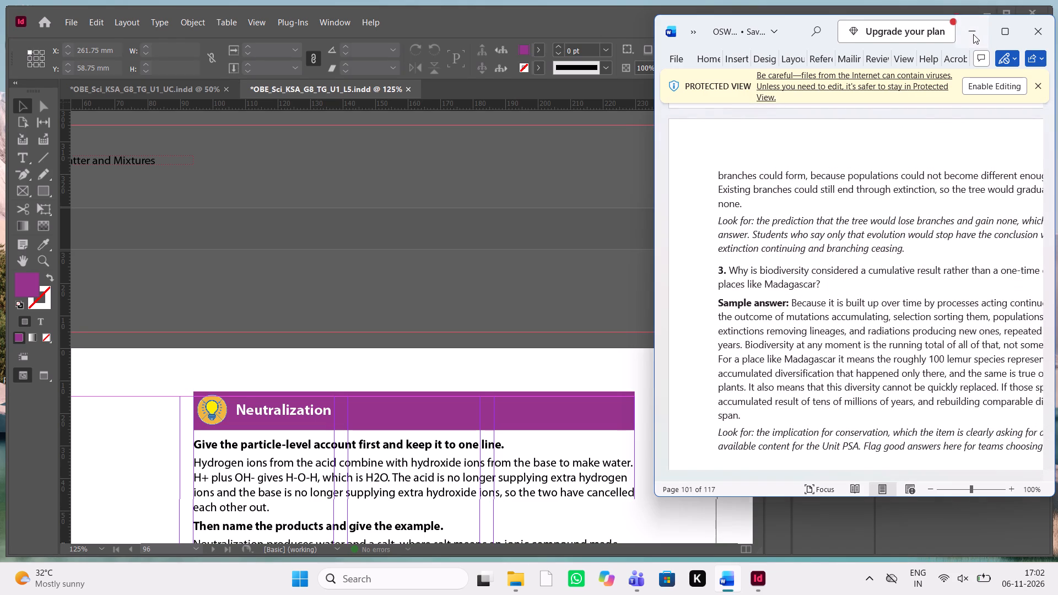
scroll(629, 259, down, 1)
scroll(277, 221, up, 1)
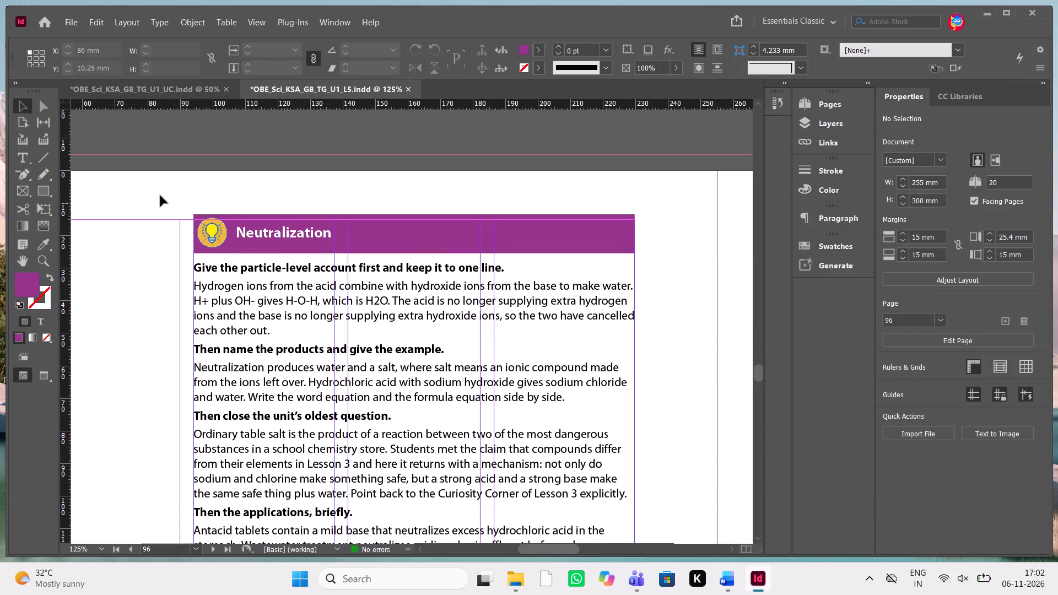
Delete the Neutralization header, body text and Progress Check 5 frames from page 96.
drag(157, 194, 552, 412)
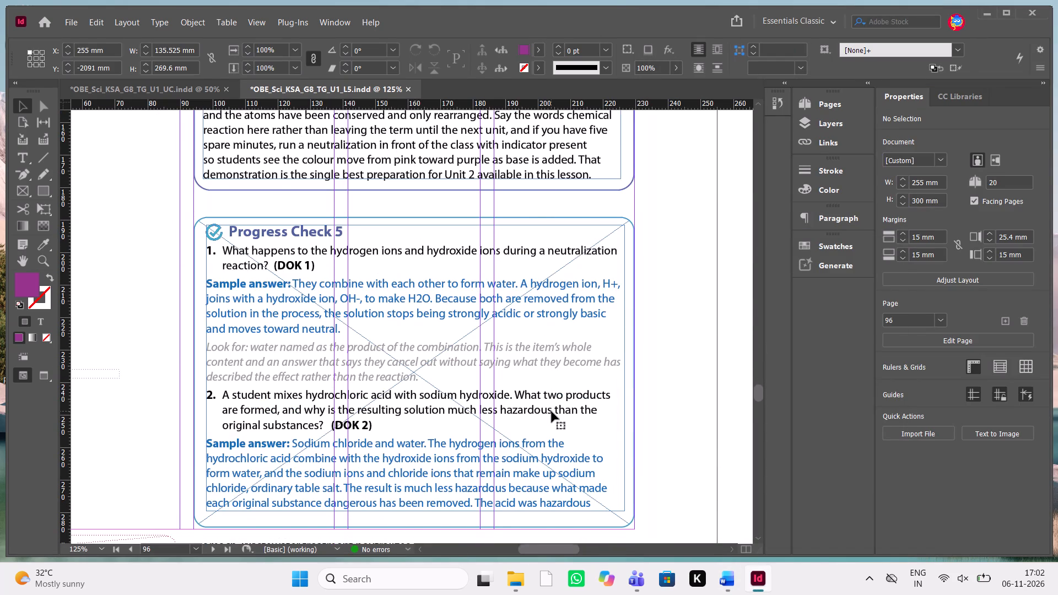
scroll(552, 412, up, 3)
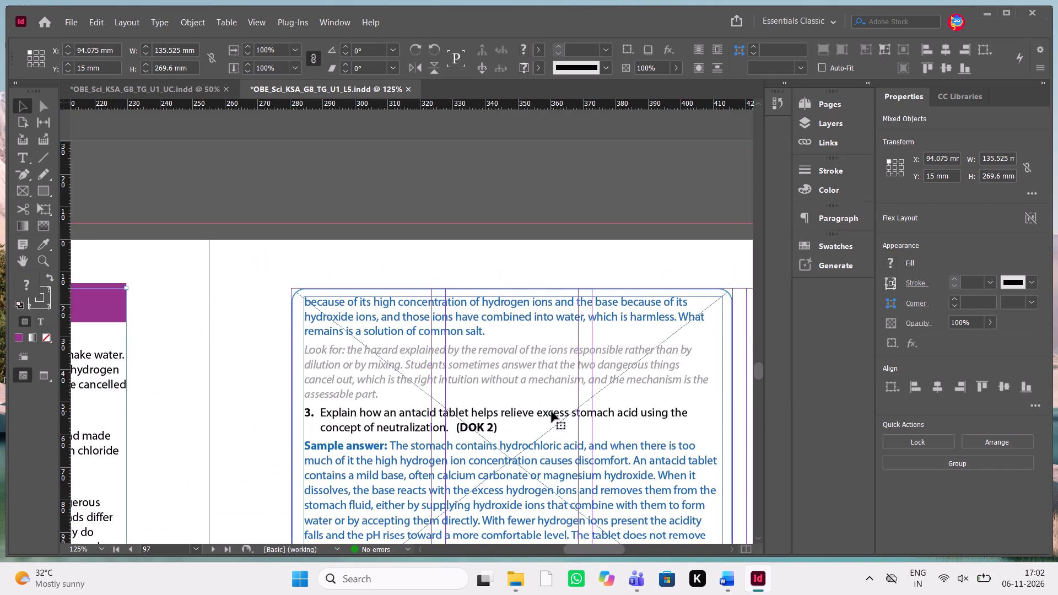
key(Delete)
Cut the Progress Check 5 text frame and its blue outline from page 97.
click(405, 337)
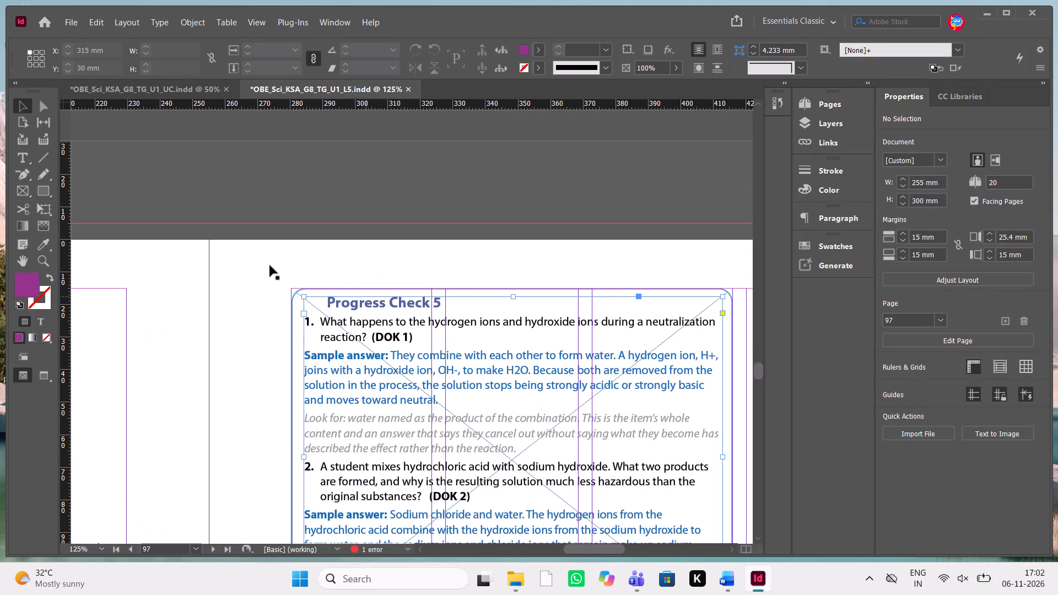
scroll(270, 266, down, 1)
scroll(270, 266, up, 1)
drag(258, 307, 492, 462)
key(ctrl+x)
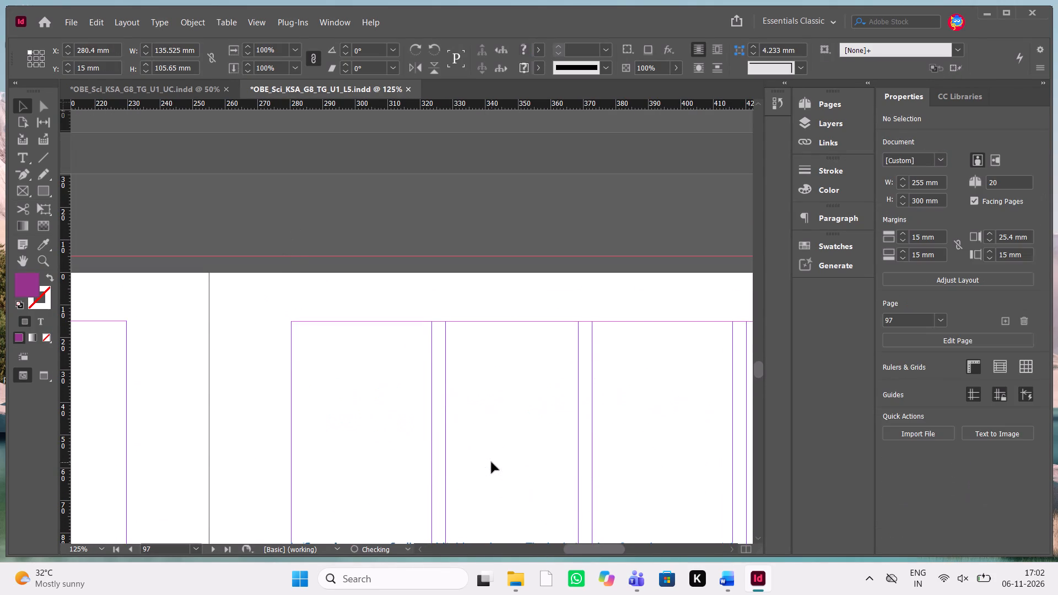
Draw an empty spacer frame about 57 mm wide directly below page 94's Progress Check 4 box and make it 5 mm high.
scroll(492, 462, down, 2)
scroll(492, 462, up, 5)
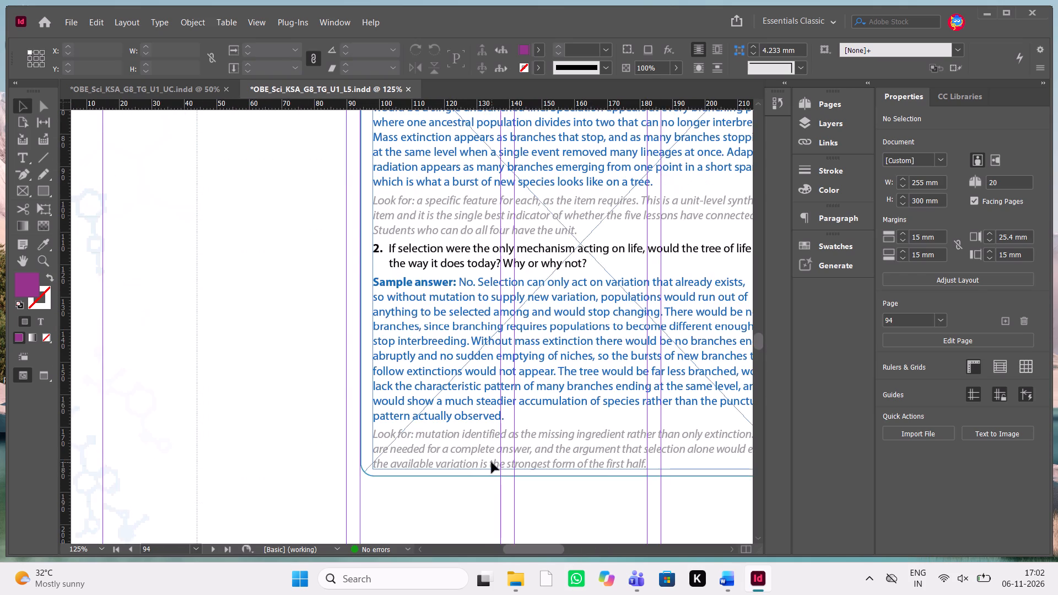
scroll(492, 462, down, 1)
scroll(492, 462, left, 1)
scroll(492, 462, down, 1)
scroll(492, 462, up, 4)
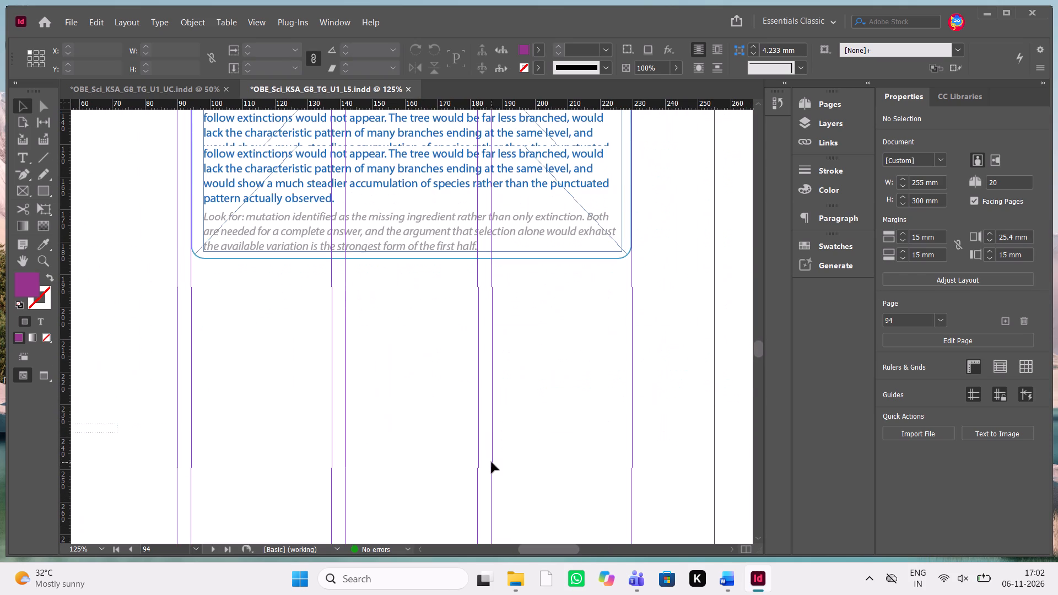
scroll(492, 462, up, 1)
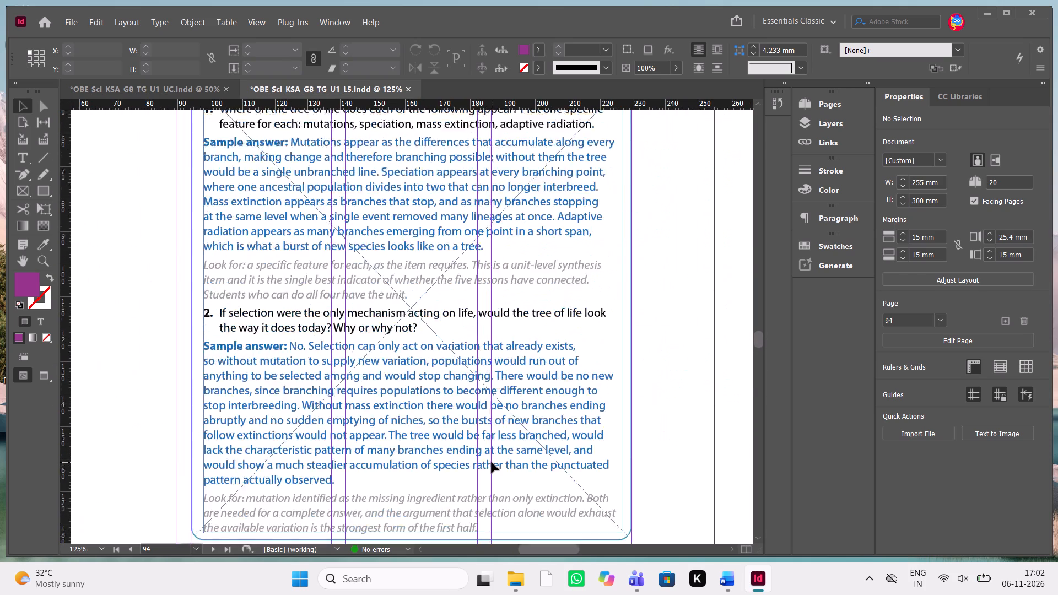
scroll(492, 462, up, 1)
scroll(492, 462, down, 2)
scroll(492, 462, up, 1)
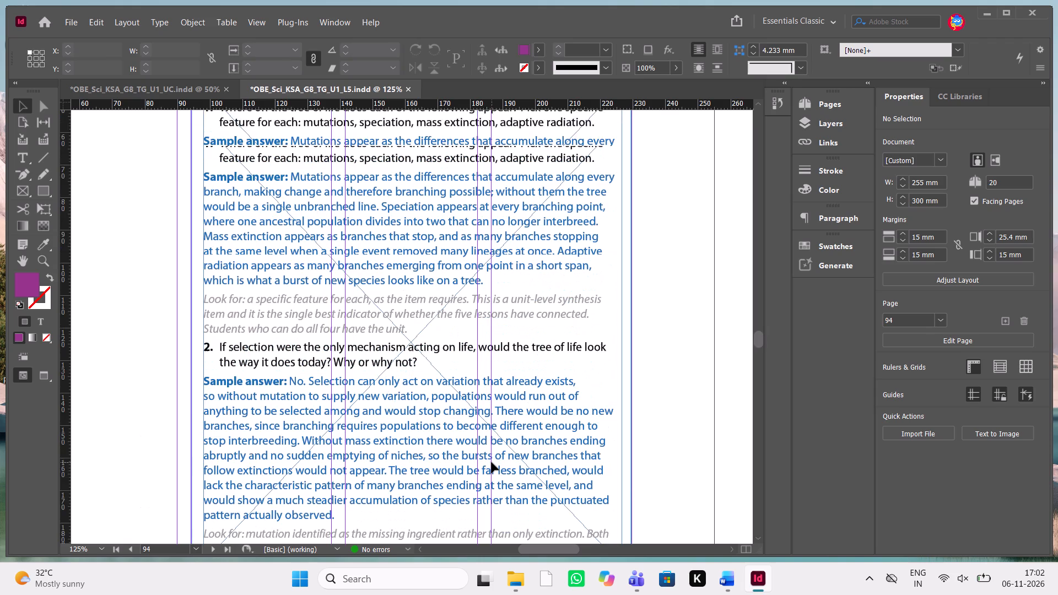
scroll(492, 462, up, 1)
click(16, 186)
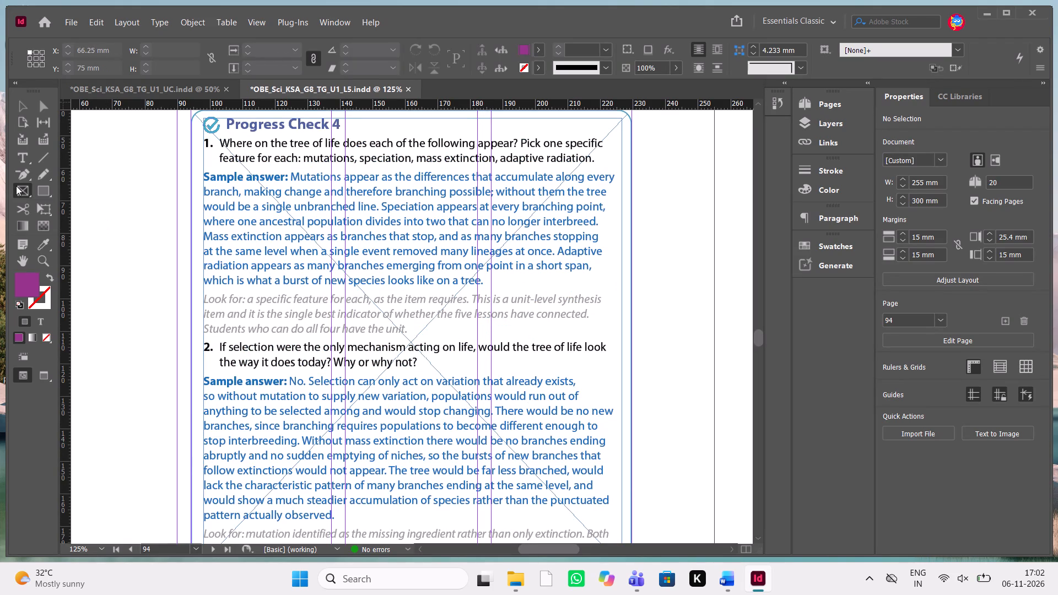
scroll(255, 348, down, 2)
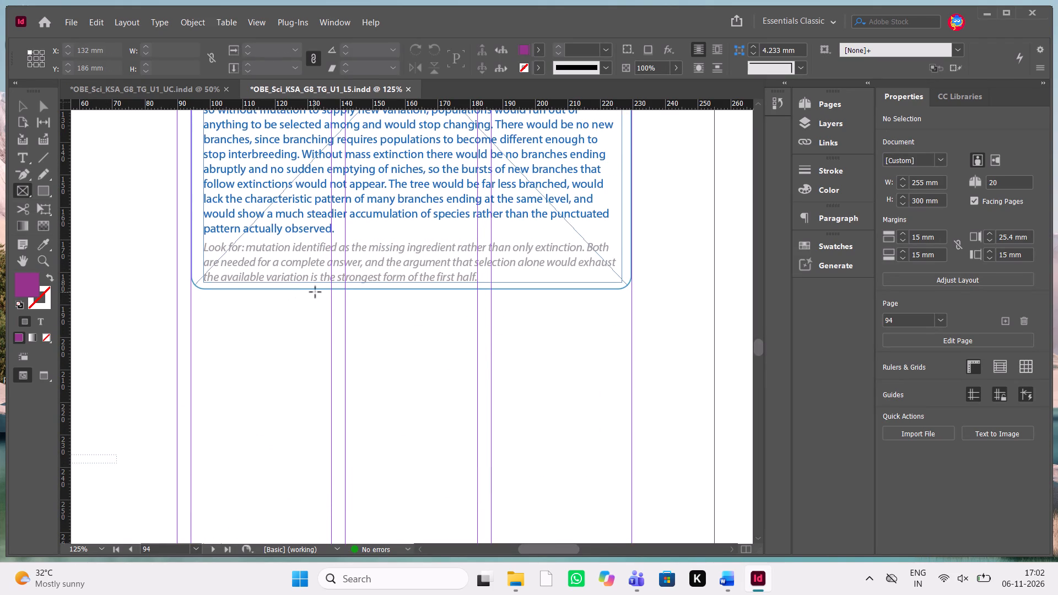
drag(321, 289, 505, 350)
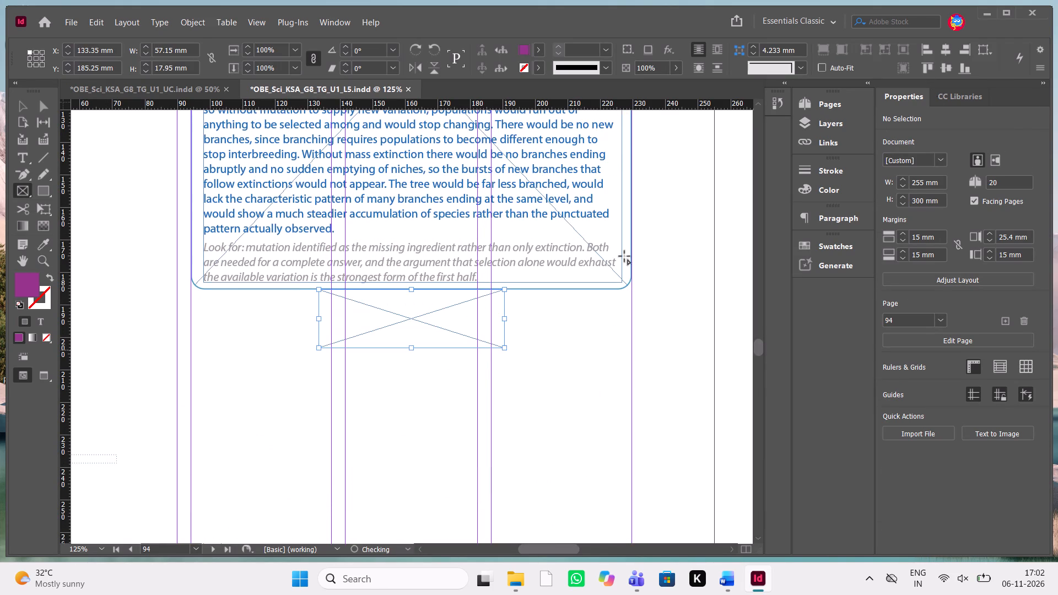
drag(998, 176, 948, 184)
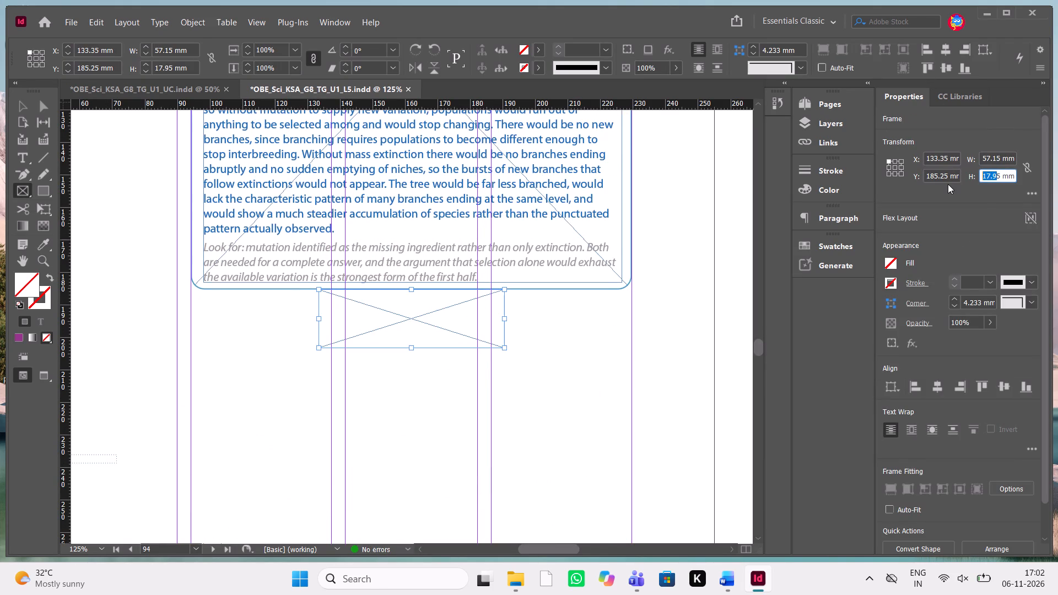
key(BackSpace)
key(Return)
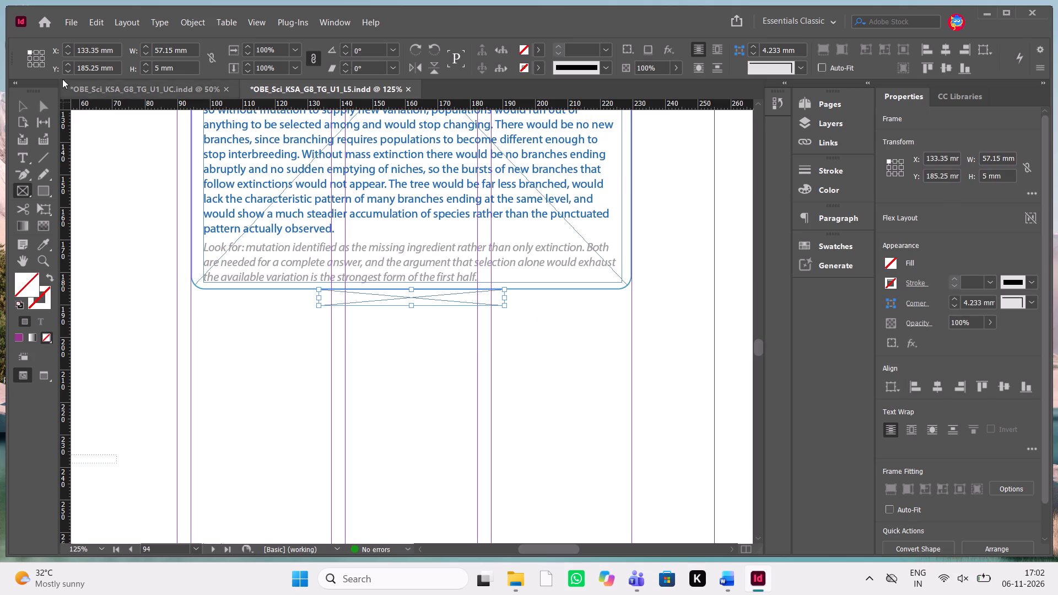
click(14, 104)
click(240, 364)
Paste the Progress Check 5 box below the spacer on page 94 and nudge it up to a Y position of about 188.9 mm.
scroll(240, 364, down, 1)
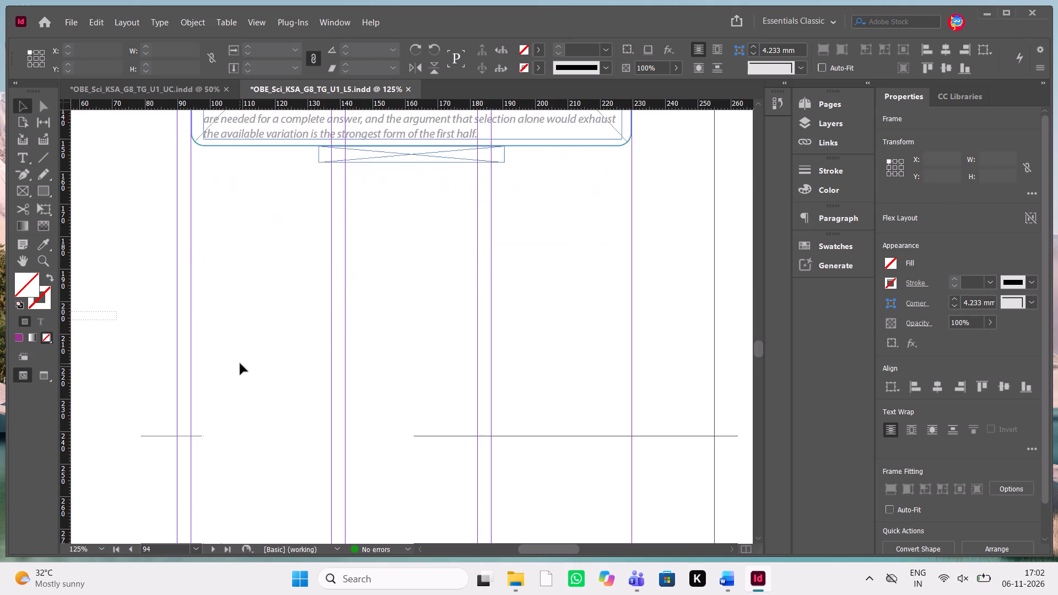
scroll(240, 364, down, 1)
key(ctrl+v)
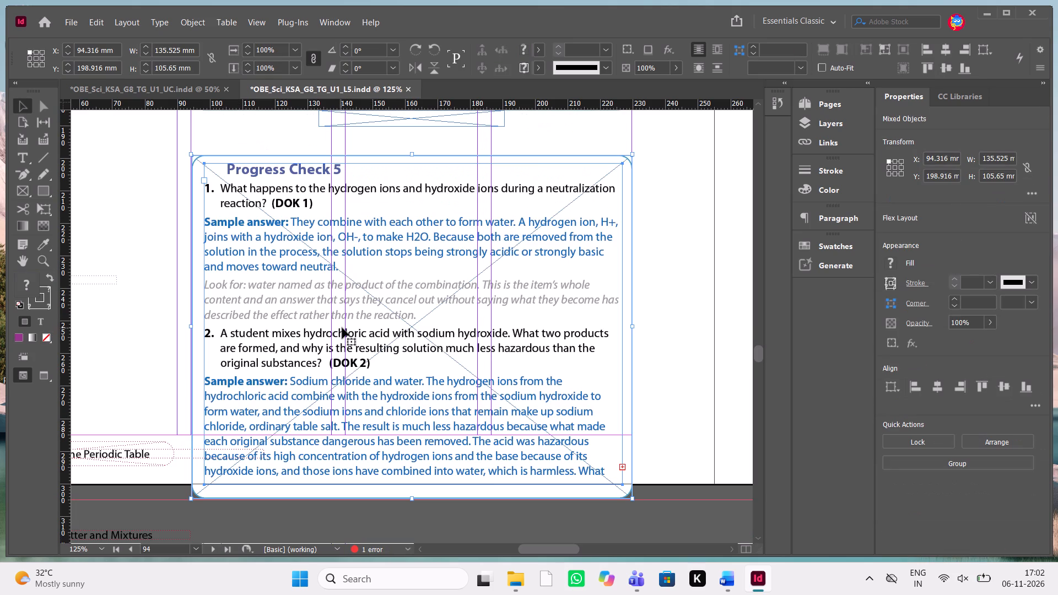
key(shift+Up)
key(shift+Up)
key(shift+Up)
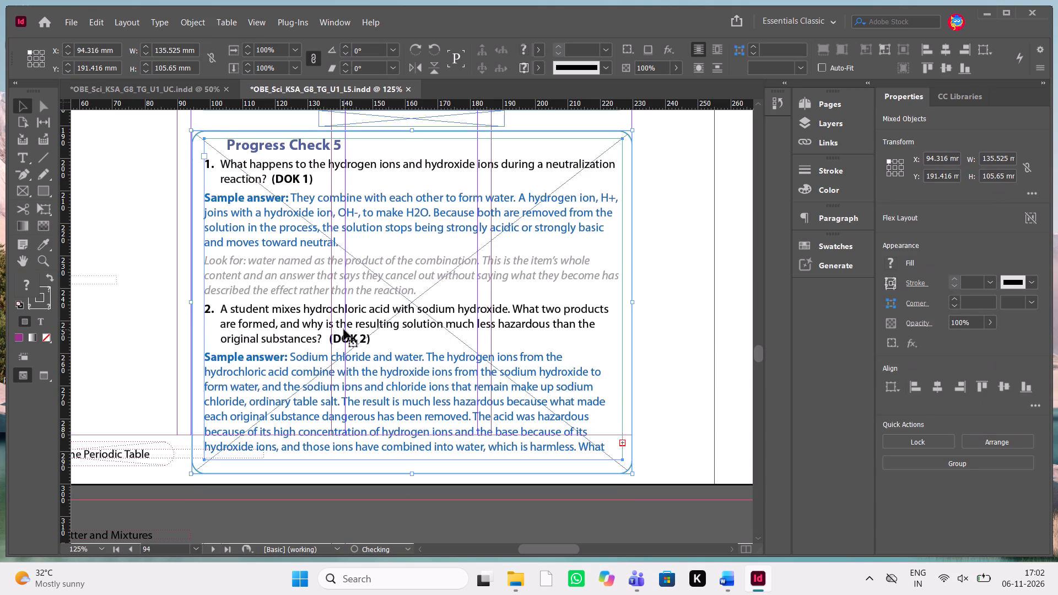
key(shift+Up)
Check the Progress Check boxes on page 94 and look over the matching passages in the Word manuscript.
scroll(344, 329, up, 4)
scroll(344, 329, down, 2)
scroll(344, 329, up, 1)
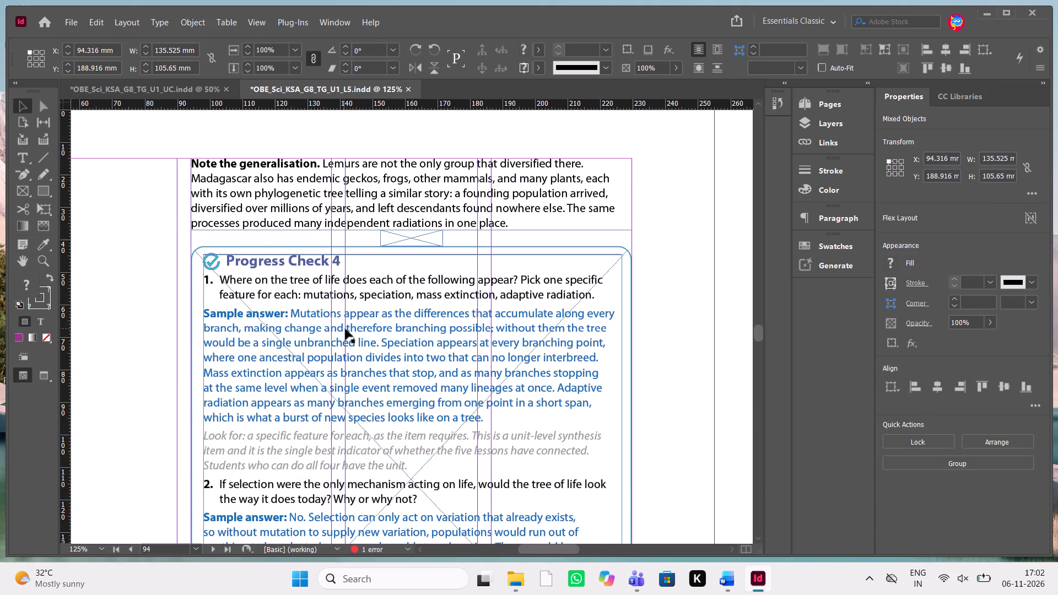
scroll(398, 333, down, 3)
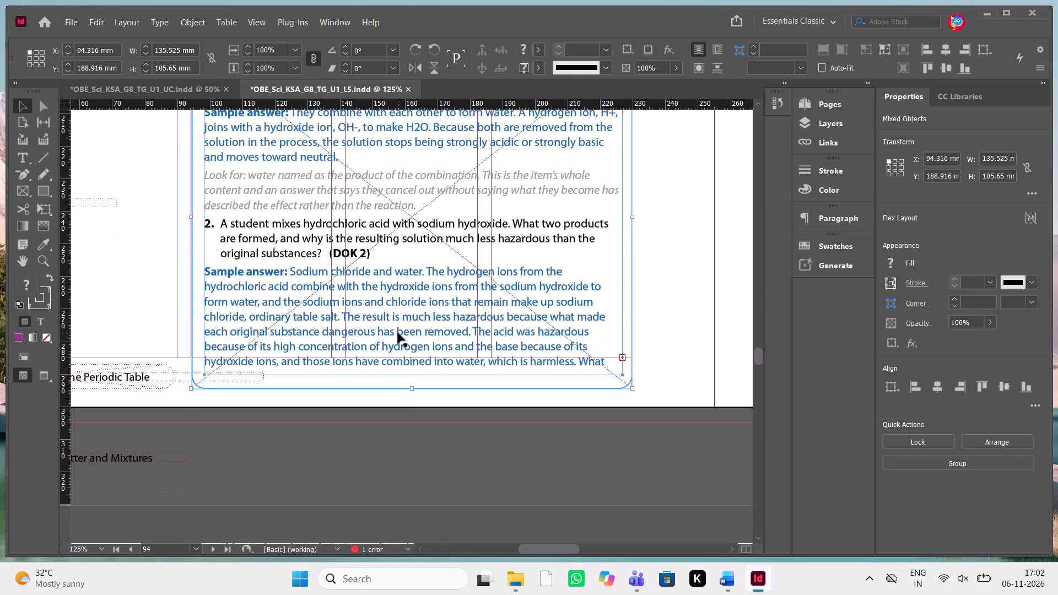
scroll(398, 333, down, 1)
scroll(398, 333, up, 1)
key(alt+Tab)
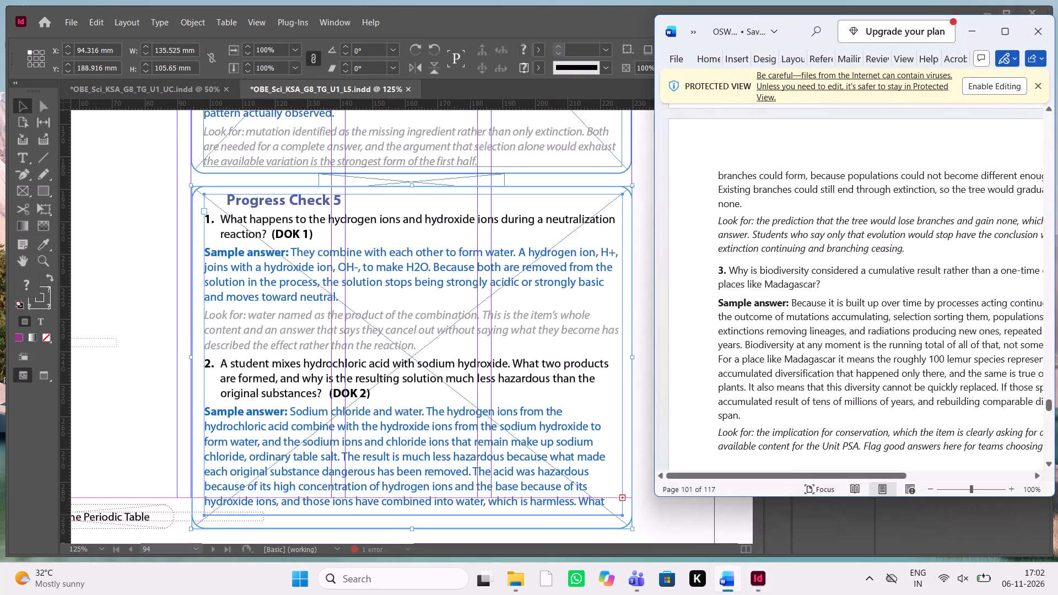
scroll(896, 194, up, 3)
scroll(896, 194, down, 1)
scroll(896, 194, up, 2)
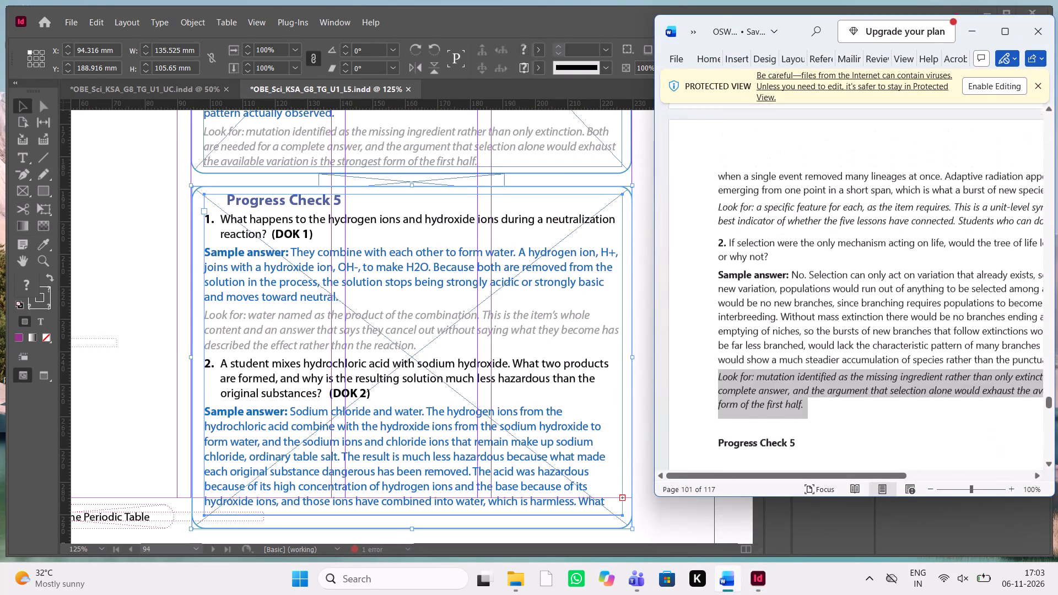
scroll(896, 194, up, 3)
Look over the preceding InDesign pages, including Progress Check 3 on page 92, and return to page 94.
scroll(488, 201, up, 3)
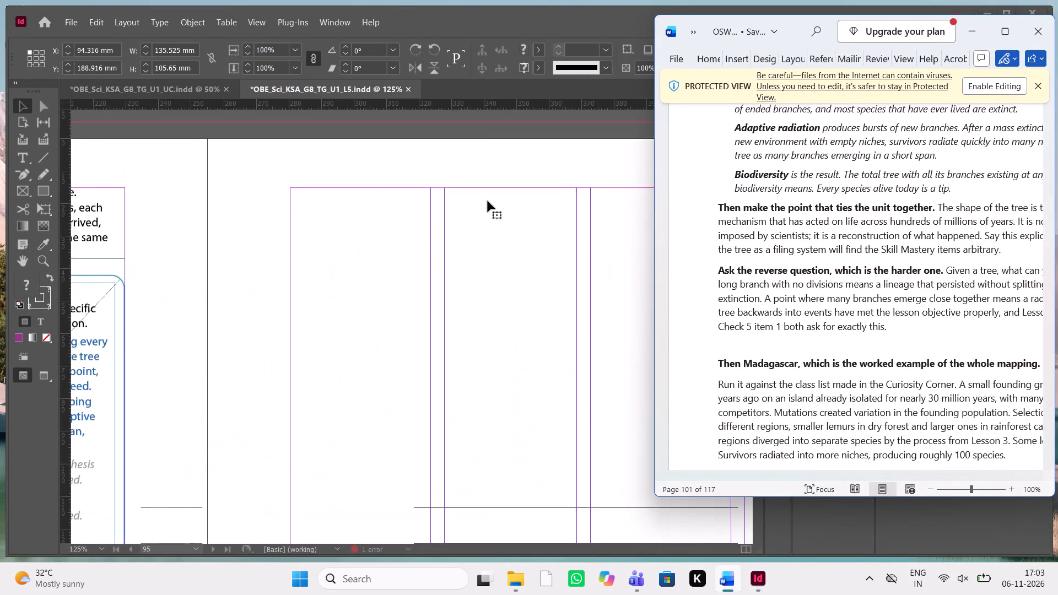
scroll(488, 201, up, 6)
scroll(488, 201, down, 2)
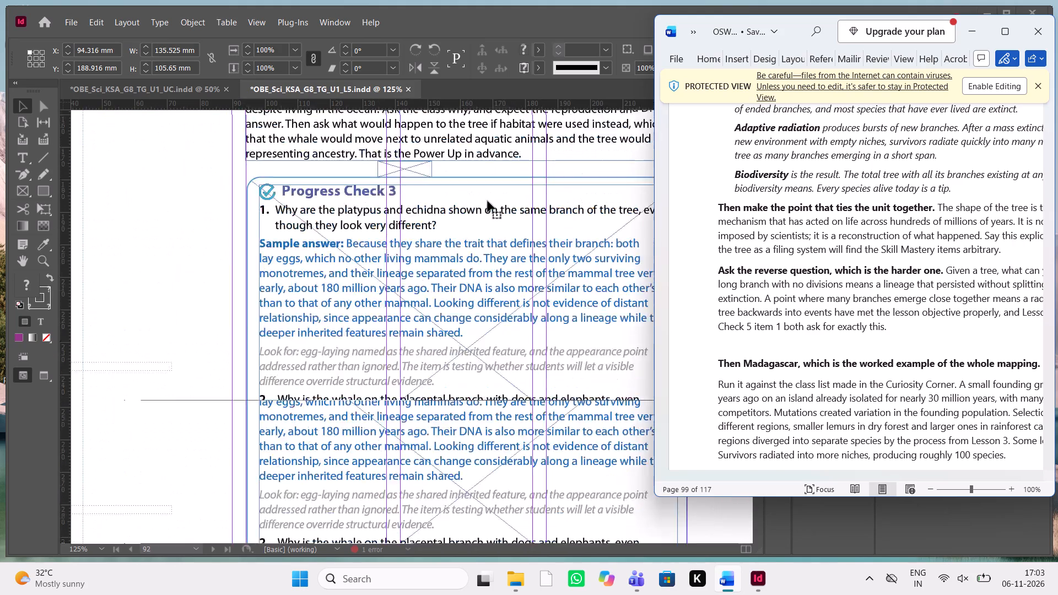
scroll(488, 201, down, 2)
scroll(488, 201, up, 2)
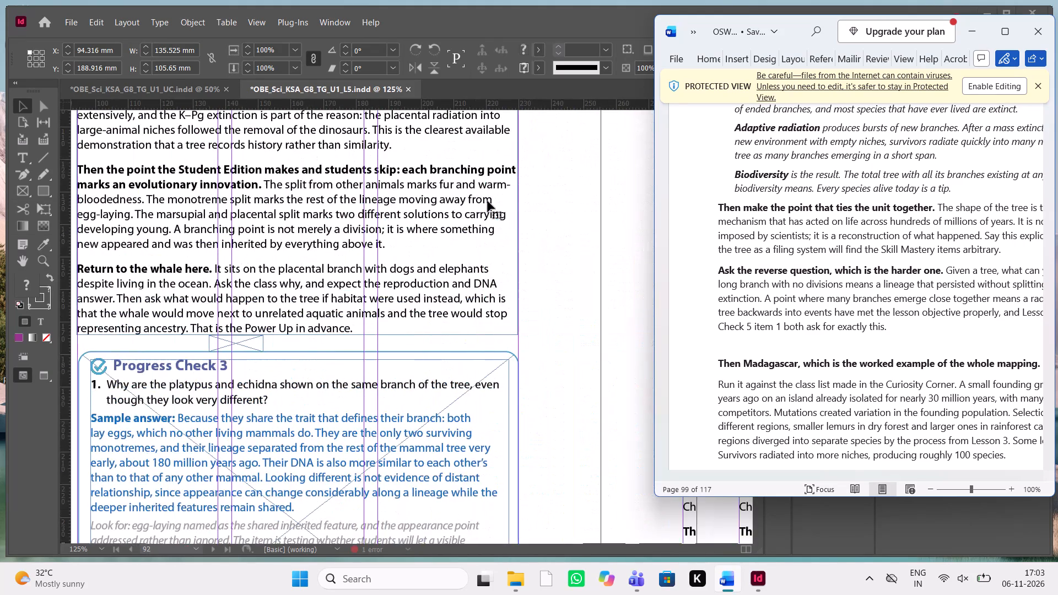
scroll(488, 201, down, 1)
scroll(488, 201, up, 2)
scroll(488, 201, right, 1)
scroll(488, 201, up, 2)
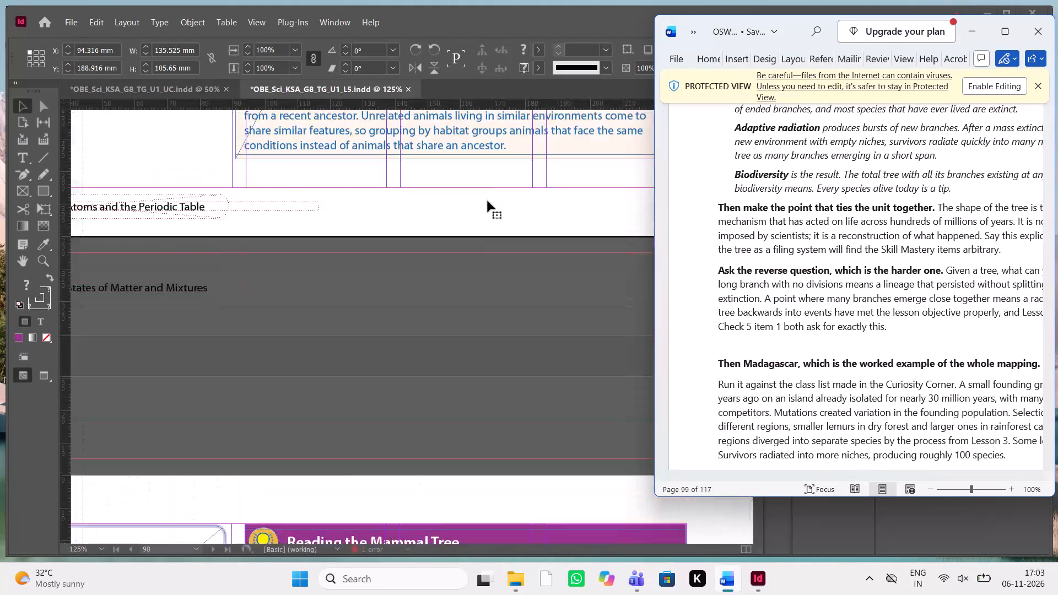
scroll(488, 201, up, 3)
scroll(488, 201, down, 6)
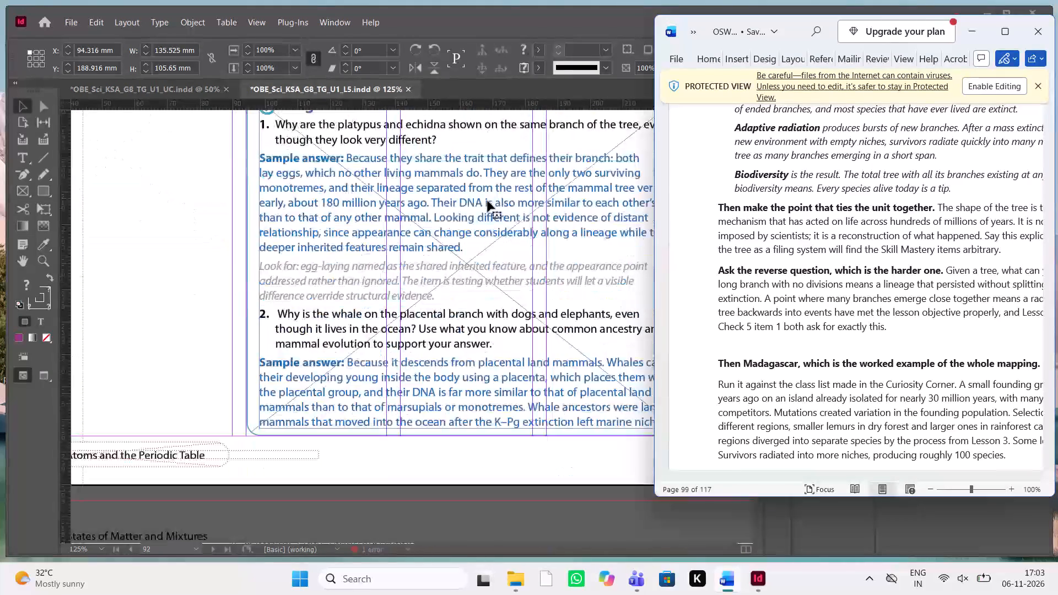
scroll(488, 201, down, 6)
scroll(488, 201, left, 1)
scroll(488, 201, down, 1)
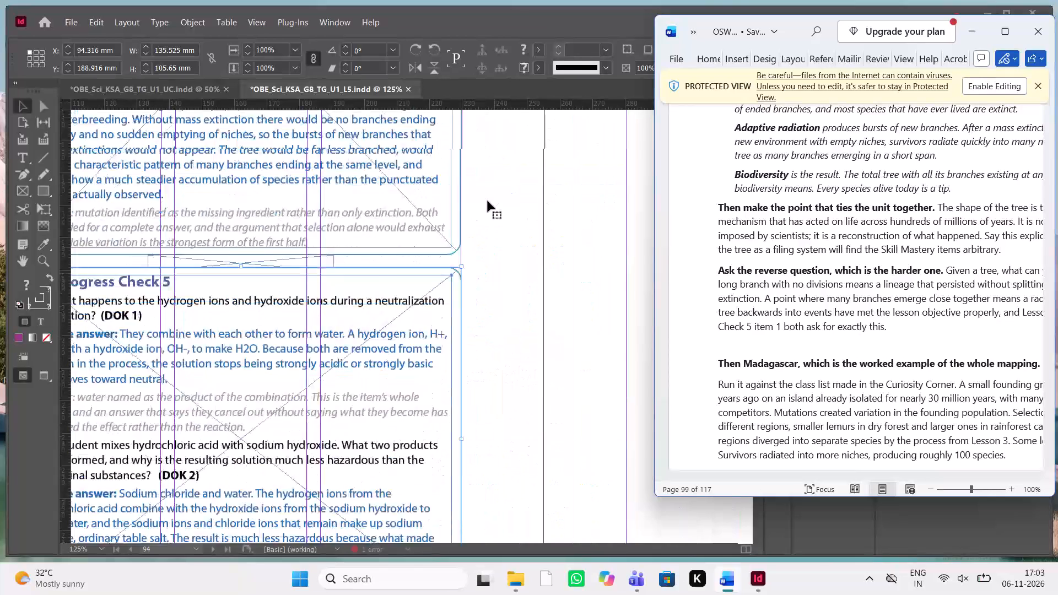
scroll(488, 201, down, 2)
scroll(488, 201, left, 1)
Read through the Progress Check 4 and Progress Check 5 questions and answers in the Word manuscript.
scroll(859, 345, down, 1)
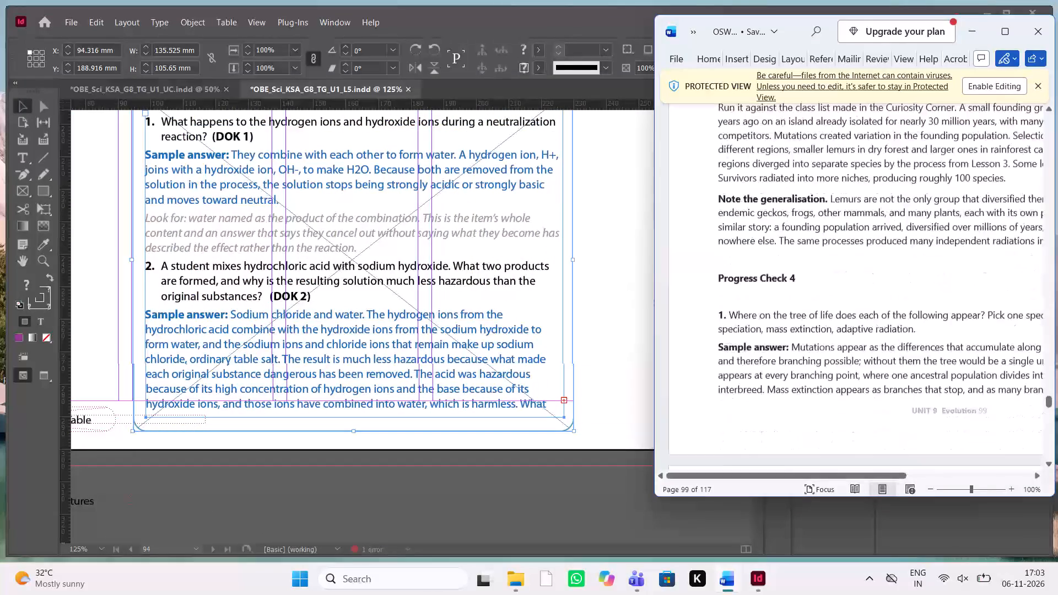
scroll(859, 345, down, 5)
scroll(859, 345, up, 1)
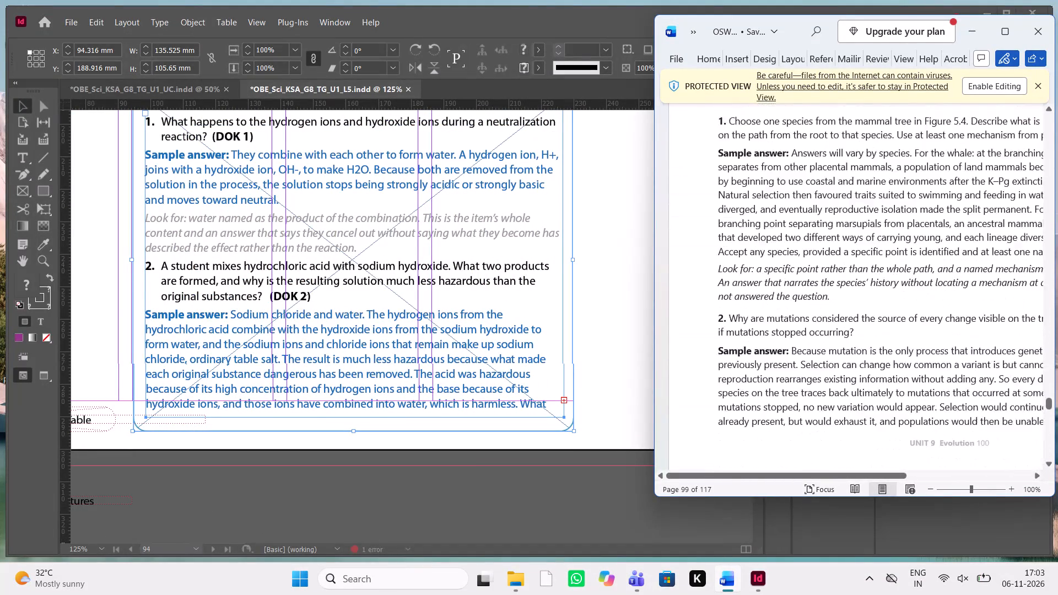
scroll(859, 345, up, 1)
scroll(859, 345, down, 3)
scroll(859, 345, up, 1)
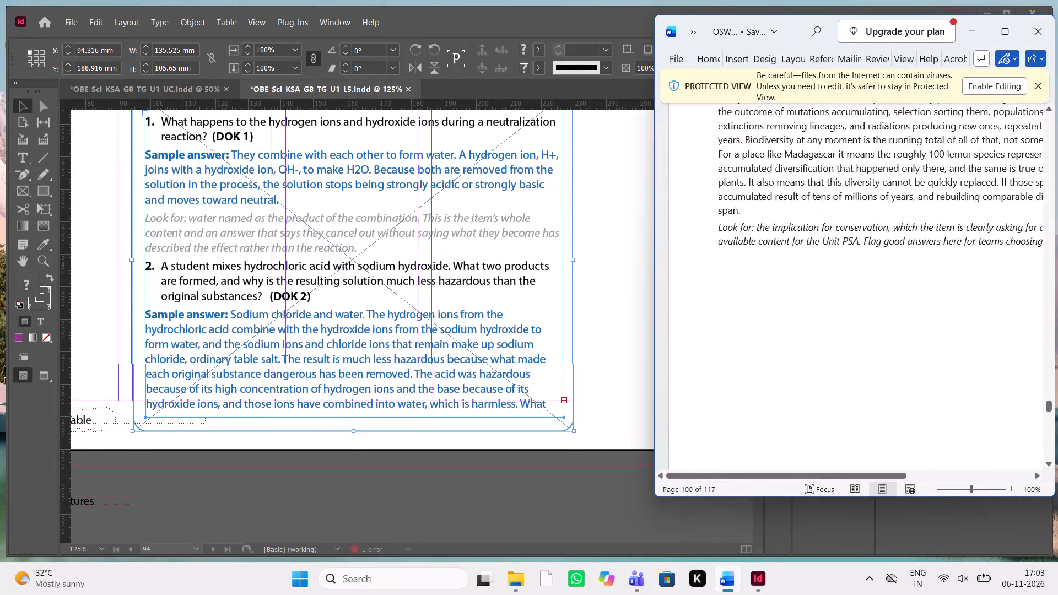
scroll(859, 345, up, 3)
scroll(859, 345, down, 1)
scroll(859, 345, left, 1)
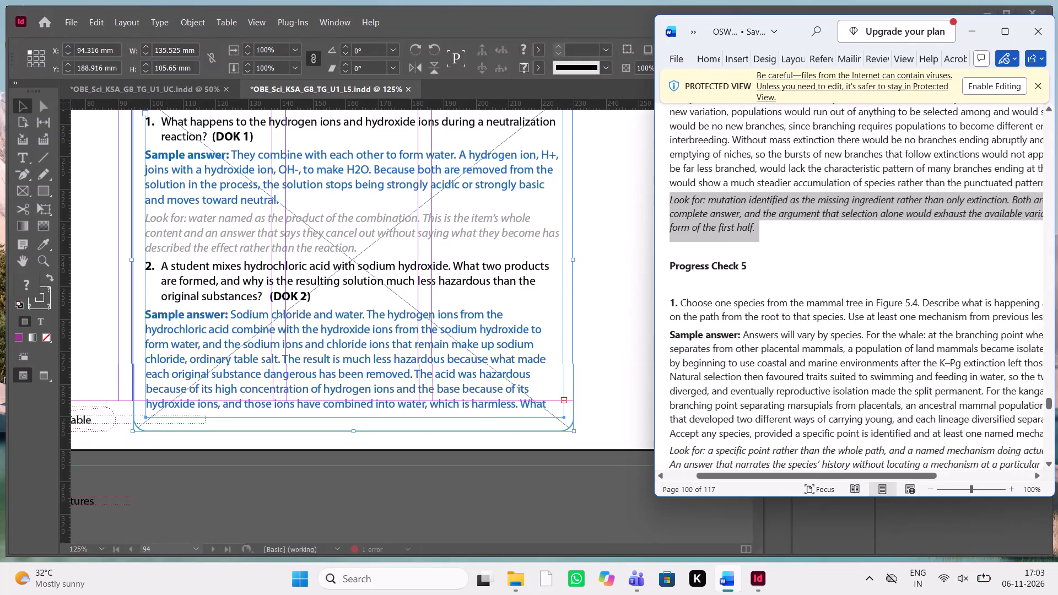
scroll(461, 334, up, 1)
scroll(461, 334, down, 1)
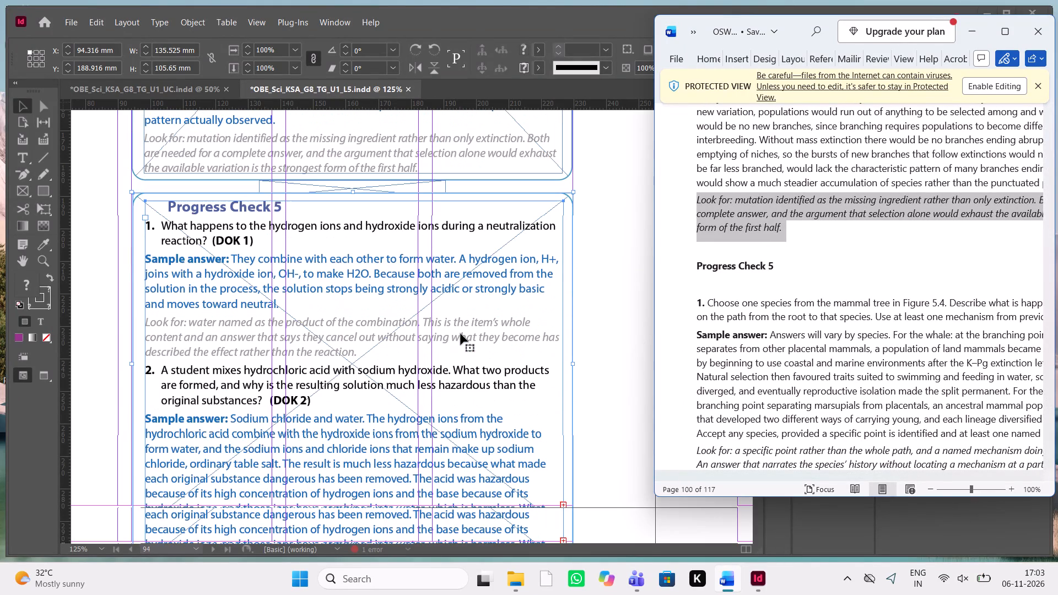
In InDesign, shorten page 94's Progress Check 5 box to about 96.1 mm high so its lower edge meets the bottom margin.
scroll(408, 380, down, 2)
scroll(395, 321, up, 1)
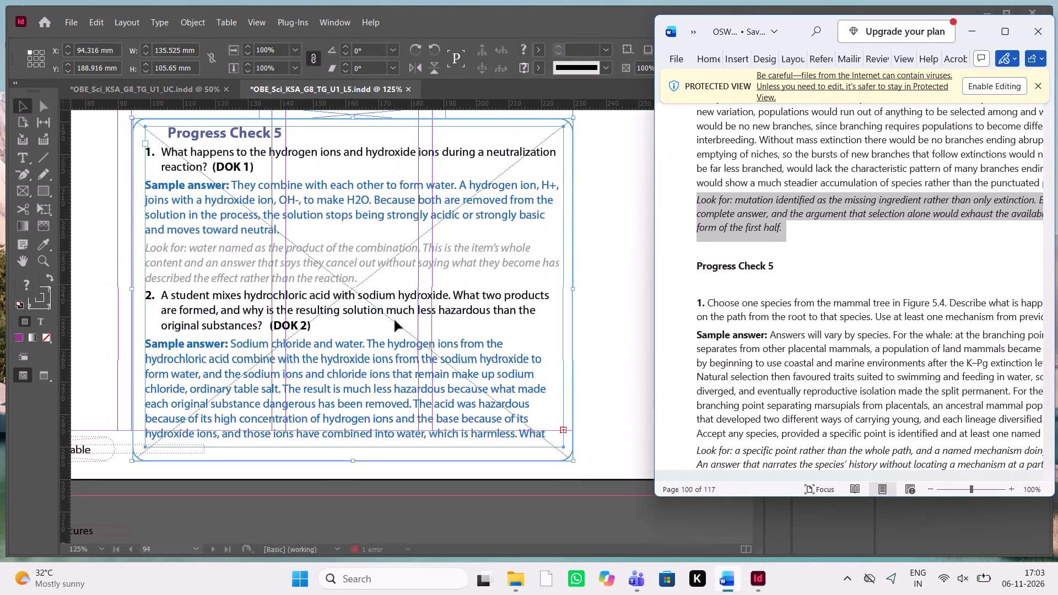
drag(353, 459, 350, 421)
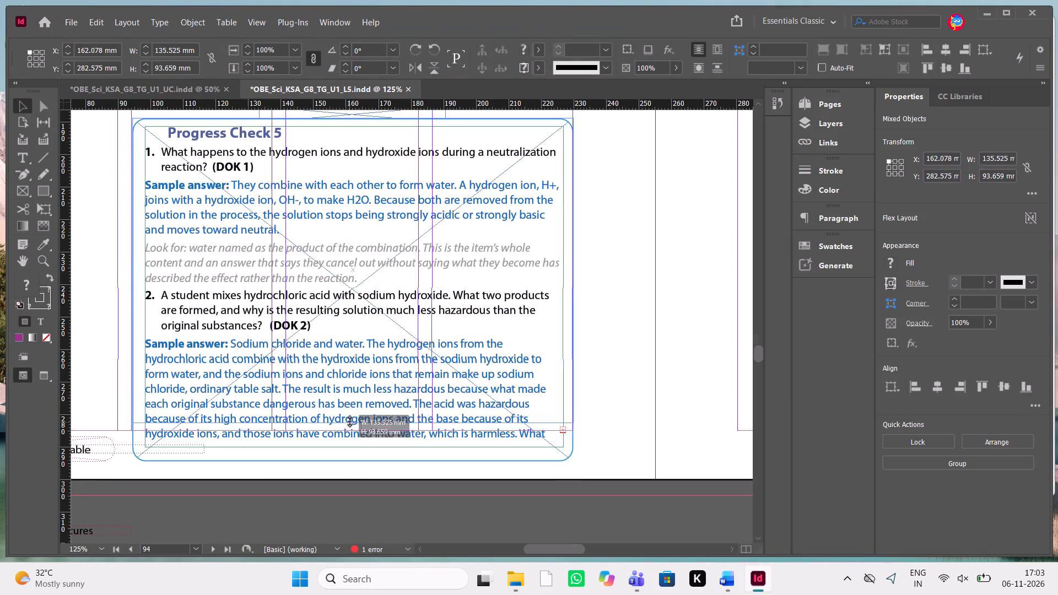
drag(350, 421, 350, 429)
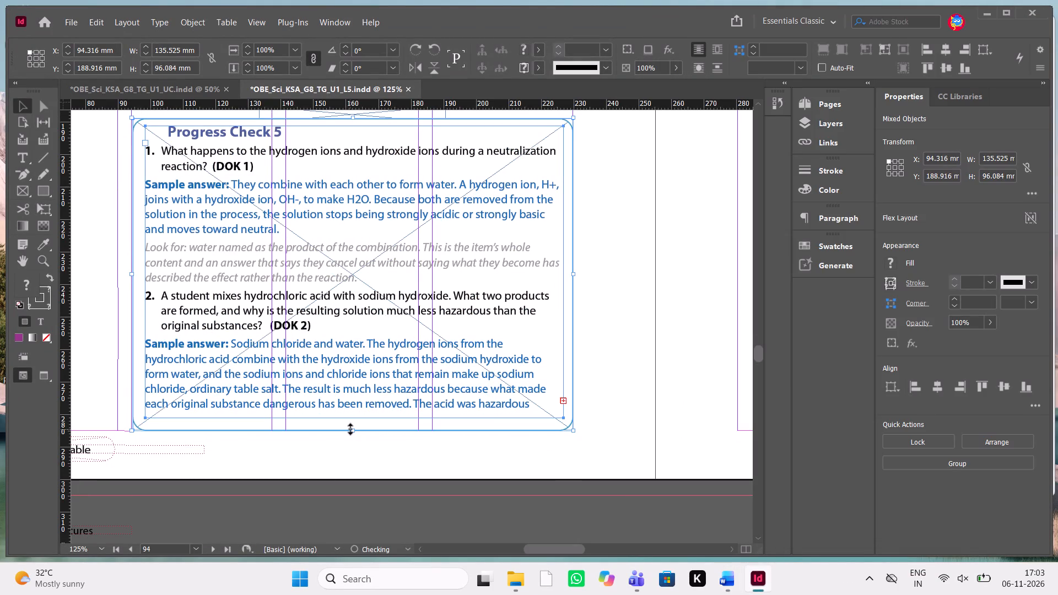
scroll(523, 463, up, 1)
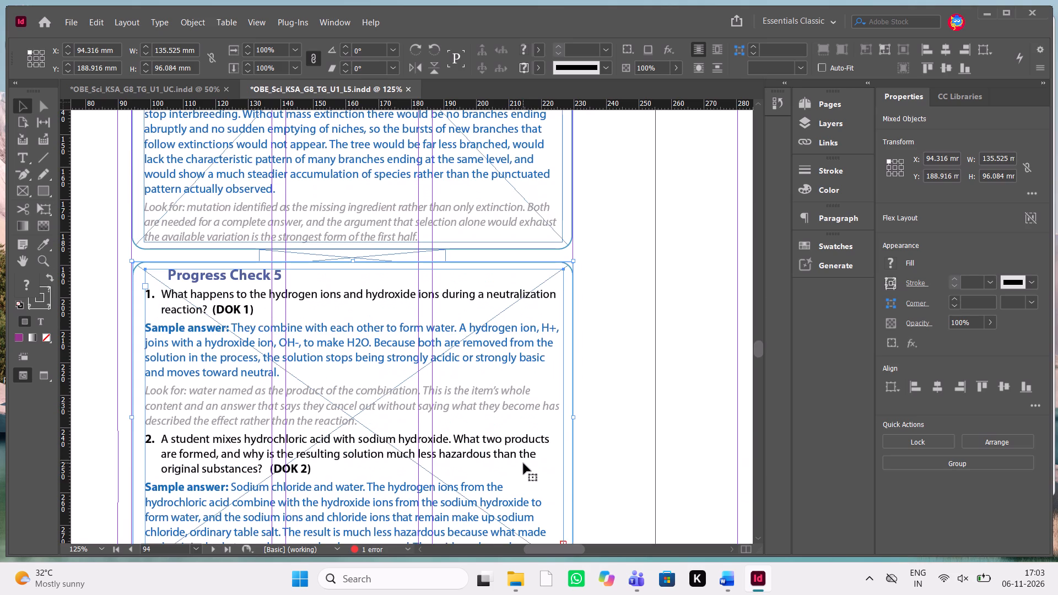
Undo the recent resizing, repositioning and placement of the Progress Check 5 box on page 94.
key(ctrl+z)
key(ctrl+z)
key(ctrl+z)
key(ctrl+z)
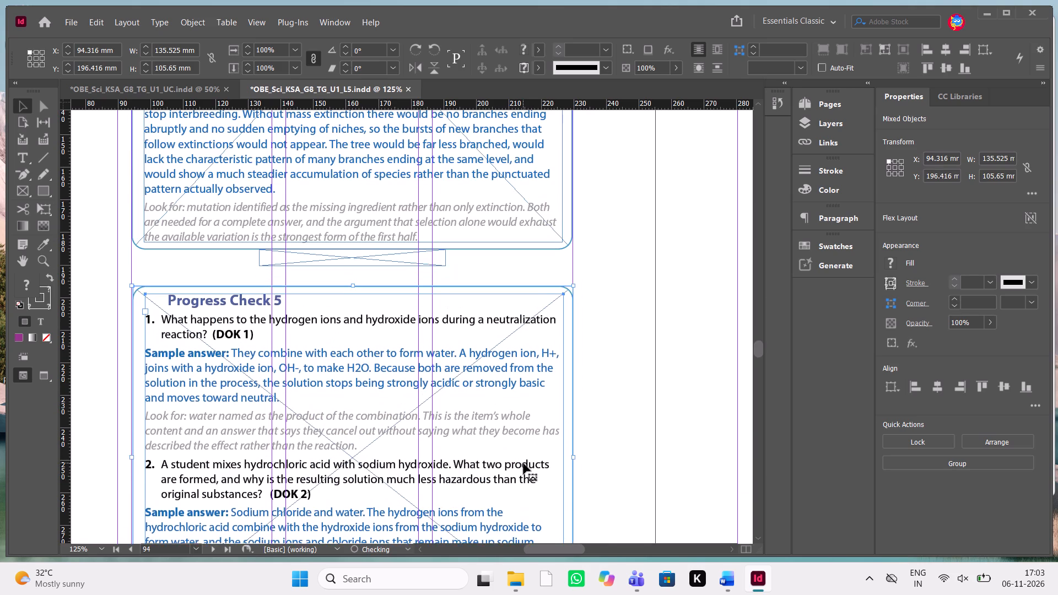
key(ctrl+z)
key(ctrl+z)
Look over pages 94 to 98, including the Language Support and Differentiated Instruction sections.
scroll(523, 463, left, 1)
scroll(523, 463, down, 2)
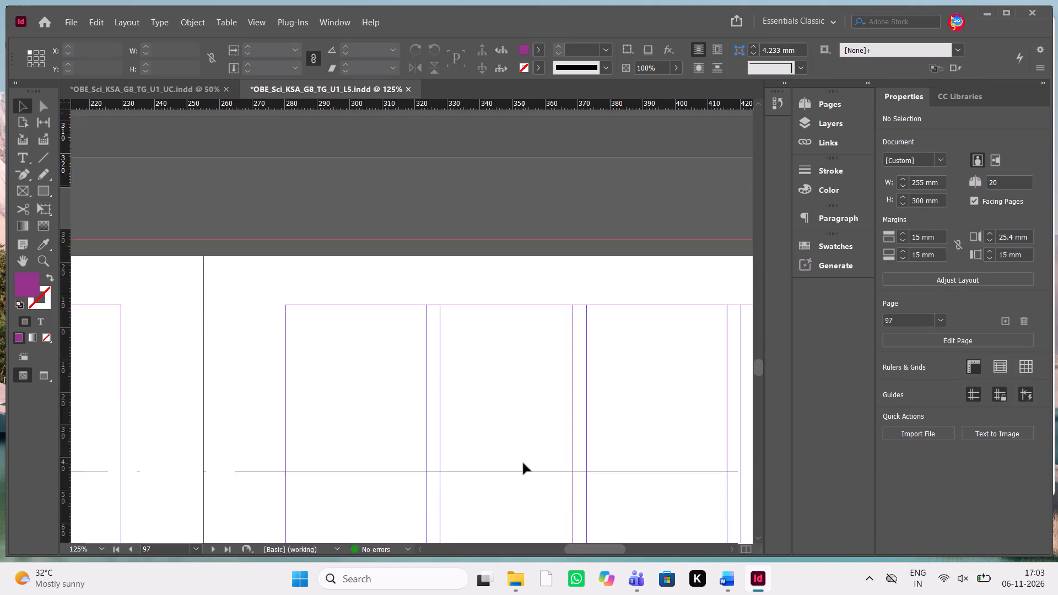
scroll(523, 463, down, 5)
scroll(523, 463, up, 4)
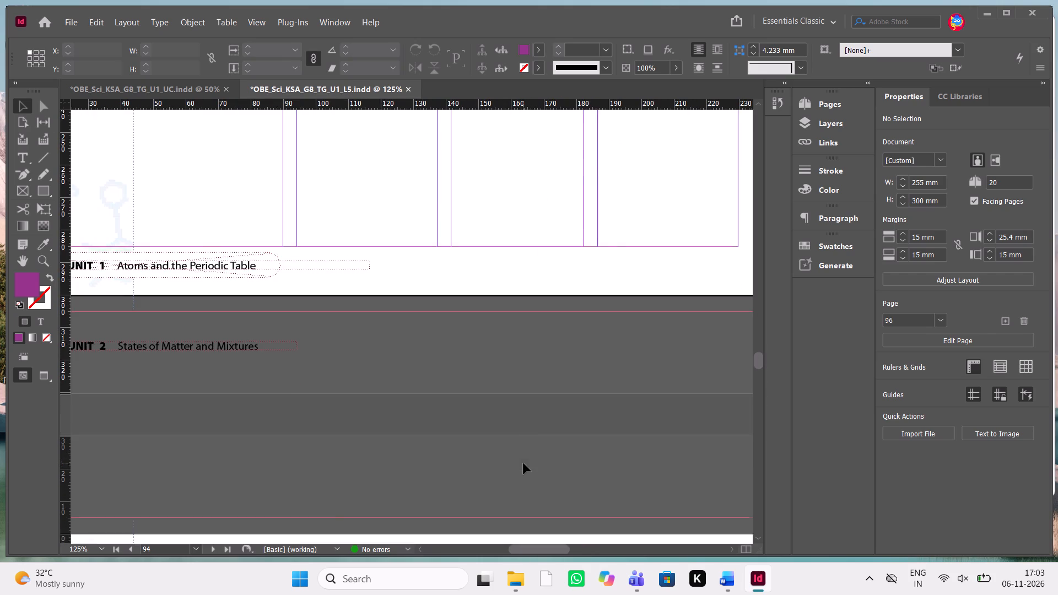
scroll(523, 463, up, 6)
scroll(523, 463, down, 6)
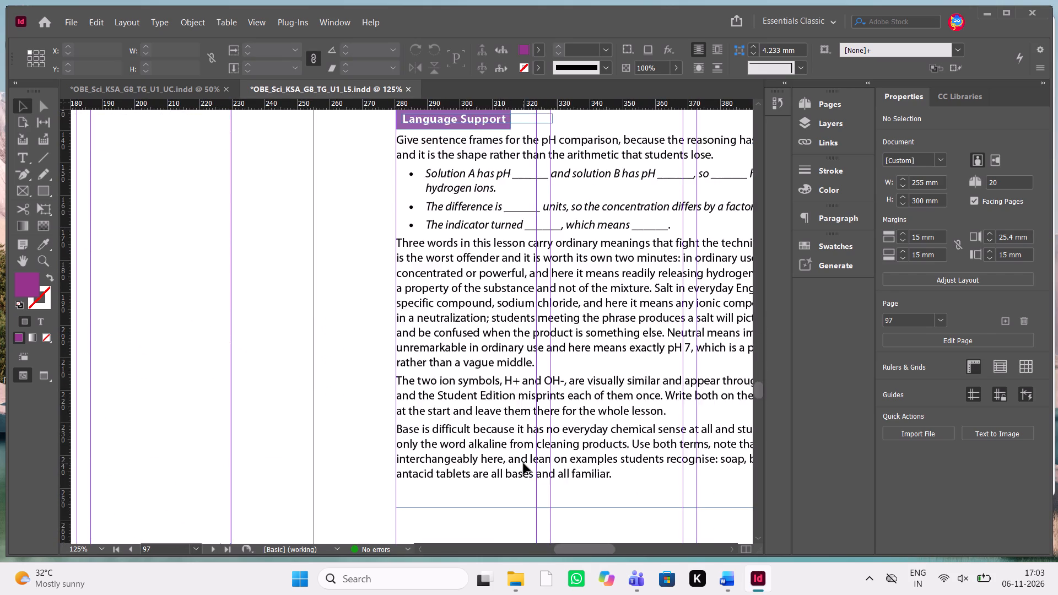
scroll(523, 463, down, 3)
scroll(523, 463, left, 1)
scroll(523, 463, down, 3)
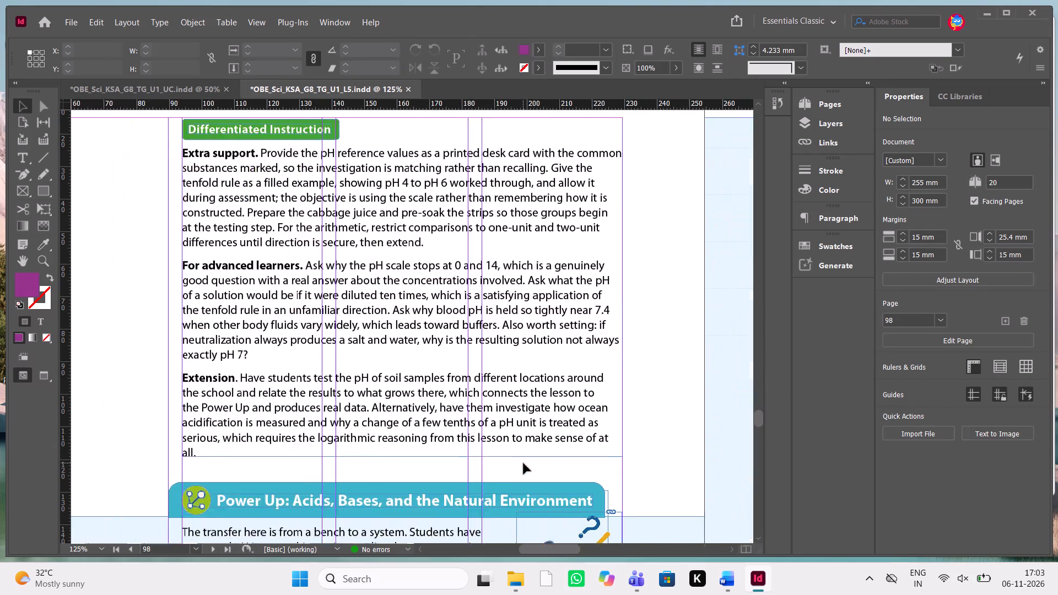
scroll(523, 463, up, 9)
scroll(523, 463, down, 17)
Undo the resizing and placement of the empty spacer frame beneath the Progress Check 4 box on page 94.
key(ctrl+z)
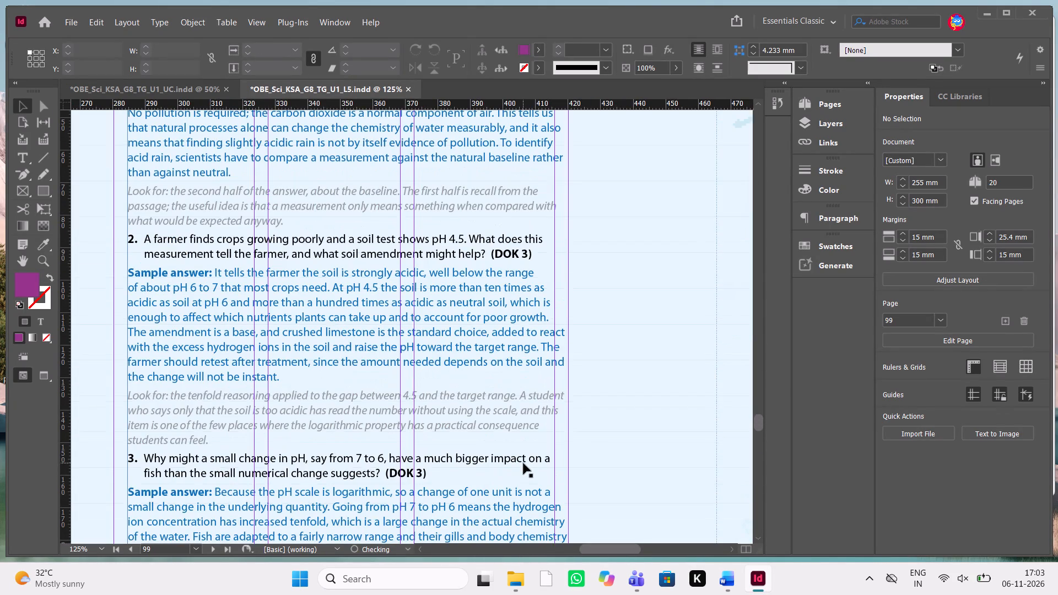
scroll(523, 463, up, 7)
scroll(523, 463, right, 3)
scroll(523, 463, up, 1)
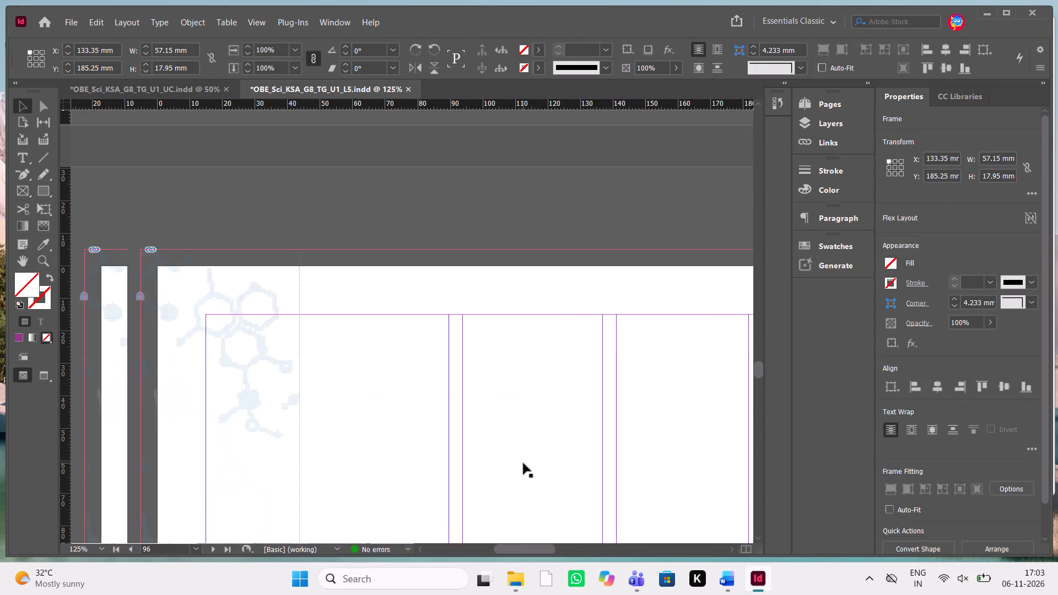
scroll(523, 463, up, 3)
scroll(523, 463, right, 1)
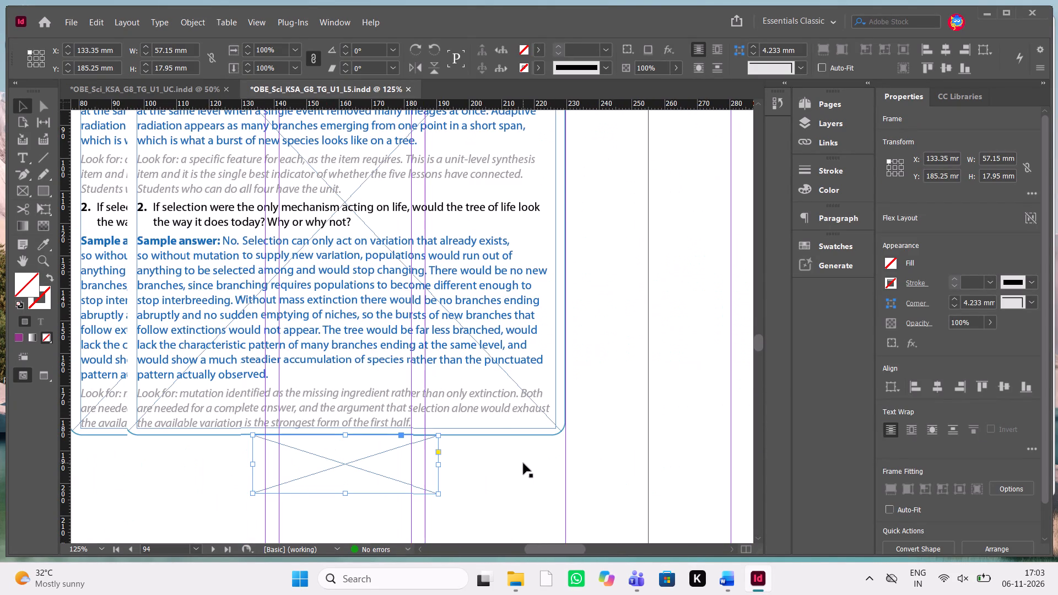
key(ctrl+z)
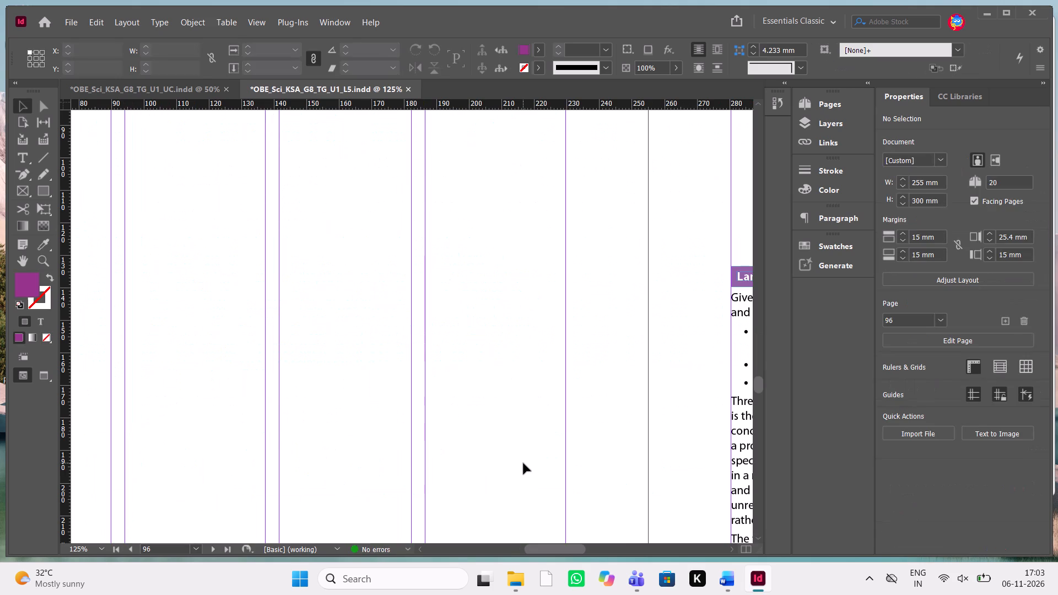
Look over page 94's Progress Check 4 box and the surrounding pages from 90 to 98.
scroll(523, 463, up, 7)
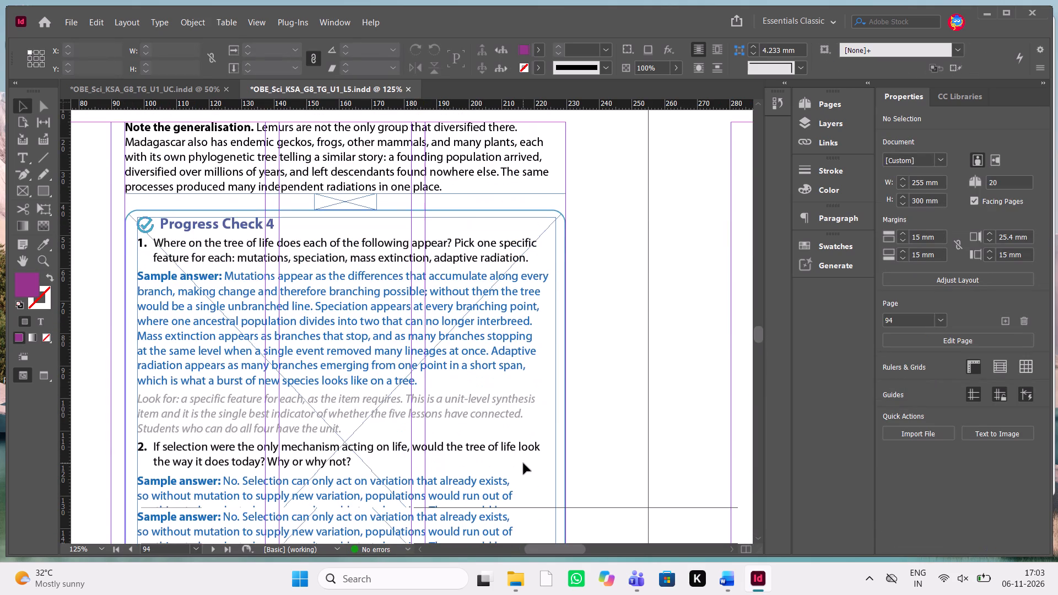
scroll(523, 463, down, 2)
scroll(523, 463, left, 2)
scroll(523, 463, down, 3)
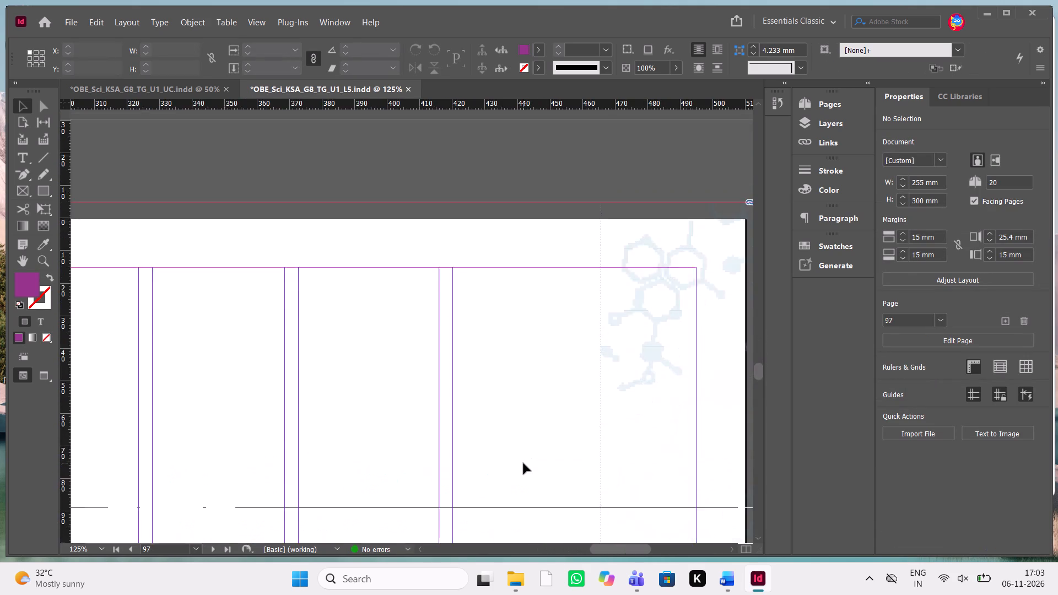
scroll(523, 463, down, 8)
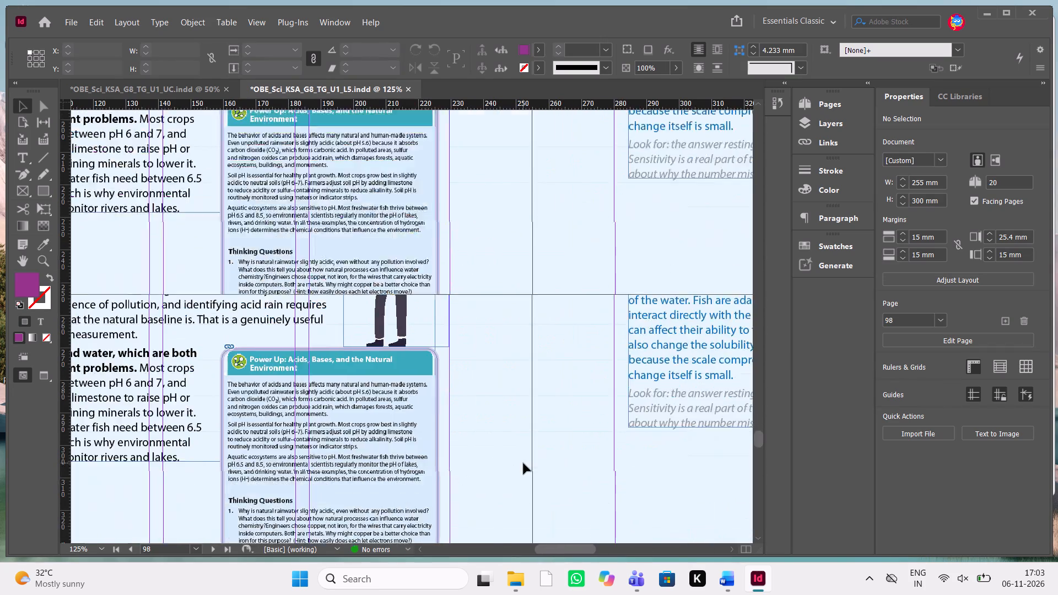
scroll(523, 463, down, 3)
scroll(523, 463, up, 7)
scroll(523, 463, down, 2)
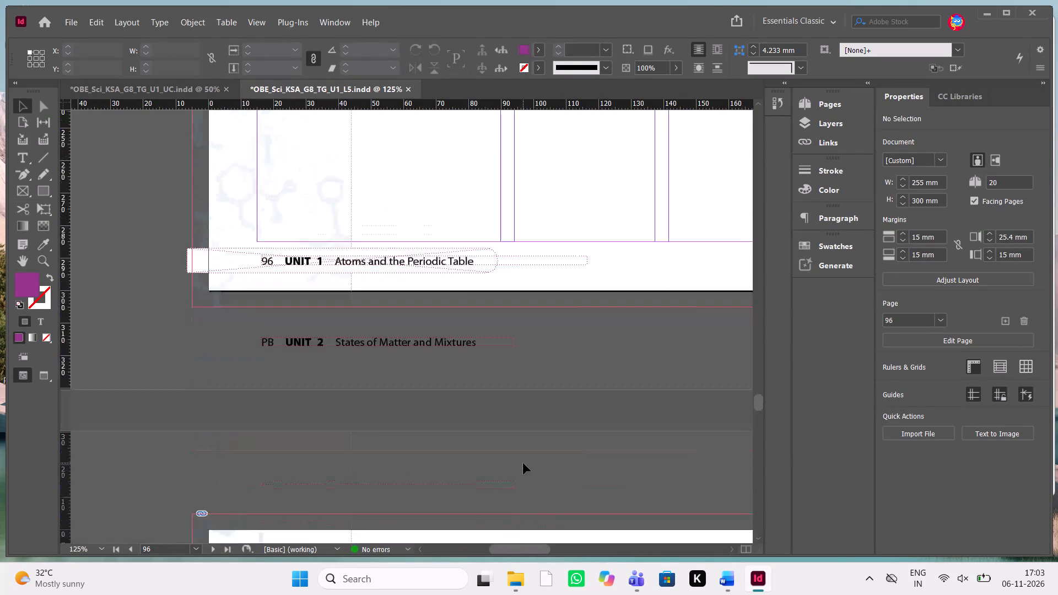
scroll(523, 463, down, 1)
scroll(523, 463, up, 17)
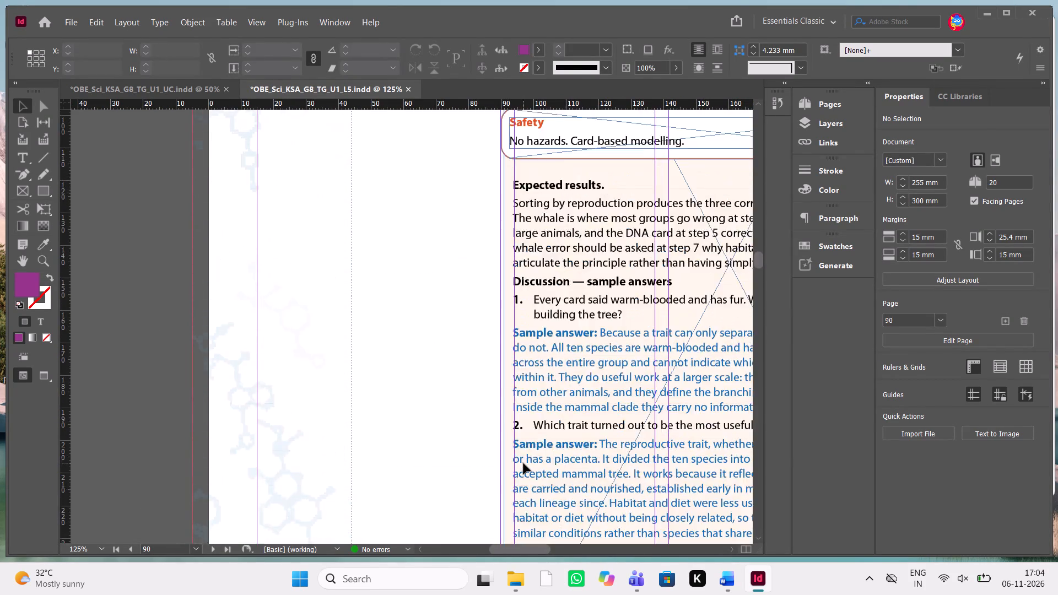
scroll(523, 463, up, 4)
scroll(523, 463, down, 10)
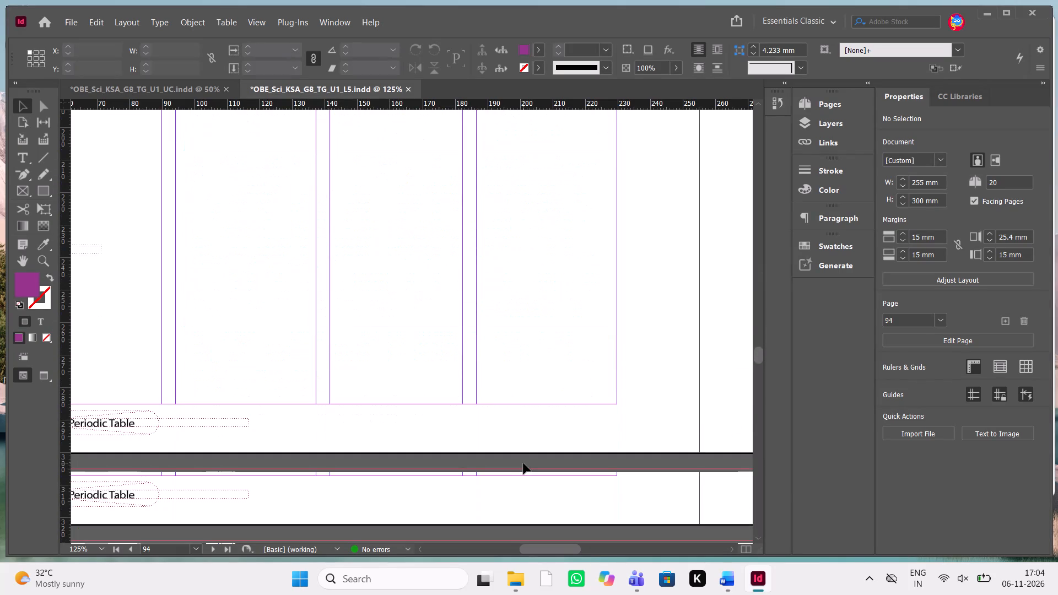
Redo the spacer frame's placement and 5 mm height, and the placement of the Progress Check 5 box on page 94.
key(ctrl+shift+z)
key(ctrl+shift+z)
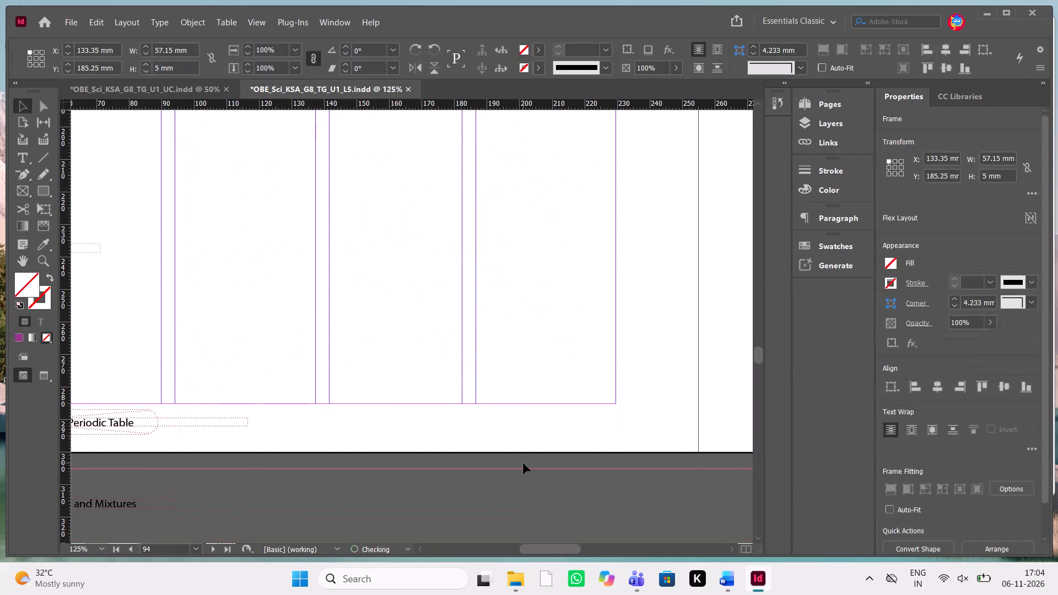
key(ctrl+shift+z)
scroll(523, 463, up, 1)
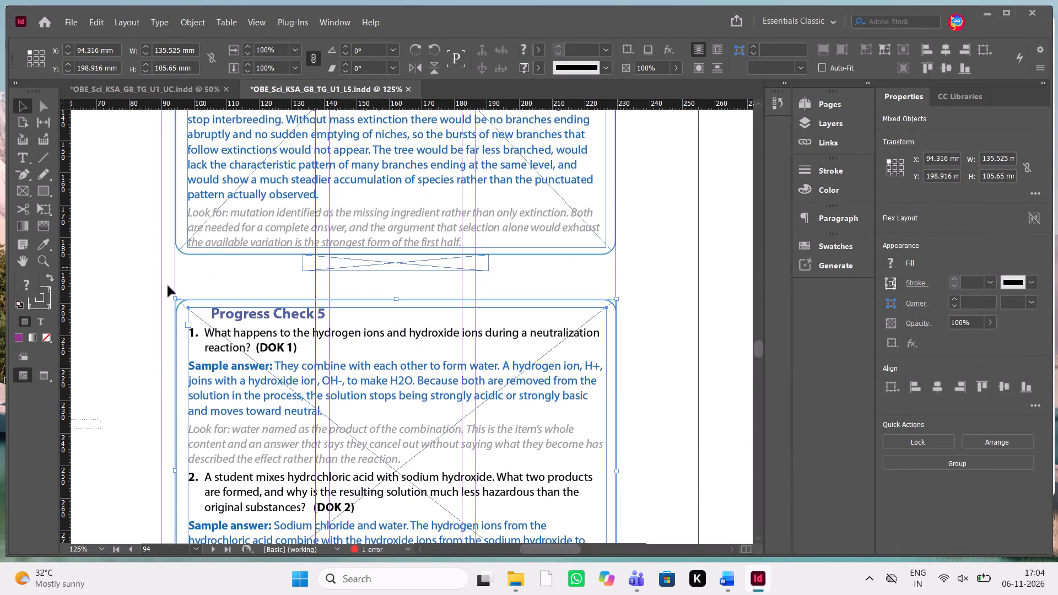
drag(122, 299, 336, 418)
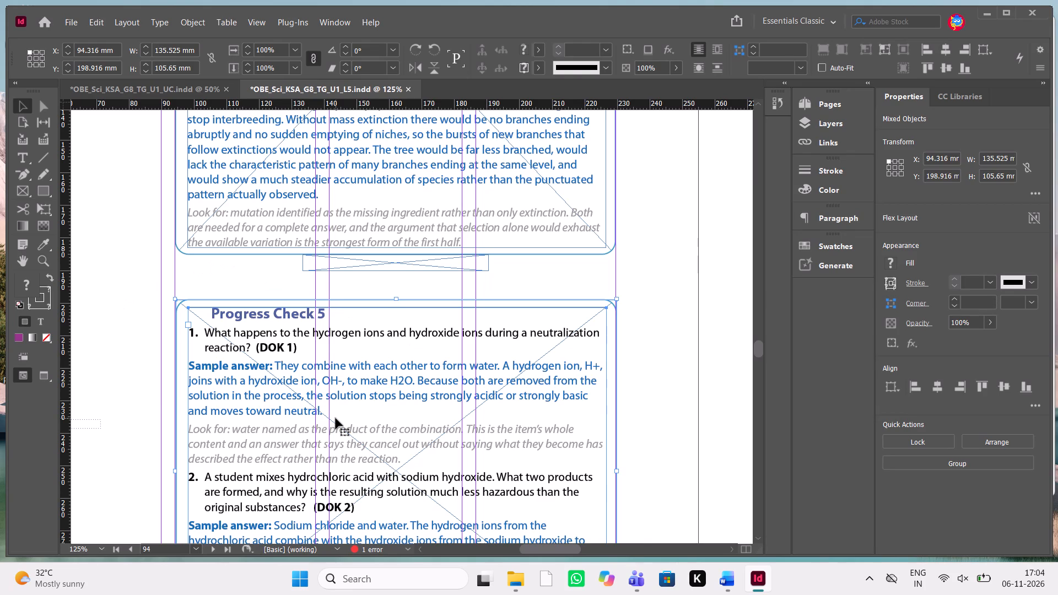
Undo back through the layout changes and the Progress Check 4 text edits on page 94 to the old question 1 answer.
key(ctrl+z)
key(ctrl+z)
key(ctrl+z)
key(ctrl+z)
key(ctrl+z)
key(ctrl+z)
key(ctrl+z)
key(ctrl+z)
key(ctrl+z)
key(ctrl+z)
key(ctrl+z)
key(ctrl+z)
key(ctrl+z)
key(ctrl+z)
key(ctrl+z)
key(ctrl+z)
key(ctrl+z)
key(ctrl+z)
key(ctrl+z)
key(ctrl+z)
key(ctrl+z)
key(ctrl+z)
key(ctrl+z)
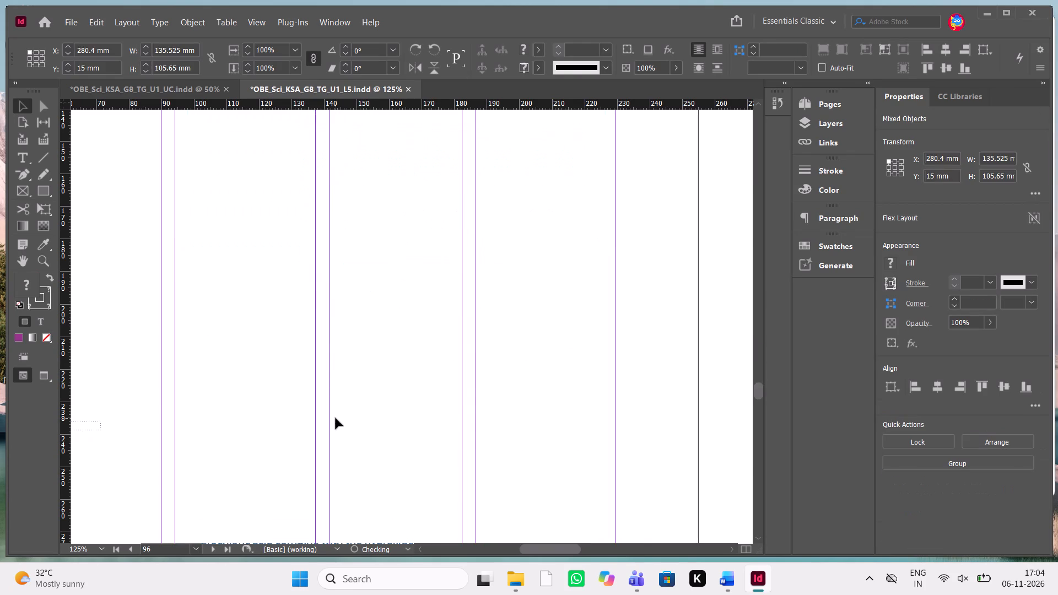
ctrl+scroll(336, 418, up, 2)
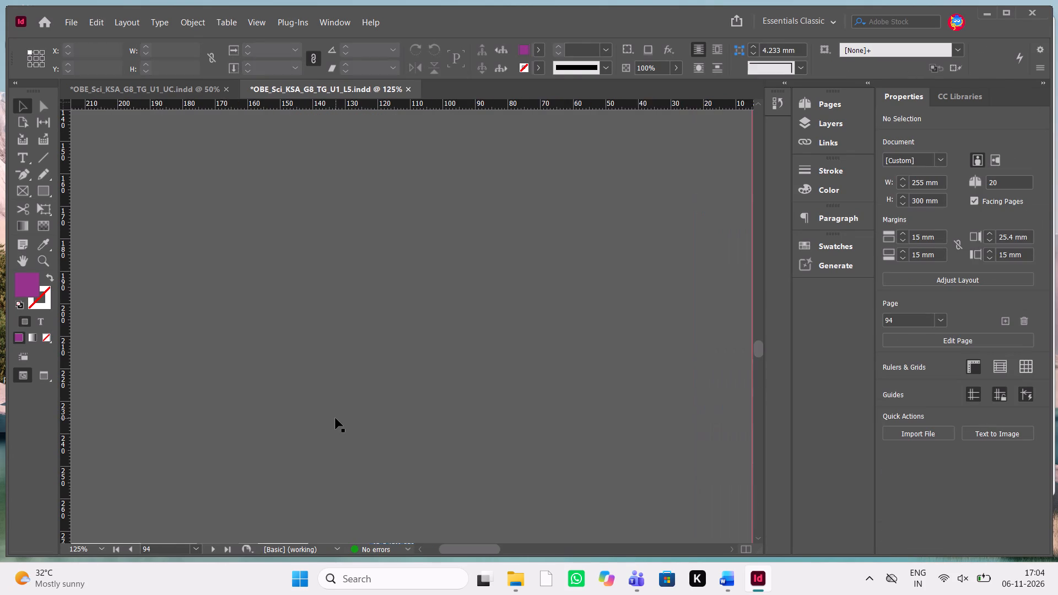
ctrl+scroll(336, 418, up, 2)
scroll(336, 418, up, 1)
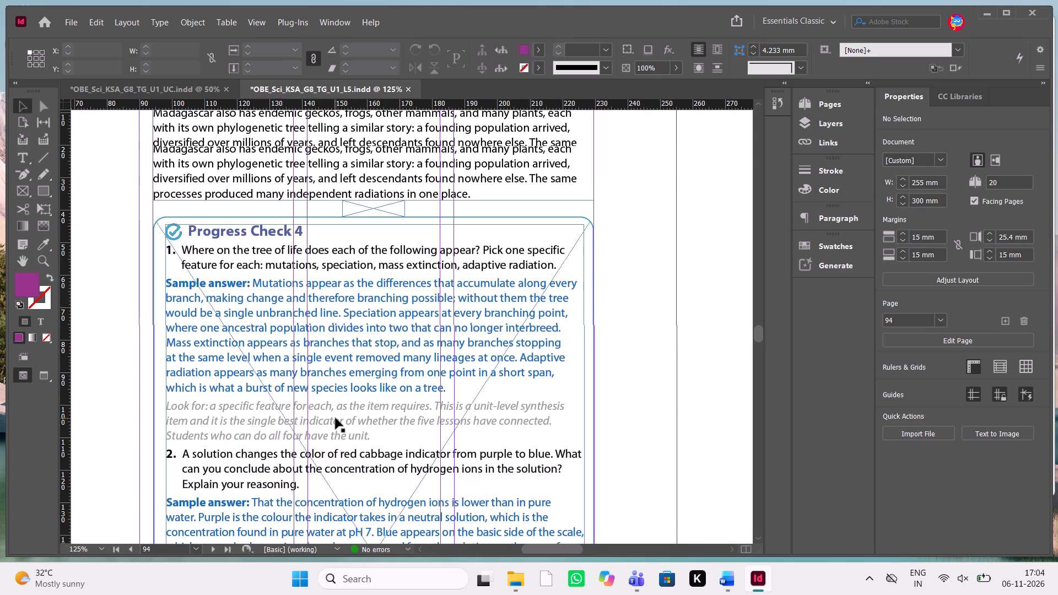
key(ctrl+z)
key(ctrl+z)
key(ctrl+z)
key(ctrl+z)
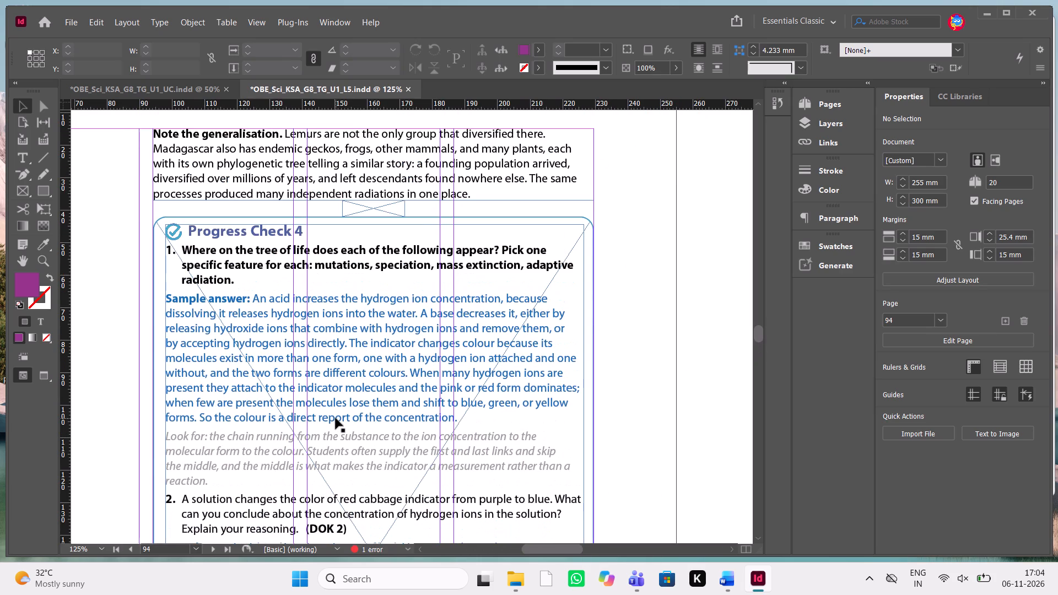
Redo the Progress Check 4 text edits on page 94, through the question 2 sample answer on selection and mutation.
key(ctrl+shift+z)
key(ctrl+shift+z)
key(ctrl+shift+z)
key(ctrl+shift+z)
key(ctrl+shift+z)
key(ctrl+shift+z)
key(ctrl+shift+z)
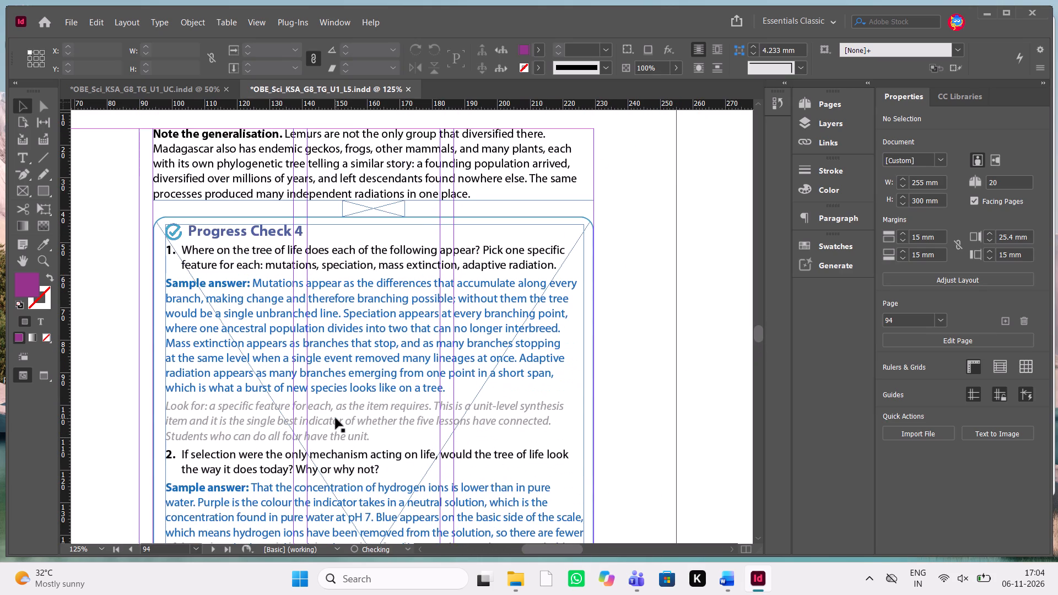
key(ctrl+shift+z)
key(ctrl+shift+z)
key(ctrl+shift+z)
key(ctrl+shift+z)
key(ctrl+shift+z)
key(ctrl+shift+z)
key(ctrl+shift+z)
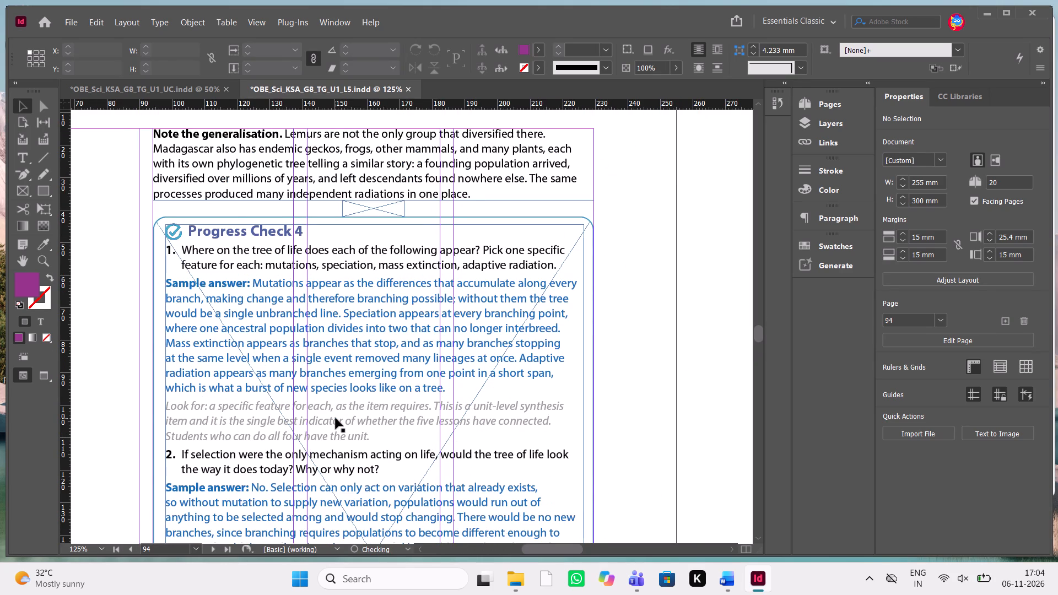
Check the Progress Check 4 box on page 94 and compare its spread with the neighbouring spreads.
ctrl+scroll(336, 418, down, 3)
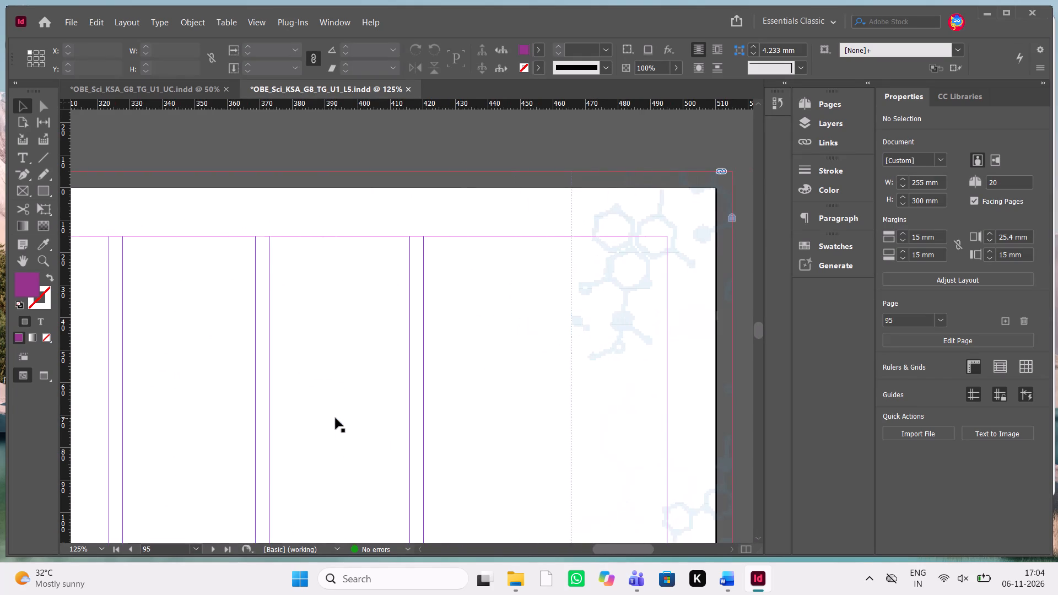
key(ctrl+minus)
key(ctrl+minus)
key(ctrl+minus)
key(ctrl+minus)
key(ctrl+minus)
key(ctrl+minus)
key(ctrl+equal)
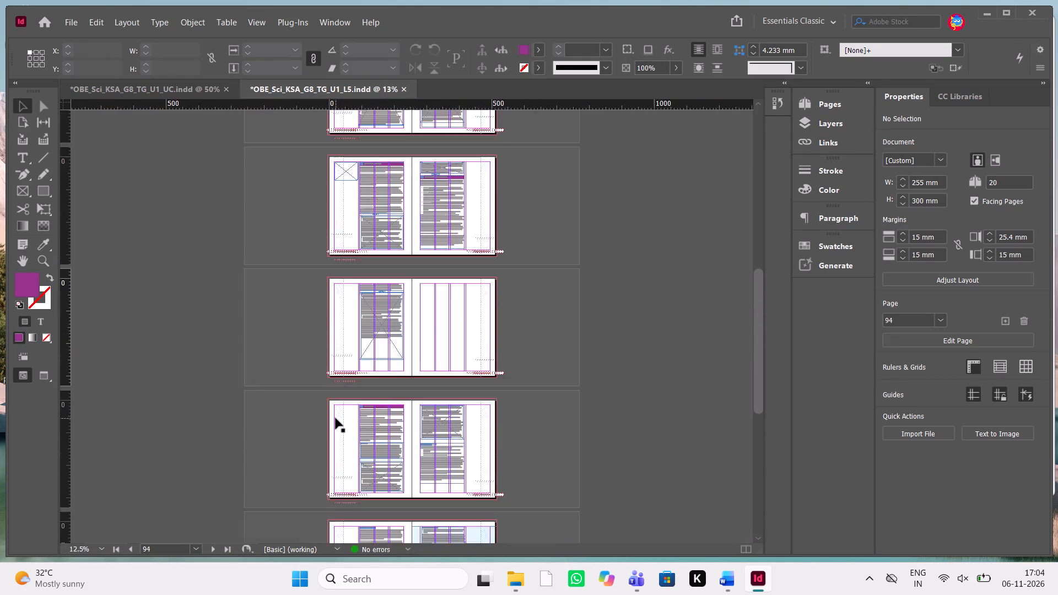
key(ctrl+equal)
key(ctrl+equal)
key(ctrl+equal)
key(ctrl+equal)
key(ctrl+equal)
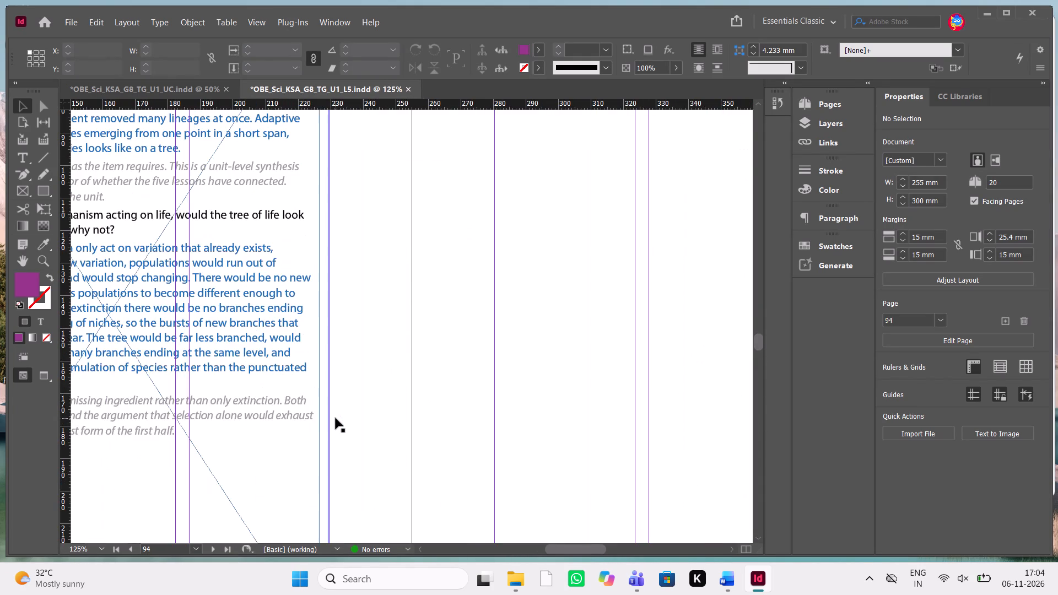
ctrl+scroll(336, 418, right, 1)
key(ctrl+minus)
key(ctrl+minus)
key(ctrl+minus)
key(ctrl+minus)
key(ctrl+minus)
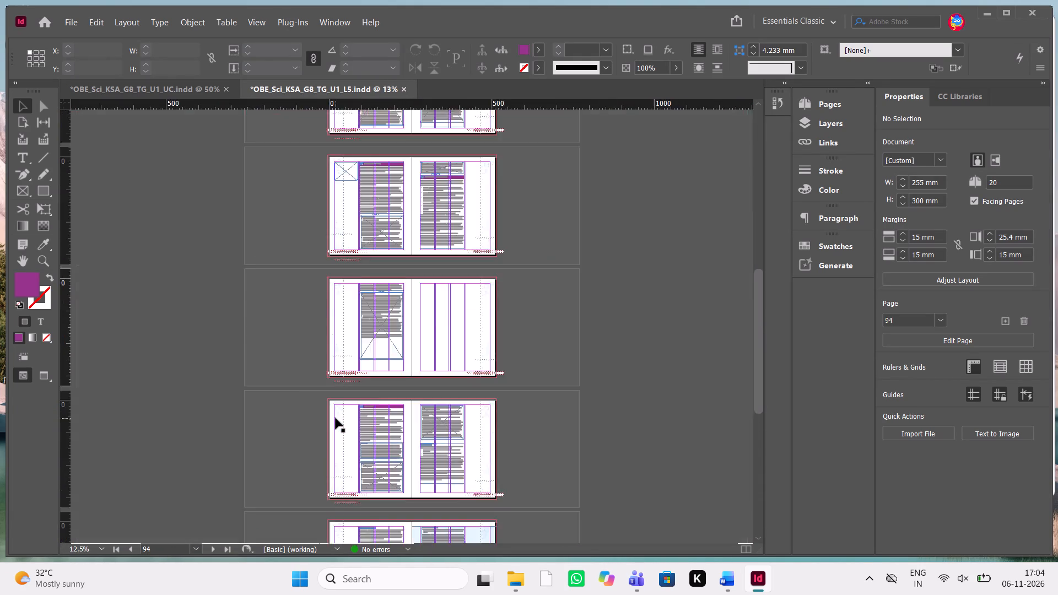
key(ctrl+minus)
key(ctrl+minus)
key(ctrl+equal)
key(ctrl+equal)
key(ctrl+equal)
key(ctrl+equal)
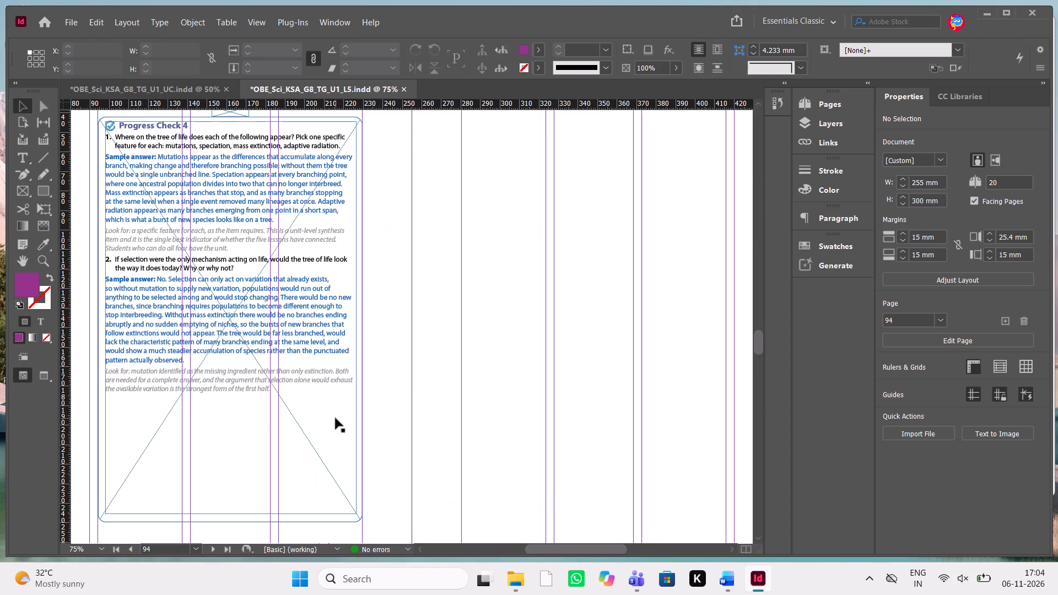
Redo the shortening of the Progress Check 4 box and the placement of the spacer frame beneath it.
key(ctrl+shift+z)
key(ctrl+shift+z)
key(ctrl+shift+z)
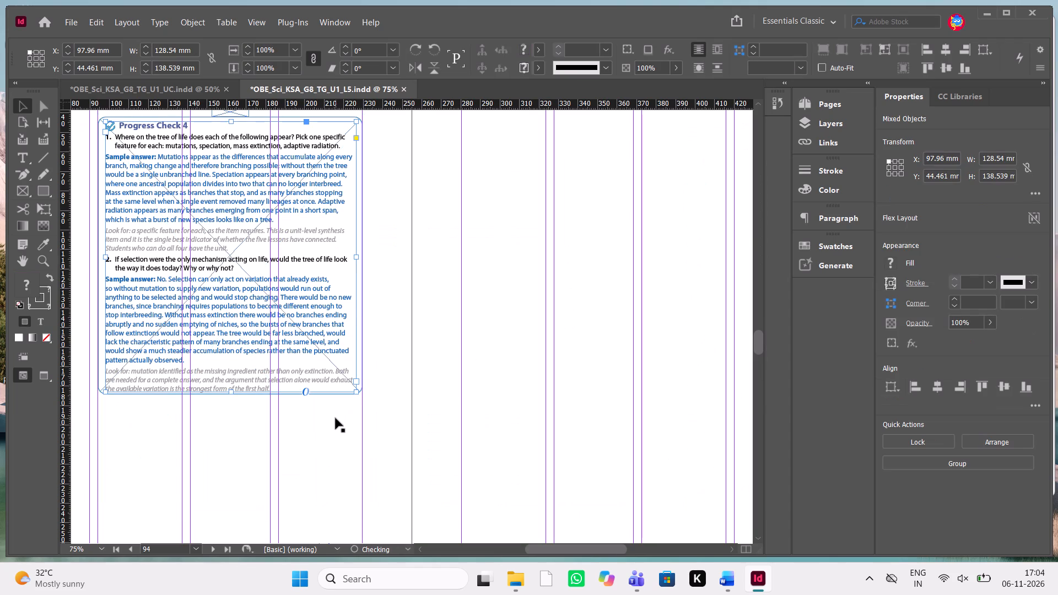
key(ctrl+shift+z)
key(ctrl+shift+z)
key(ctrl+shift+z)
key(ctrl+shift+z)
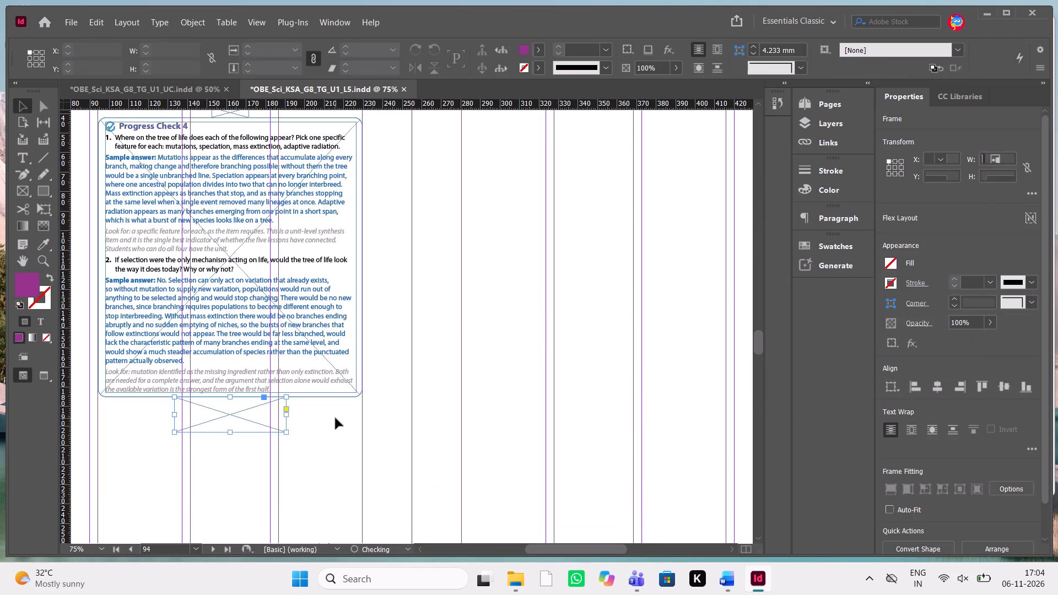
Undo the spacer frame's placement beneath Progress Check 4 and the change made just before it.
key(ctrl+z)
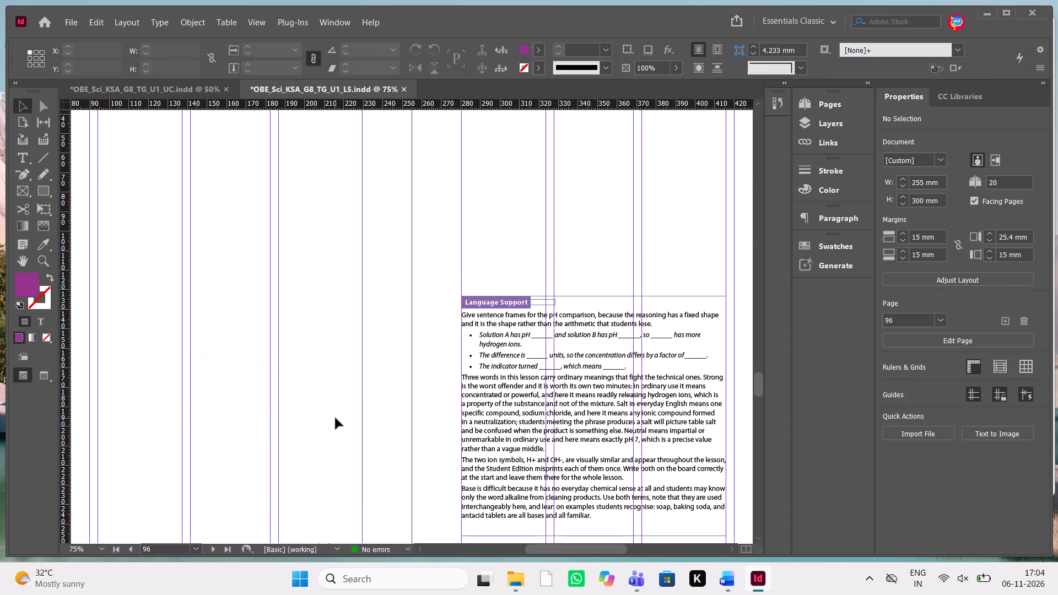
key(ctrl+z)
ctrl+click(336, 418)
ctrl+scroll(336, 418, up, 9)
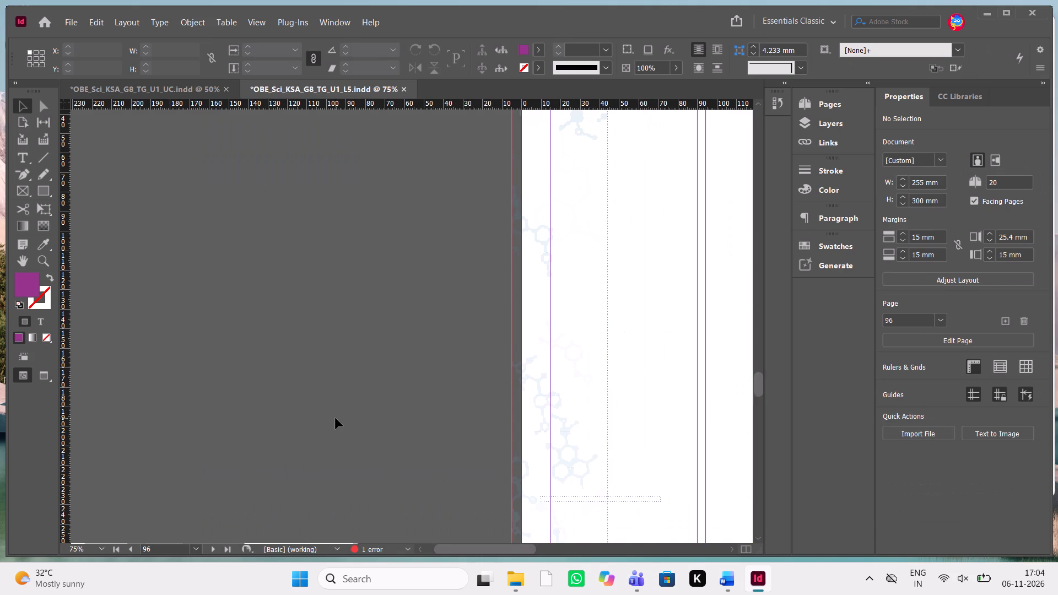
ctrl+scroll(336, 418, up, 2)
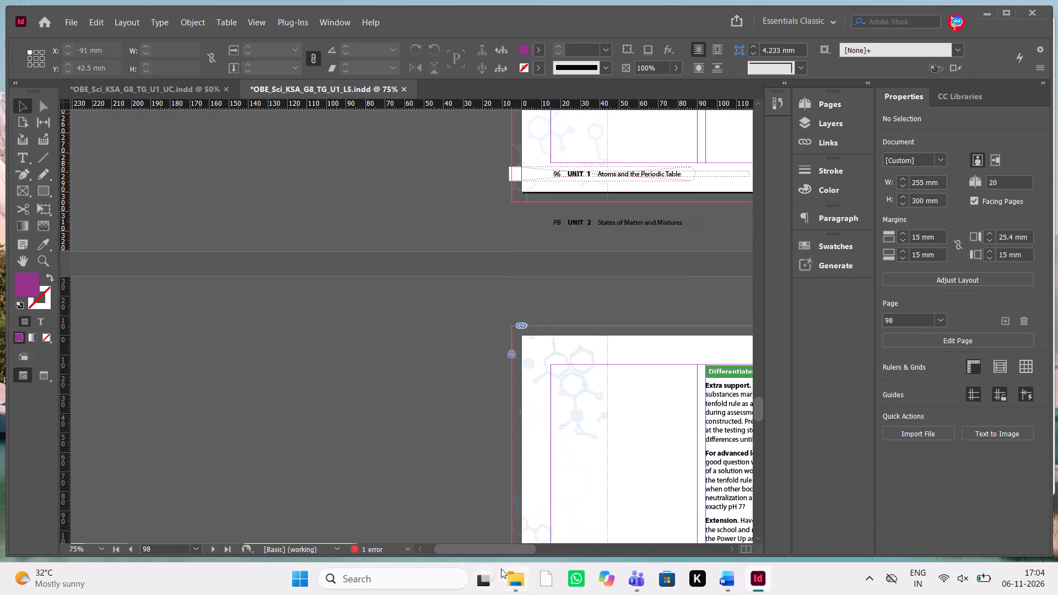
drag(529, 555, 565, 548)
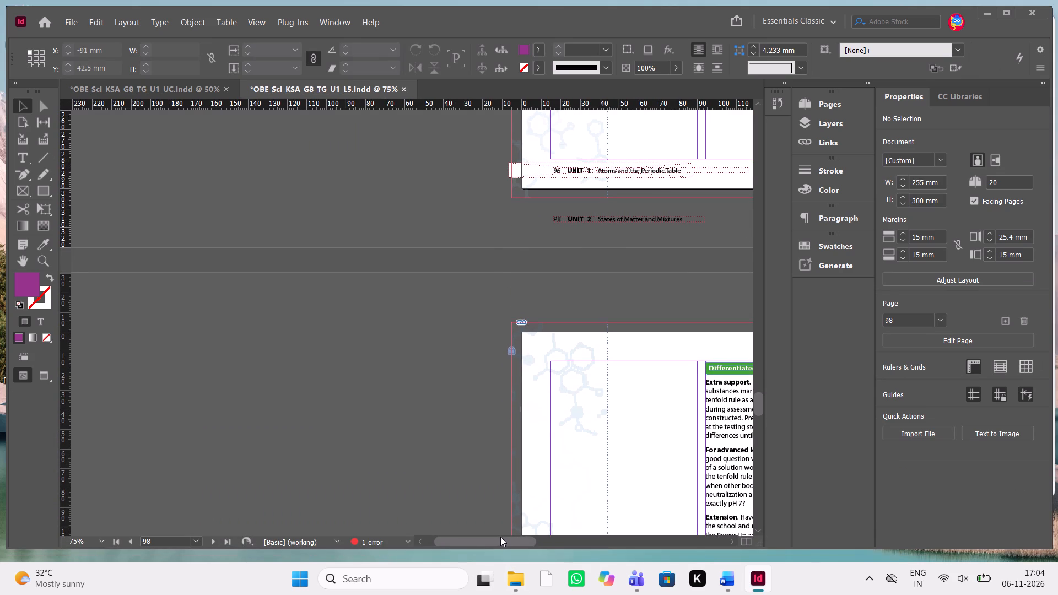
Delete the Progress Check 5 box and its text from page 97.
drag(496, 540, 638, 545)
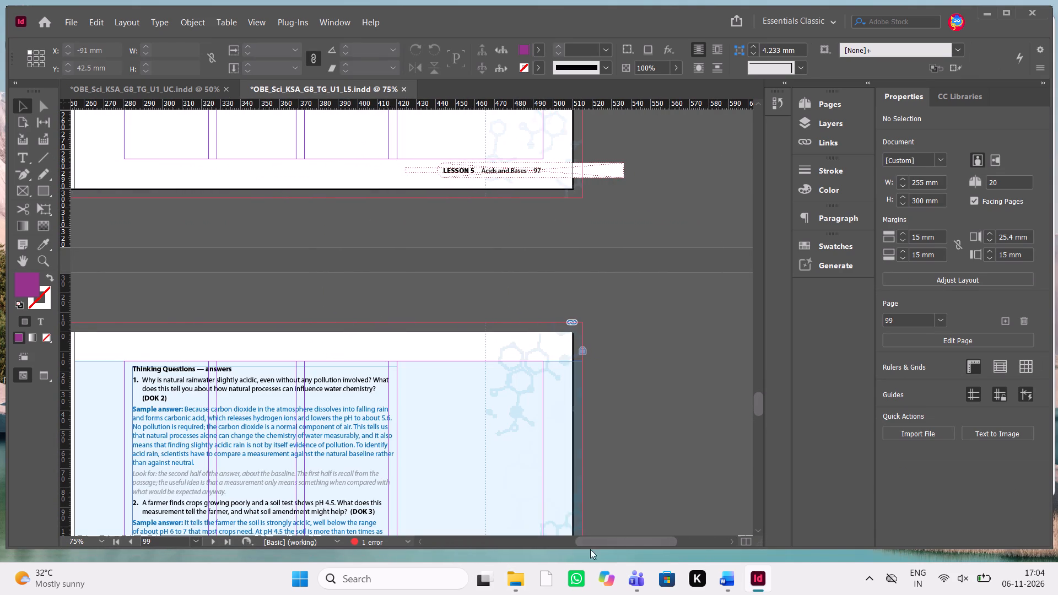
drag(568, 549, 572, 561)
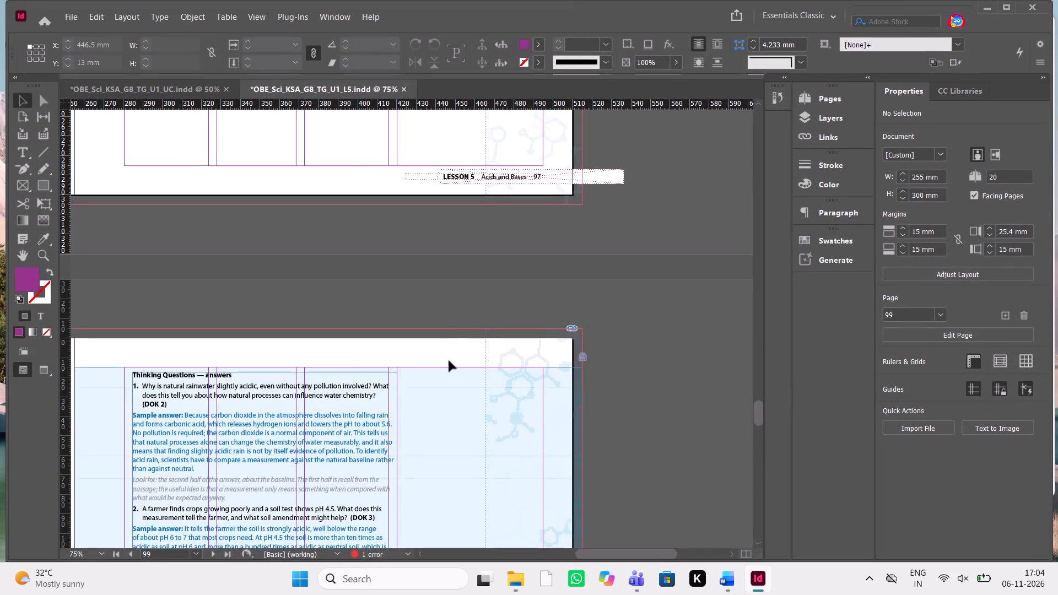
scroll(449, 361, right, 1)
scroll(449, 361, up, 5)
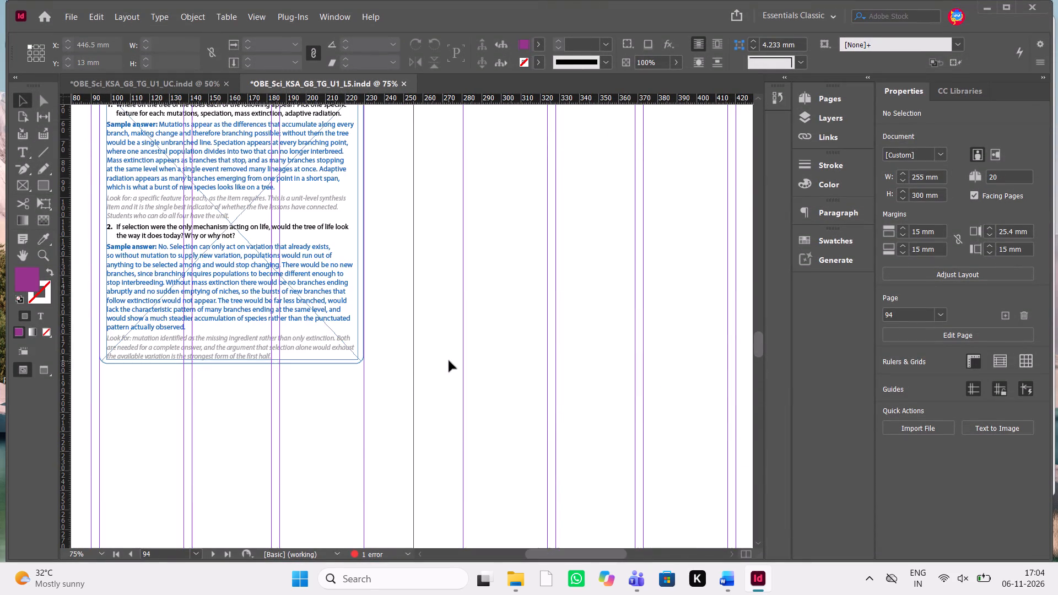
scroll(449, 361, down, 1)
scroll(449, 361, left, 1)
scroll(449, 361, down, 1)
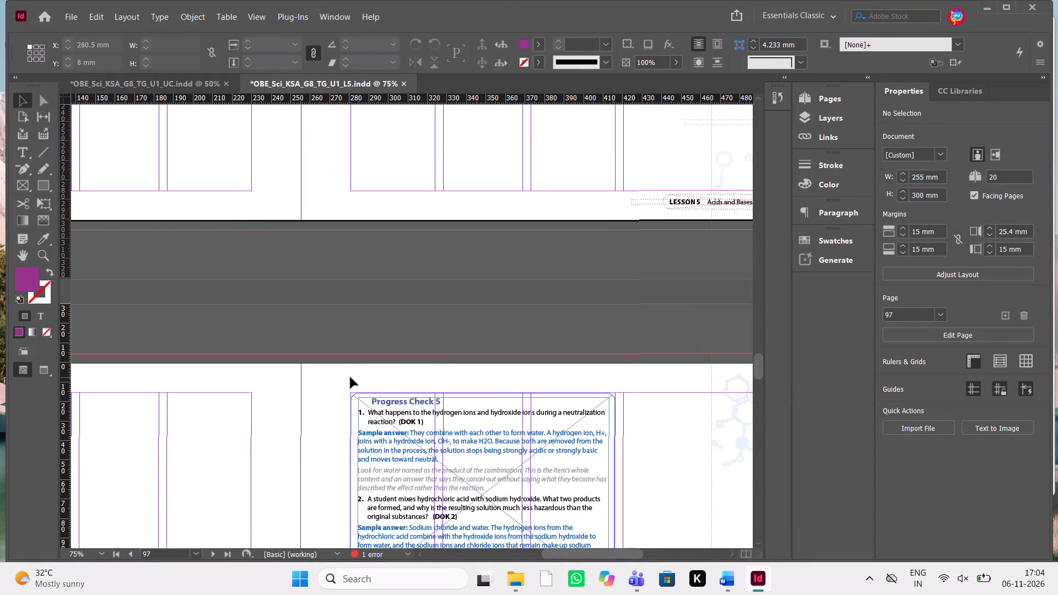
drag(350, 377, 488, 500)
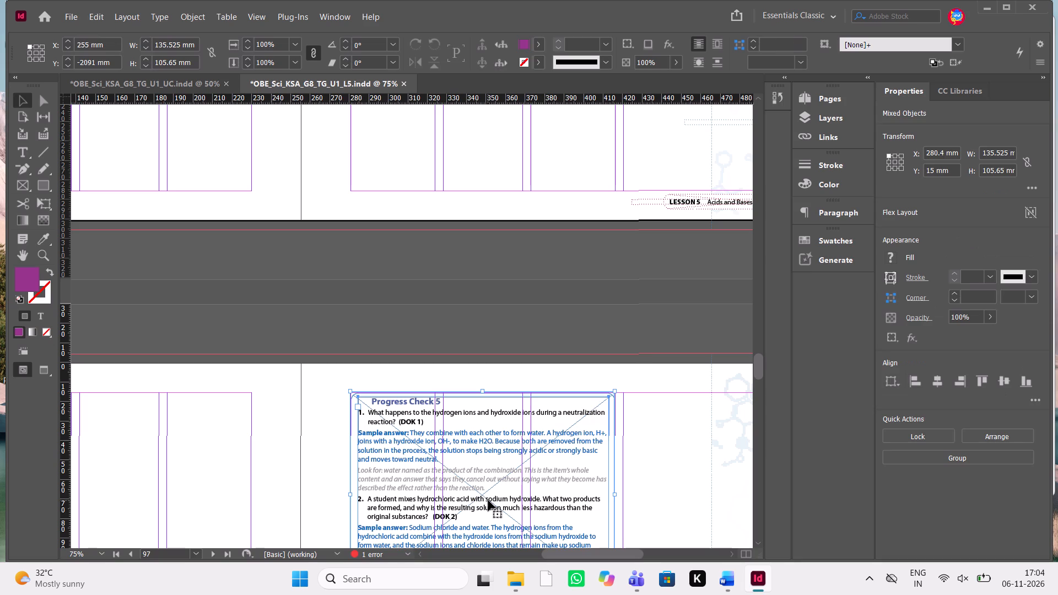
key(Delete)
Check the Word manuscript for the content that follows Progress Check 4.
scroll(488, 500, up, 3)
scroll(488, 500, down, 1)
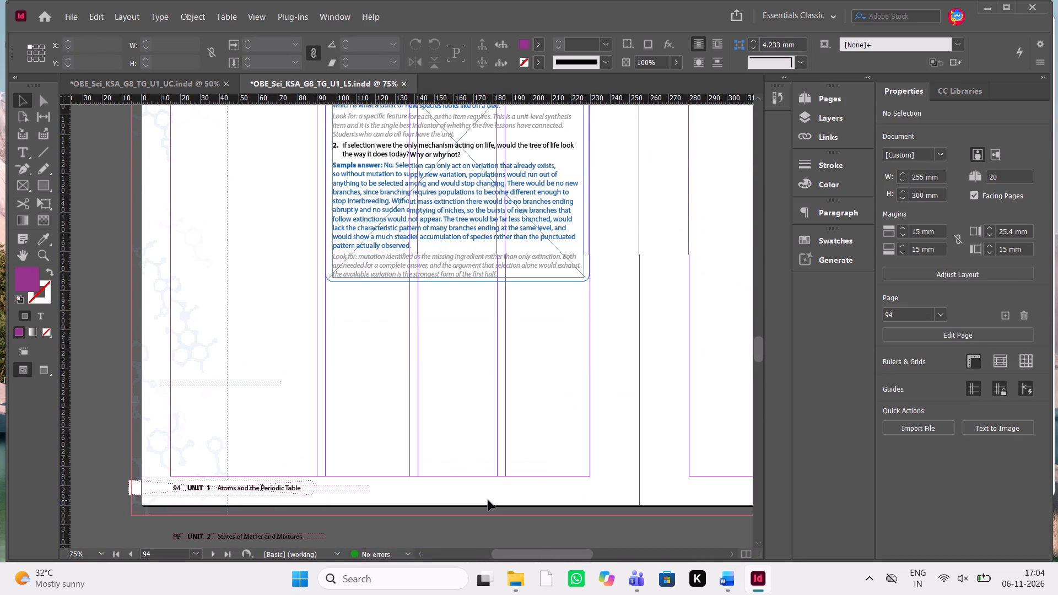
key(ctrl+equal)
key(ctrl+equal)
key(ctrl+equal)
scroll(488, 500, up, 1)
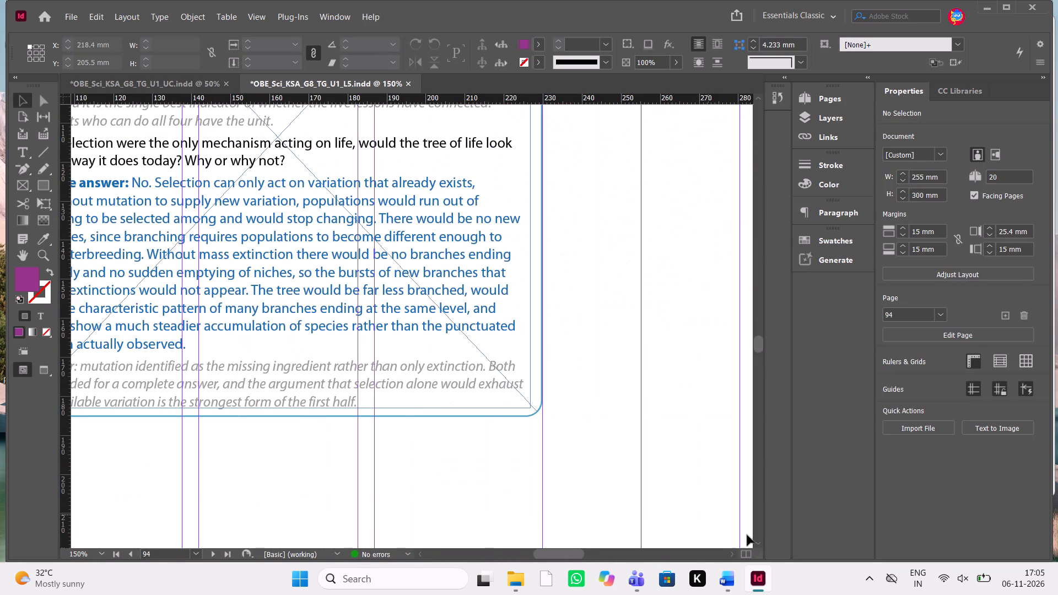
click(728, 583)
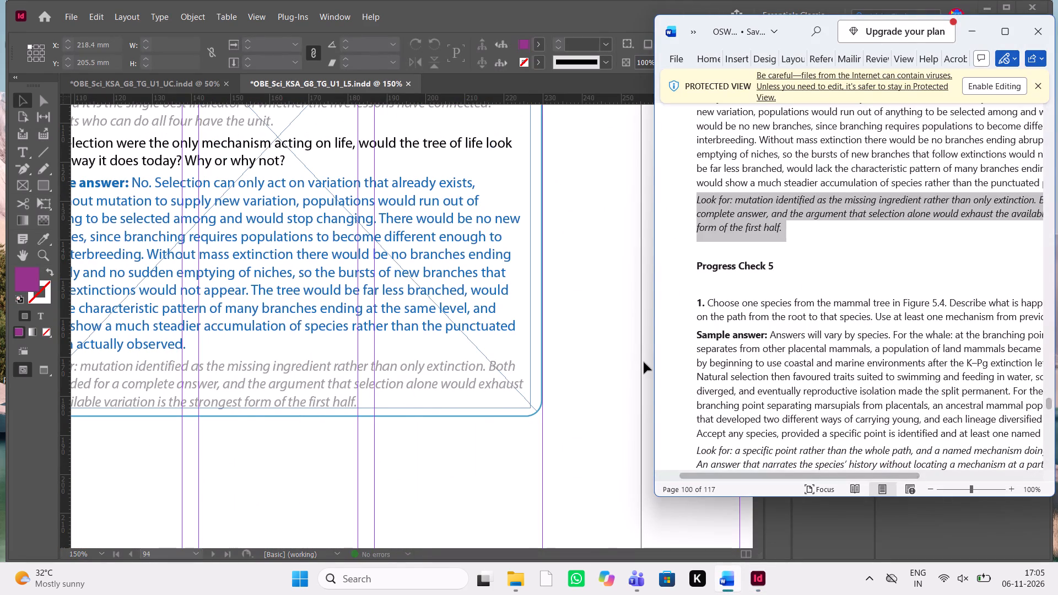
scroll(644, 363, down, 1)
click(971, 47)
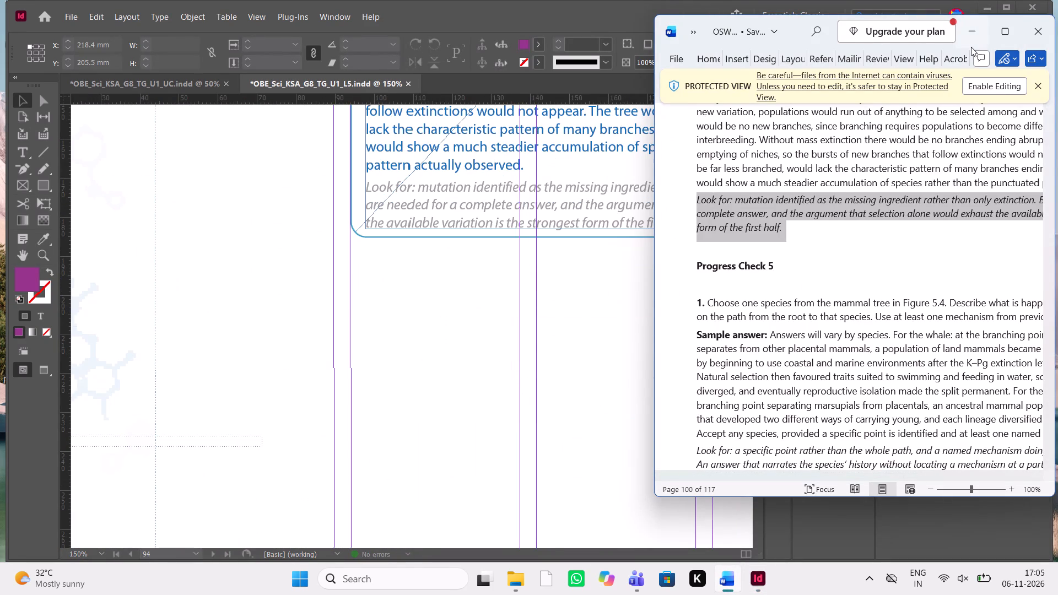
Draw an empty spacer frame about 24.4 mm wide against the bottom edge of the Progress Check 4 box and set its height to 5 mm.
scroll(530, 199, down, 1)
scroll(530, 199, left, 1)
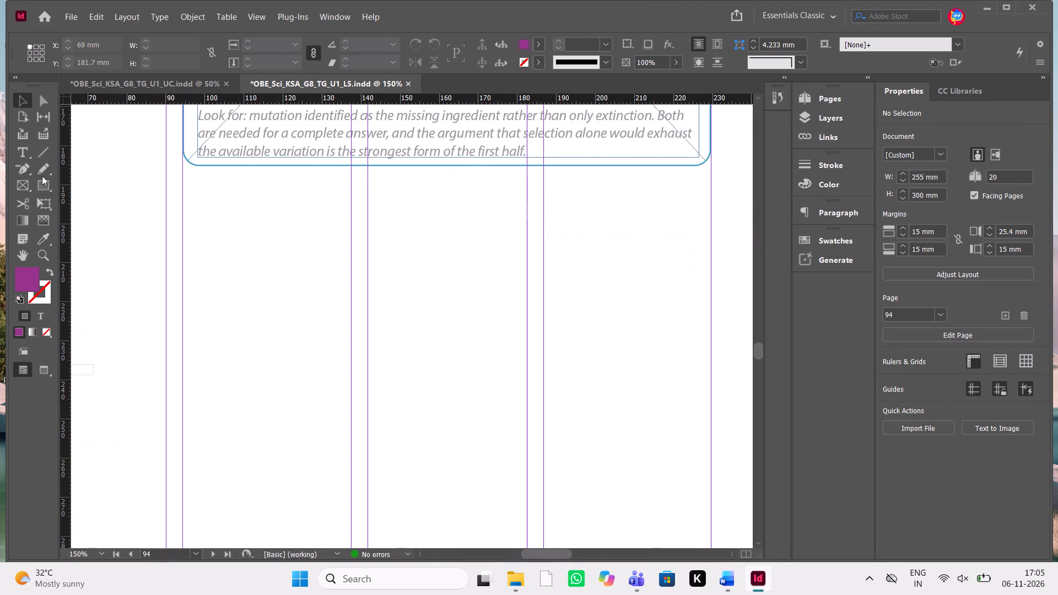
click(30, 184)
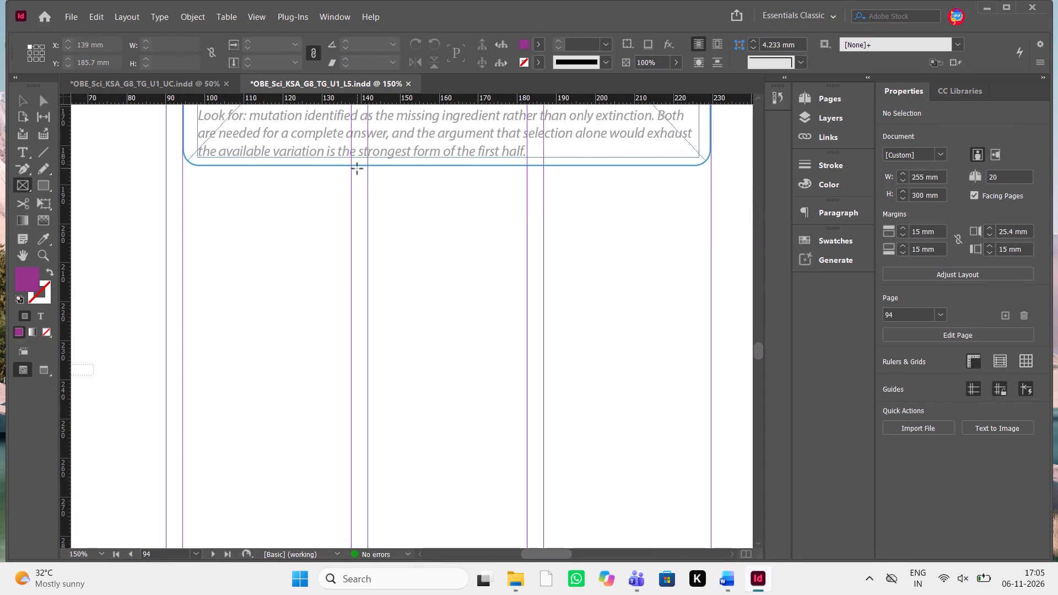
drag(357, 169, 453, 225)
key(Up)
key(Up)
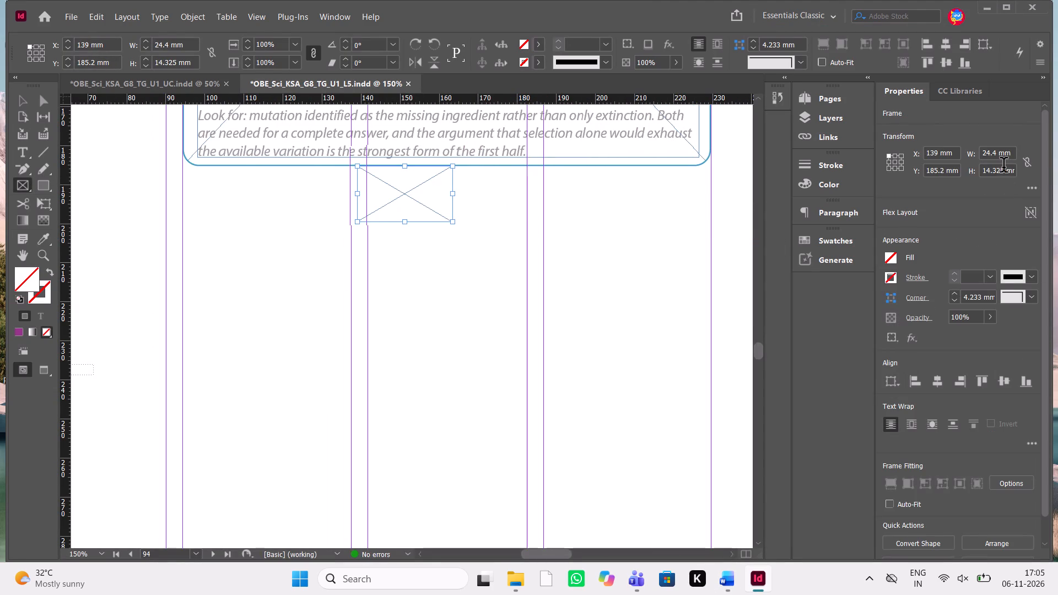
drag(1003, 167, 898, 158)
key(BackSpace)
key(5)
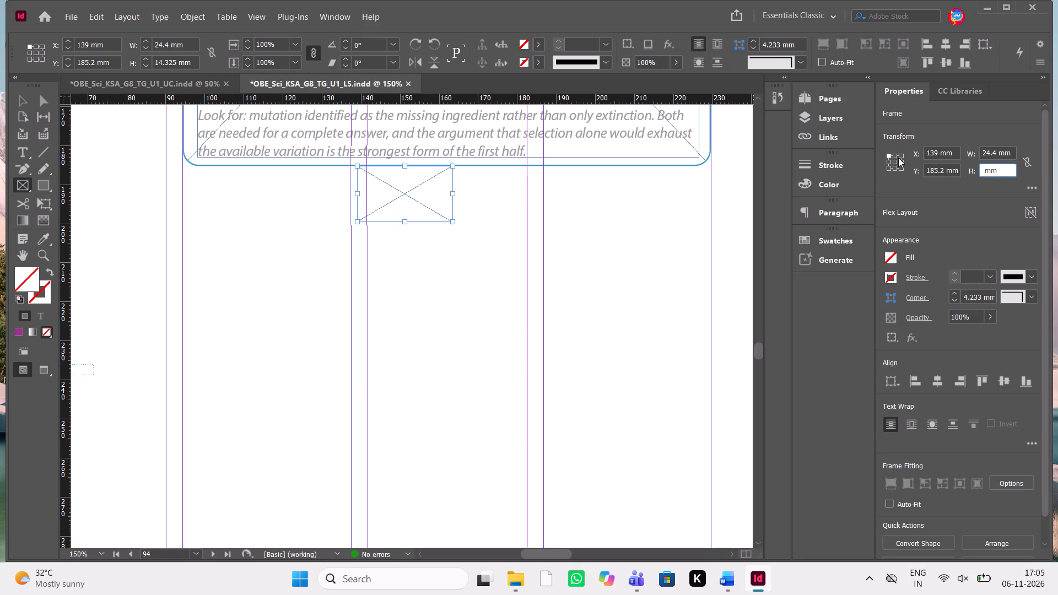
key(Return)
Copy the complete Progress Check 3 box with its icon and text from page 92.
scroll(660, 201, up, 3)
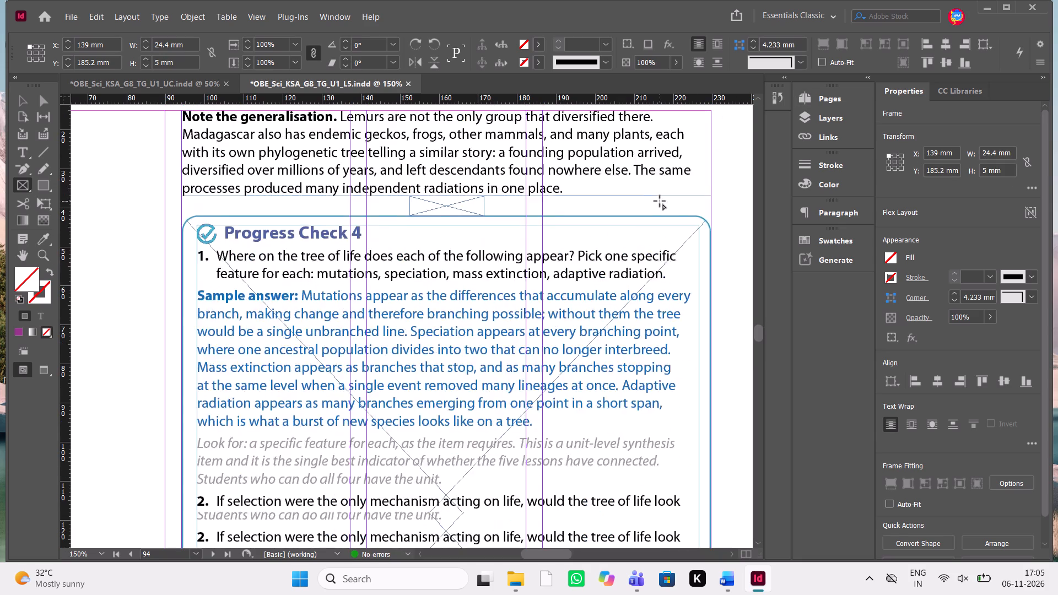
scroll(660, 201, up, 5)
scroll(660, 201, down, 1)
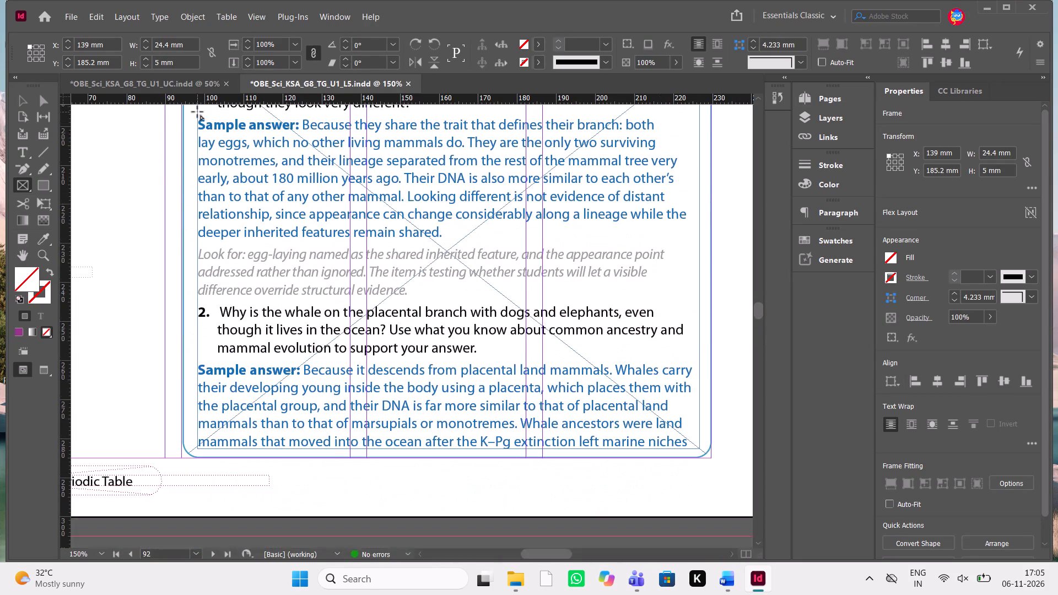
click(23, 99)
scroll(258, 255, up, 1)
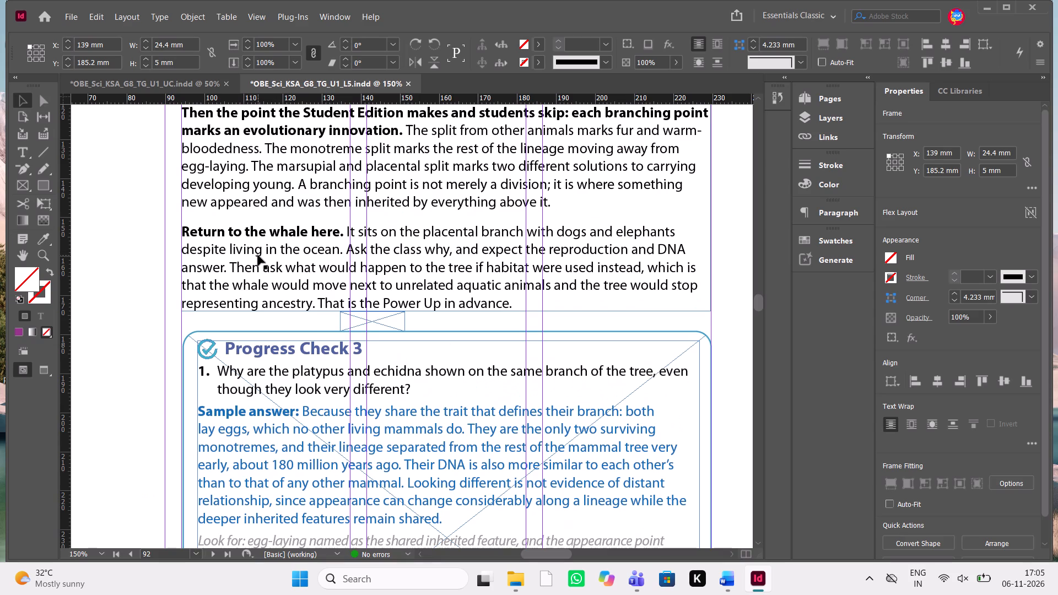
drag(149, 348, 334, 399)
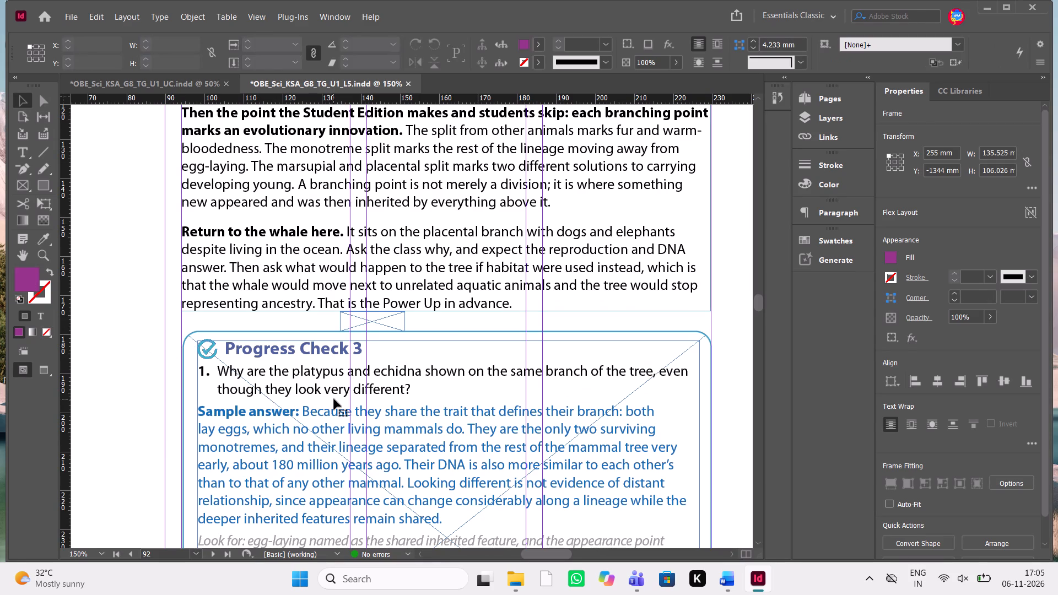
key(ctrl+x)
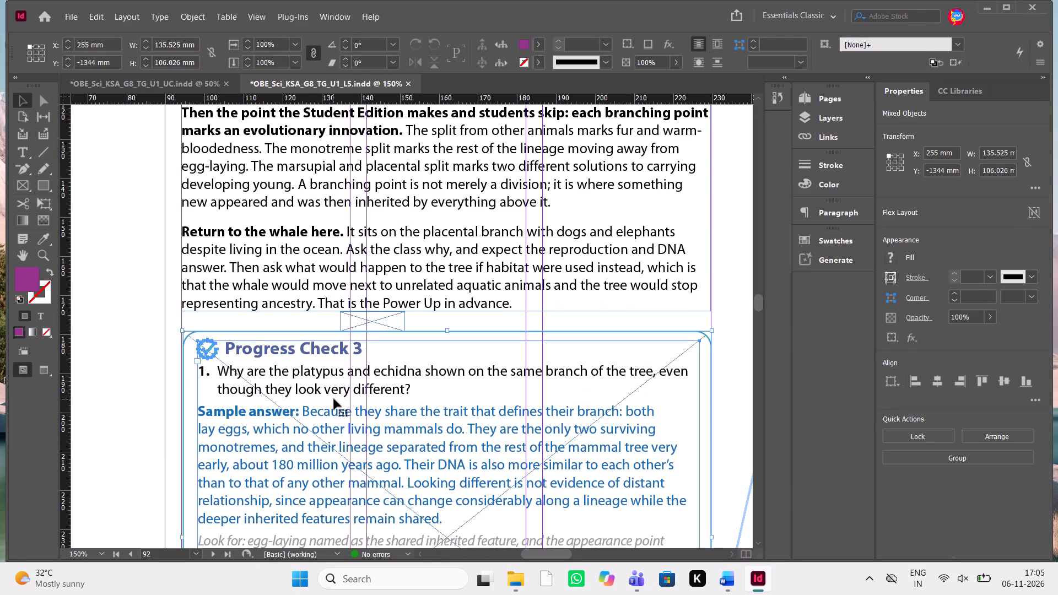
key(ctrl+z)
key(ctrl+c)
key(ctrl+c)
key(ctrl+c)
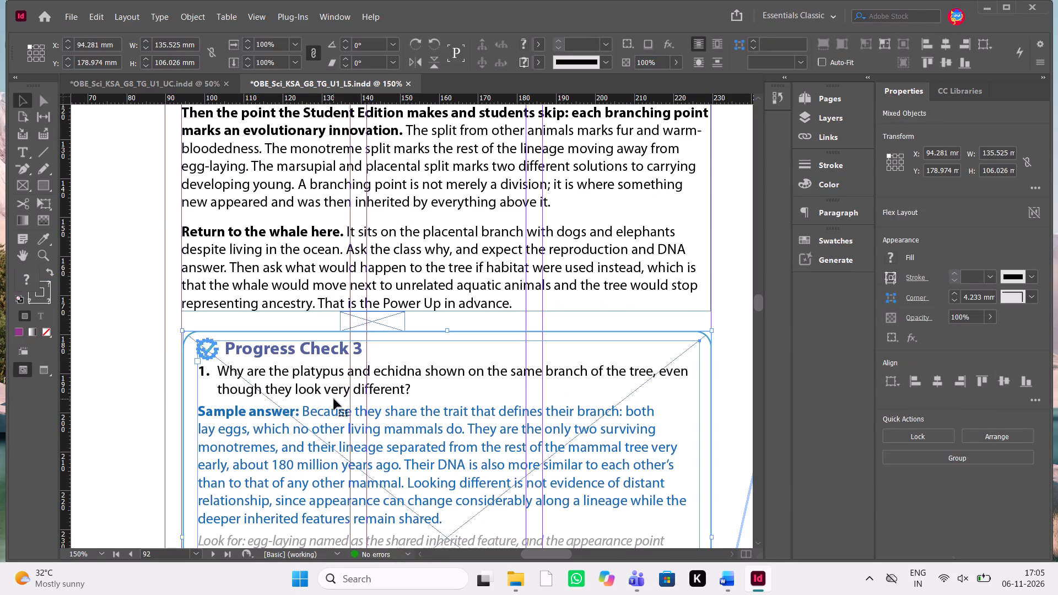
key(ctrl+c)
Paste the copied Progress Check 3 box onto page 94 below Progress Check 4.
ctrl+scroll(334, 399, down, 3)
ctrl+click(334, 399)
ctrl+scroll(334, 399, down, 2)
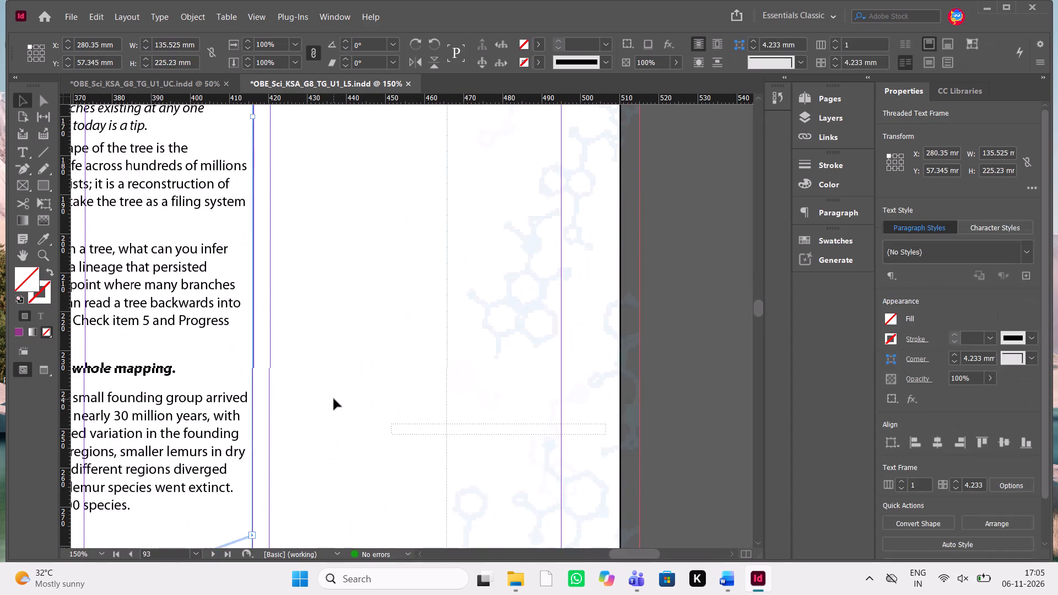
ctrl+scroll(334, 399, down, 7)
scroll(334, 399, up, 1)
scroll(334, 399, down, 1)
scroll(334, 399, up, 1)
key(ctrl+v)
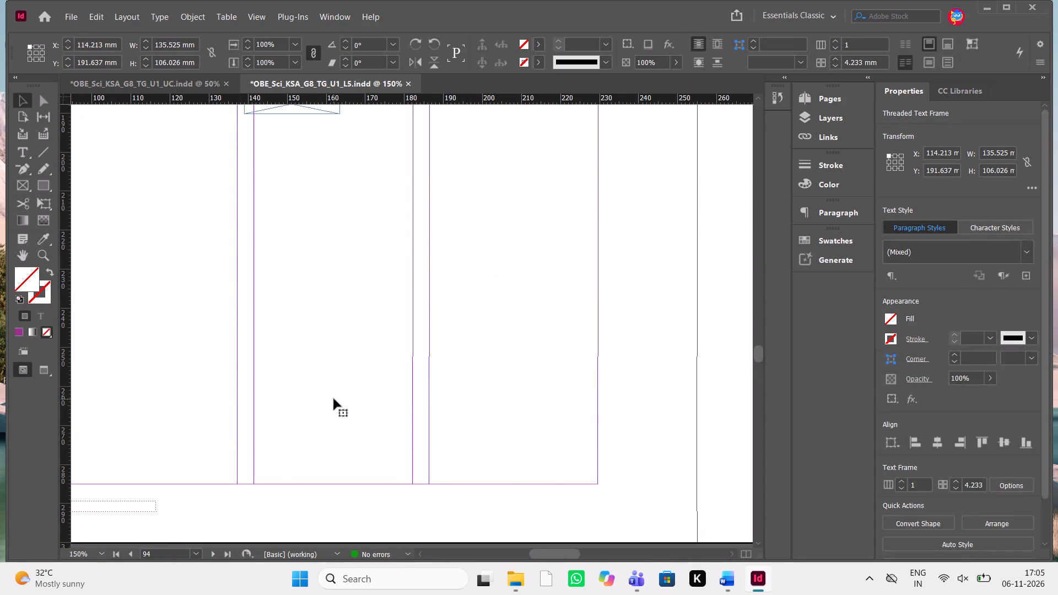
Align the pasted box's left edge with the Progress Check 4 box, at X about 93.96 mm.
scroll(334, 399, up, 1)
scroll(334, 399, right, 1)
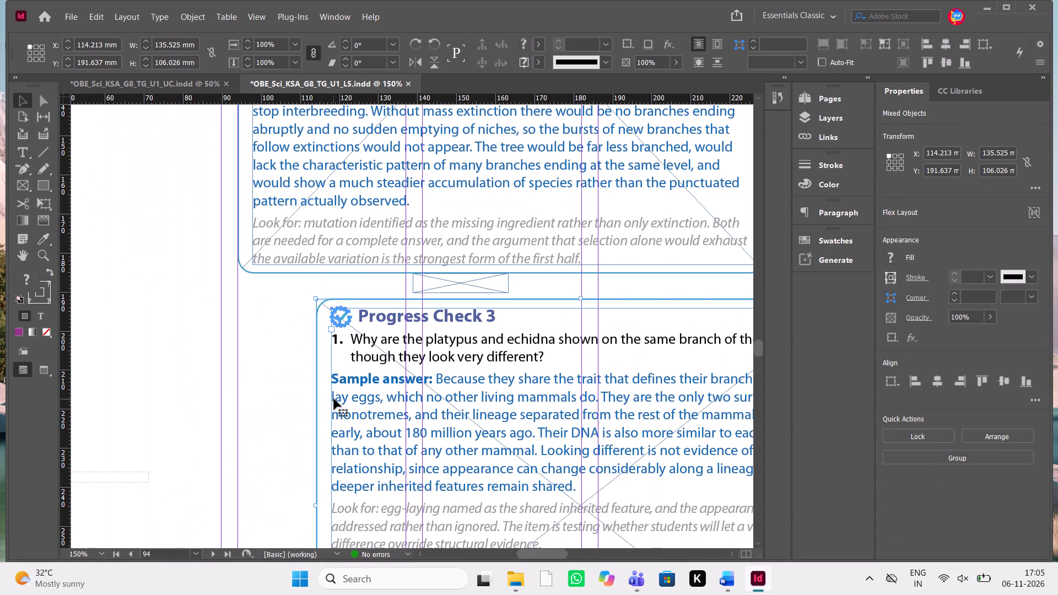
key(shift+Left)
key(shift+Left)
key(shift+Left)
key(shift+Left)
key(shift+Left)
key(shift+Left)
key(shift+Left)
key(shift+Left)
key(shift+Left)
key(Right)
key(Right)
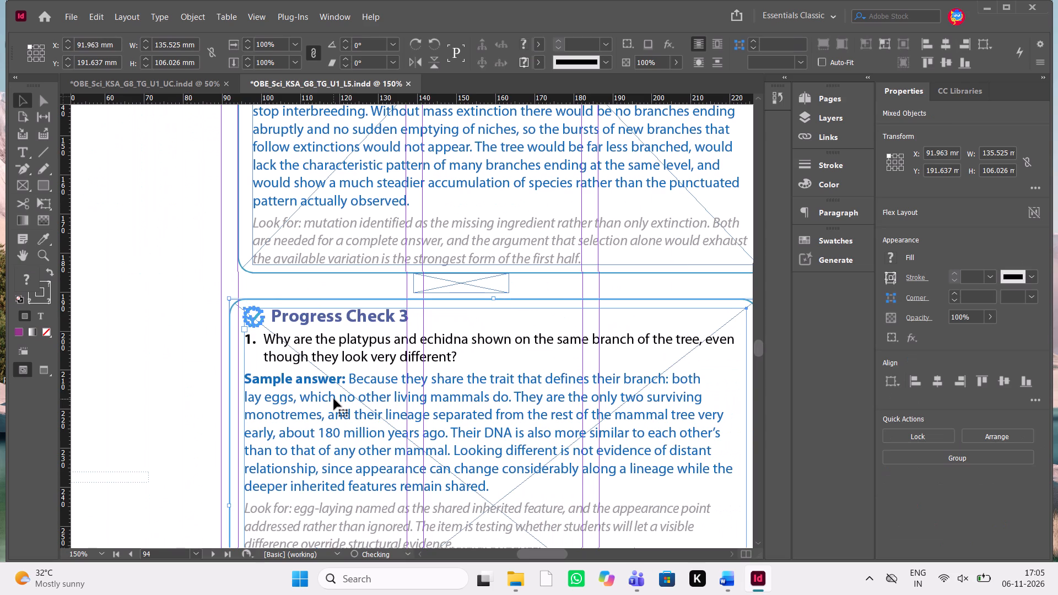
key(Right)
key(Right)
key(Right)
key(Right)
key(Right)
key(Right)
key(Right)
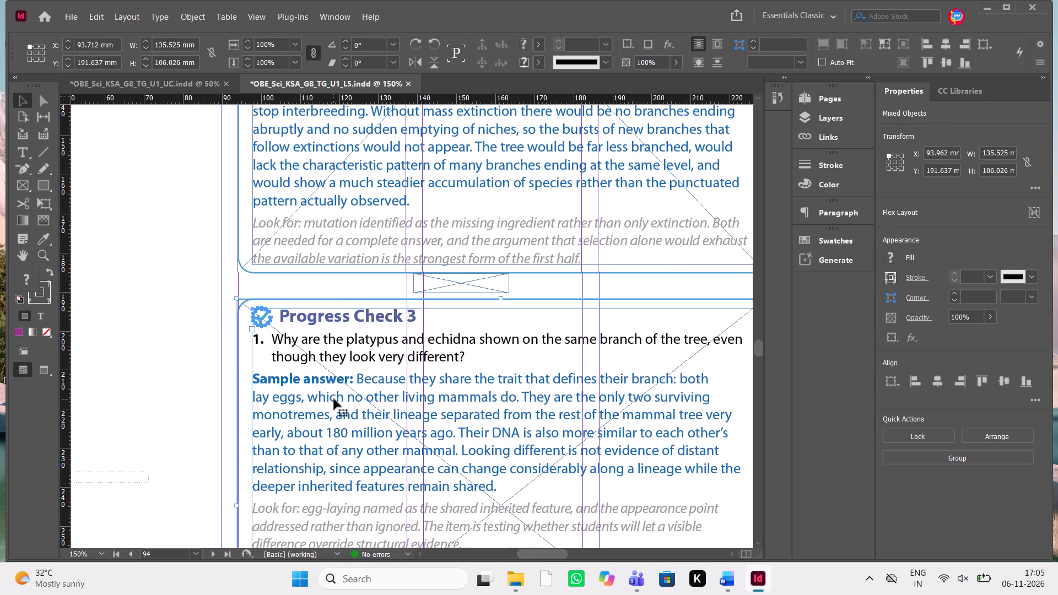
key(Right)
key(Left)
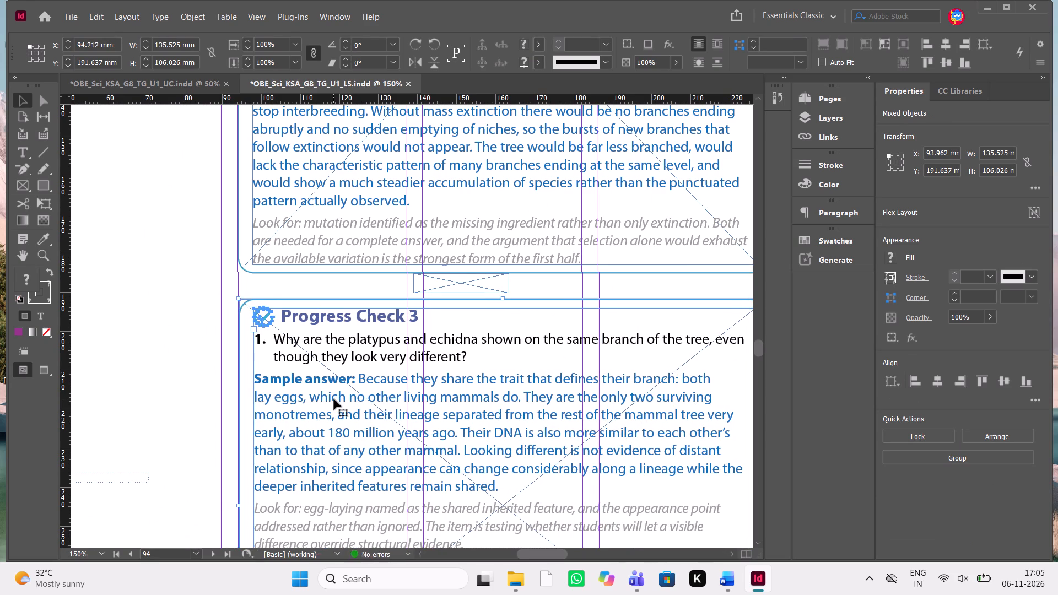
Move the pasted box up against the bottom of the spacer frame, at Y about 190.14 mm.
key(Up)
key(Up)
key(Up)
key(Up)
key(Up)
key(Up)
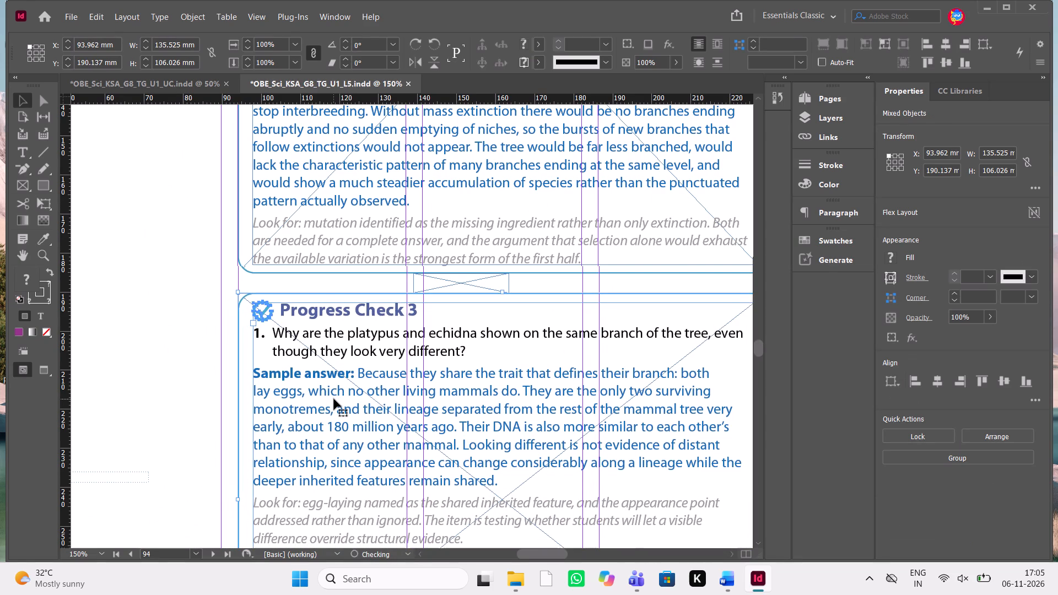
key(Down)
key(Up)
Change the pasted box's heading on page 94 to Progress Check 5.
scroll(334, 399, down, 1)
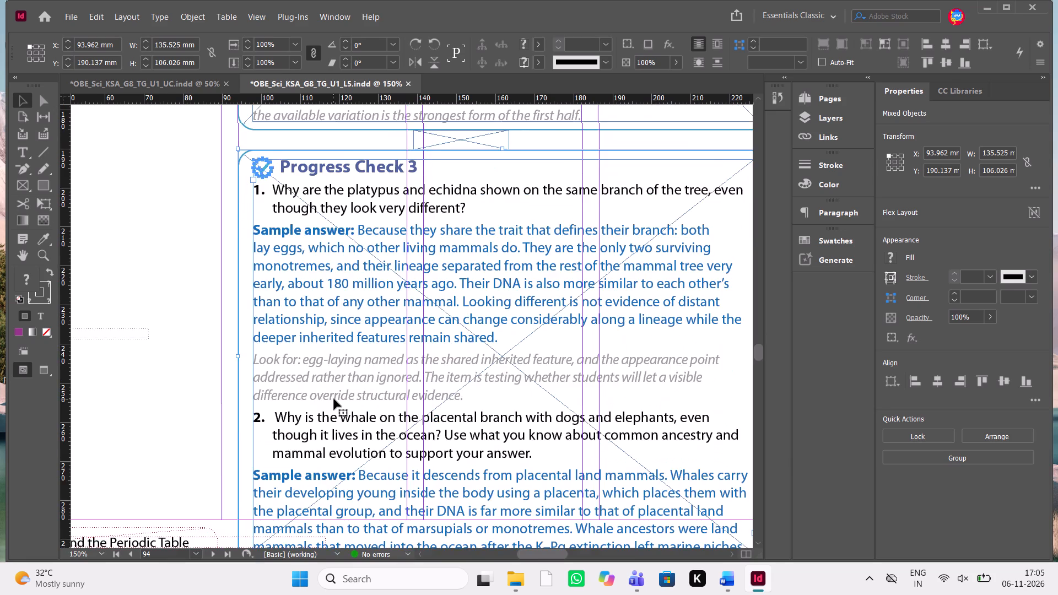
scroll(334, 399, down, 1)
scroll(421, 446, up, 1)
scroll(421, 446, down, 1)
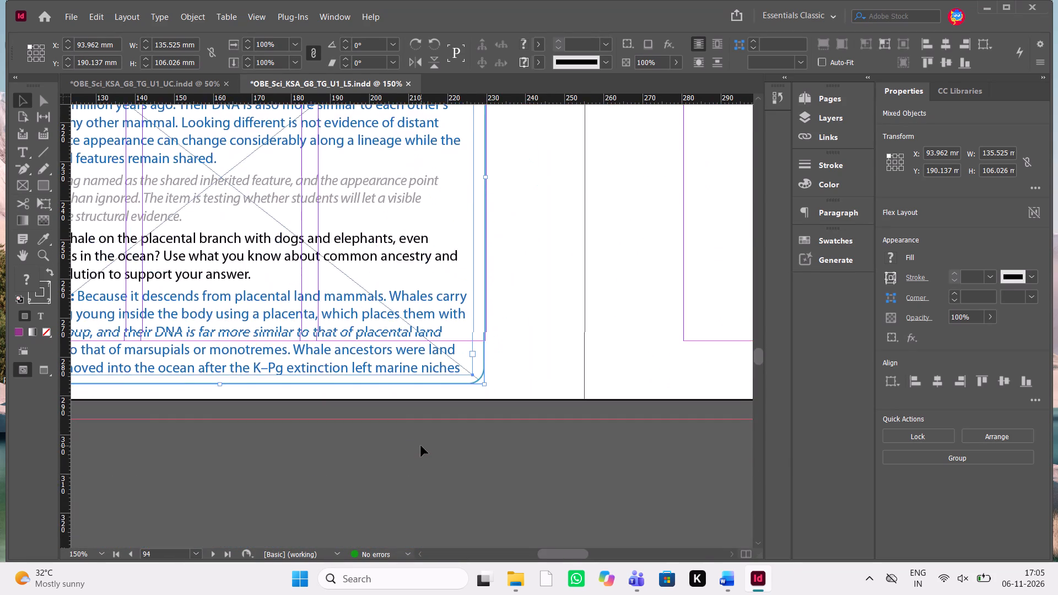
scroll(421, 446, down, 1)
click(307, 464)
scroll(307, 464, up, 2)
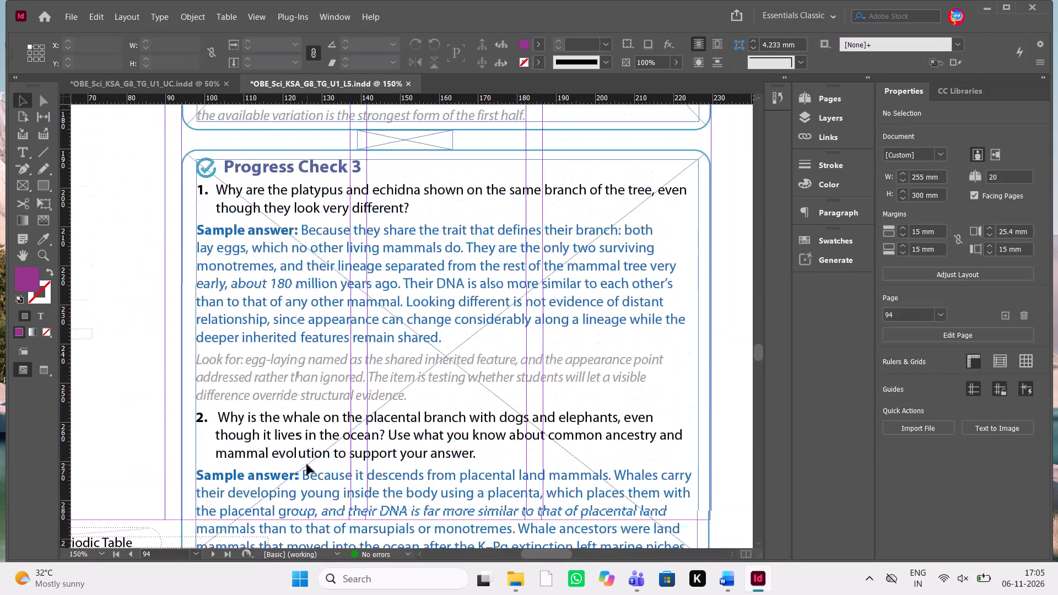
double_click(392, 167)
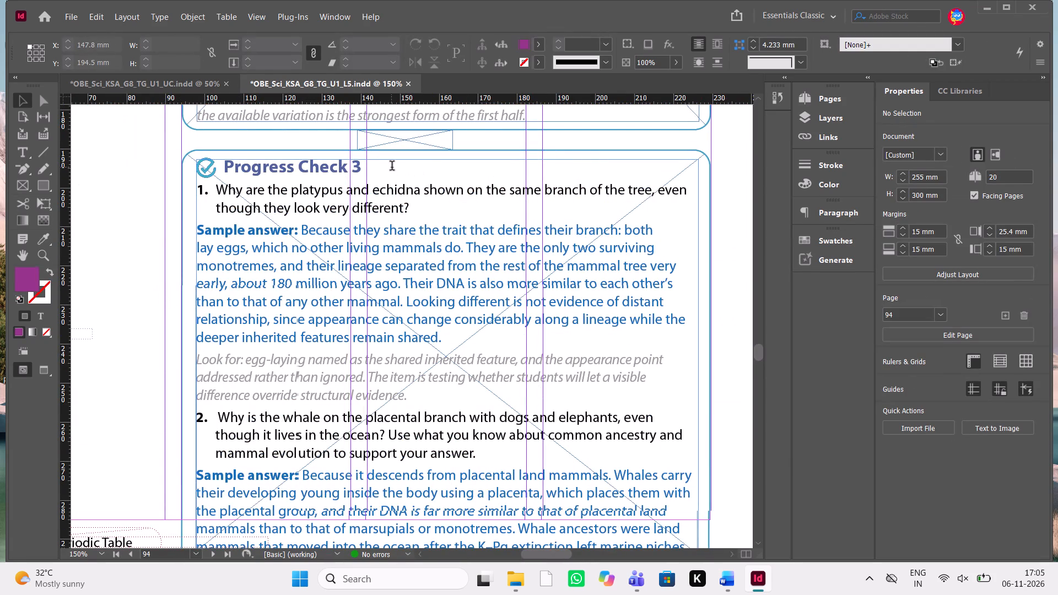
click(368, 170)
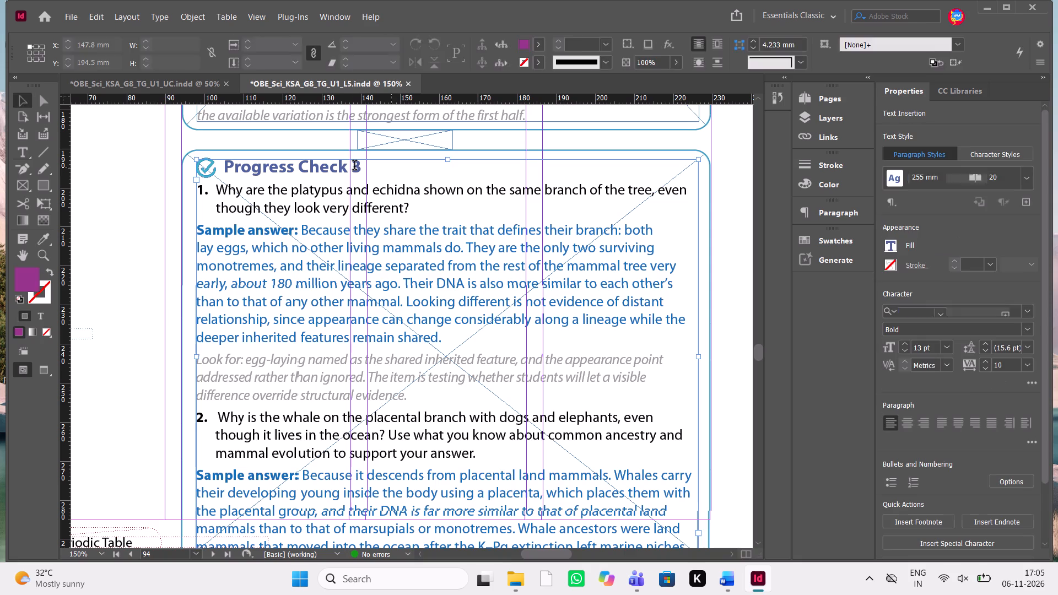
click(354, 166)
key(Delete)
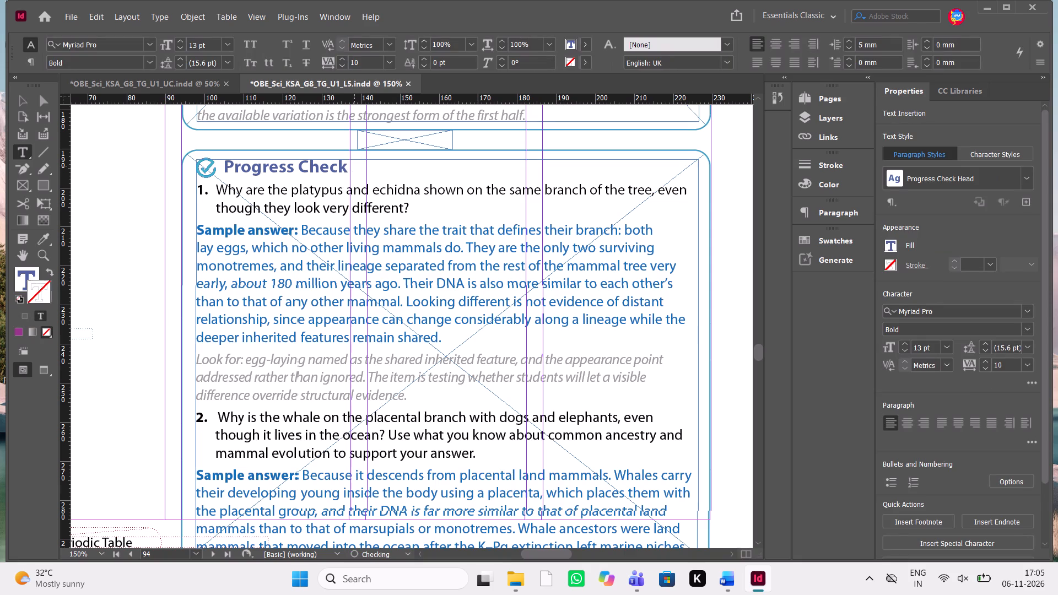
key(5)
Shorten the Progress Check 5 text frame on page 94 from its bottom edge to about 88 mm high.
scroll(354, 166, down, 2)
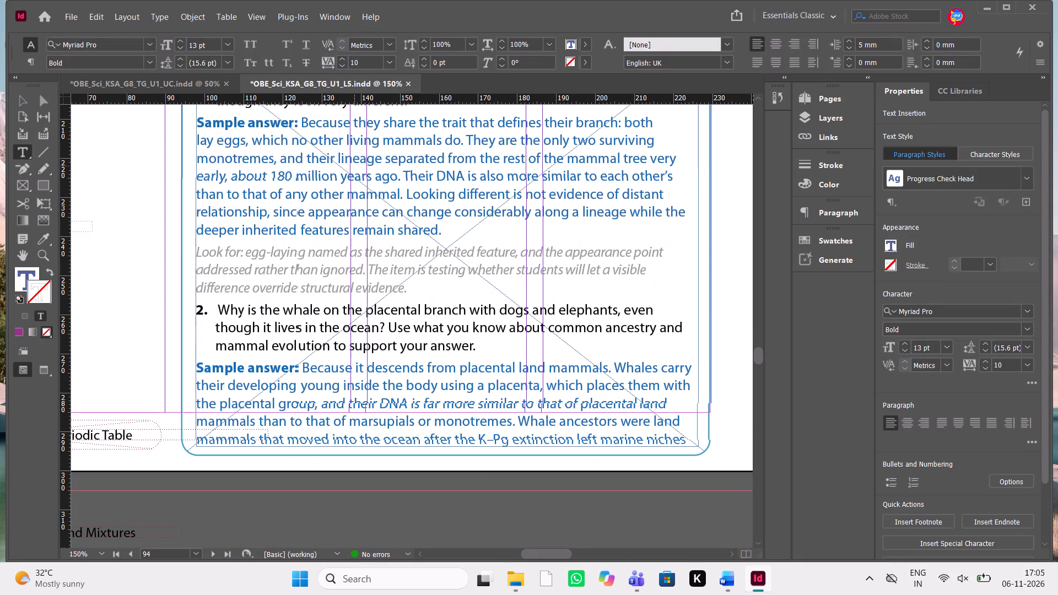
key(Escape)
click(442, 411)
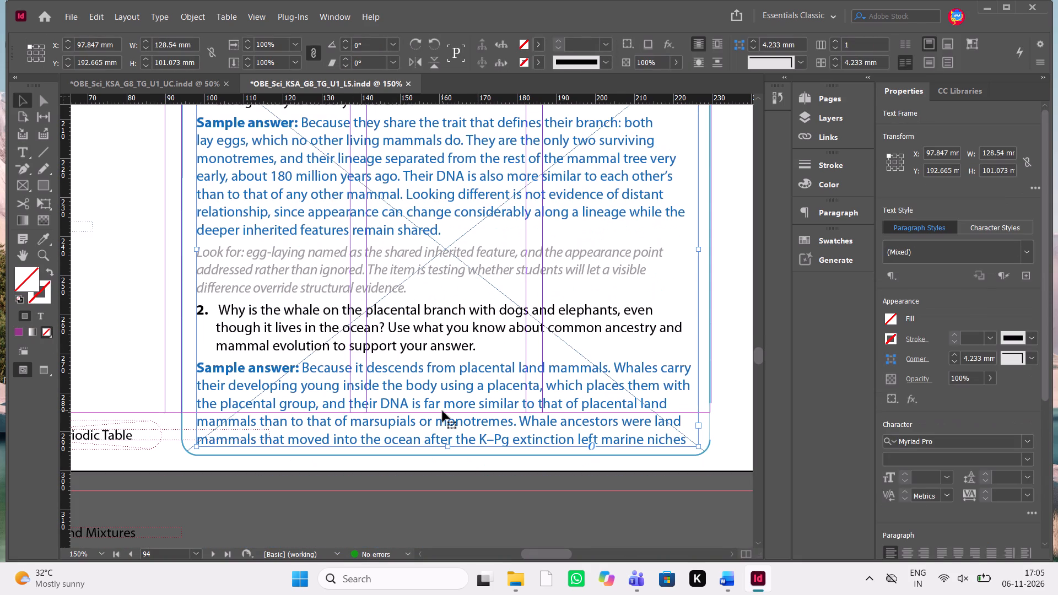
drag(446, 445, 436, 402)
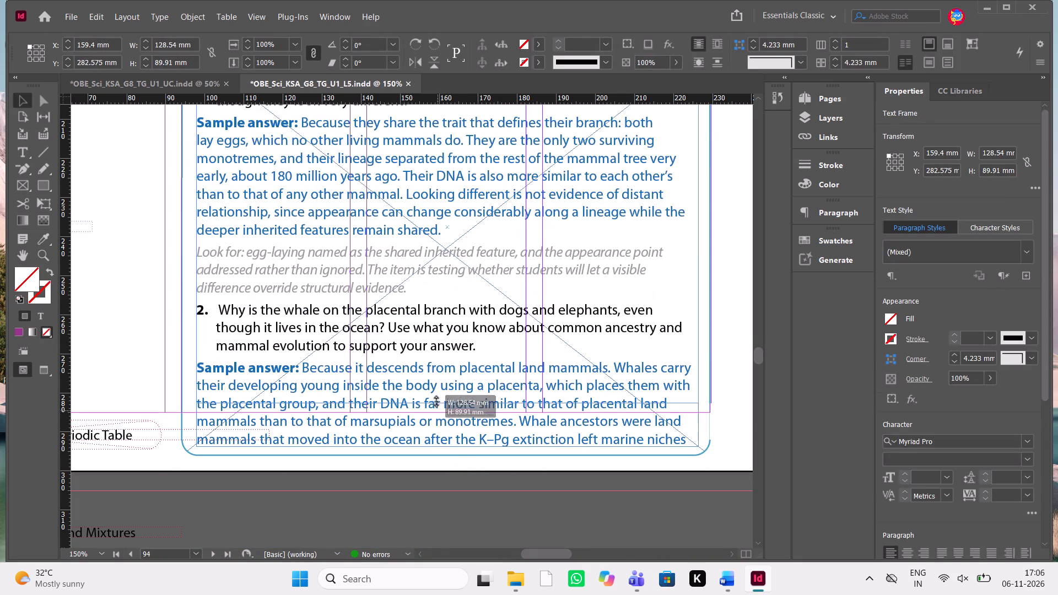
drag(436, 402, 438, 396)
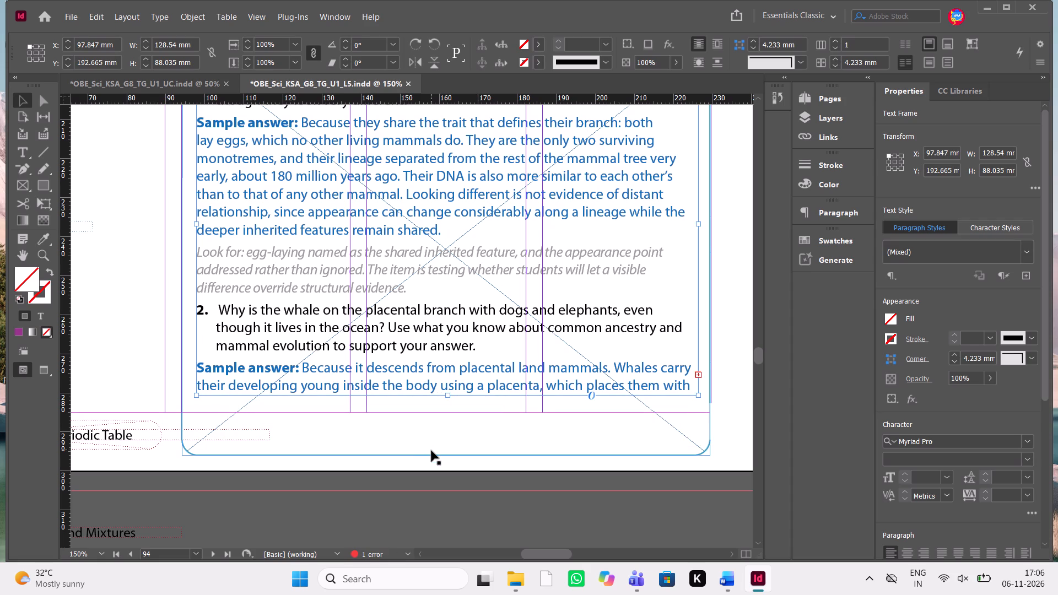
Shorten the Progress Check 5 outline box to the page's bottom margin, about 94.9 mm high.
click(431, 451)
drag(447, 458, 442, 407)
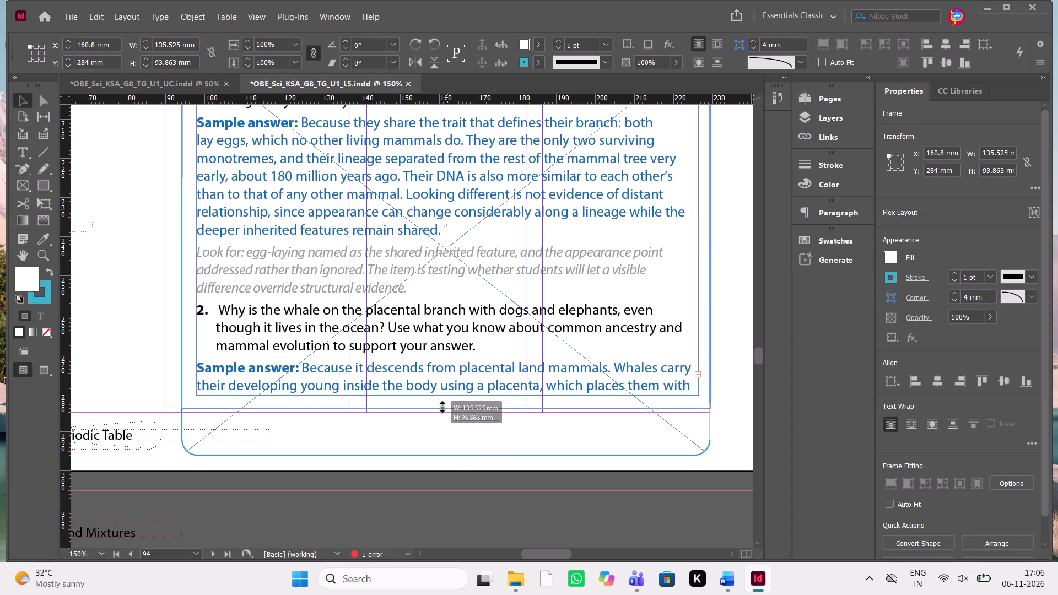
drag(442, 407, 441, 413)
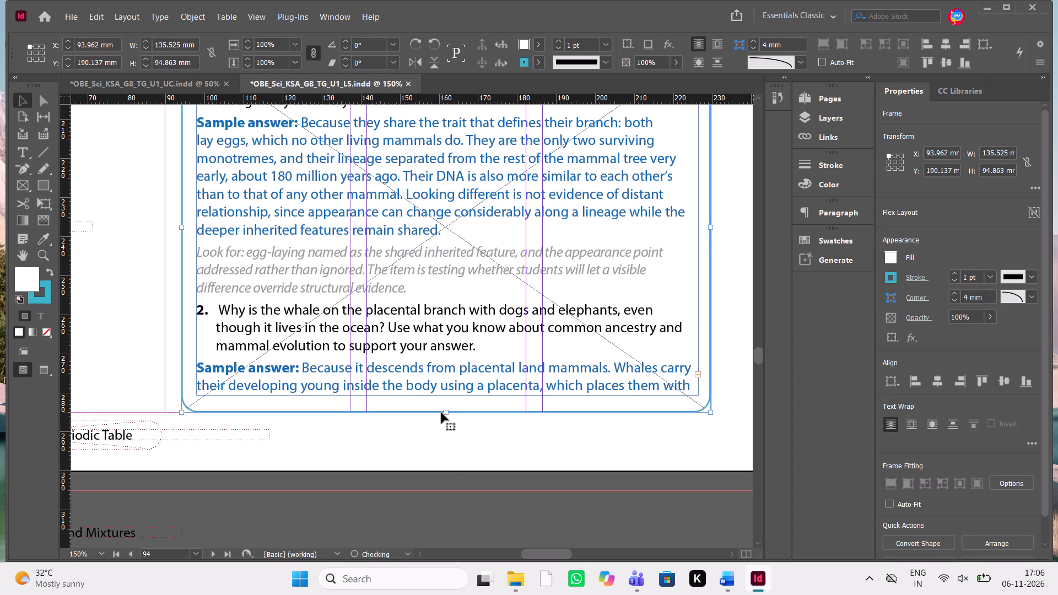
Adjust the bottom edge of the Progress Check 5 text frame inside the outline, making it about 88.6 mm high.
click(459, 376)
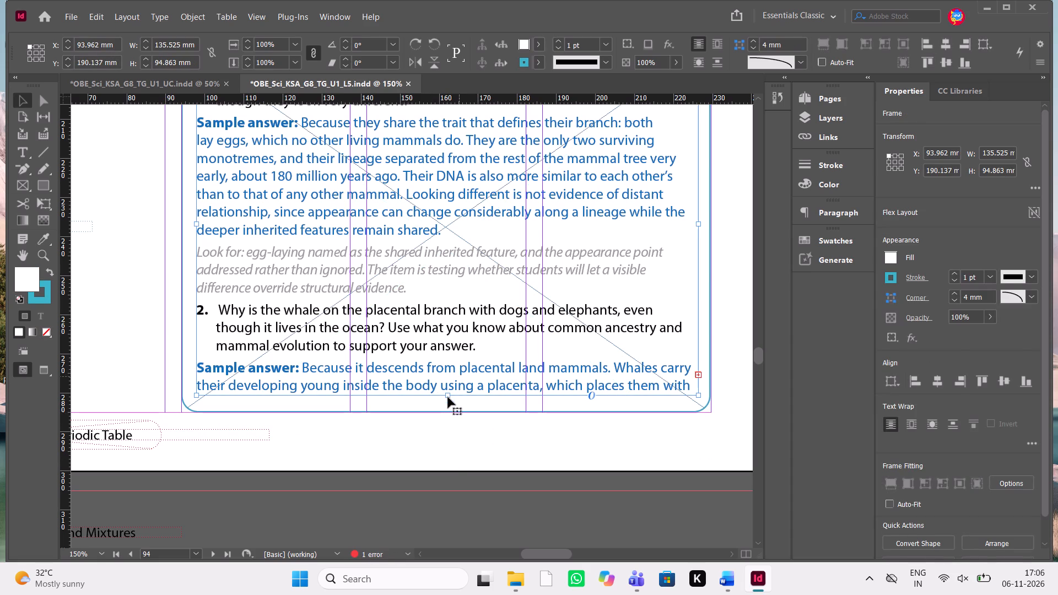
drag(448, 397, 448, 412)
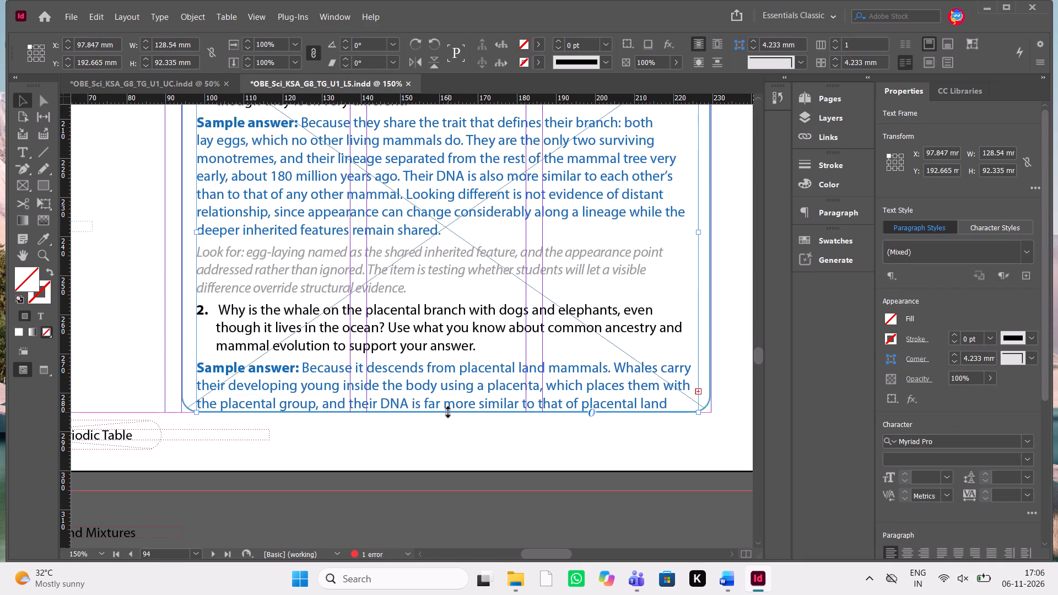
drag(448, 412, 455, 399)
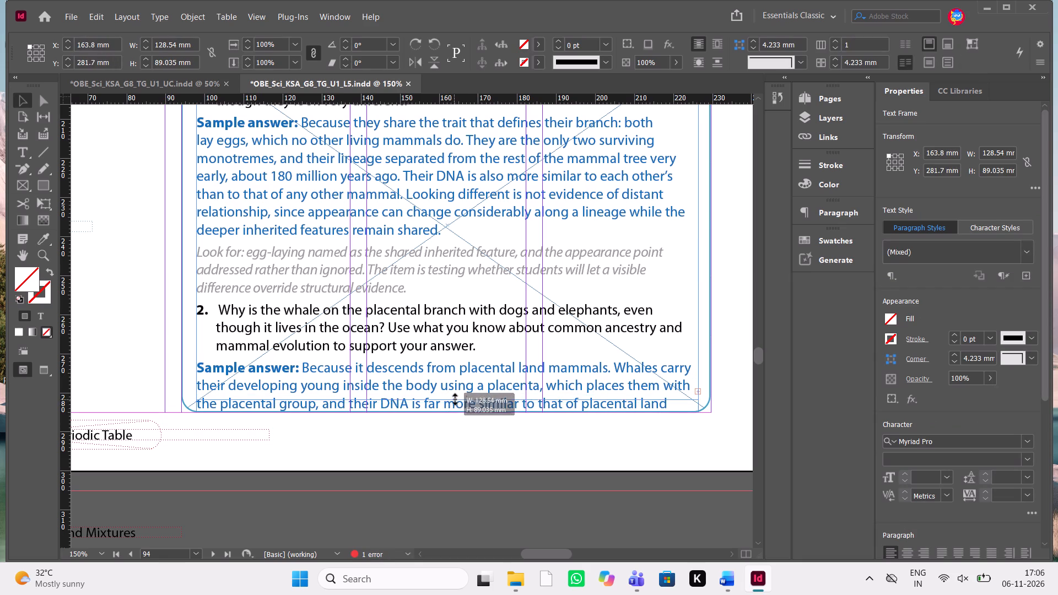
drag(455, 399, 455, 398)
Shorten the outline box further so its bottom edge sits just below the text frame, checking the fit in preview mode.
click(453, 411)
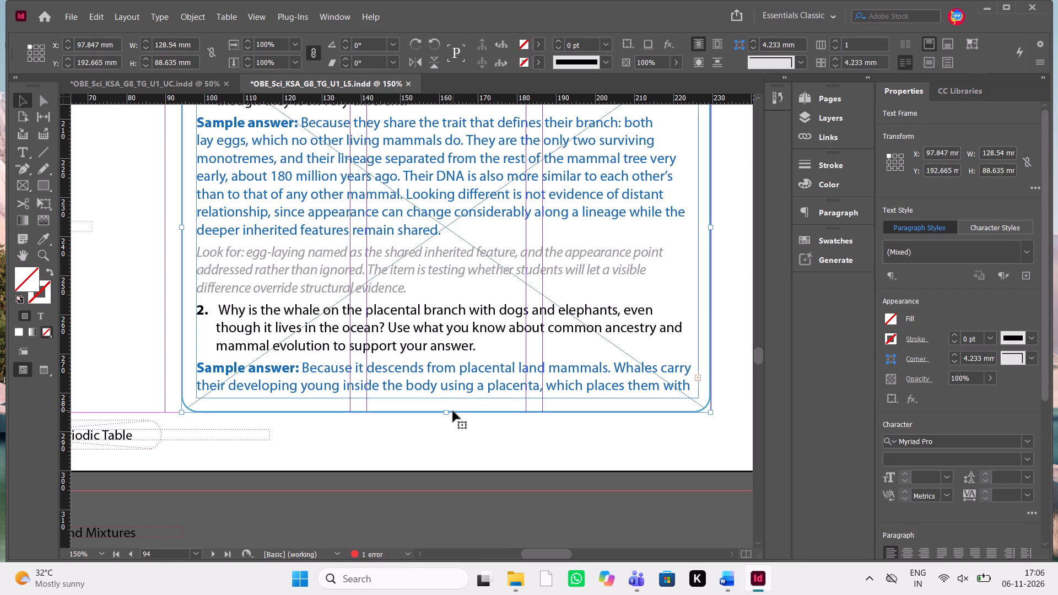
click(445, 412)
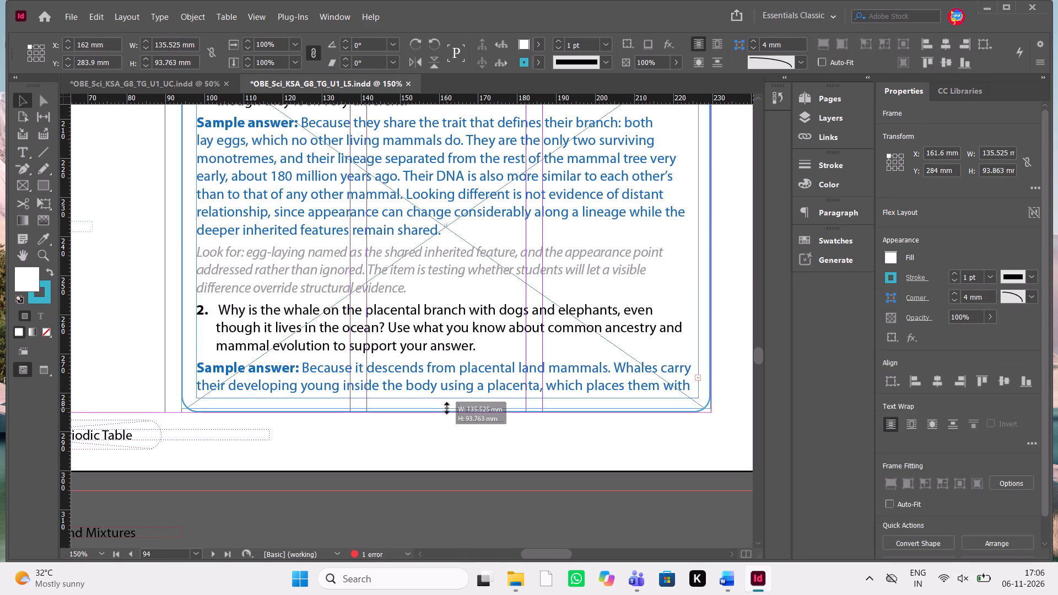
click(436, 449)
key(w)
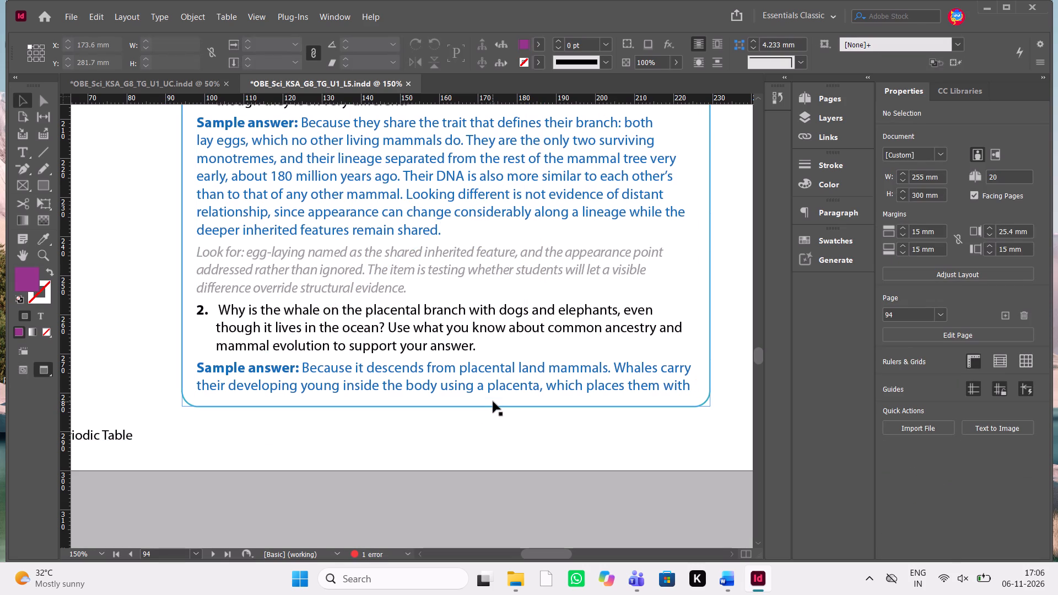
click(493, 402)
drag(446, 407, 449, 402)
click(508, 462)
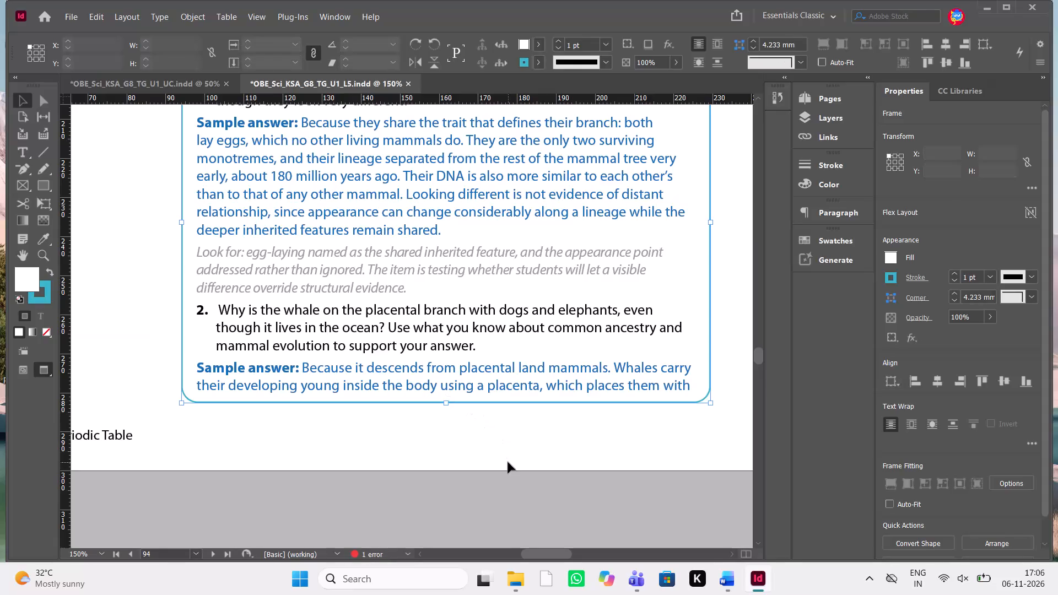
key(w)
In the Word manuscript, copy the Progress Check 5 question 1 text, starting at "Choose one species from the mammal tree in Figure 5.4".
scroll(508, 462, up, 2)
scroll(508, 462, down, 1)
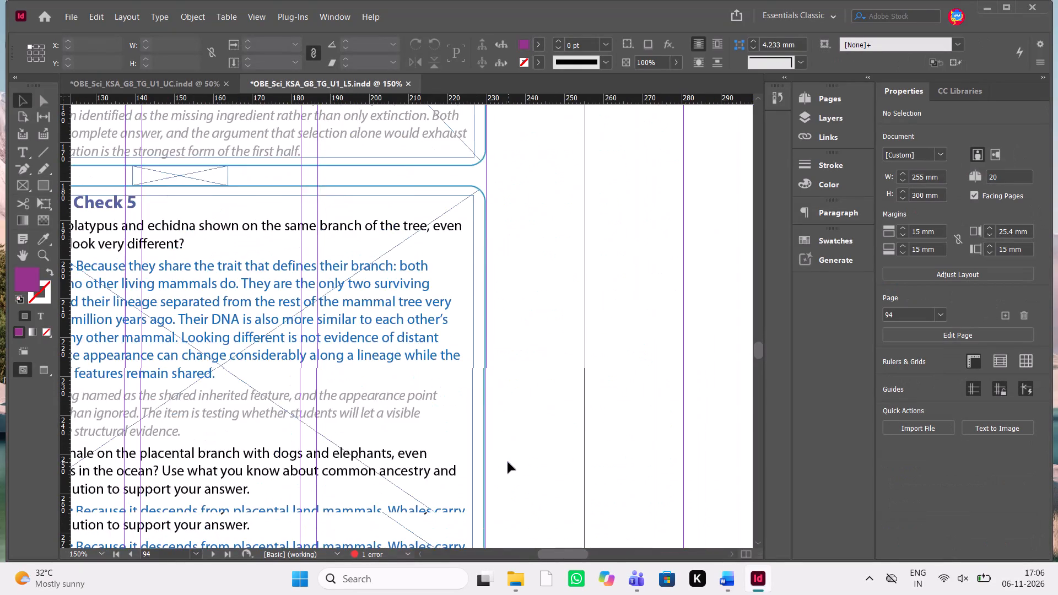
scroll(508, 462, down, 1)
key(alt+Tab)
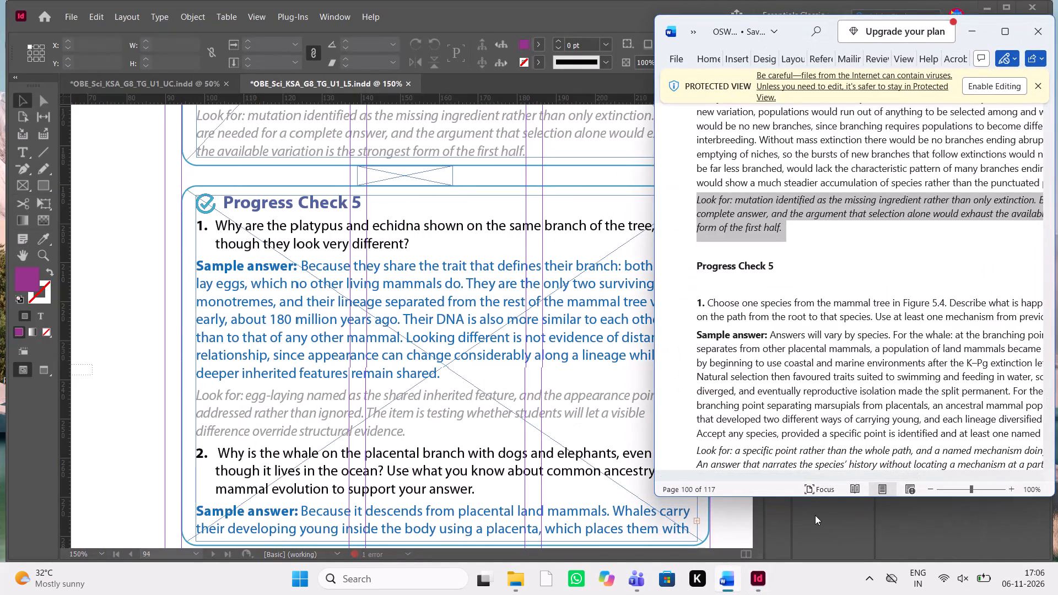
click(815, 515)
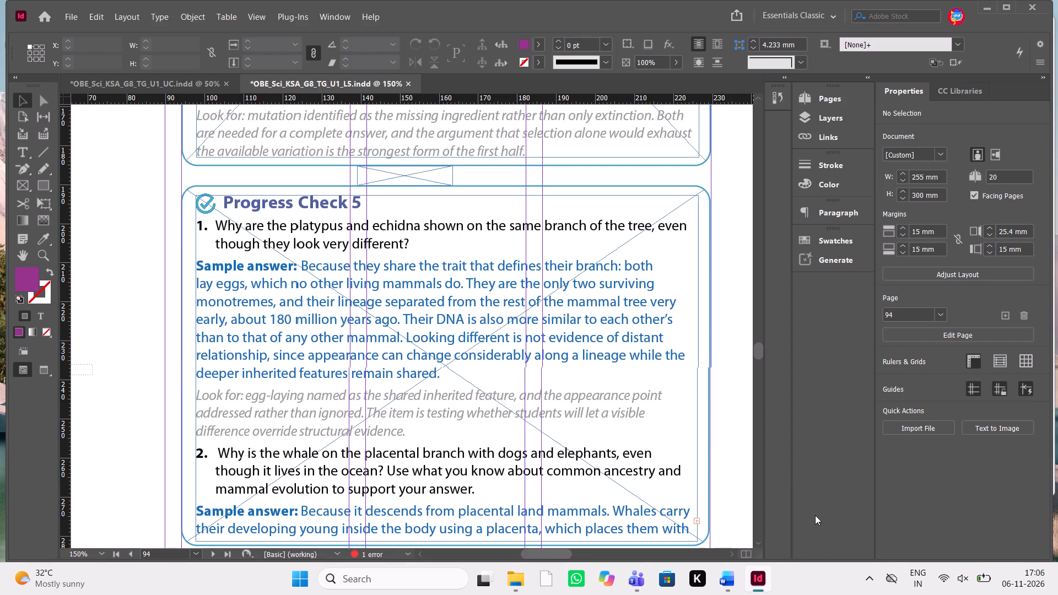
key(alt+Tab)
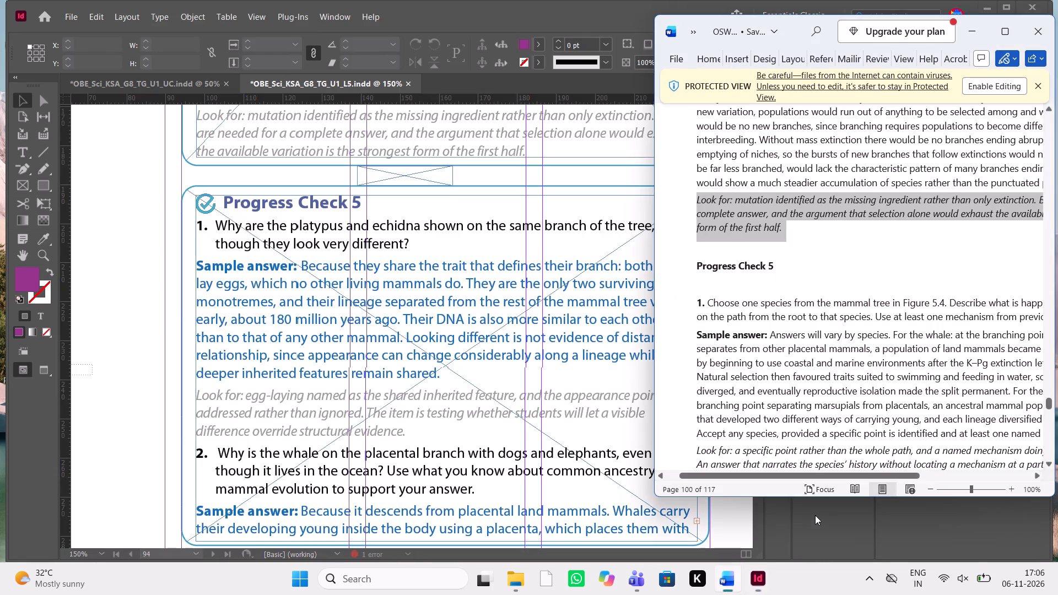
scroll(877, 325, left, 1)
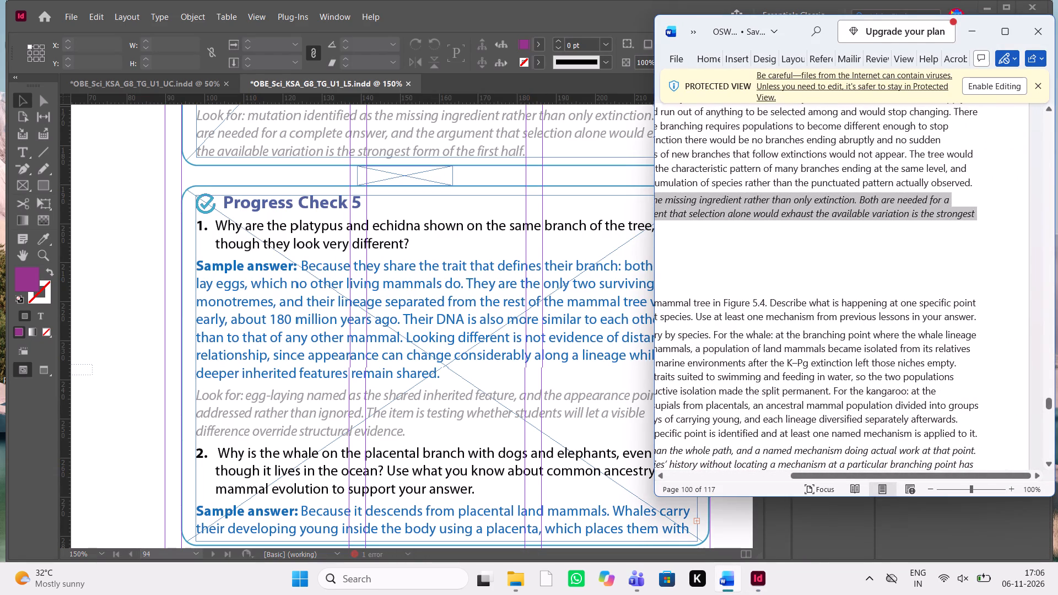
drag(990, 310, 731, 269)
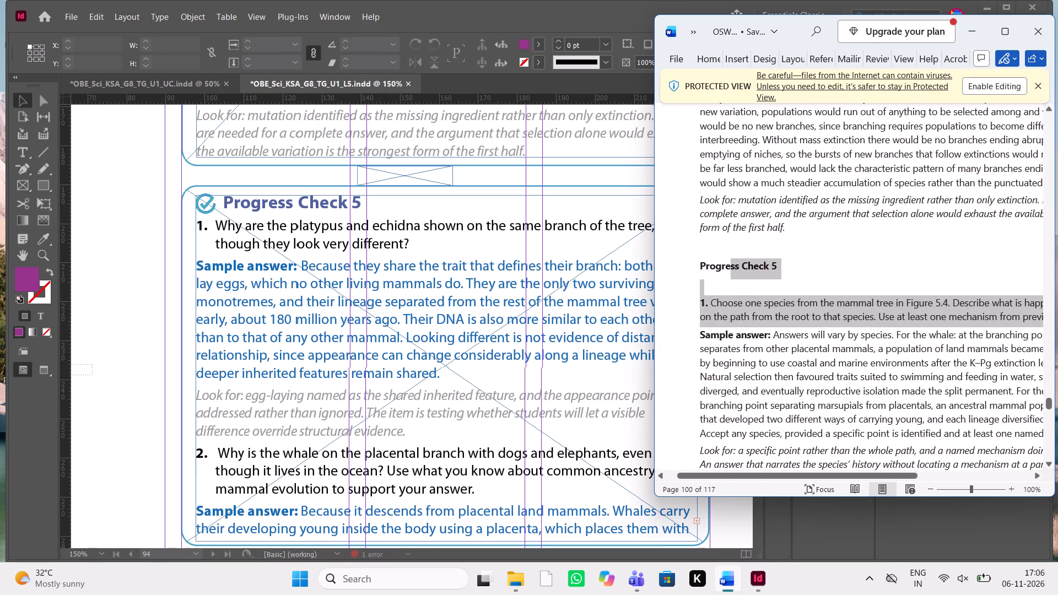
drag(731, 269, 712, 301)
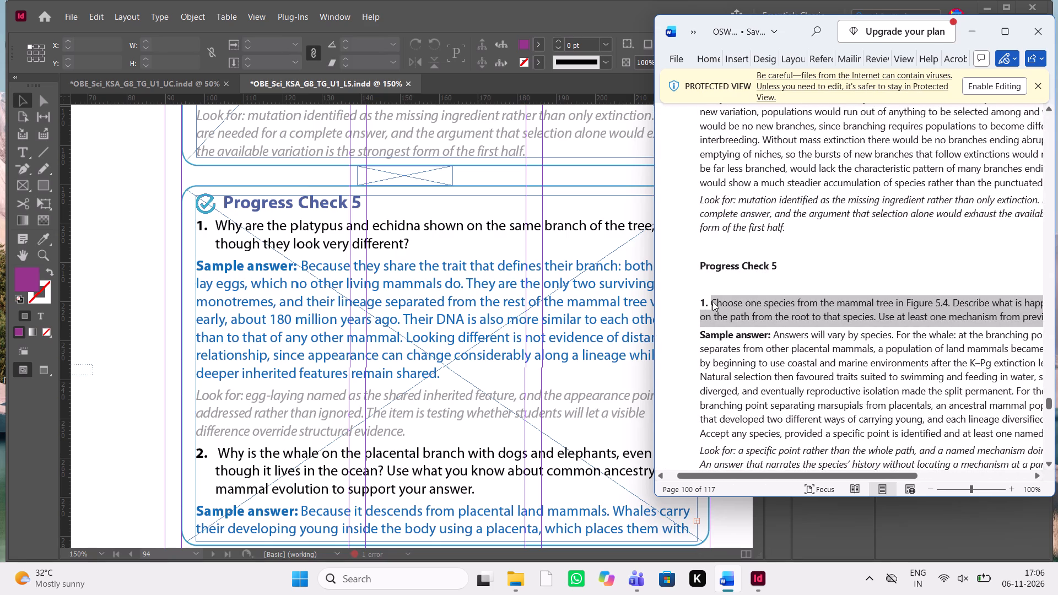
key(ctrl+c)
key(ctrl+c)
Back in InDesign, replace the platypus and echidna question 1 in the Progress Check 5 box with the copied question.
double_click(418, 235)
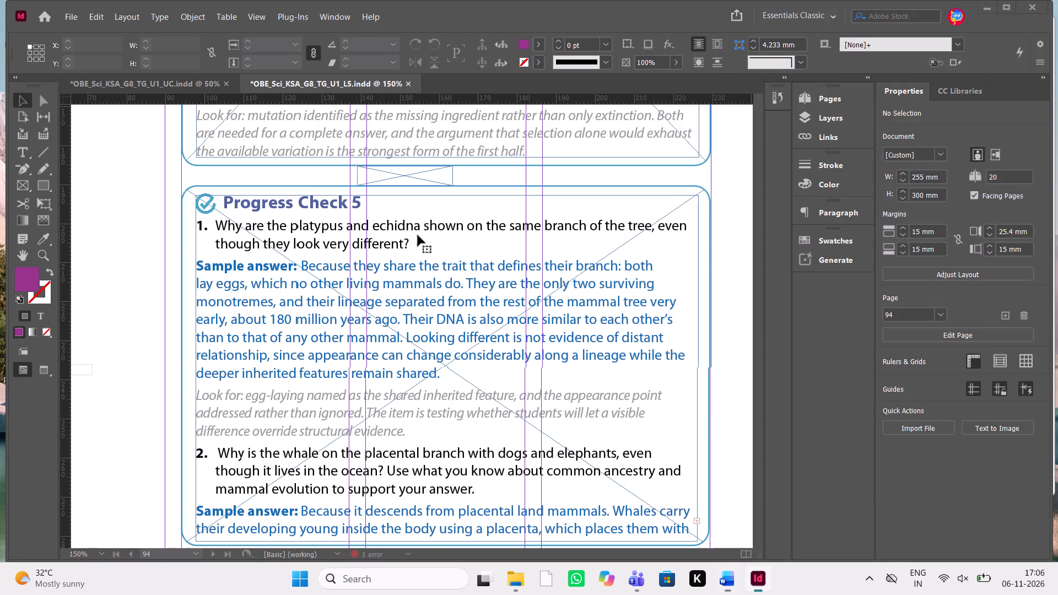
drag(417, 245, 249, 225)
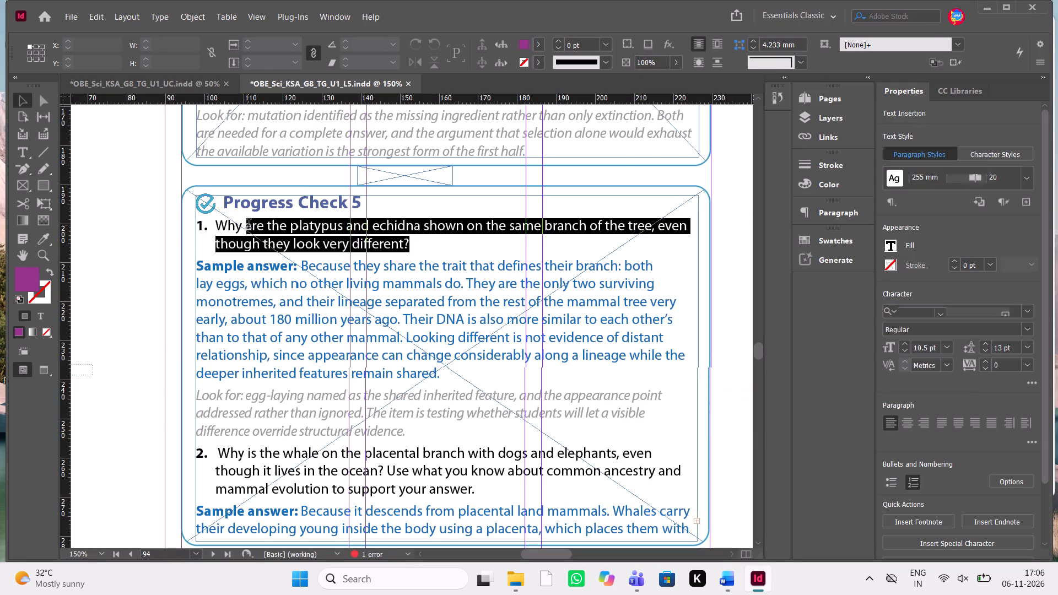
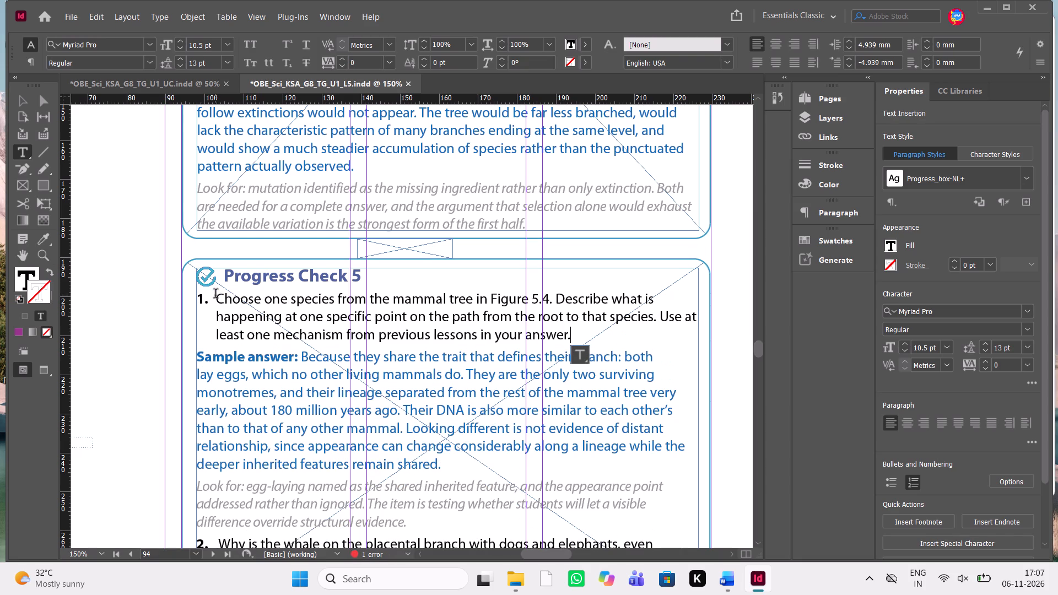
Replace the question 1 sample answer in the Progress Check 5 box with the Word manuscript's answer starting "Answers will vary by species".
key(alt+Tab)
scroll(738, 321, down, 1)
scroll(738, 321, left, 1)
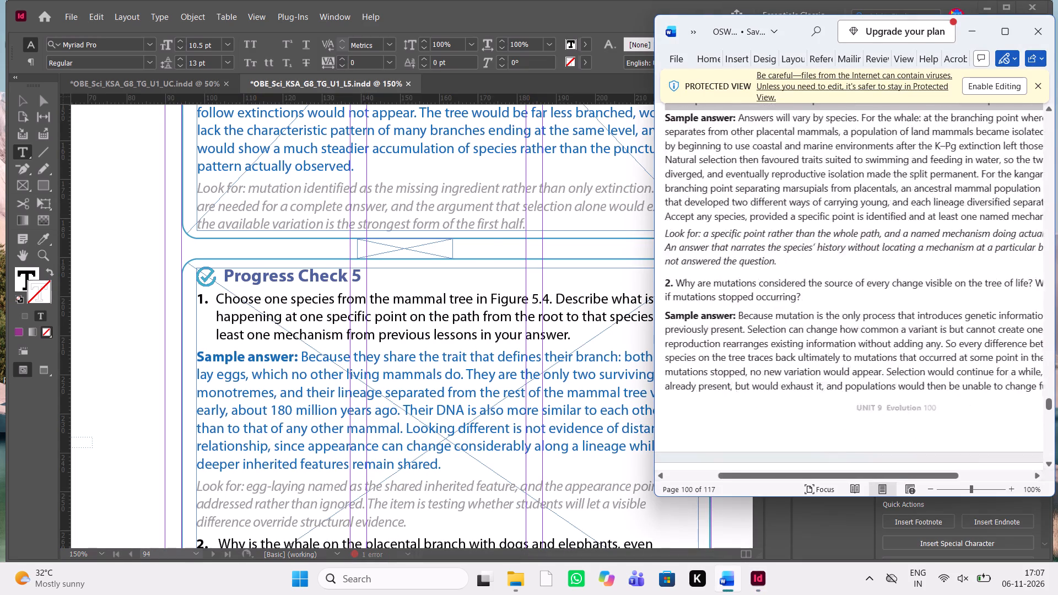
scroll(738, 321, left, 1)
scroll(738, 321, right, 1)
scroll(738, 321, up, 1)
scroll(816, 379, left, 1)
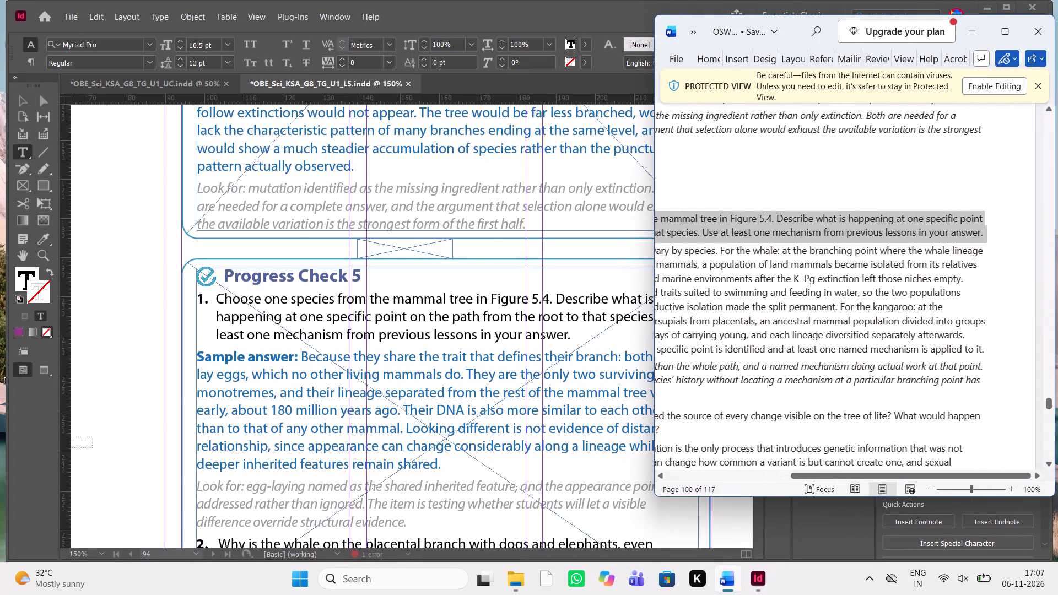
drag(980, 345, 622, 349)
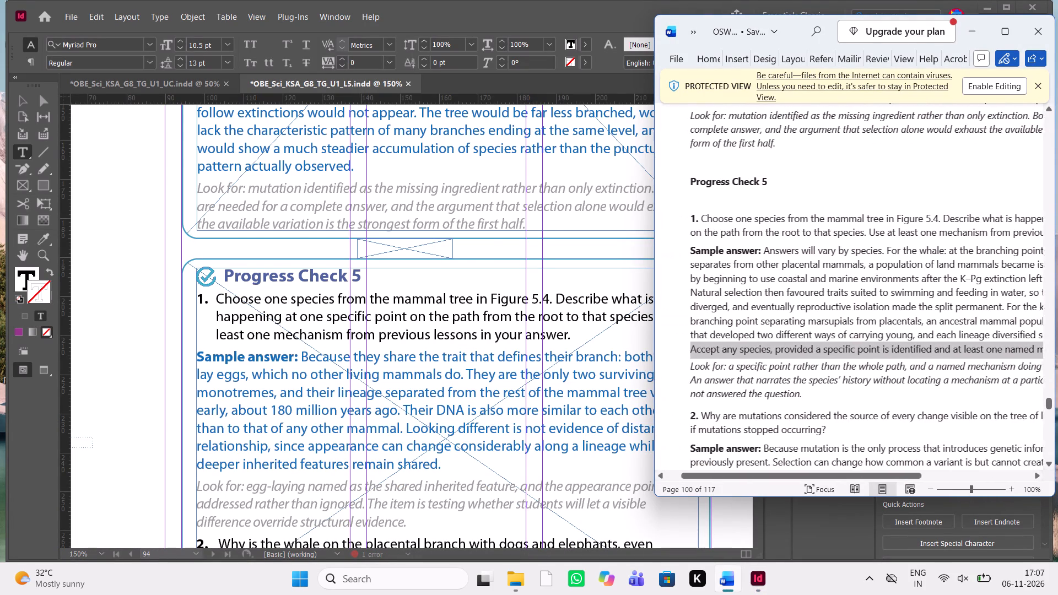
drag(622, 349, 774, 255)
key(ctrl+c)
key(ctrl+c)
key(ctrl+c)
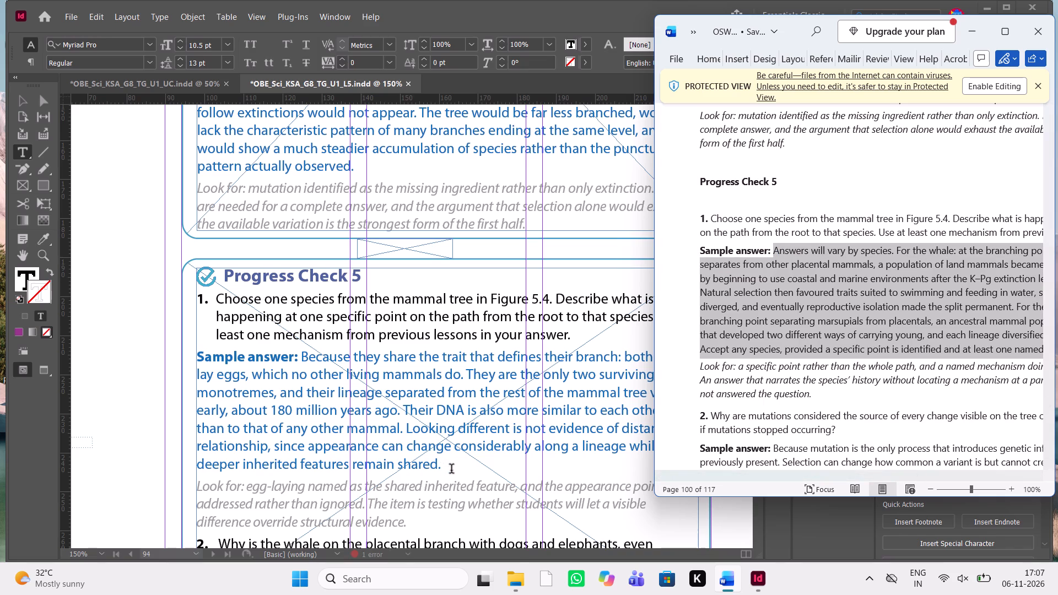
drag(451, 470, 304, 361)
key(ctrl+v)
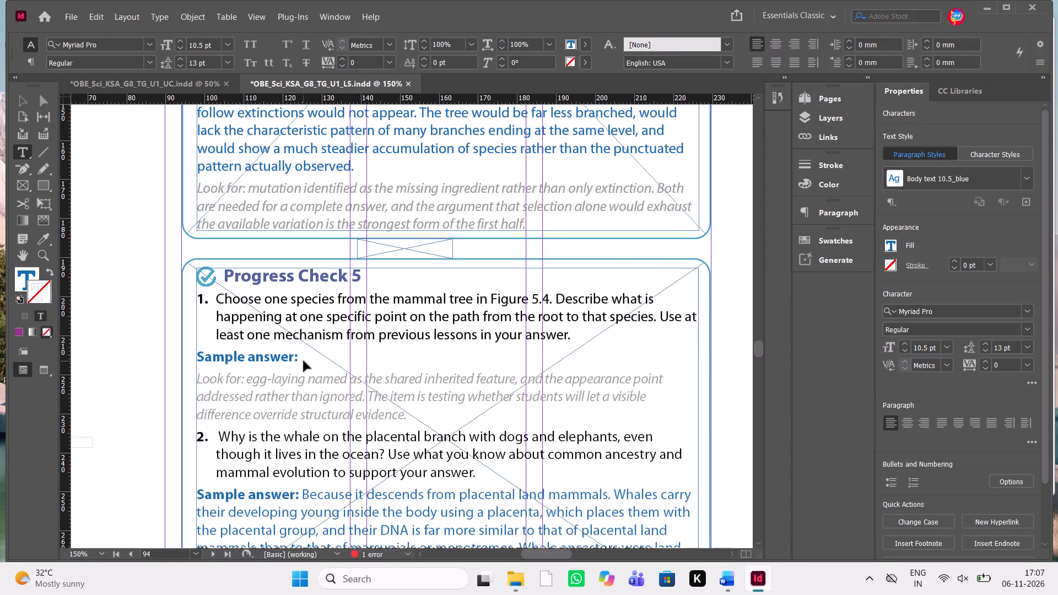
Replace the question 1 look-for note with the manuscript's note starting "Look for: a specific point rather than the whole path".
scroll(452, 436, down, 1)
key(alt+Tab)
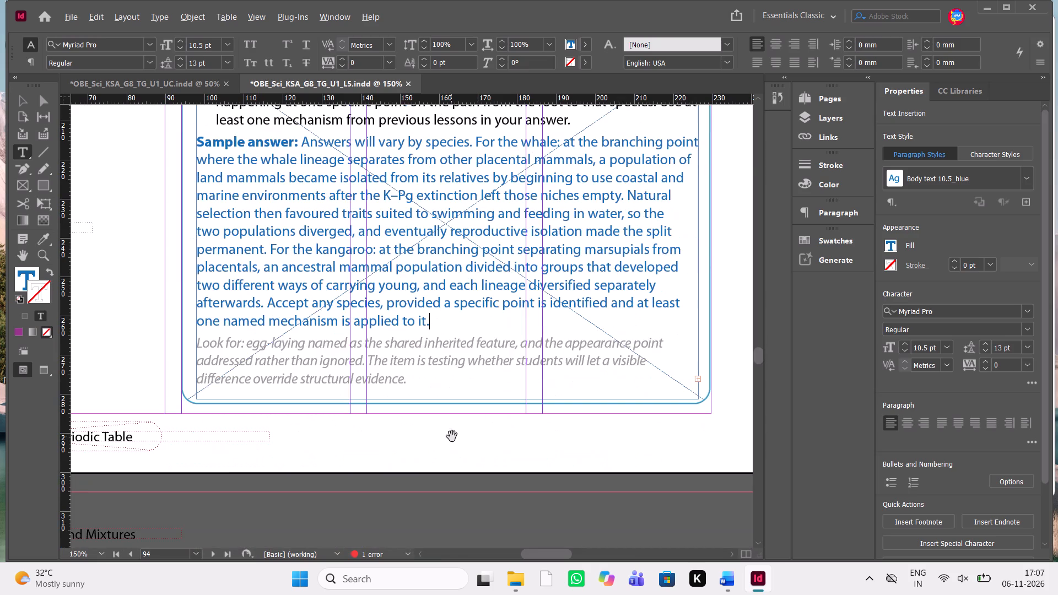
scroll(735, 393, up, 1)
scroll(735, 393, down, 1)
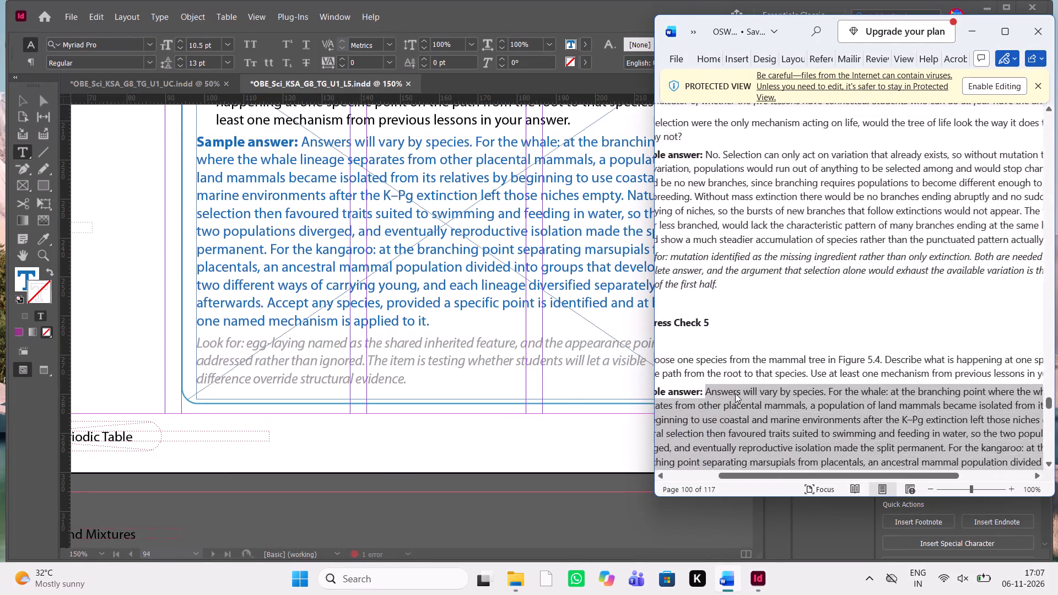
scroll(735, 393, down, 1)
scroll(735, 393, left, 1)
scroll(735, 393, down, 1)
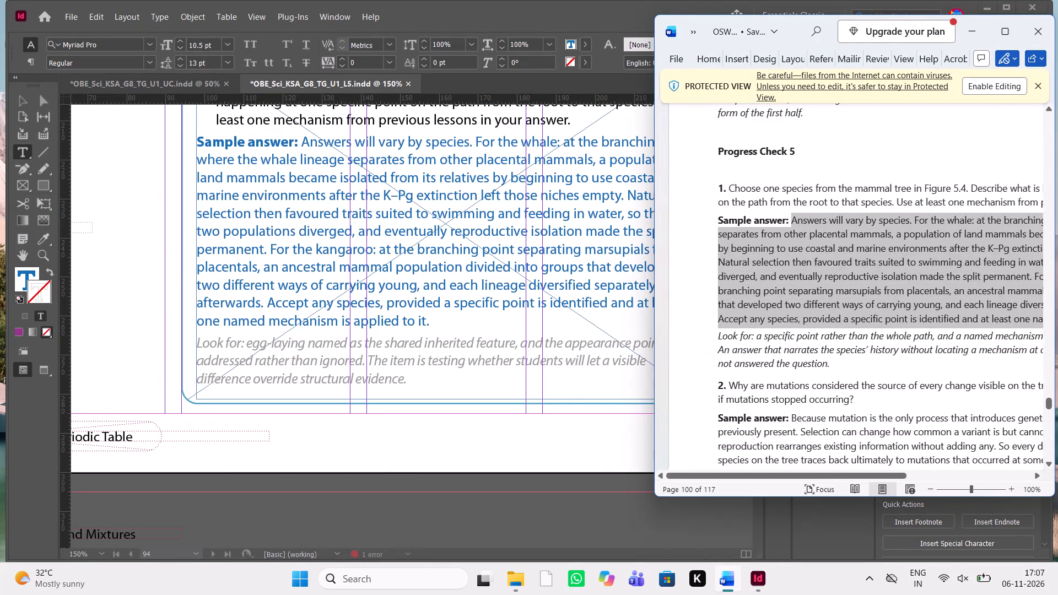
scroll(735, 393, down, 1)
drag(837, 305, 709, 281)
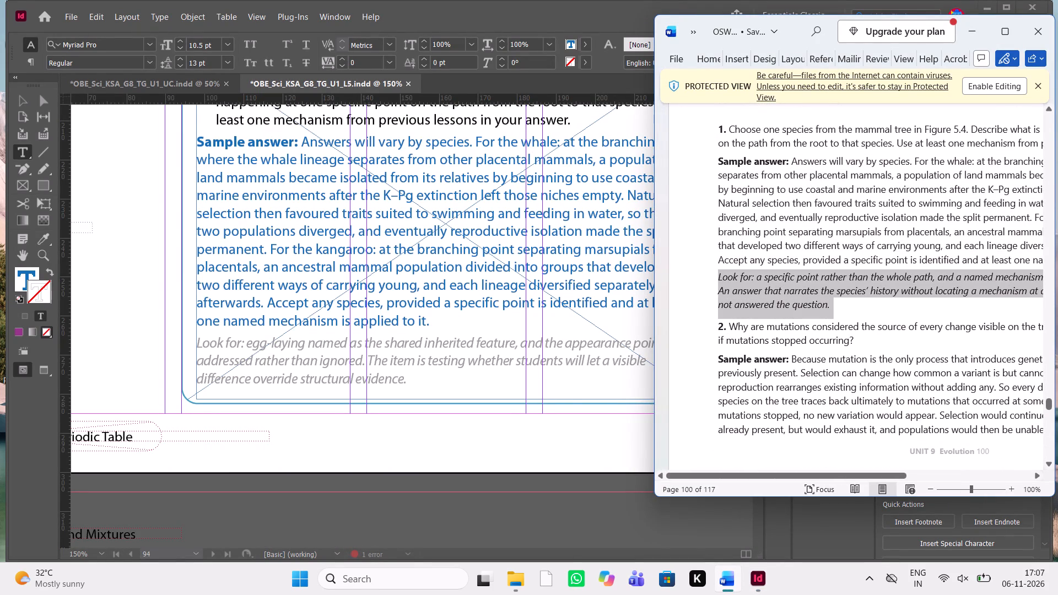
drag(709, 281, 709, 280)
key(ctrl+c)
key(ctrl+c)
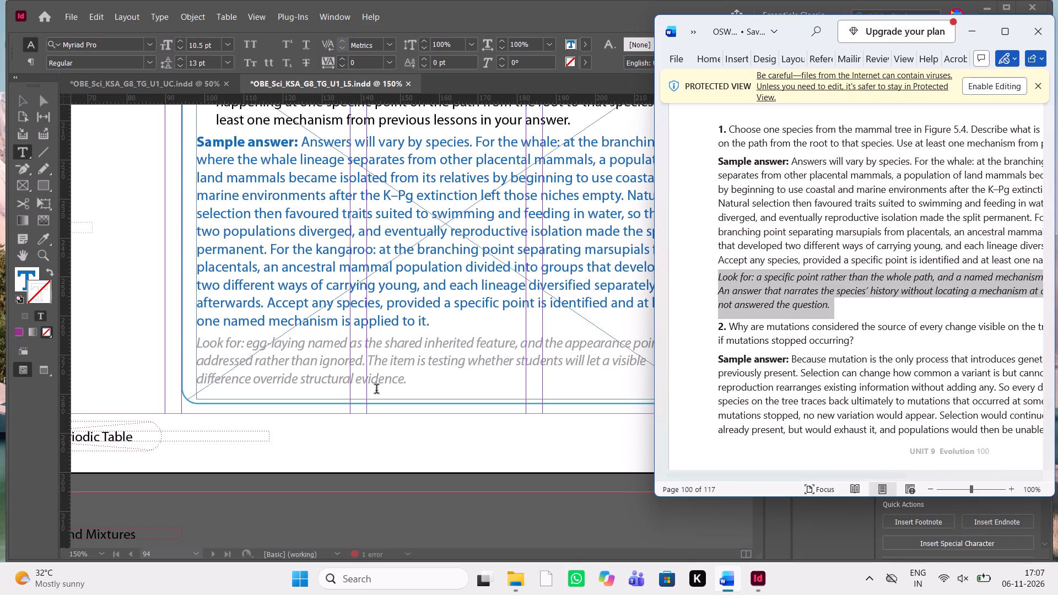
drag(415, 383, 193, 335)
key(ctrl+v)
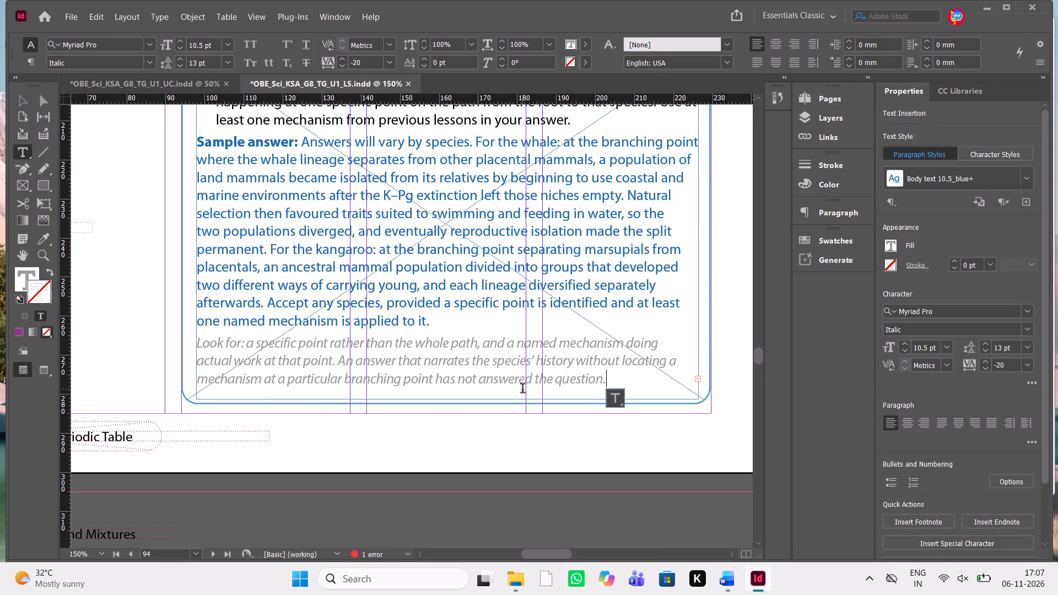
Copy the Progress Check 5 outline box onto page 95 and align it with the top-left margin corner, at about X 280.4 mm, Y 15 mm.
key(Escape)
click(655, 403)
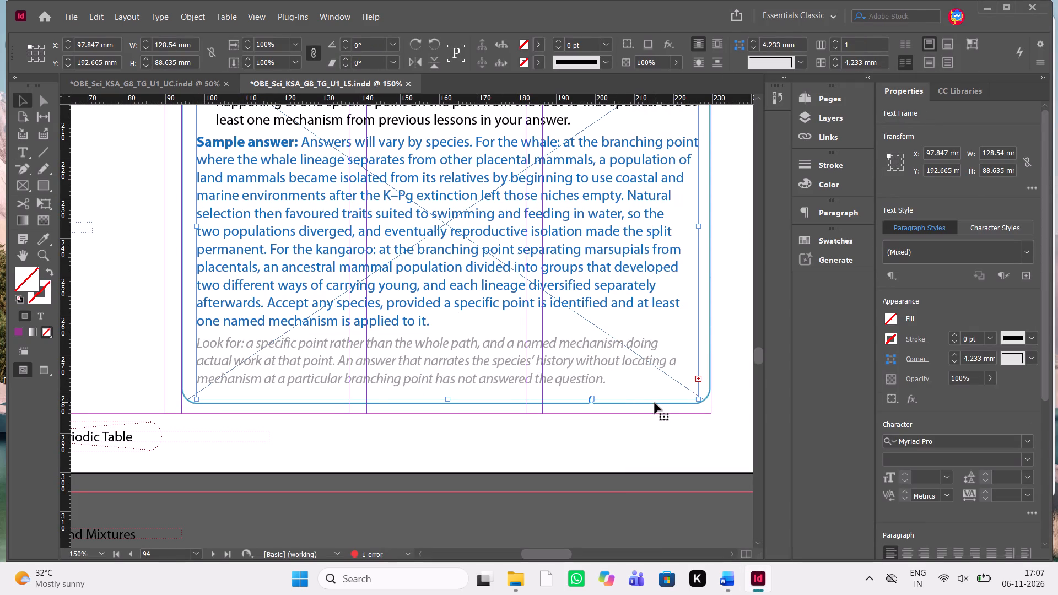
click(685, 408)
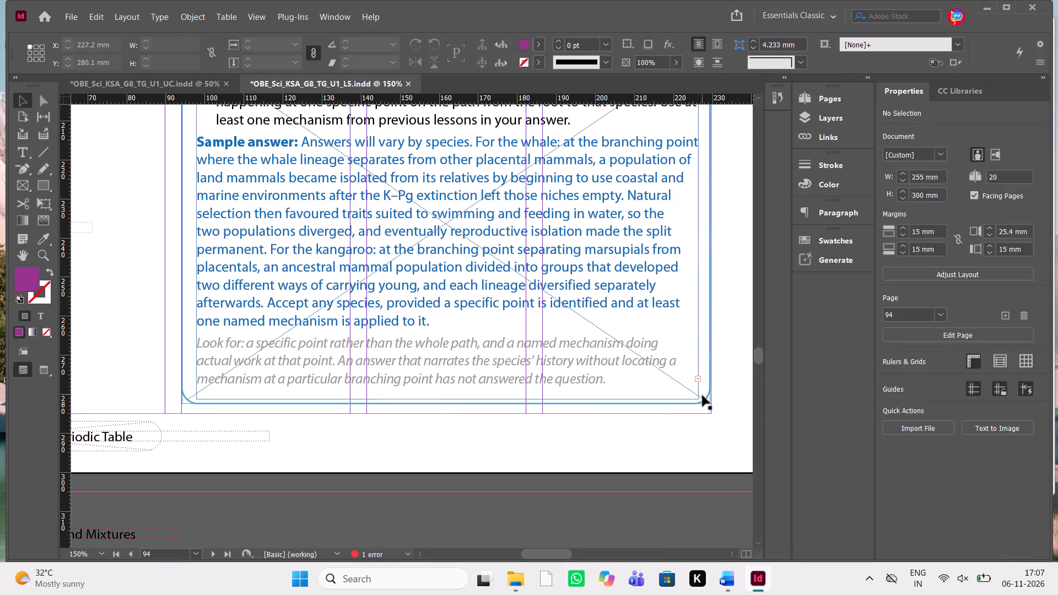
click(703, 396)
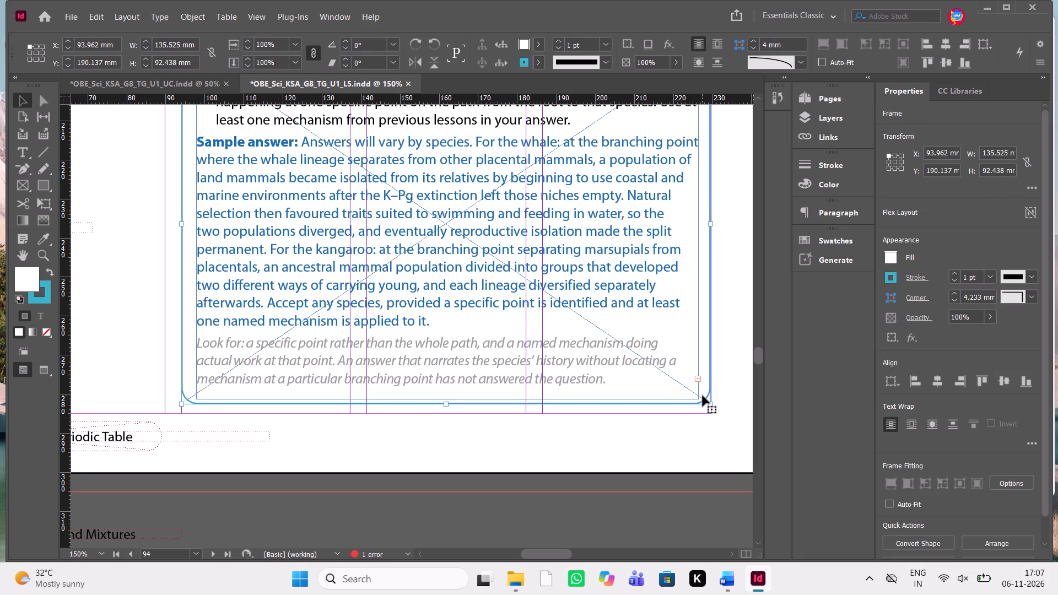
key(ctrl+c)
key(ctrl+c)
scroll(703, 396, up, 3)
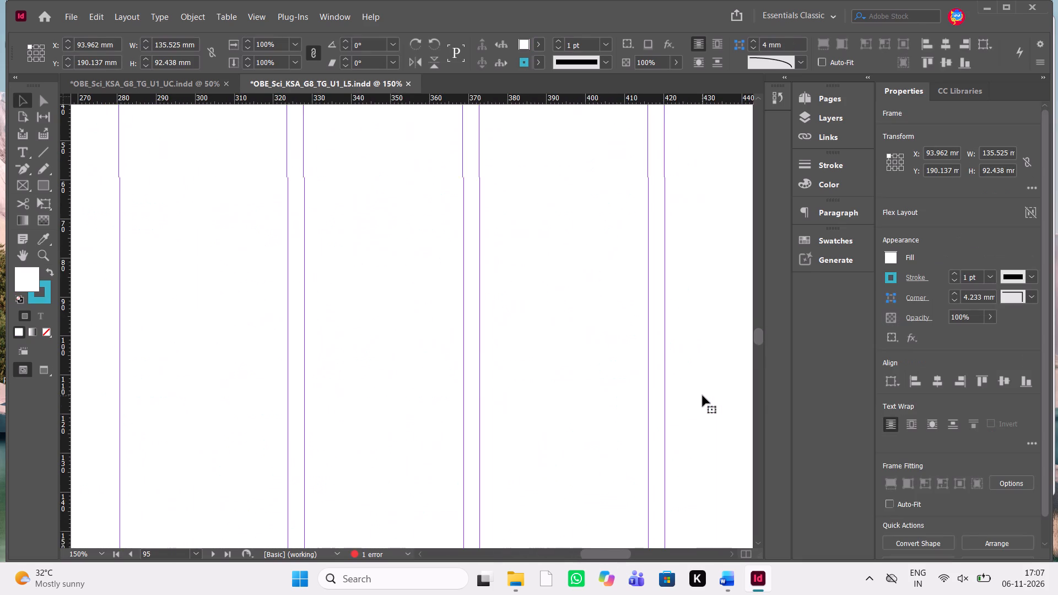
scroll(703, 396, up, 1)
scroll(703, 396, down, 1)
key(ctrl+v)
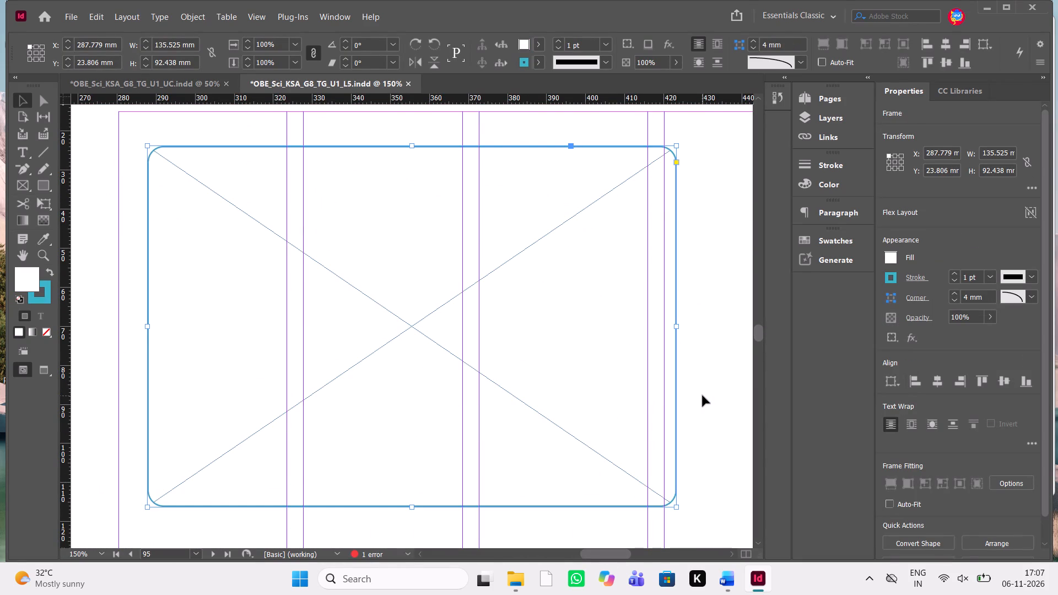
drag(505, 367, 476, 334)
key(Up)
key(Up)
Thread the overset Progress Check 5 text into a new frame about 125.5 by 69.9 mm inside the page 95 outline box.
scroll(476, 334, down, 3)
click(574, 315)
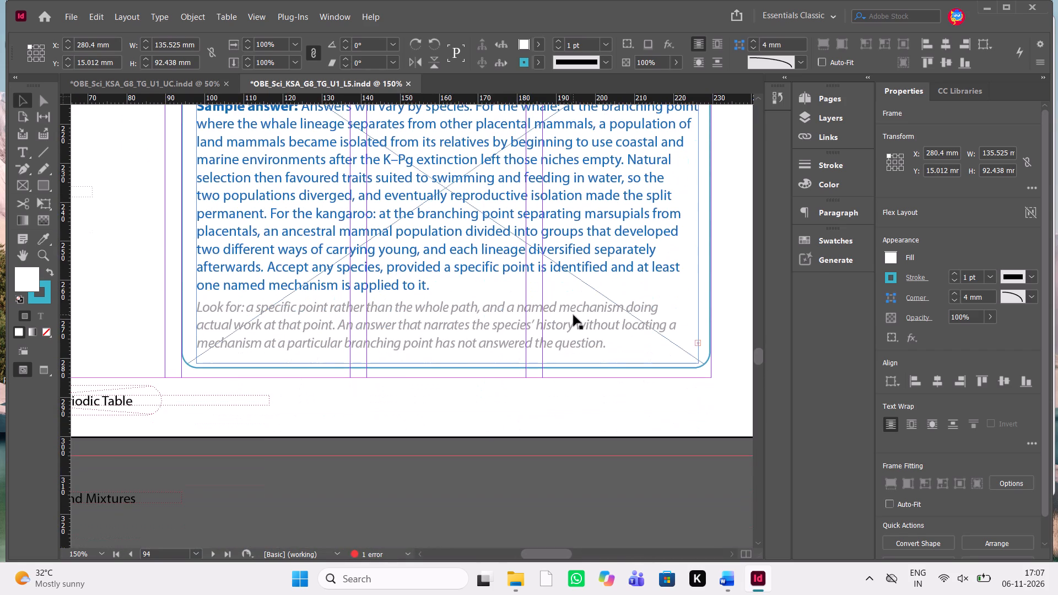
click(702, 344)
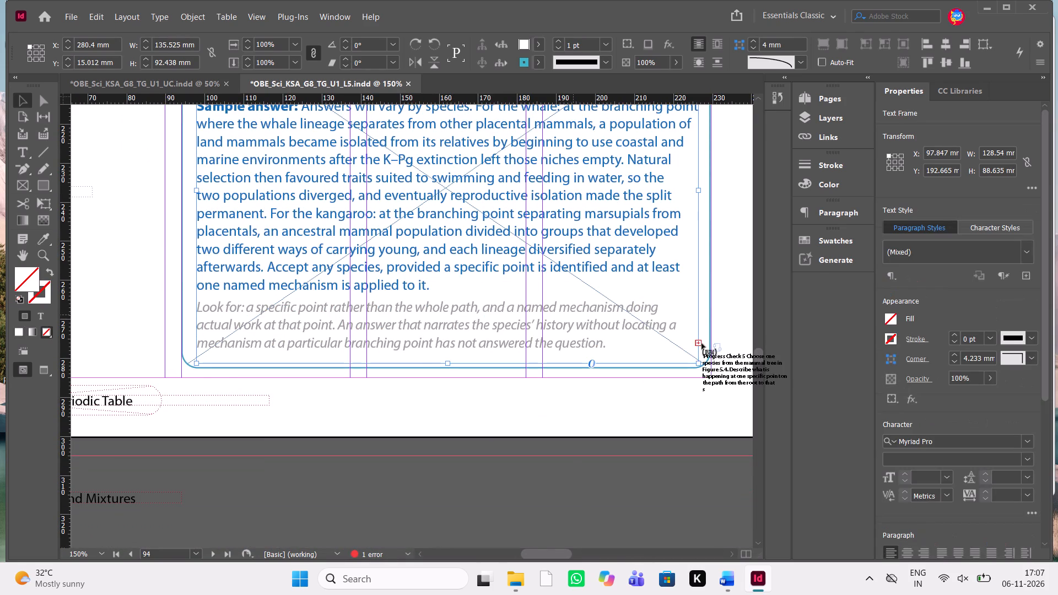
scroll(728, 330, up, 3)
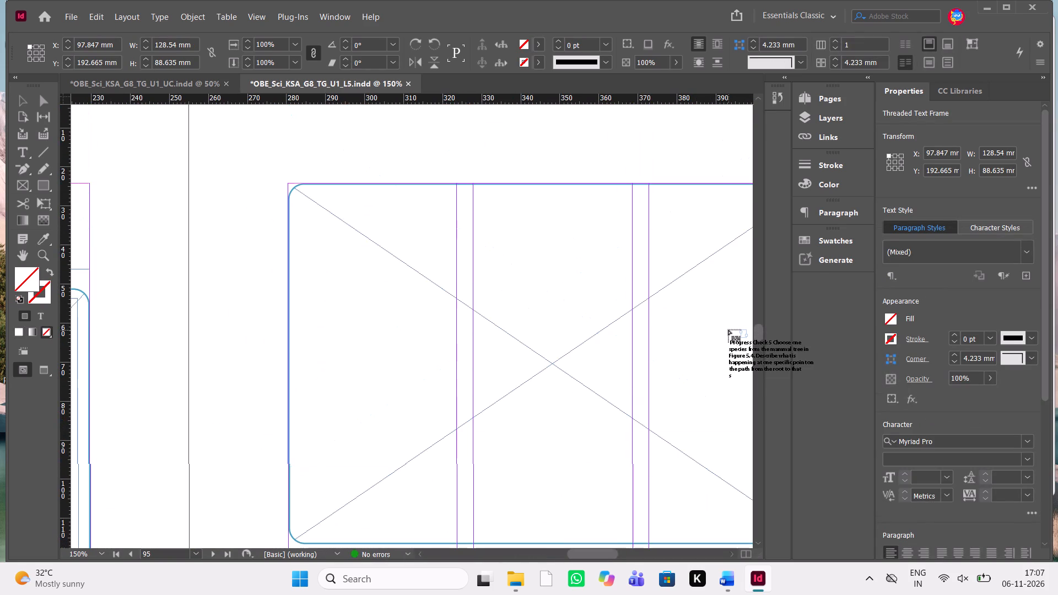
drag(306, 197, 734, 483)
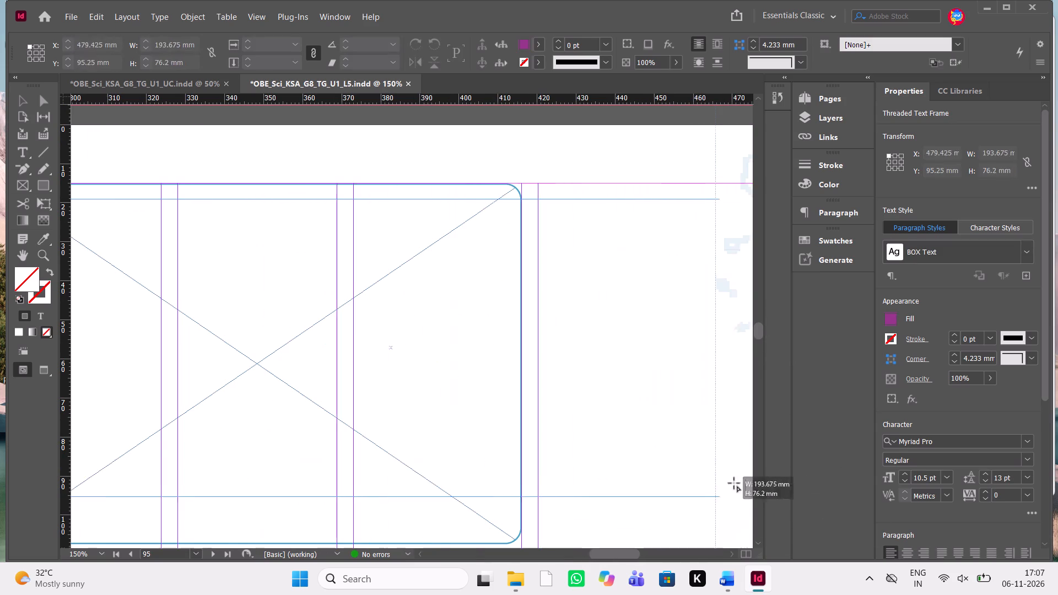
drag(734, 483, 503, 471)
scroll(503, 471, right, 2)
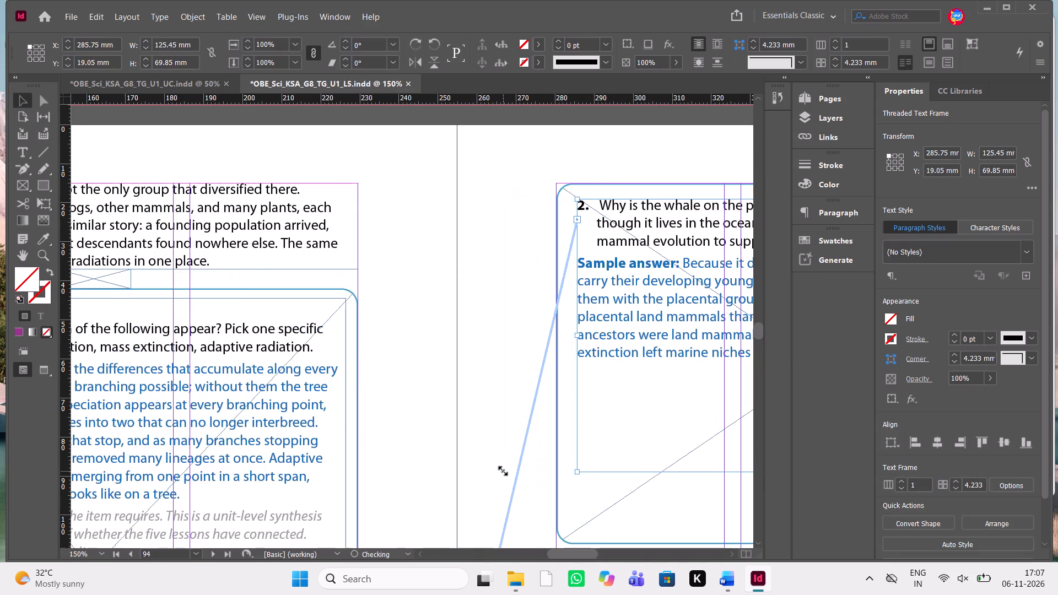
Widen the threaded text frame on page 95 at both sides to about 129 mm, within the outline box.
scroll(503, 471, down, 5)
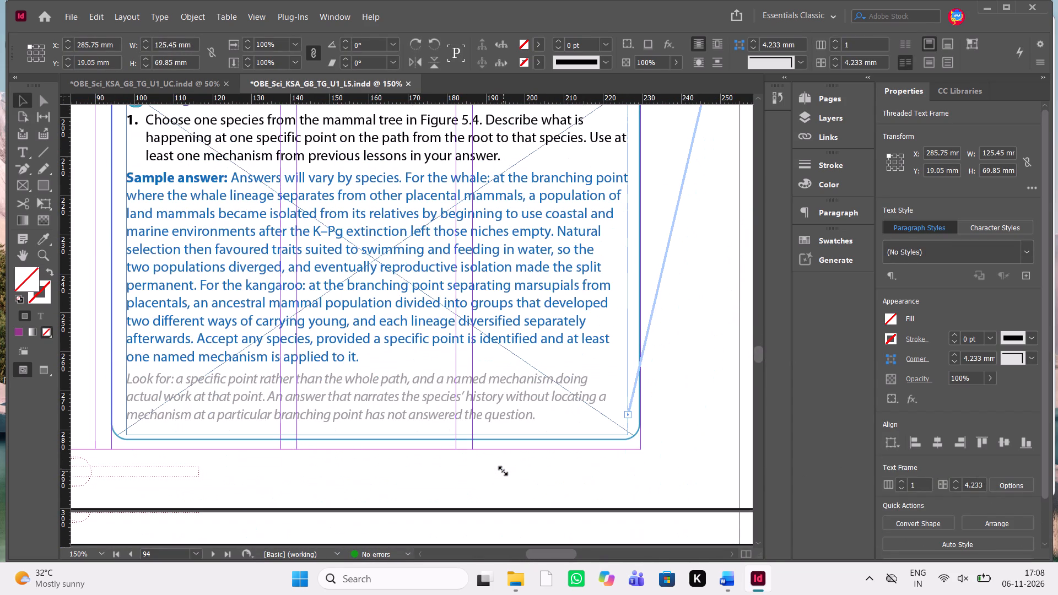
scroll(503, 471, up, 5)
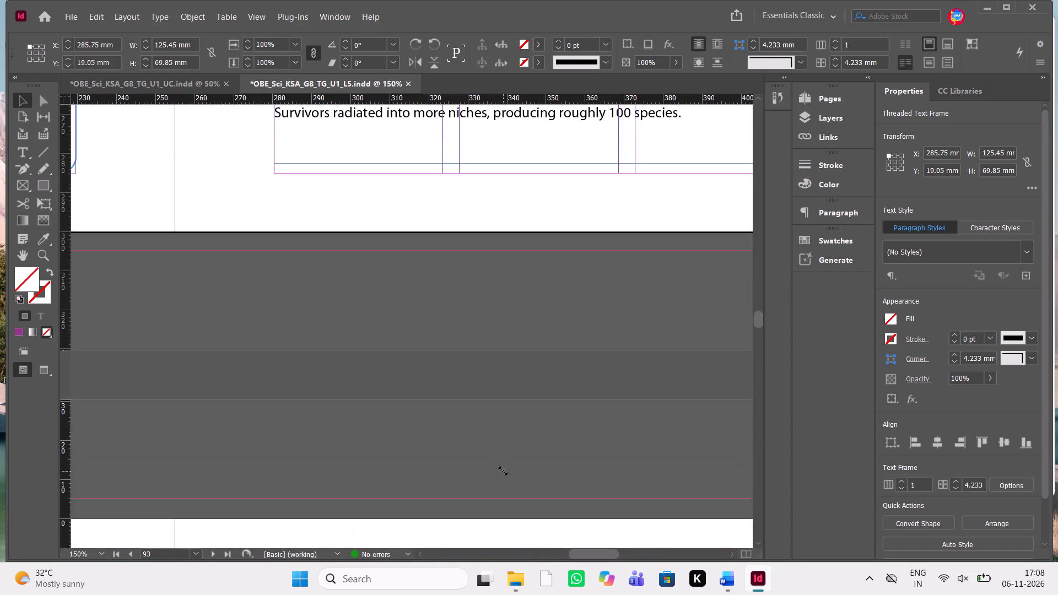
scroll(503, 471, down, 1)
scroll(503, 471, left, 1)
scroll(503, 471, down, 1)
scroll(529, 415, up, 1)
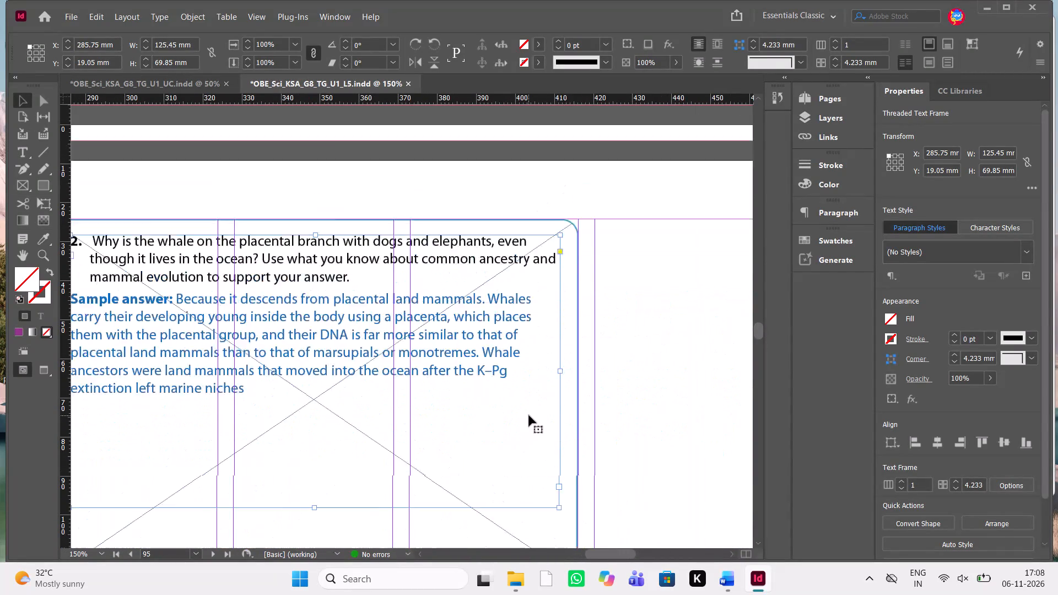
scroll(529, 415, up, 1)
scroll(529, 415, down, 1)
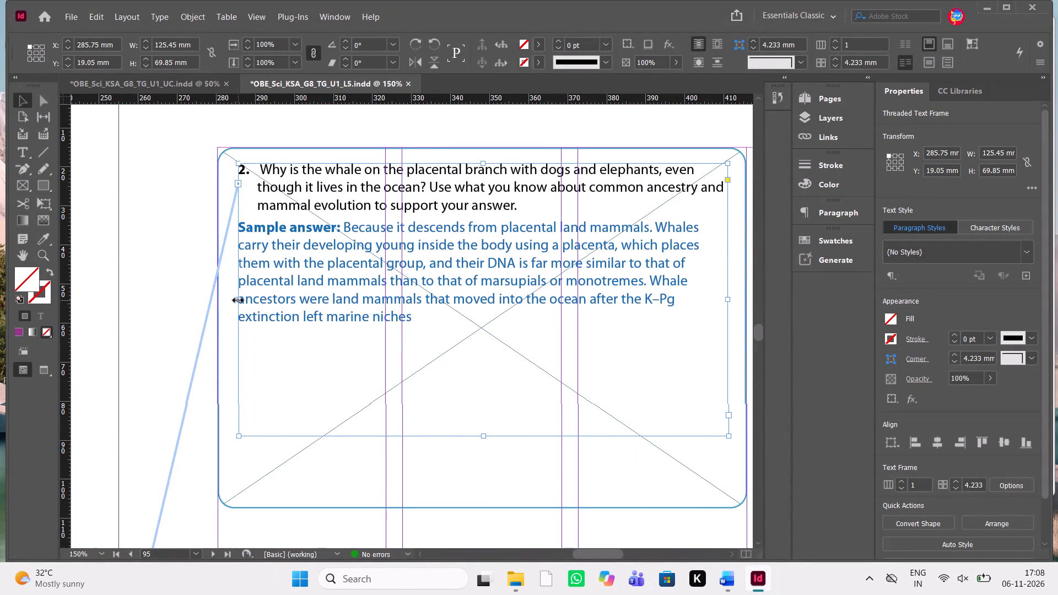
drag(237, 300, 231, 301)
scroll(343, 307, left, 1)
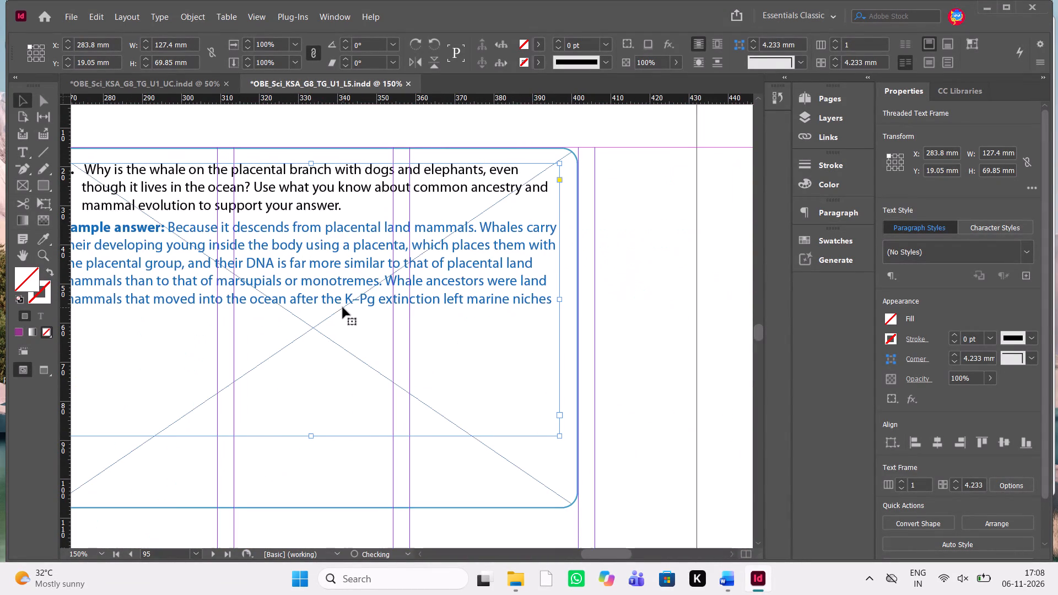
scroll(343, 307, left, 1)
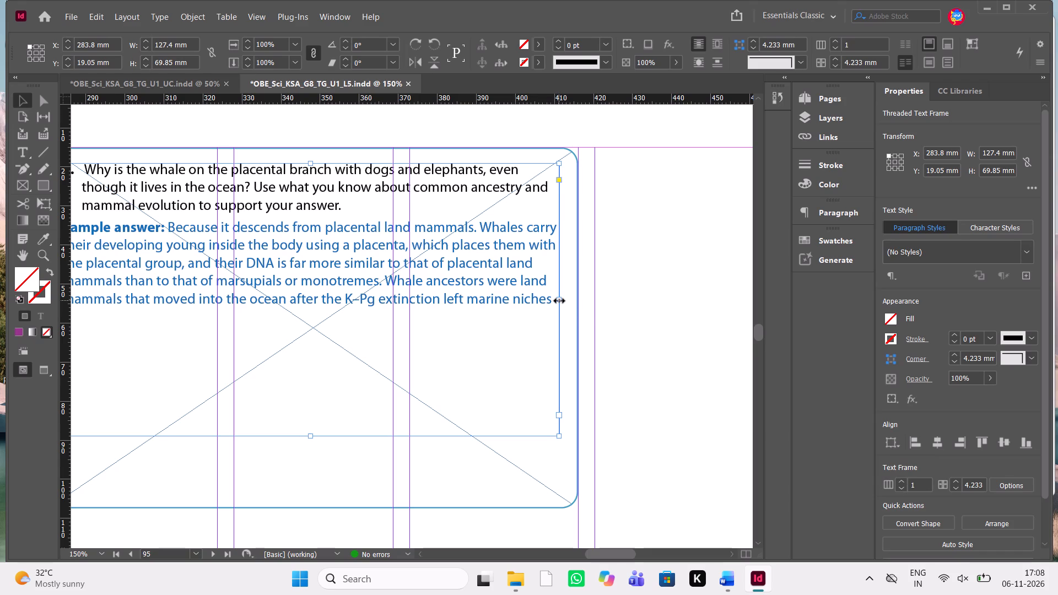
drag(559, 301, 564, 301)
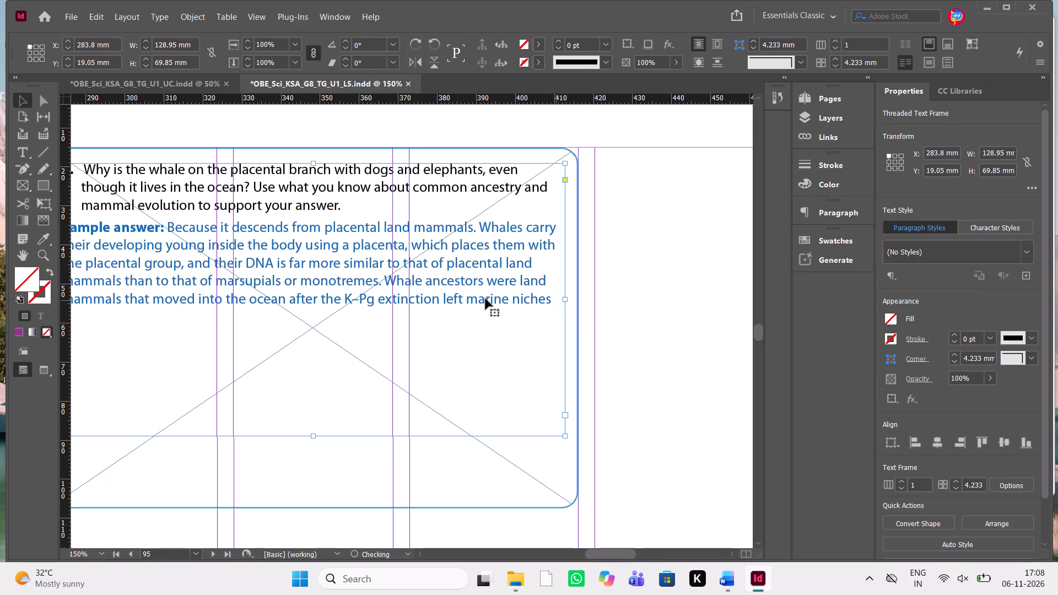
Nudge the threaded text frame up inside the page 95 outline box to about Y 17.55 mm.
key(Up)
key(Up)
key(Up)
key(Up)
key(Up)
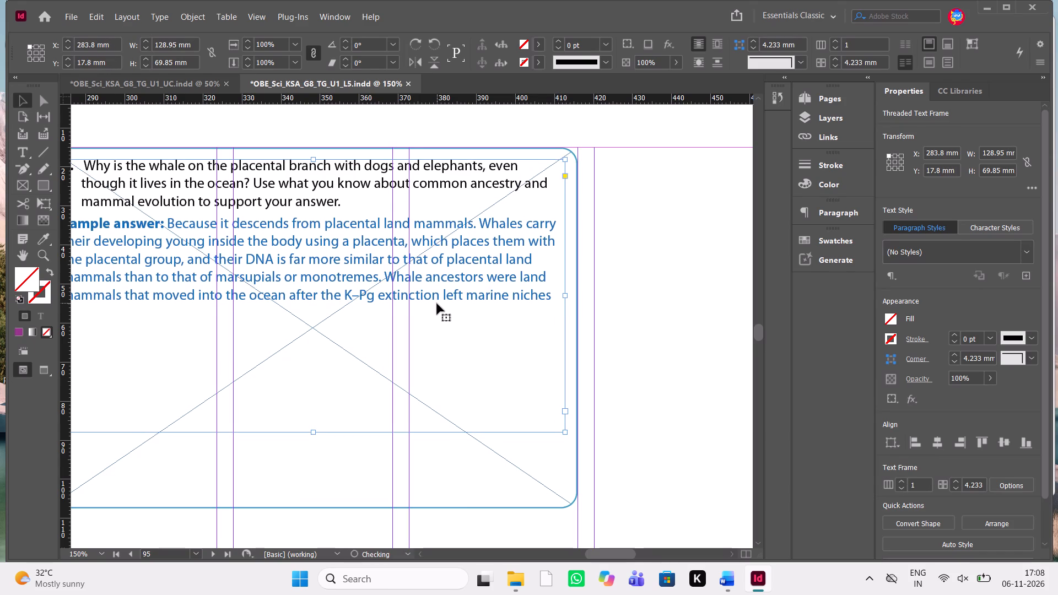
key(Up)
key(Up)
key(Down)
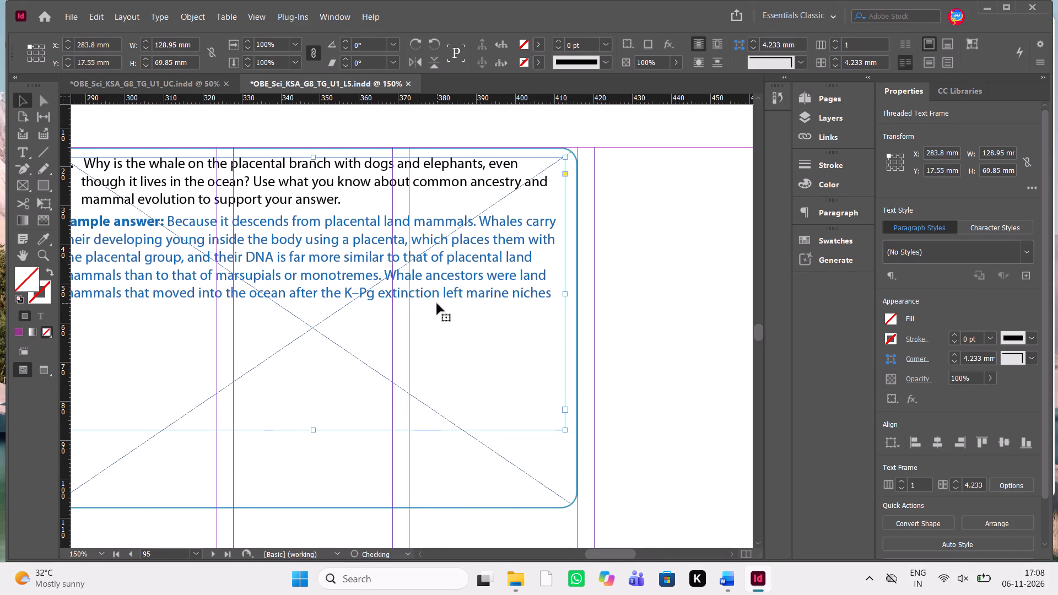
Replace the question 2 text on page 95 with question 2 from the Word manuscript's Progress Check 5, about mutations as the source of change.
scroll(437, 304, down, 1)
key(alt+Tab)
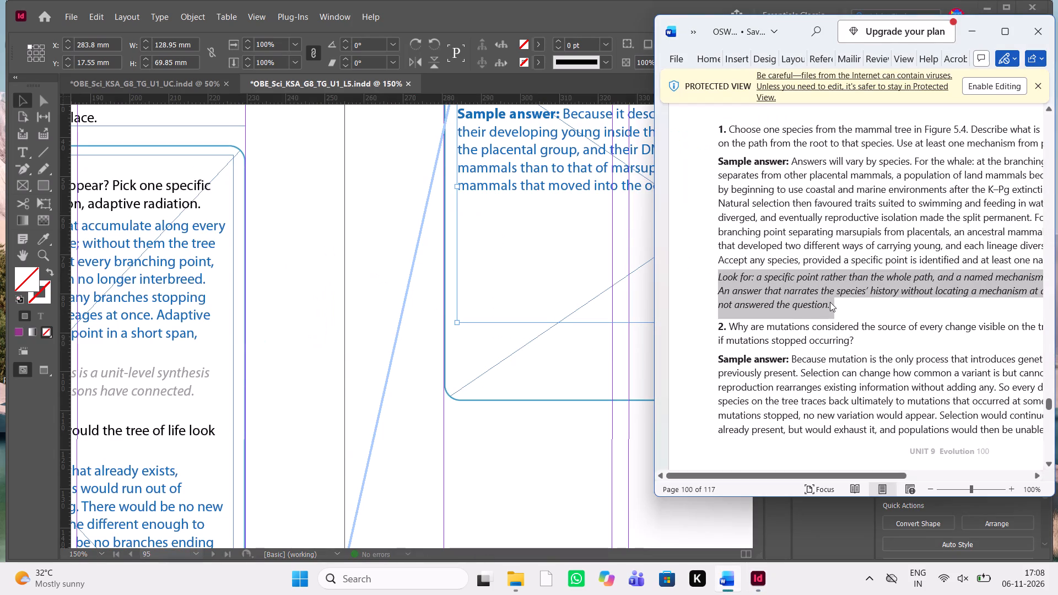
drag(859, 339, 737, 328)
key(ctrl+c)
key(ctrl+c)
scroll(550, 291, up, 1)
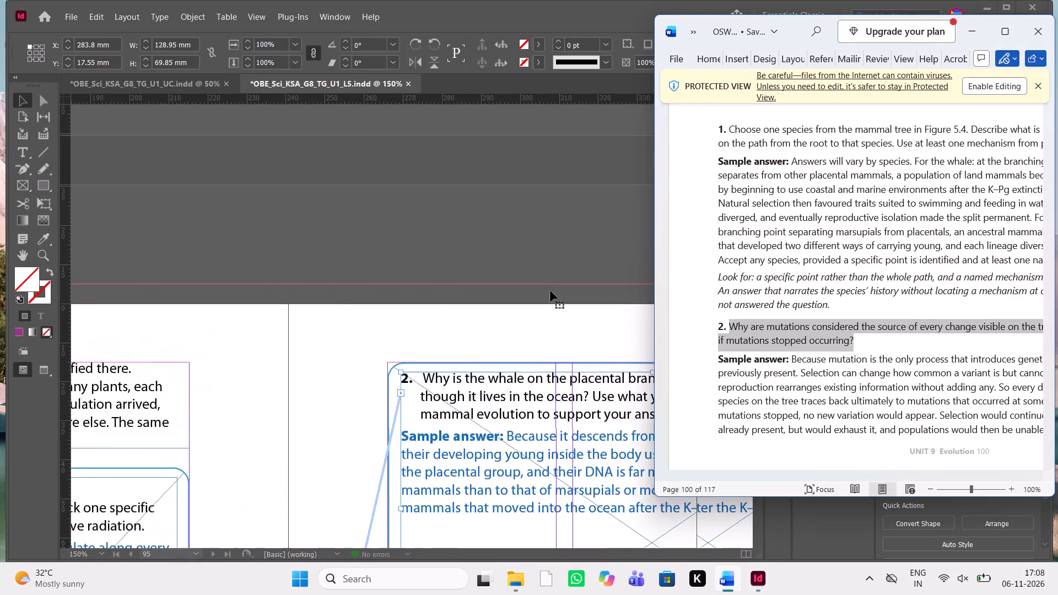
scroll(550, 291, up, 1)
scroll(550, 291, down, 1)
triple_click(342, 194)
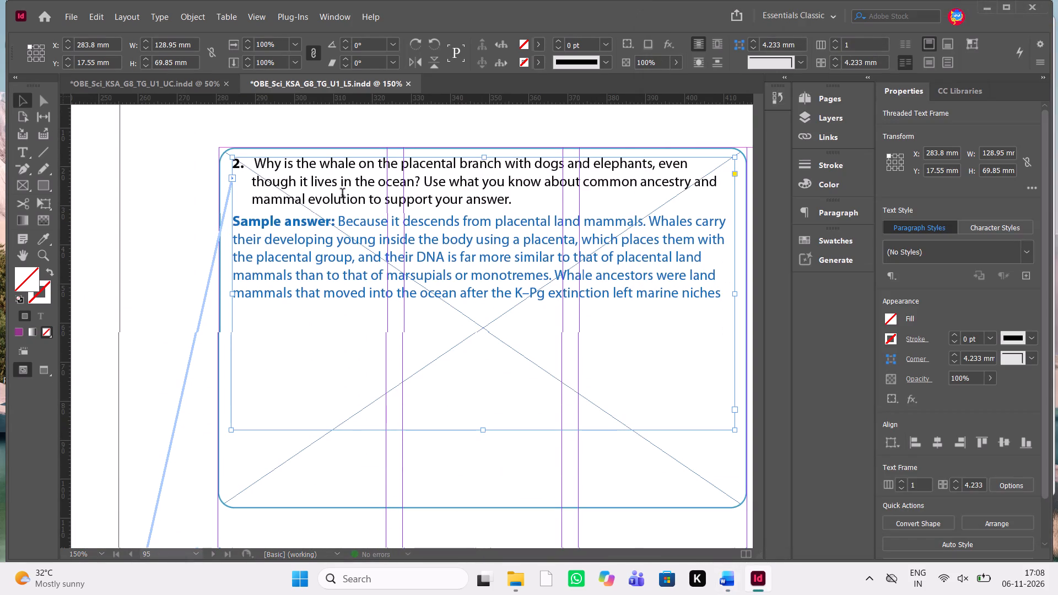
click(517, 199)
double_click(517, 199)
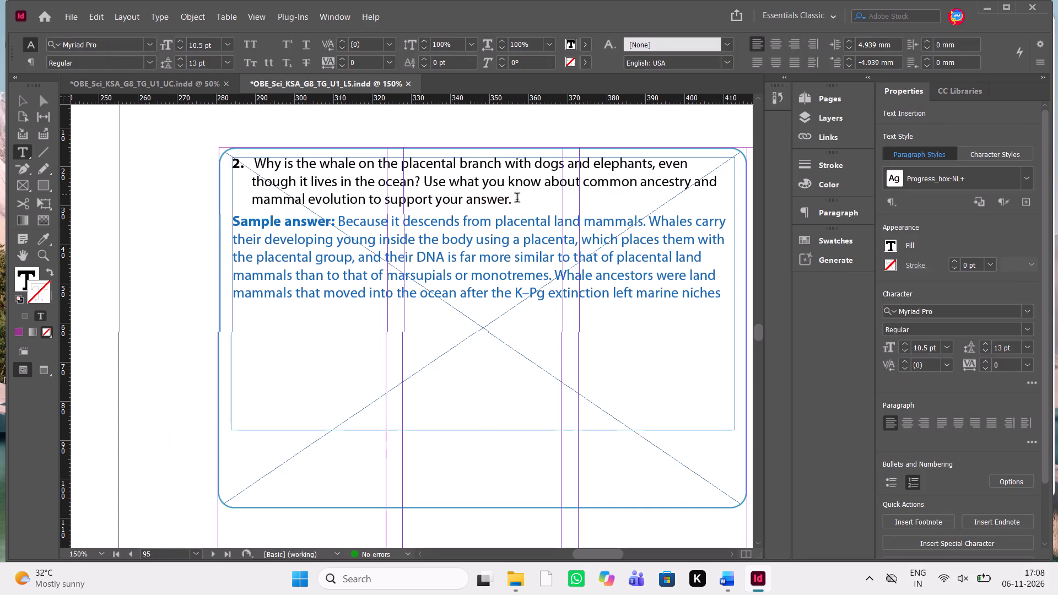
drag(517, 200, 261, 165)
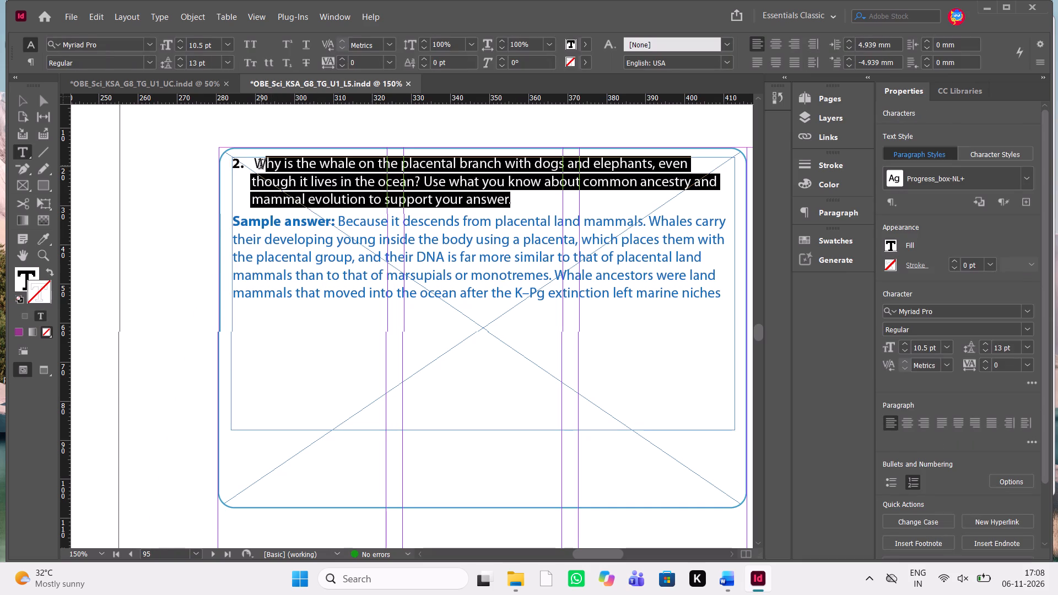
drag(261, 165, 253, 165)
key(ctrl+v)
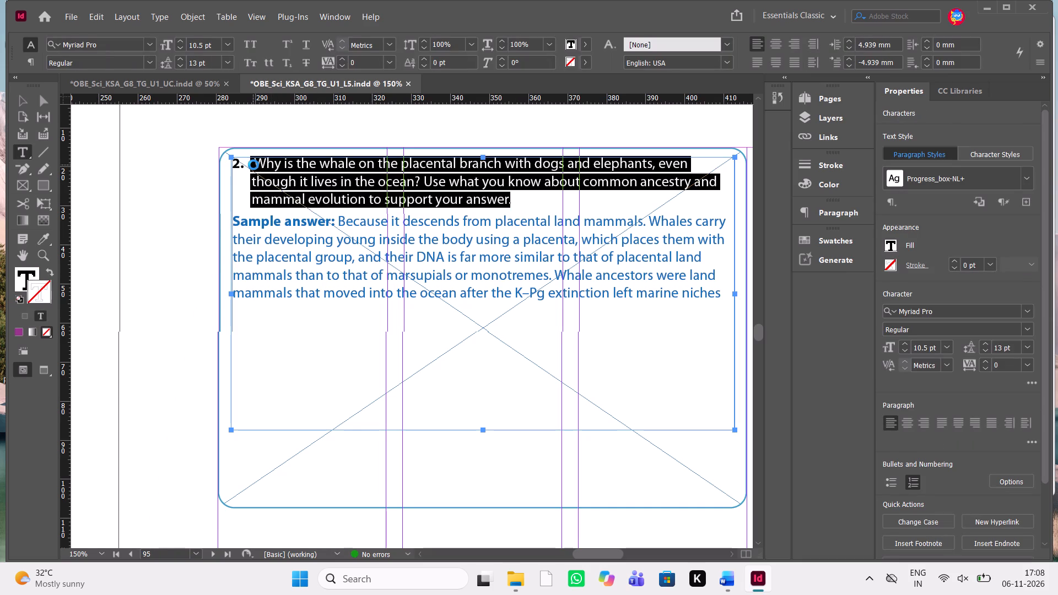
Replace the text after "Sample answer:" under question 2 with the manuscript's mutation answer, from "Because mutation is" through "gain none.".
key(alt+Tab)
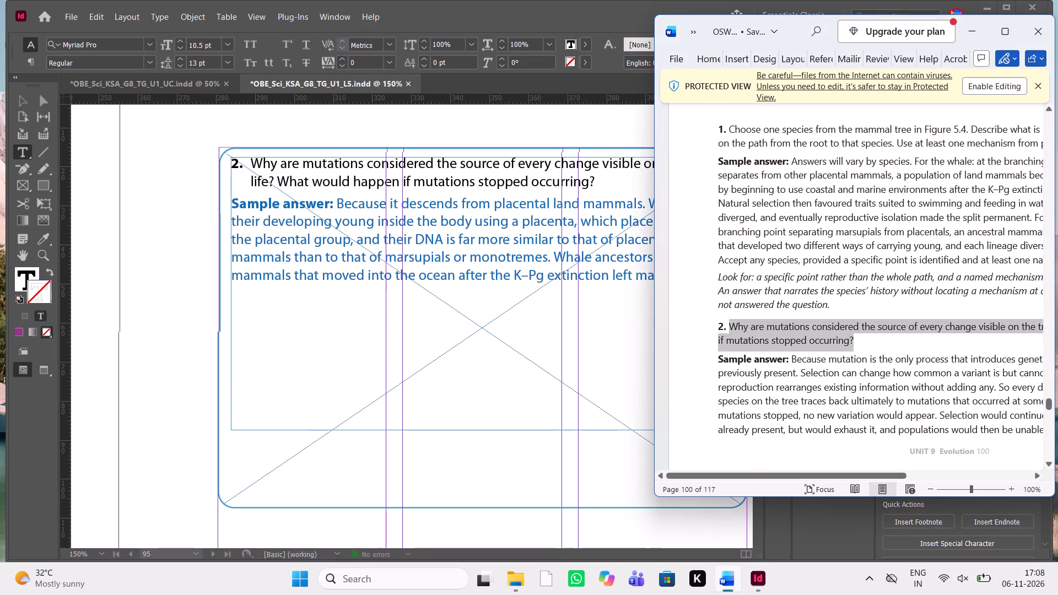
scroll(846, 301, down, 1)
scroll(846, 301, left, 1)
scroll(846, 301, right, 1)
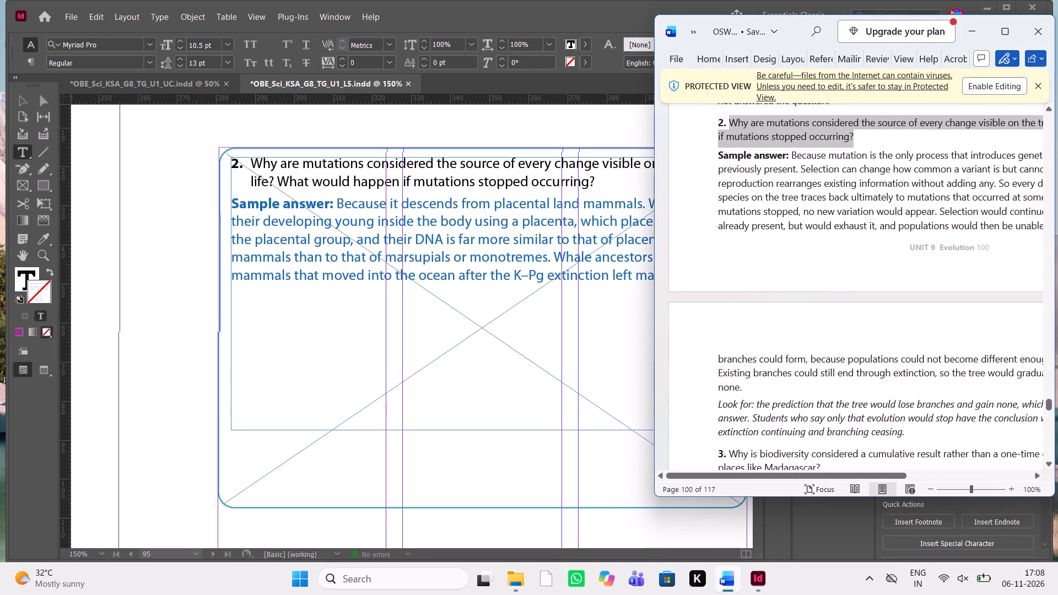
drag(743, 388, 755, 252)
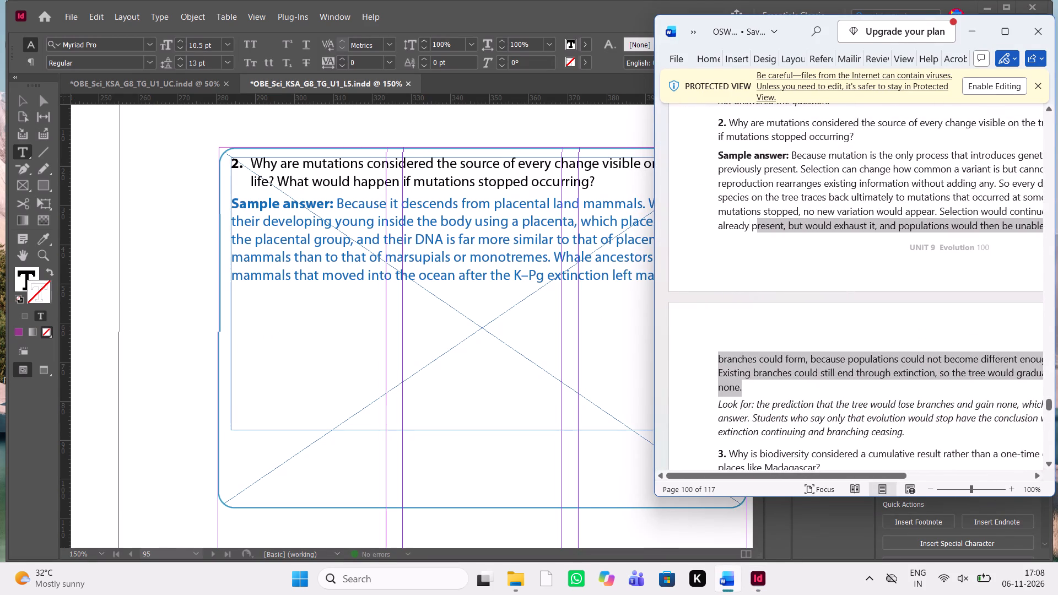
drag(755, 252, 796, 159)
key(ctrl+v)
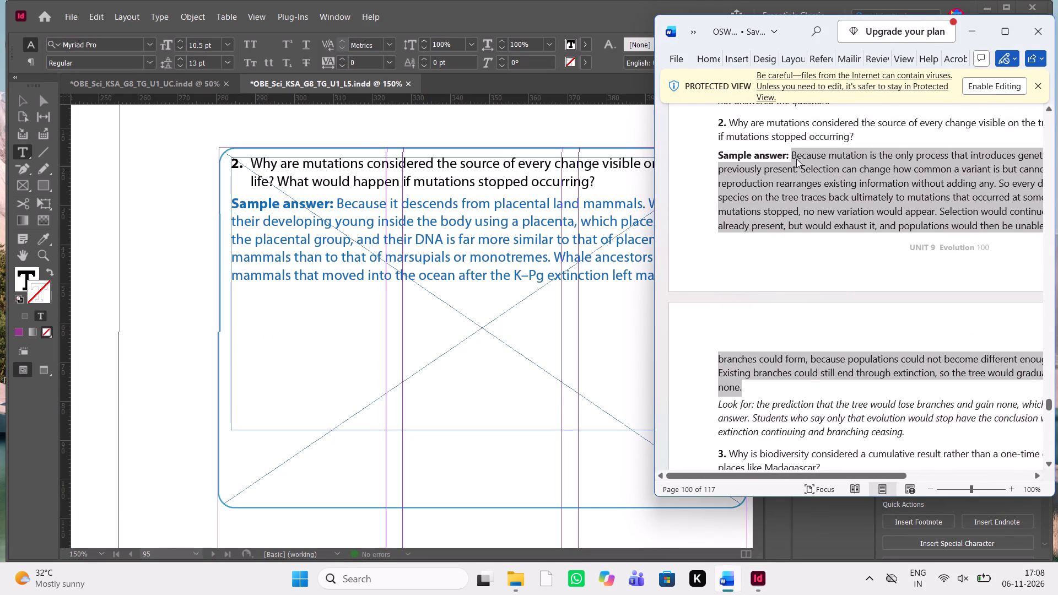
key(ctrl+c)
key(ctrl+c)
key(ctrl+c)
key(ctrl+c)
scroll(820, 197, up, 2)
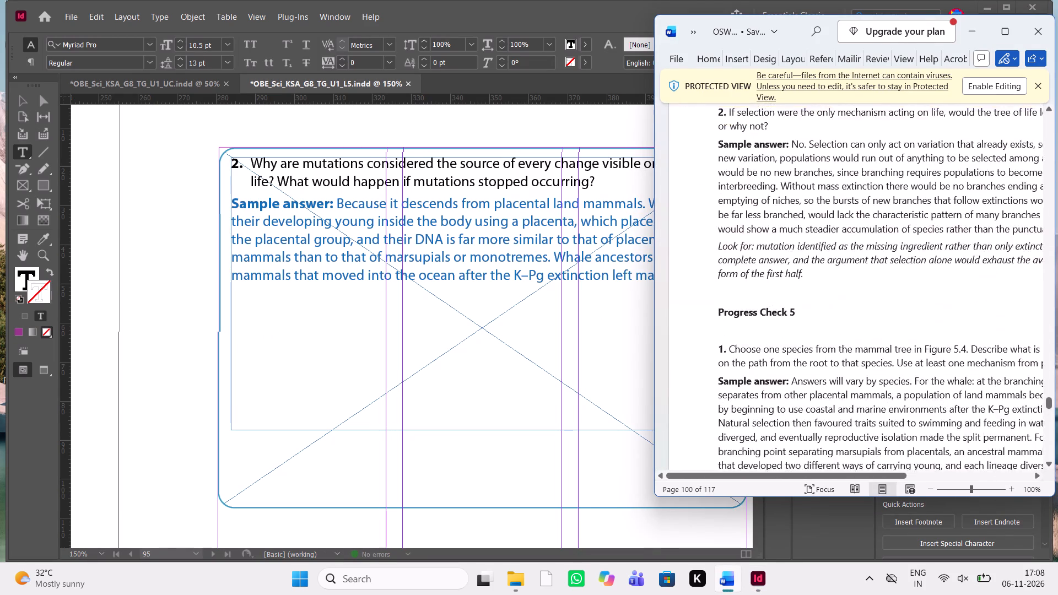
scroll(820, 197, down, 2)
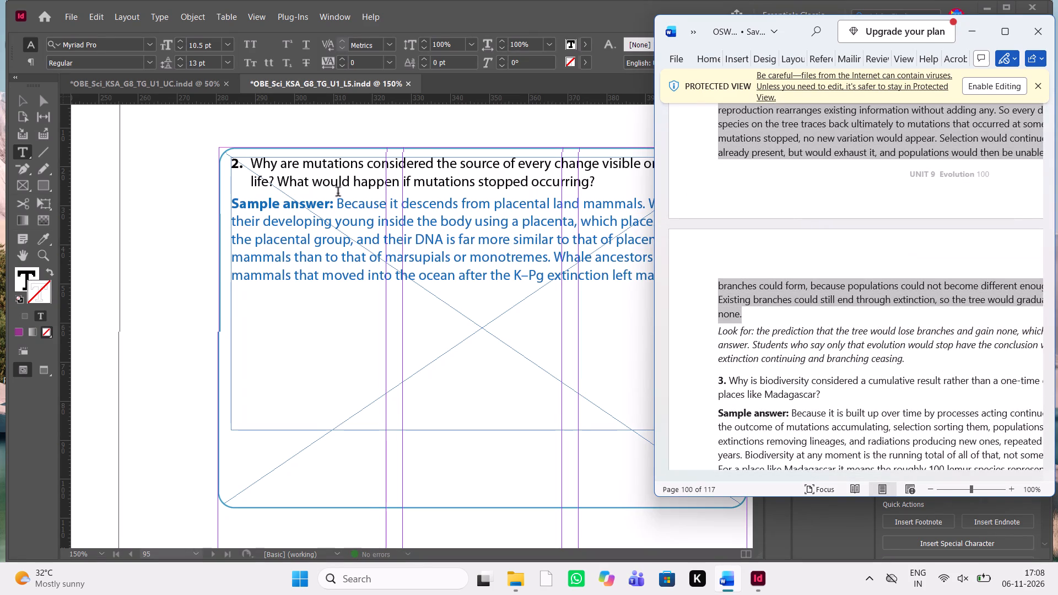
drag(338, 198, 673, 302)
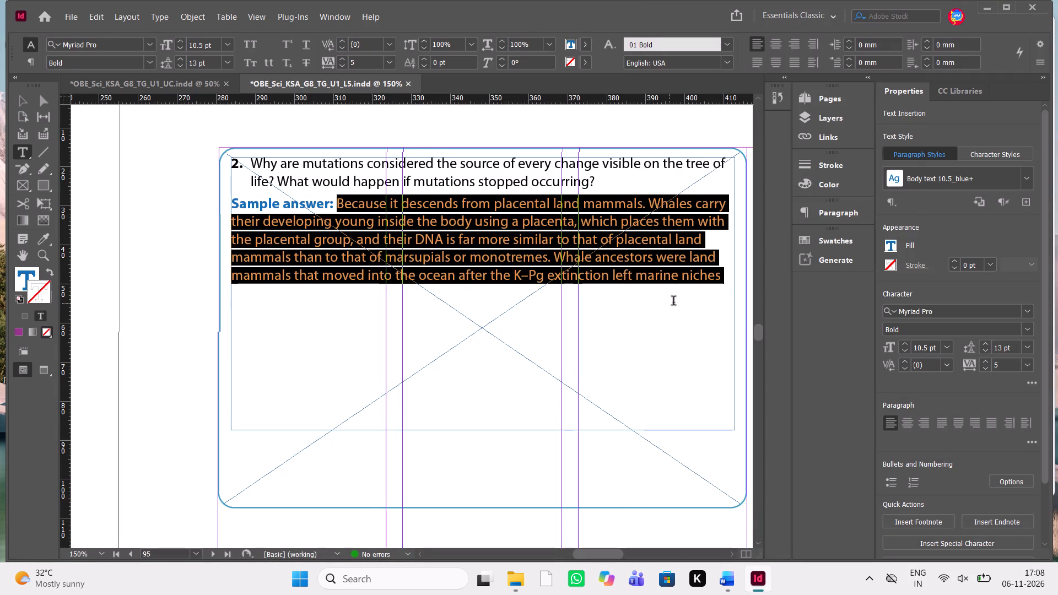
drag(673, 302, 674, 302)
key(BackSpace)
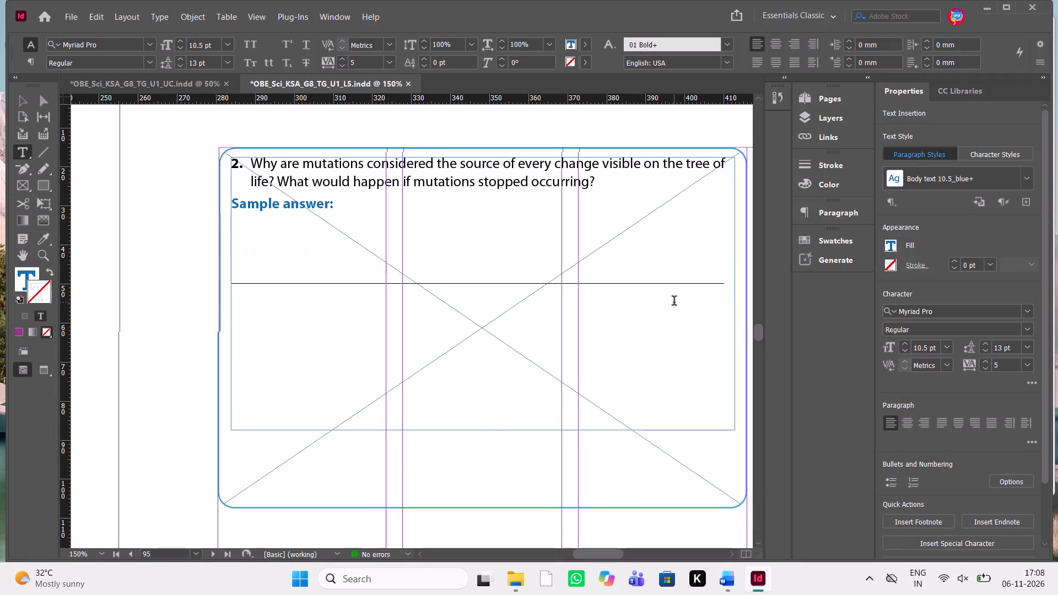
key(ctrl+v)
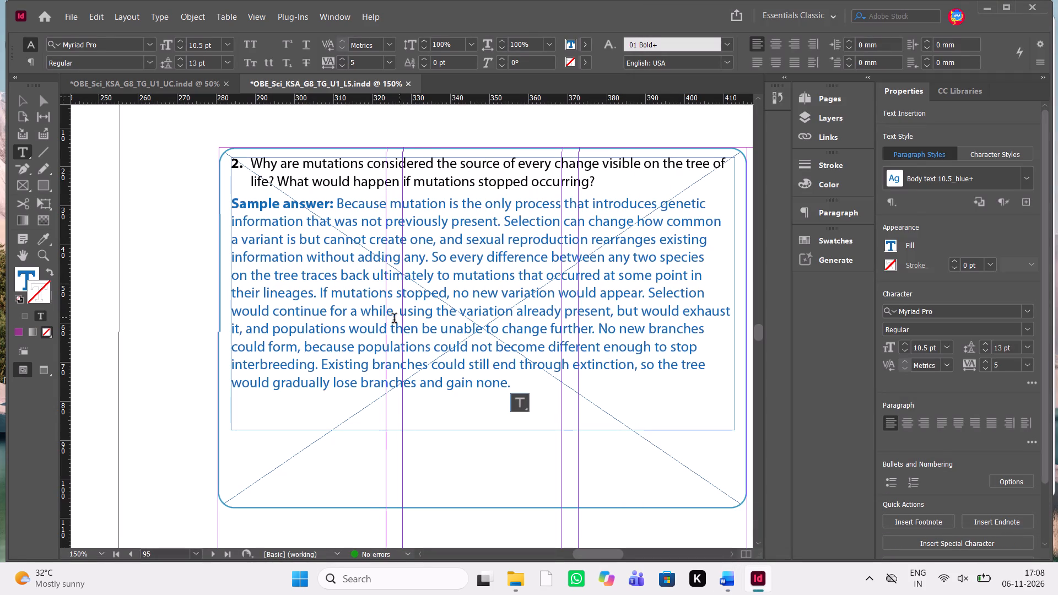
Extend the page 95 threaded text frame downward to a height of about 129.75 mm.
scroll(387, 333, down, 1)
key(Escape)
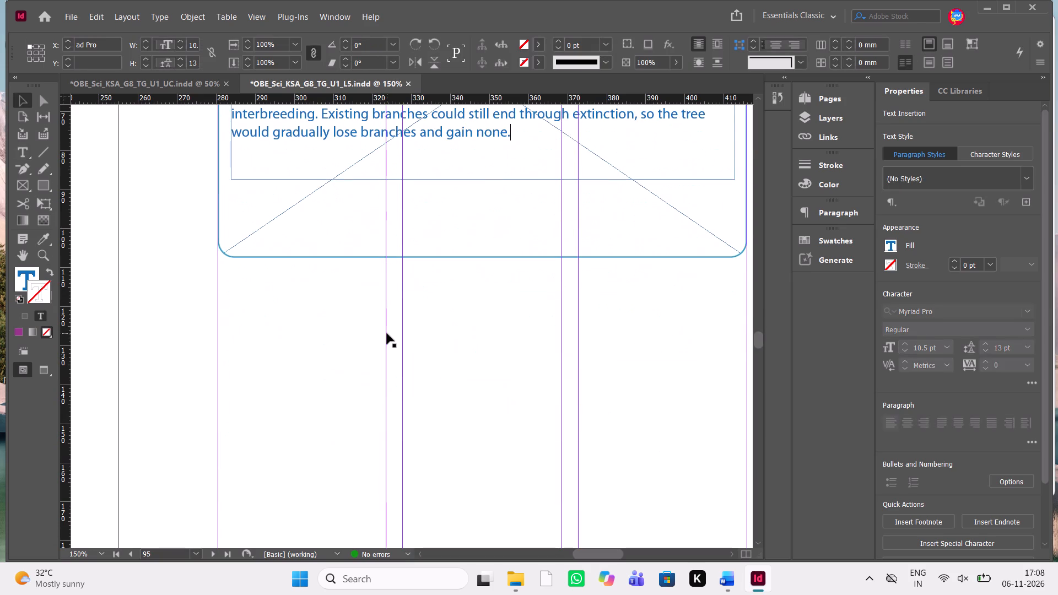
click(526, 160)
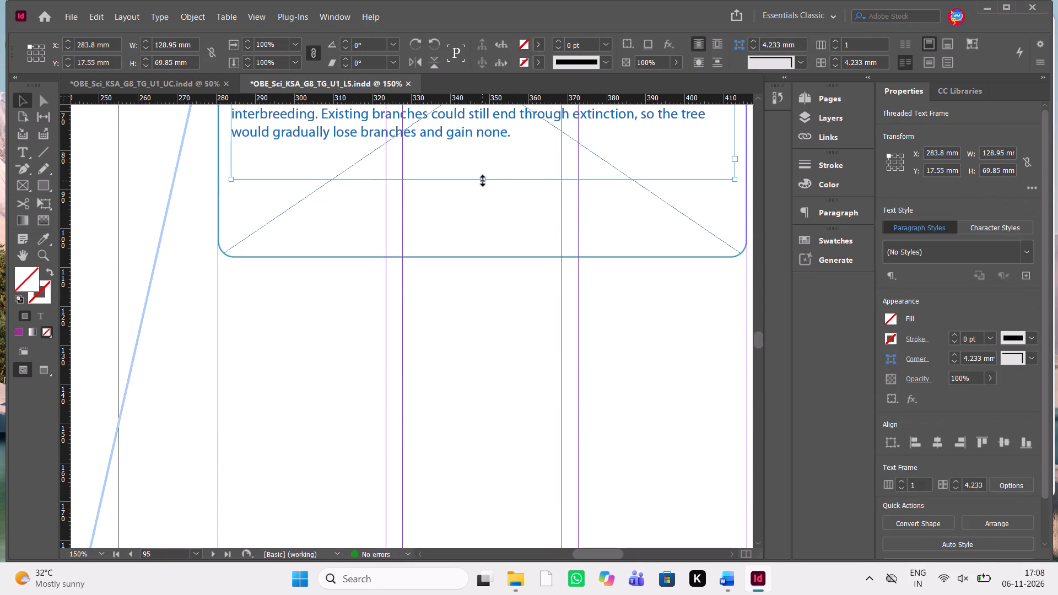
drag(483, 181, 512, 414)
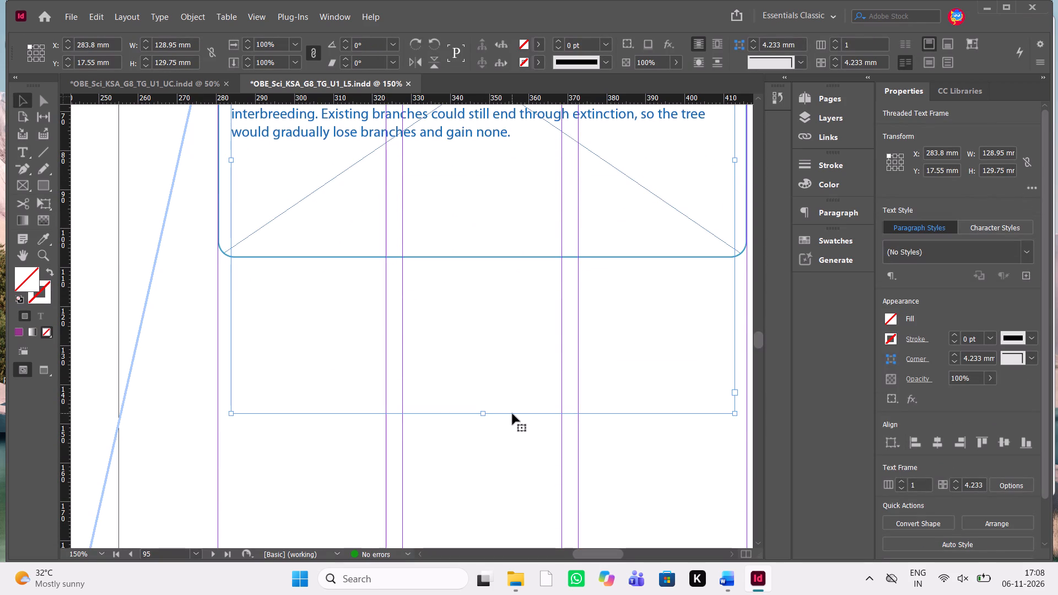
Copy the question 2 "Look for" note about the tree losing branches from the Word manuscript.
scroll(512, 414, up, 1)
double_click(547, 347)
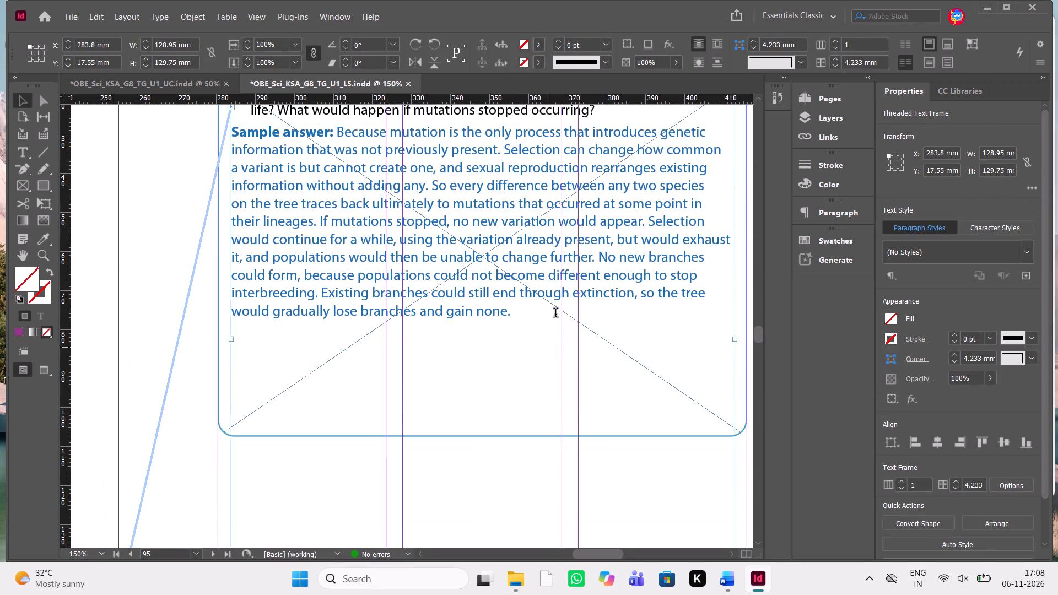
click(555, 314)
key(alt+Tab)
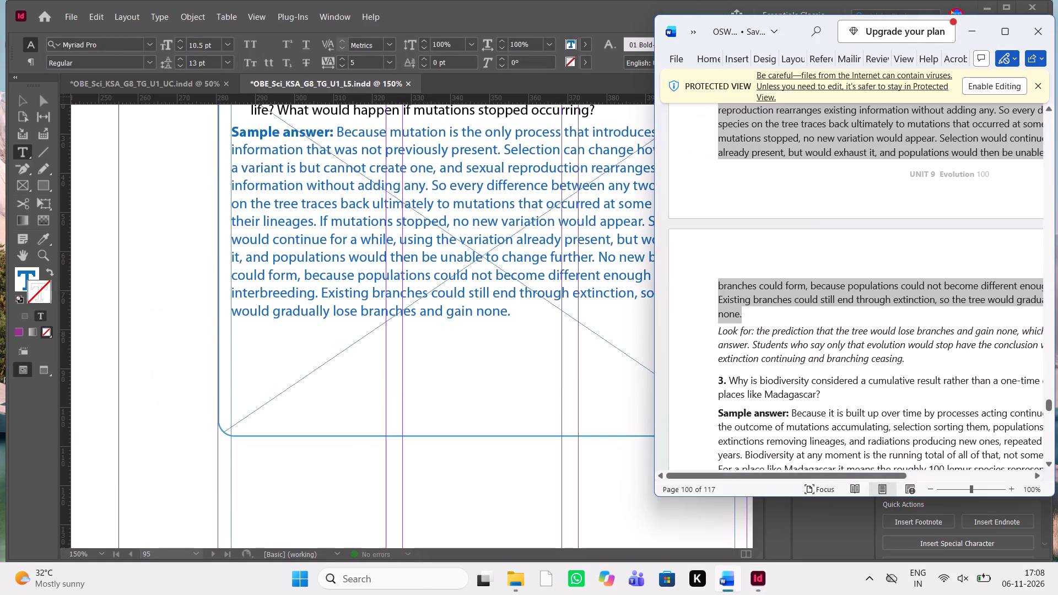
drag(908, 357, 743, 333)
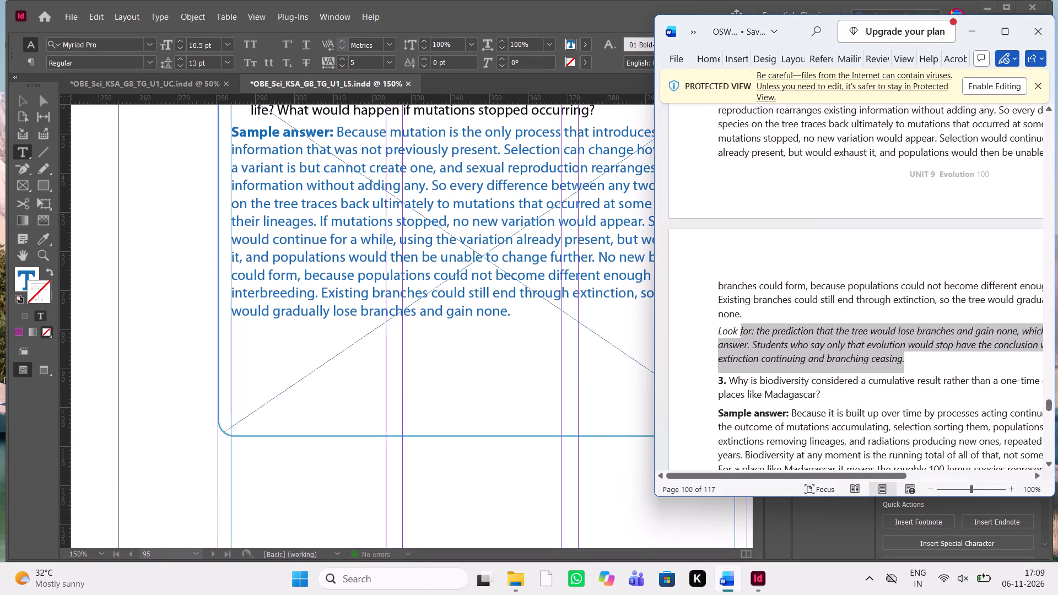
drag(743, 333, 723, 331)
key(ctrl+c)
key(ctrl+c)
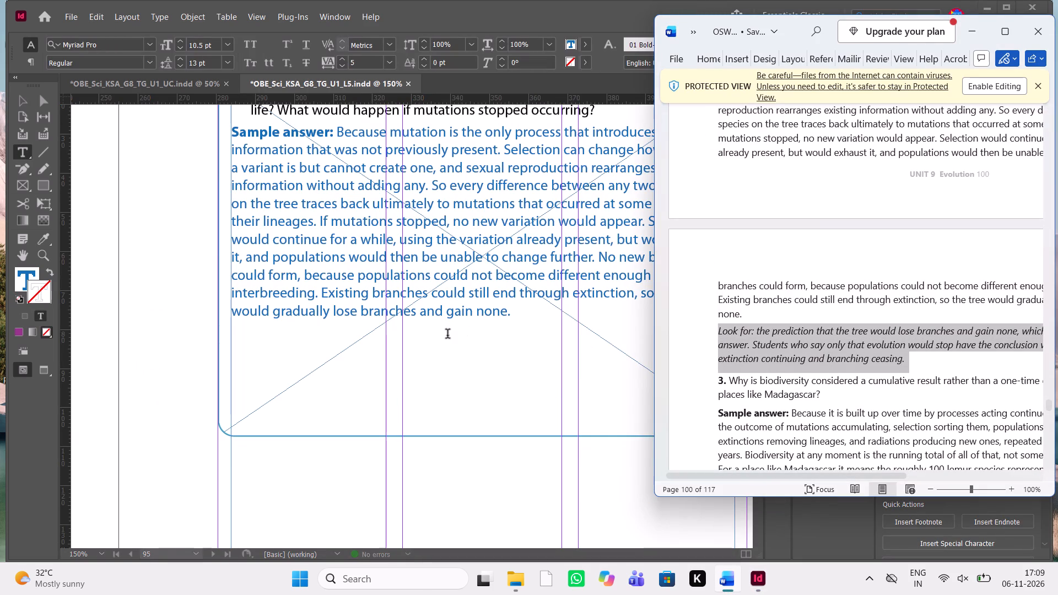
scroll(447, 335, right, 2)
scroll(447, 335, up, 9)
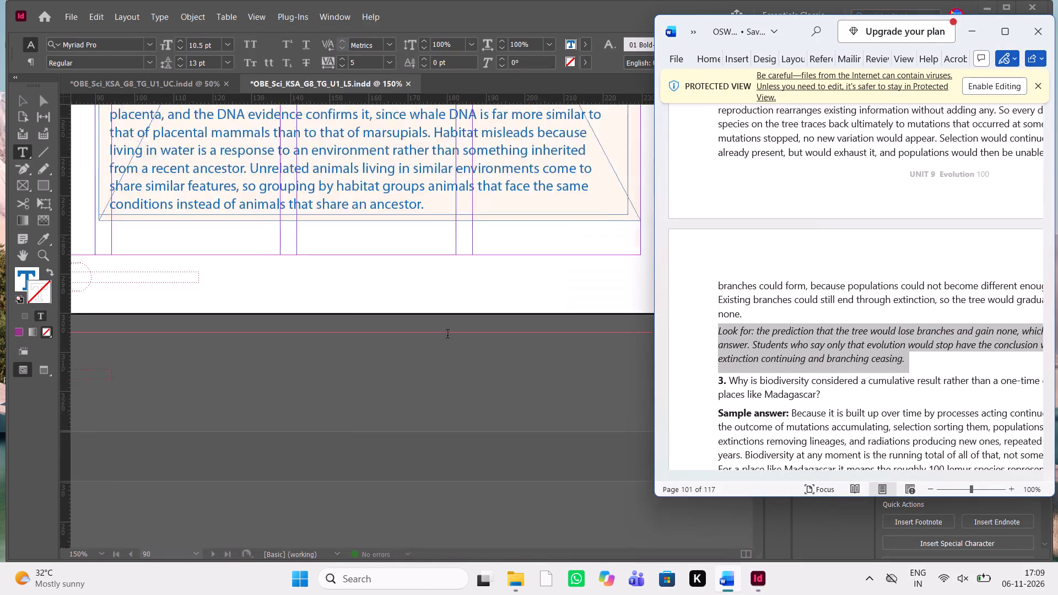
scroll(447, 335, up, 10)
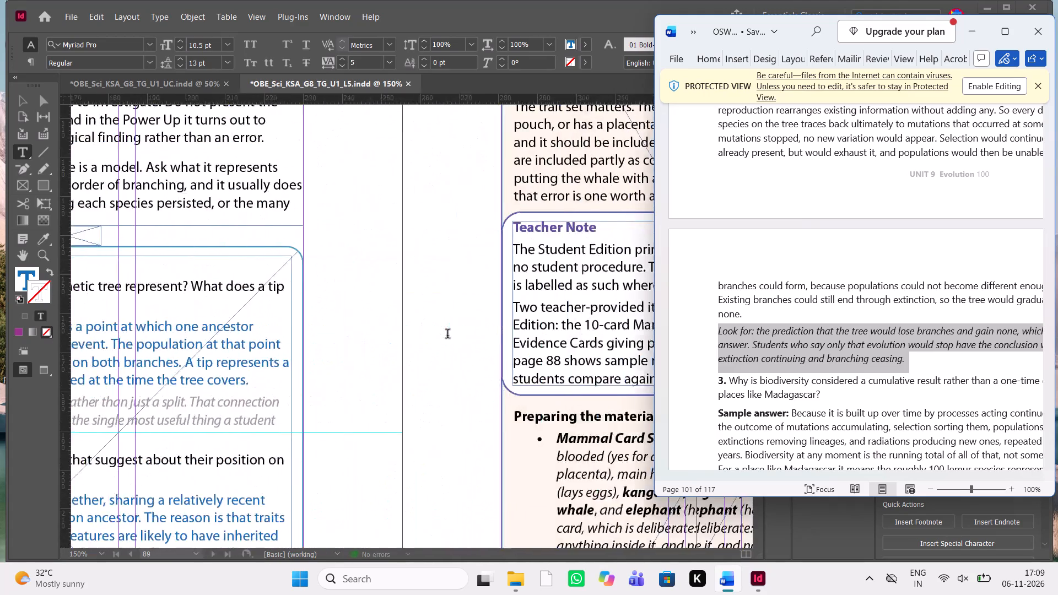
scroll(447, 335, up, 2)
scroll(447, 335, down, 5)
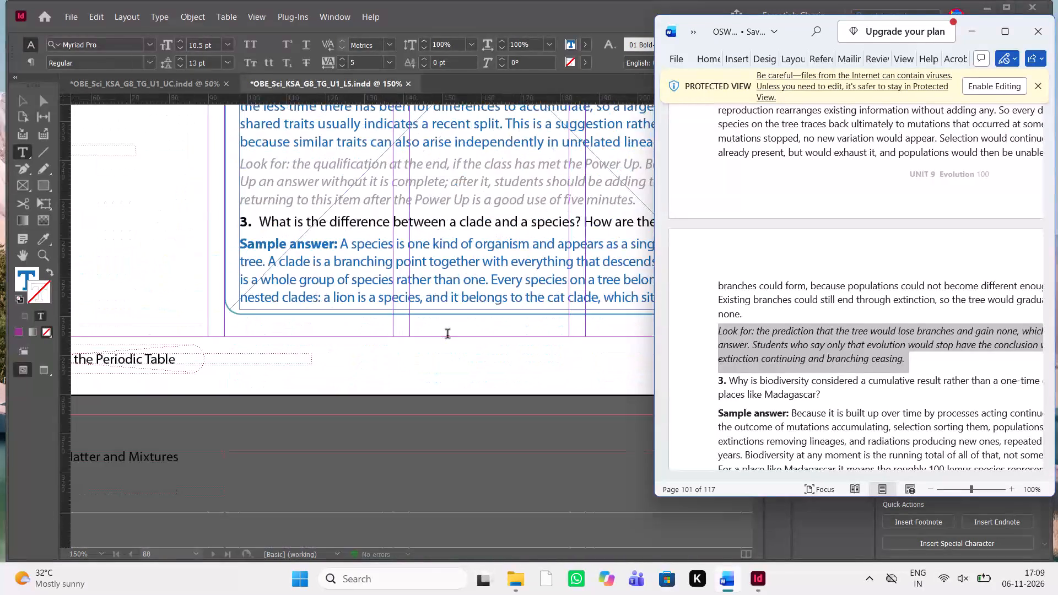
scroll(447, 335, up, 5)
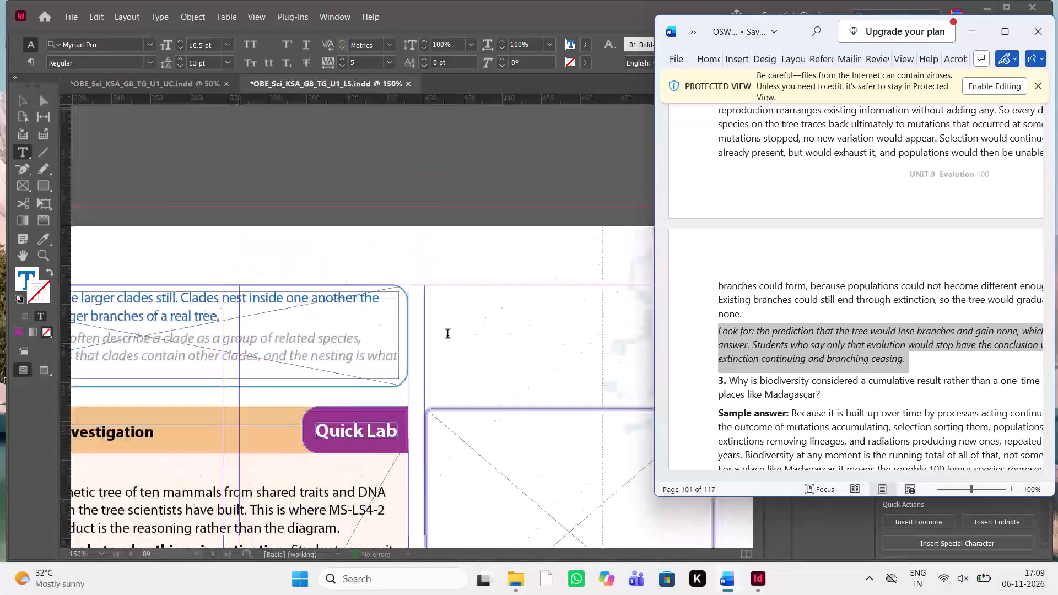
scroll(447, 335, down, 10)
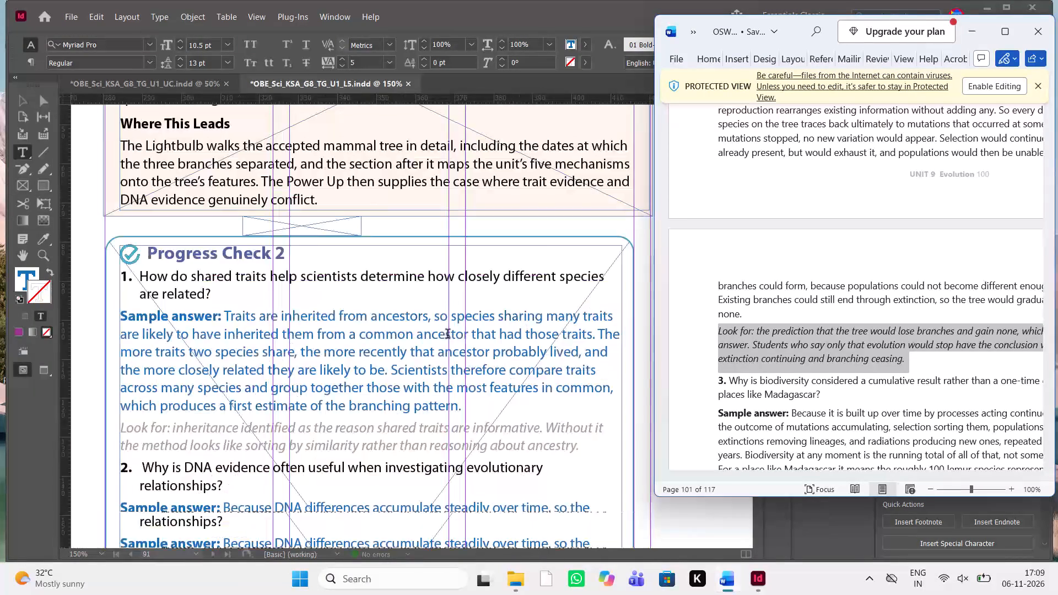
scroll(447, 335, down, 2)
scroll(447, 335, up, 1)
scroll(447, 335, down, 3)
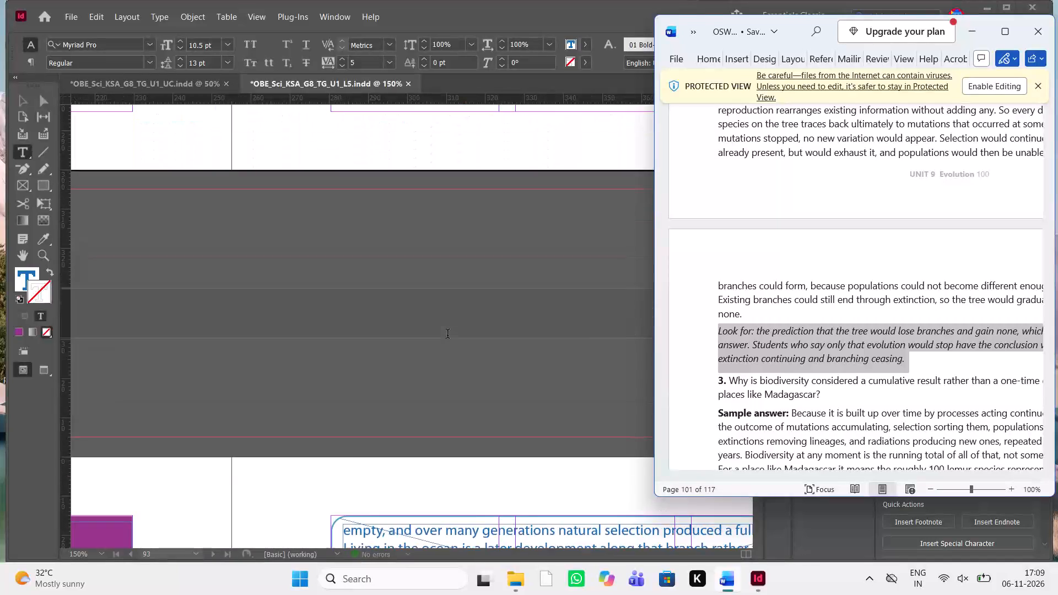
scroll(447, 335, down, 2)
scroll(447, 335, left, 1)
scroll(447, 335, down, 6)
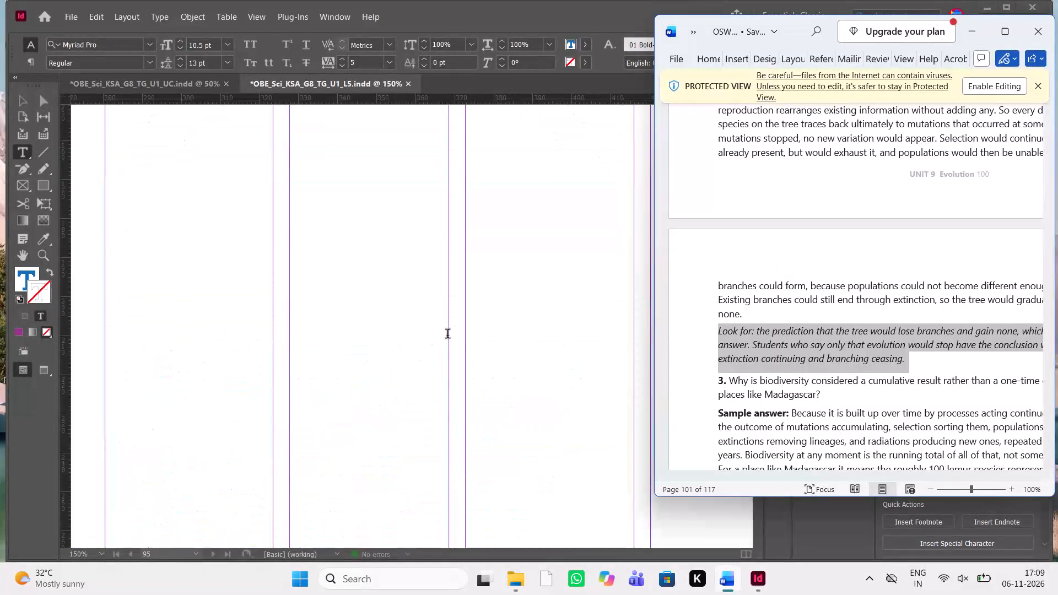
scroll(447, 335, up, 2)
Paste the copied "Look for" note as a new paragraph below the question 2 sample answer on page 95 and set it in non-bold italic.
click(408, 355)
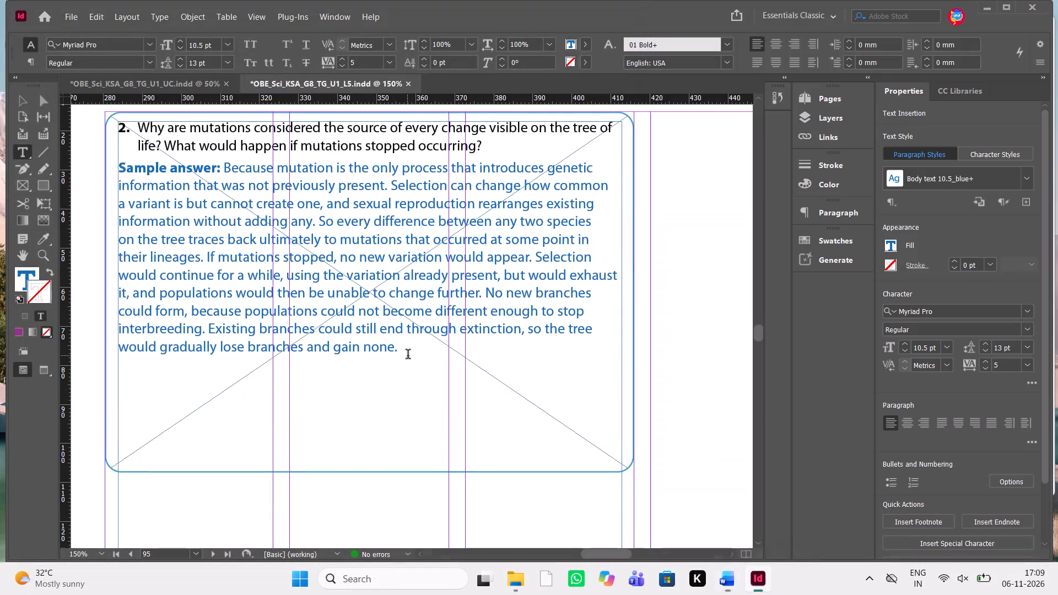
key(Return)
key(ctrl+v)
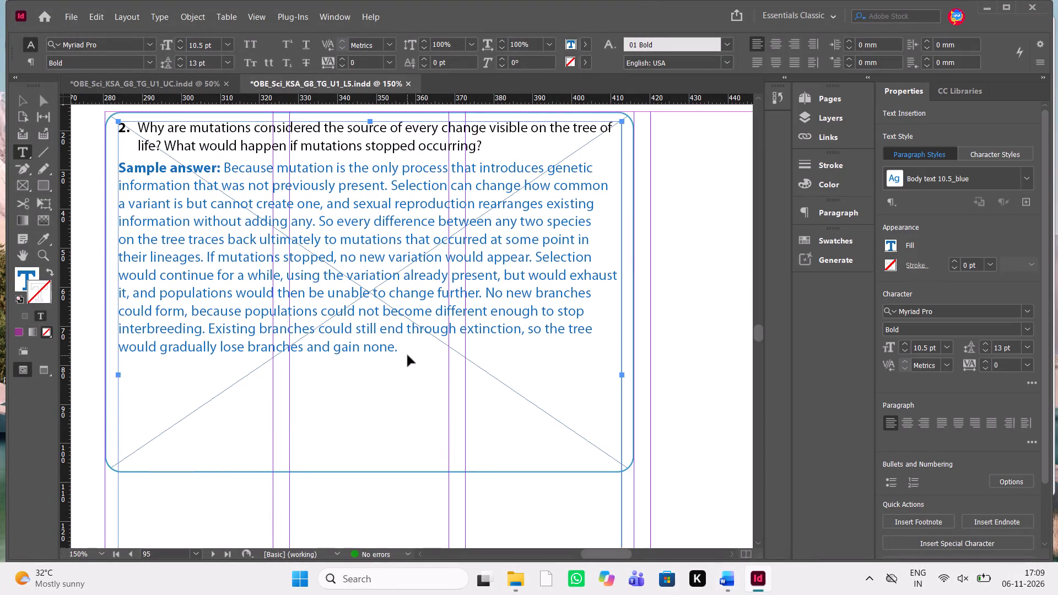
drag(420, 423, 106, 369)
key(ctrl+shift+b)
key(ctrl+shift+i)
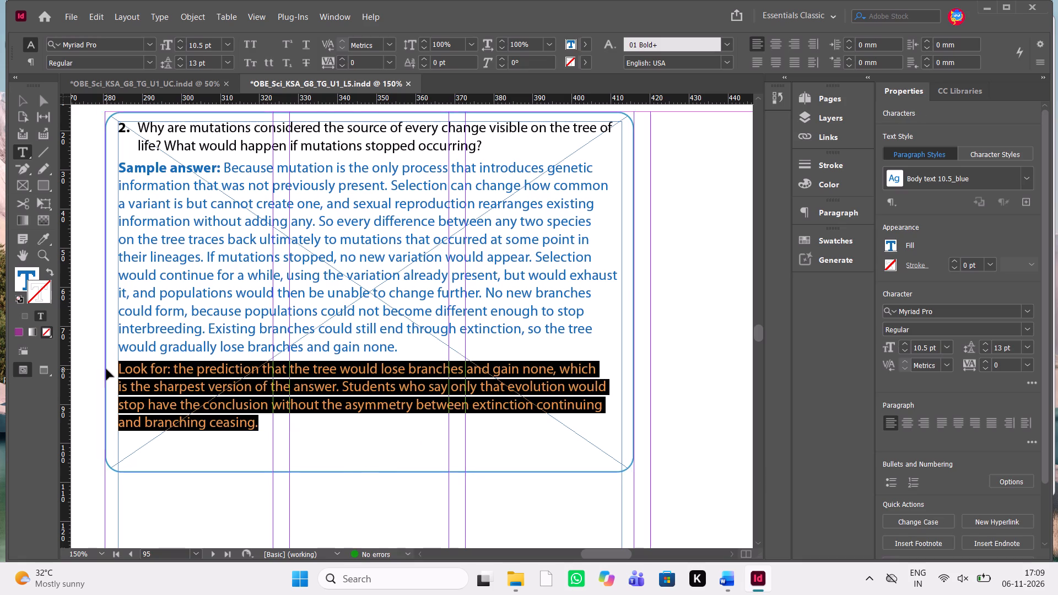
Tighten the tracking of the question 2 "Look for" note to -10.
click(1028, 364)
click(1012, 223)
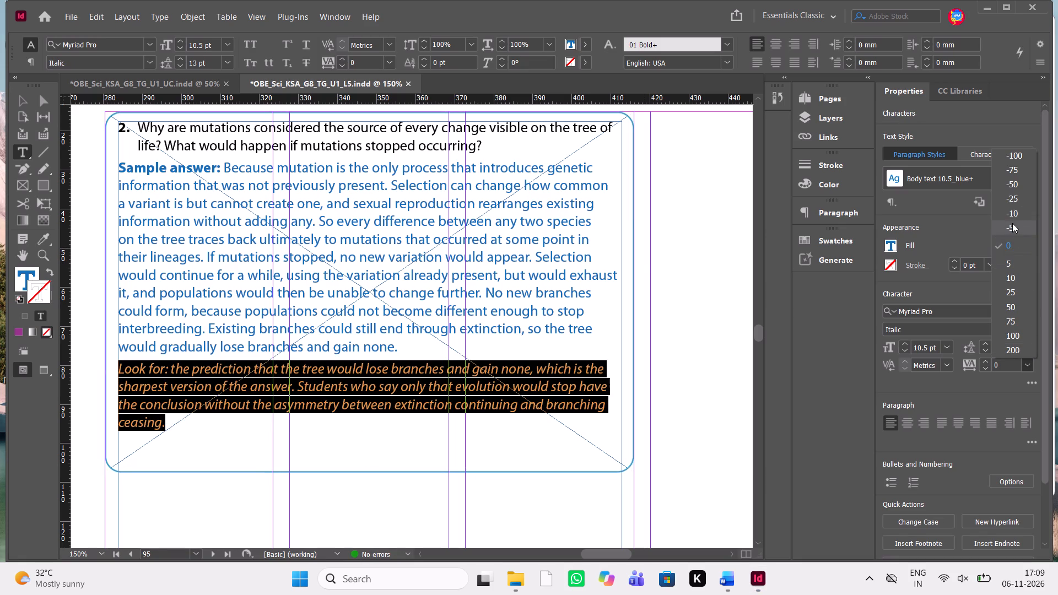
click(1028, 369)
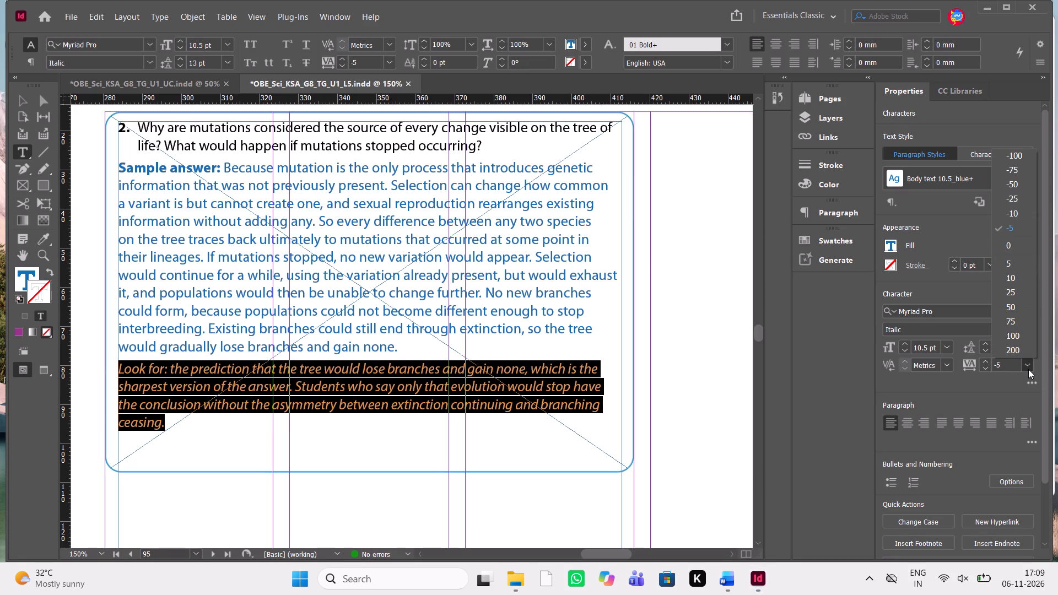
click(1014, 208)
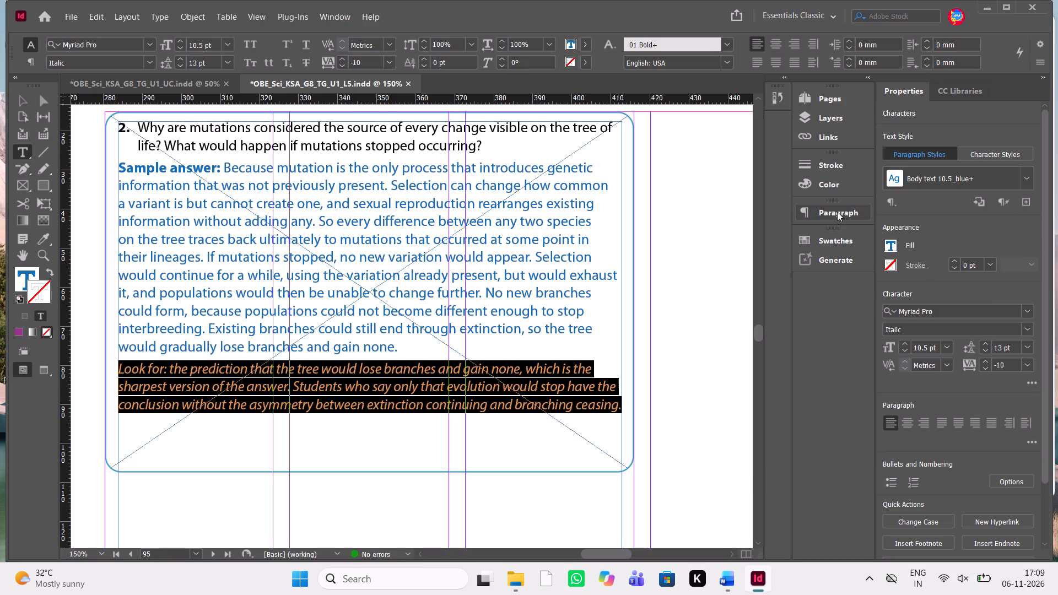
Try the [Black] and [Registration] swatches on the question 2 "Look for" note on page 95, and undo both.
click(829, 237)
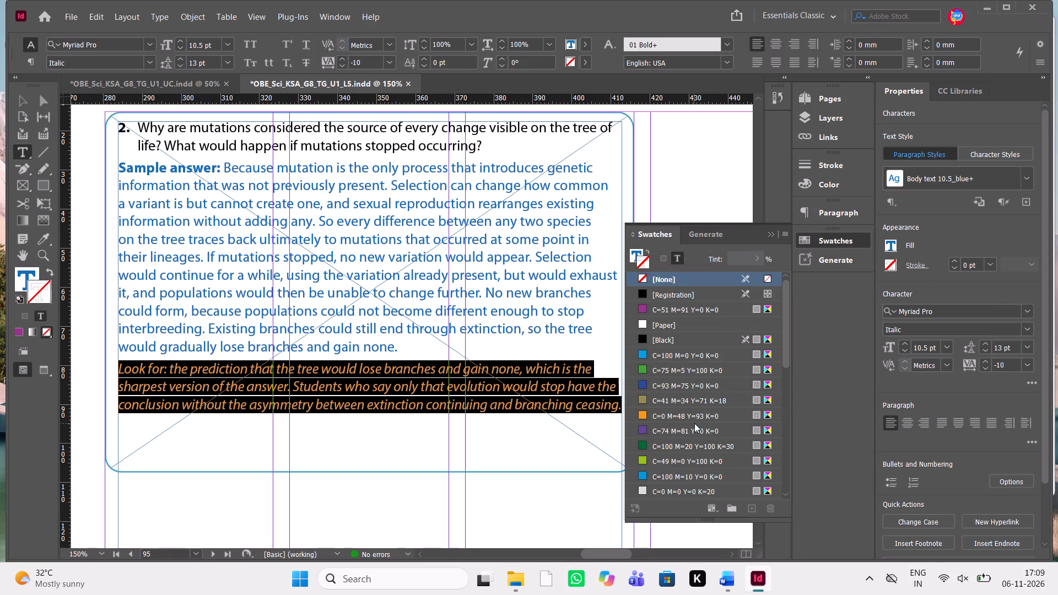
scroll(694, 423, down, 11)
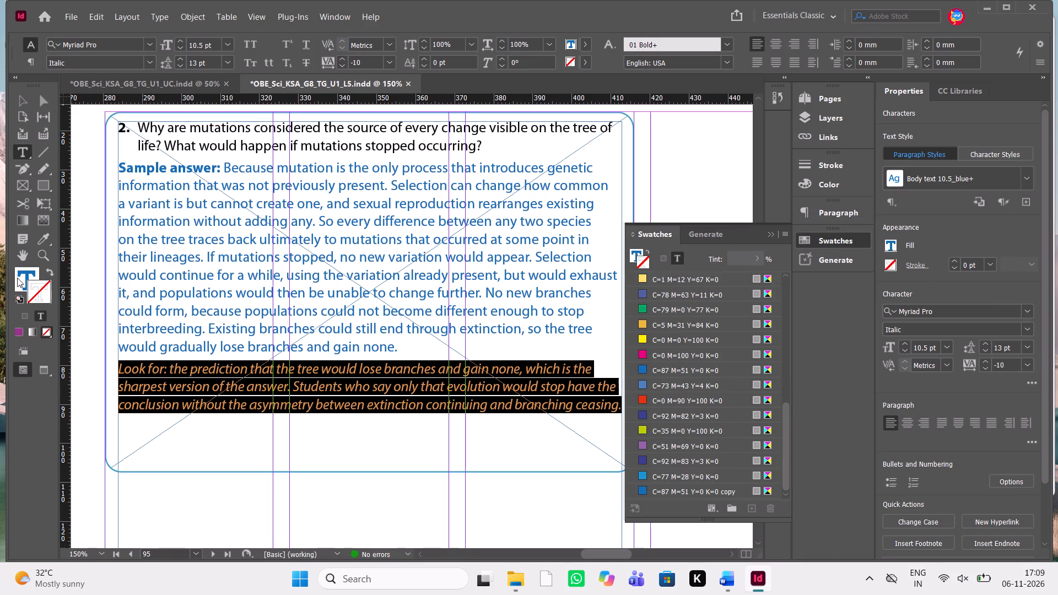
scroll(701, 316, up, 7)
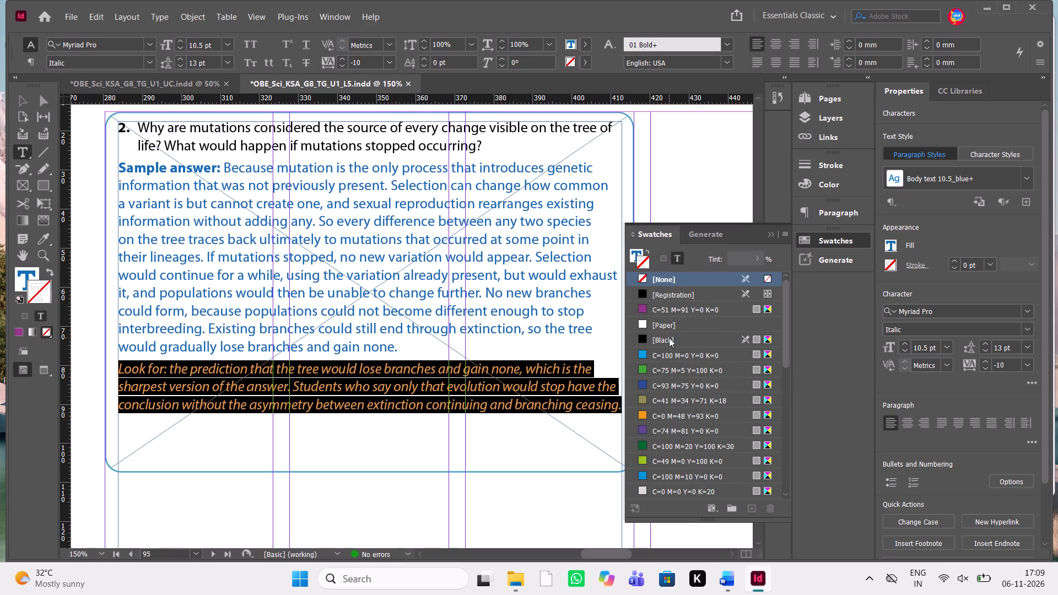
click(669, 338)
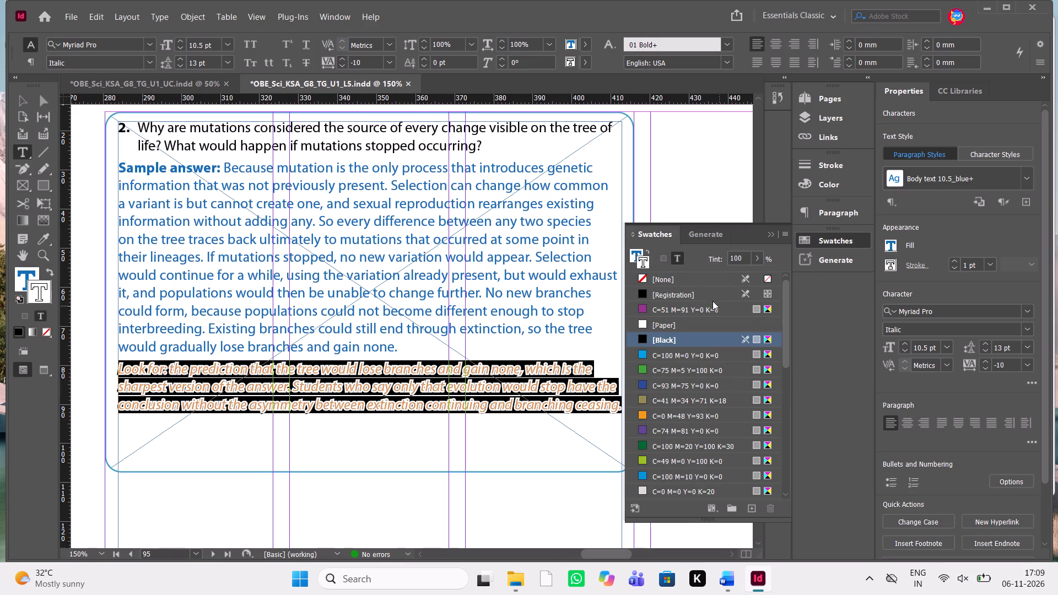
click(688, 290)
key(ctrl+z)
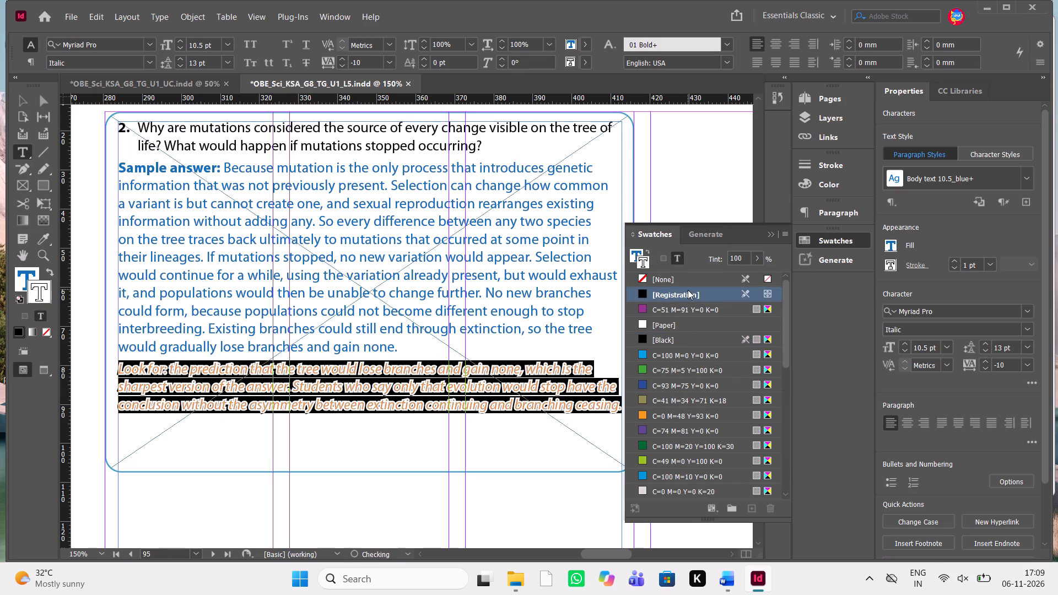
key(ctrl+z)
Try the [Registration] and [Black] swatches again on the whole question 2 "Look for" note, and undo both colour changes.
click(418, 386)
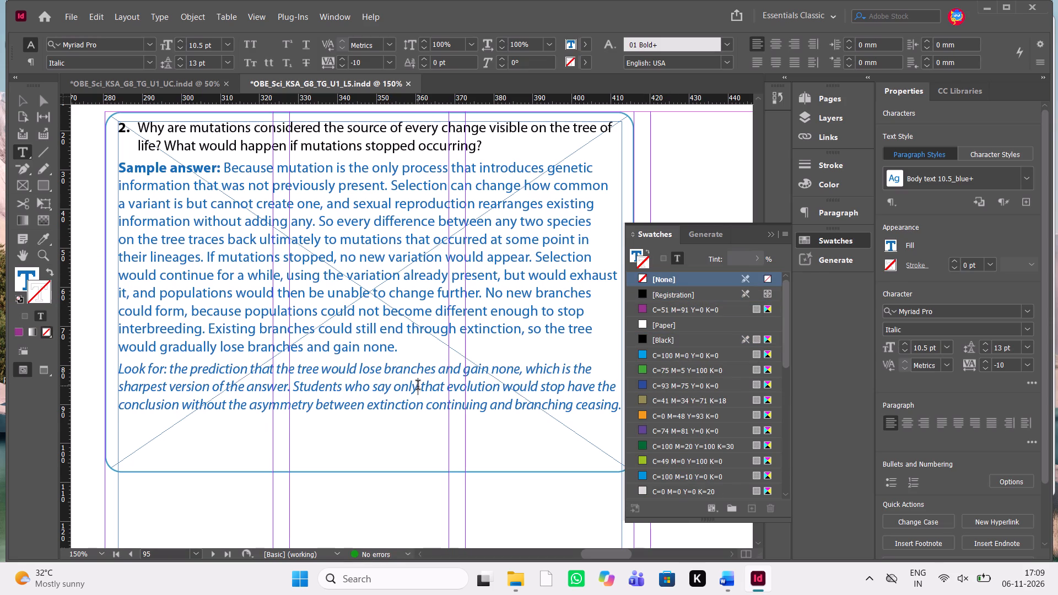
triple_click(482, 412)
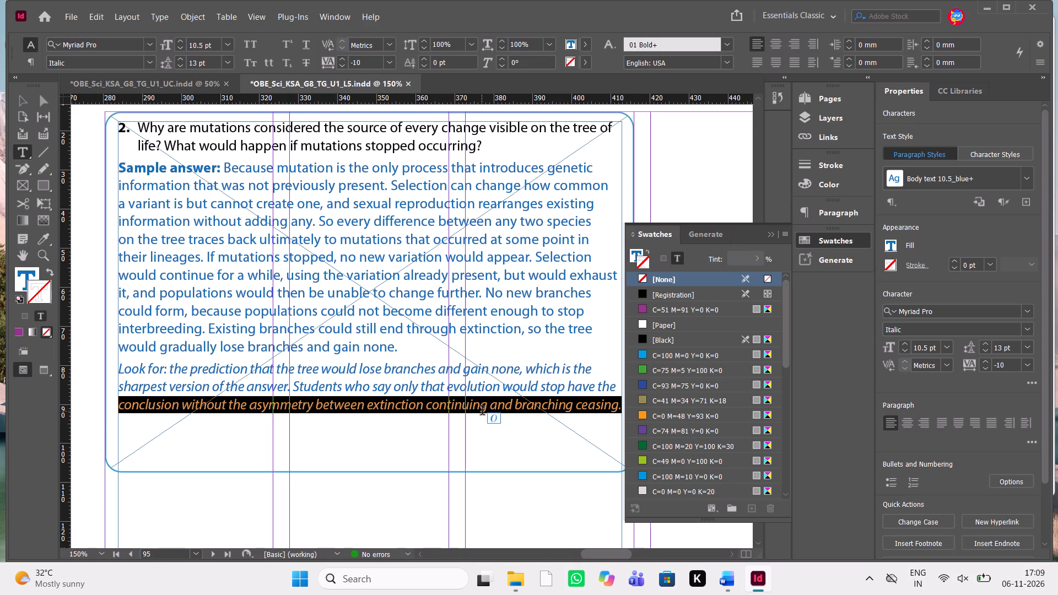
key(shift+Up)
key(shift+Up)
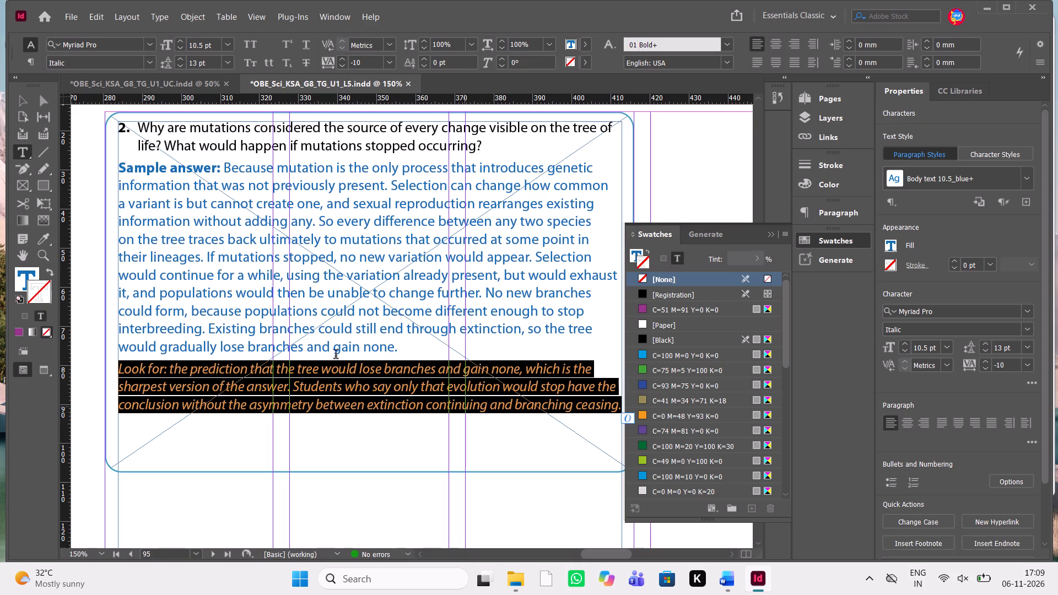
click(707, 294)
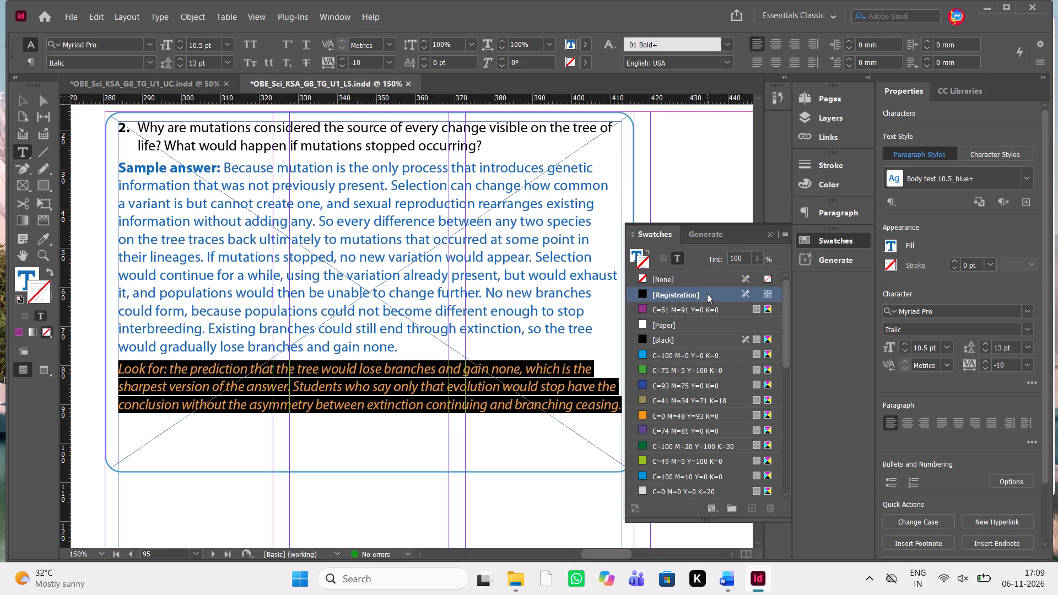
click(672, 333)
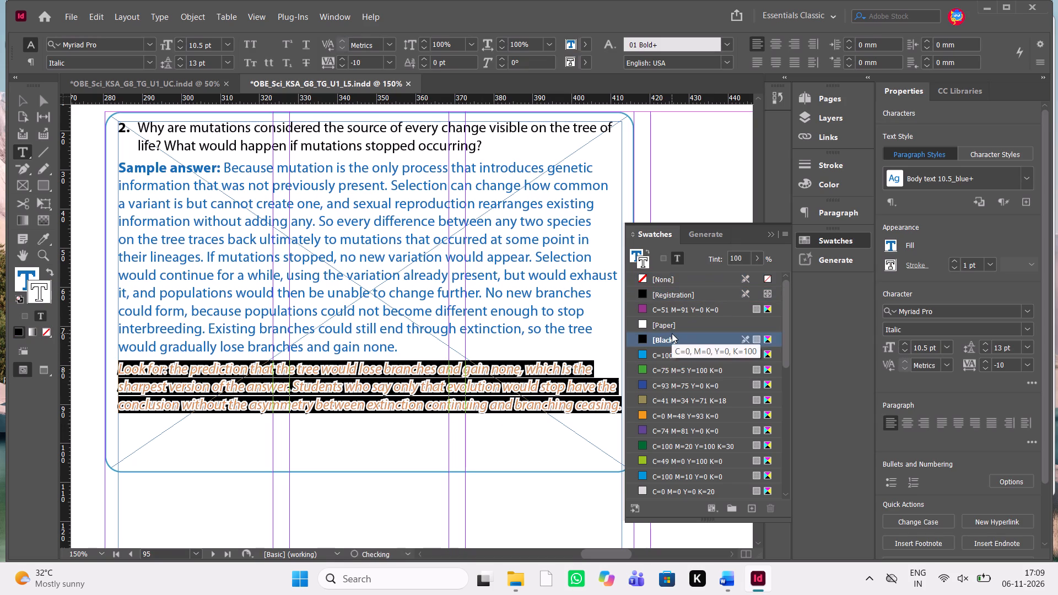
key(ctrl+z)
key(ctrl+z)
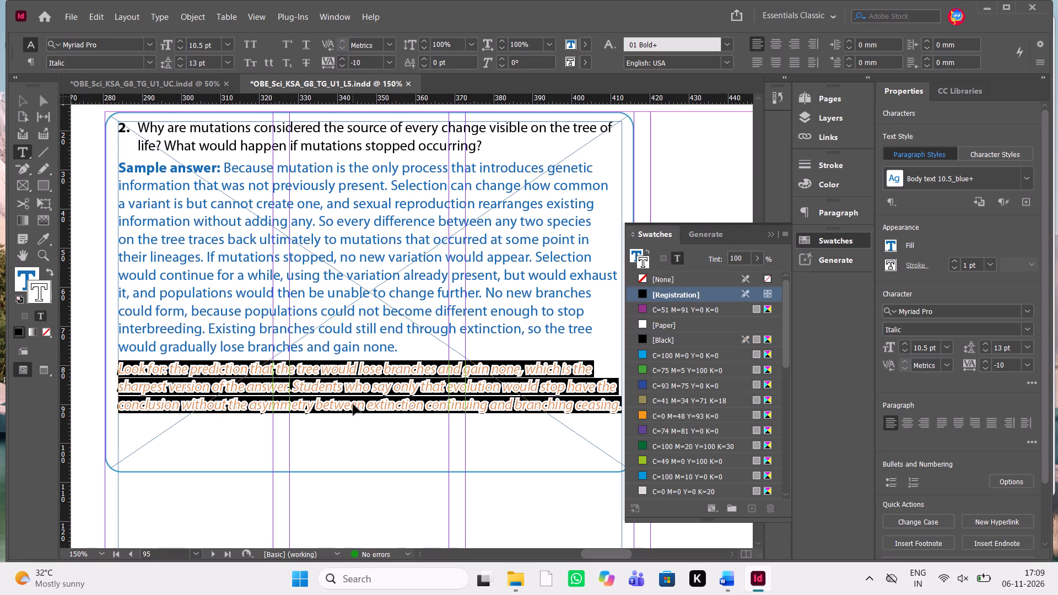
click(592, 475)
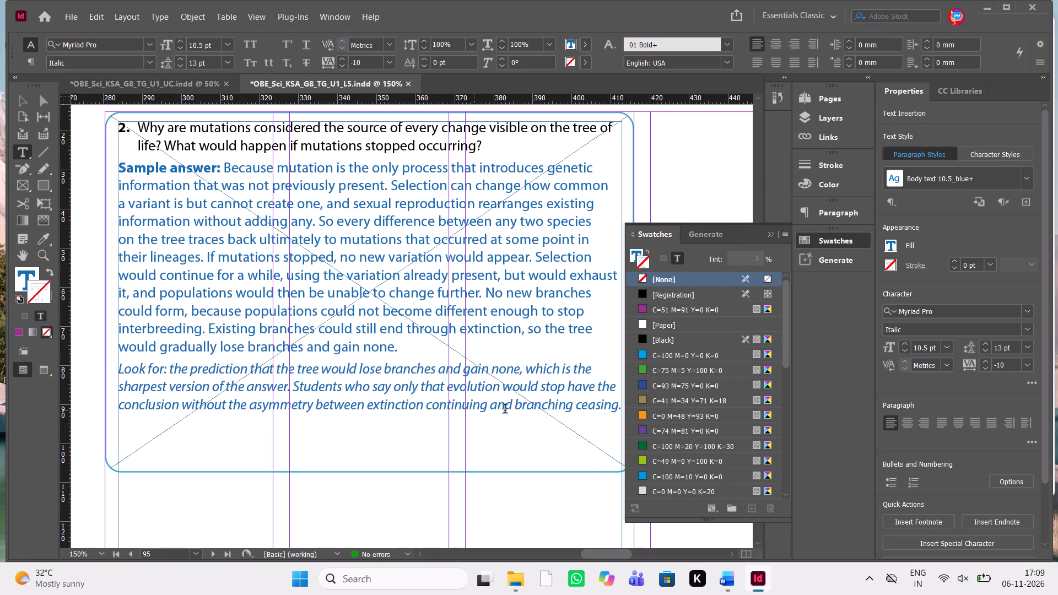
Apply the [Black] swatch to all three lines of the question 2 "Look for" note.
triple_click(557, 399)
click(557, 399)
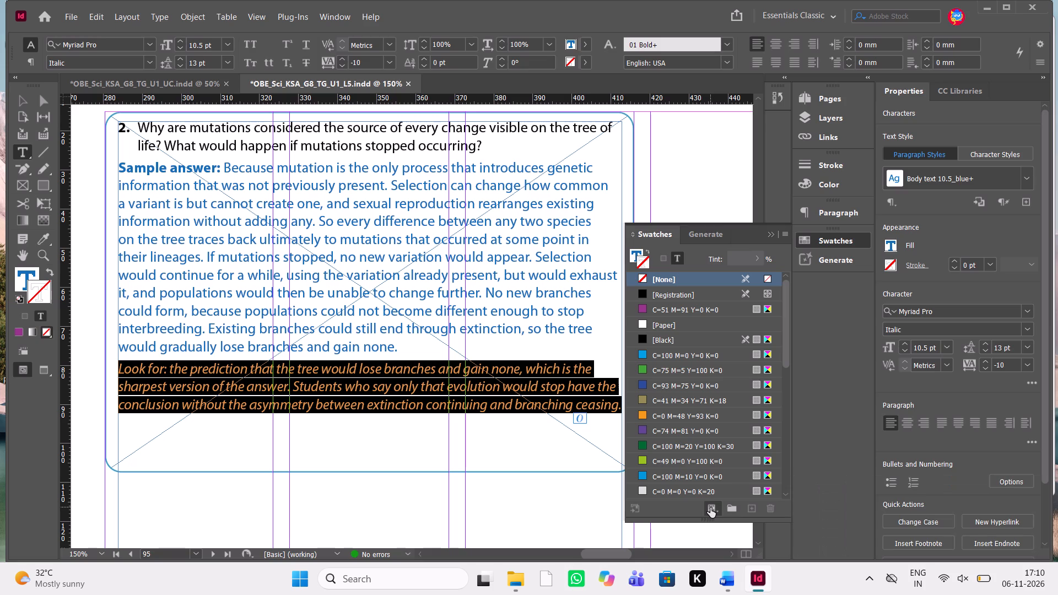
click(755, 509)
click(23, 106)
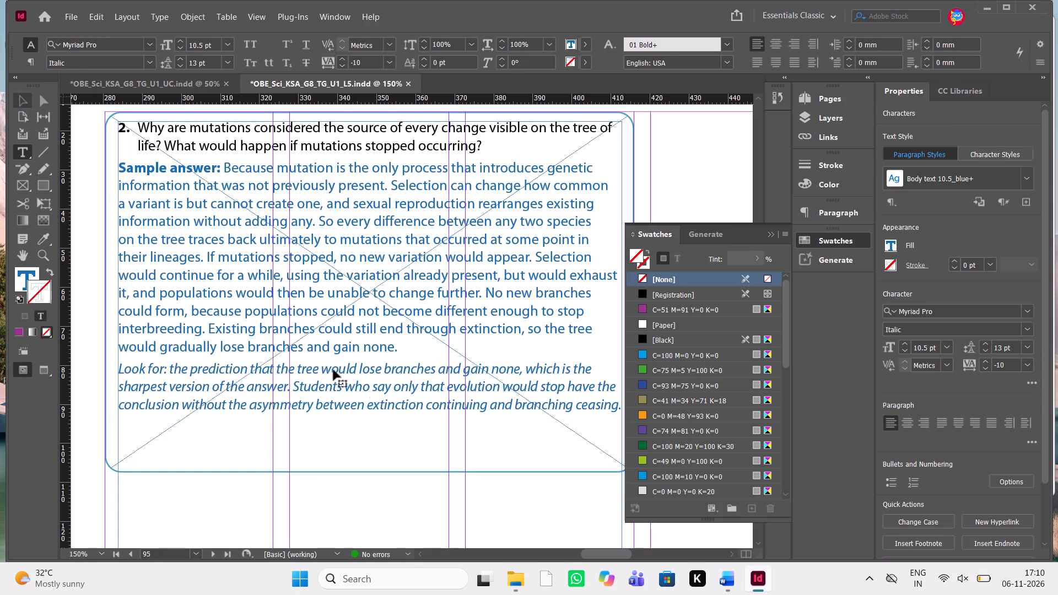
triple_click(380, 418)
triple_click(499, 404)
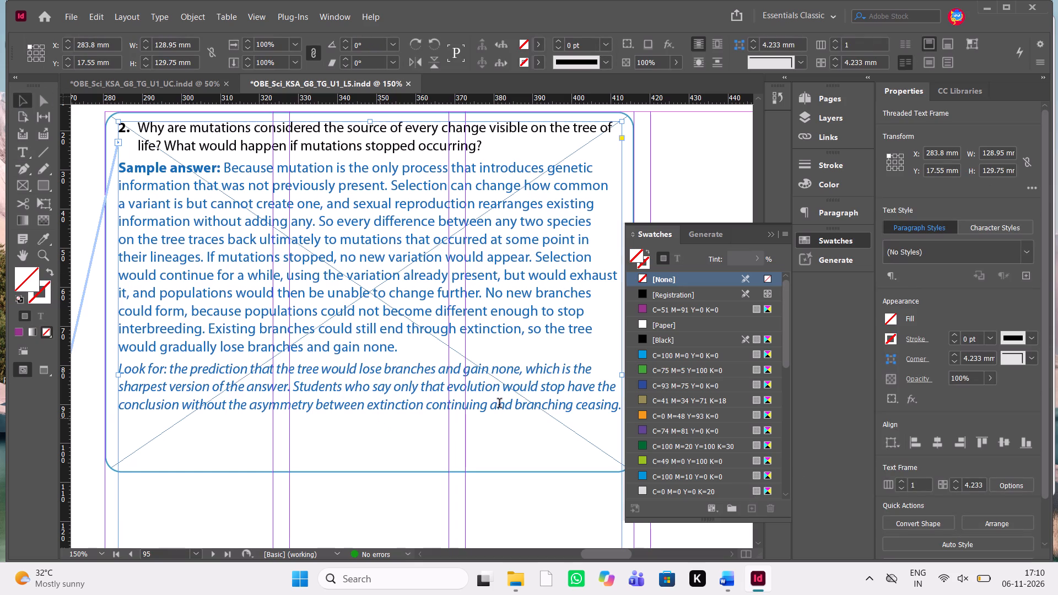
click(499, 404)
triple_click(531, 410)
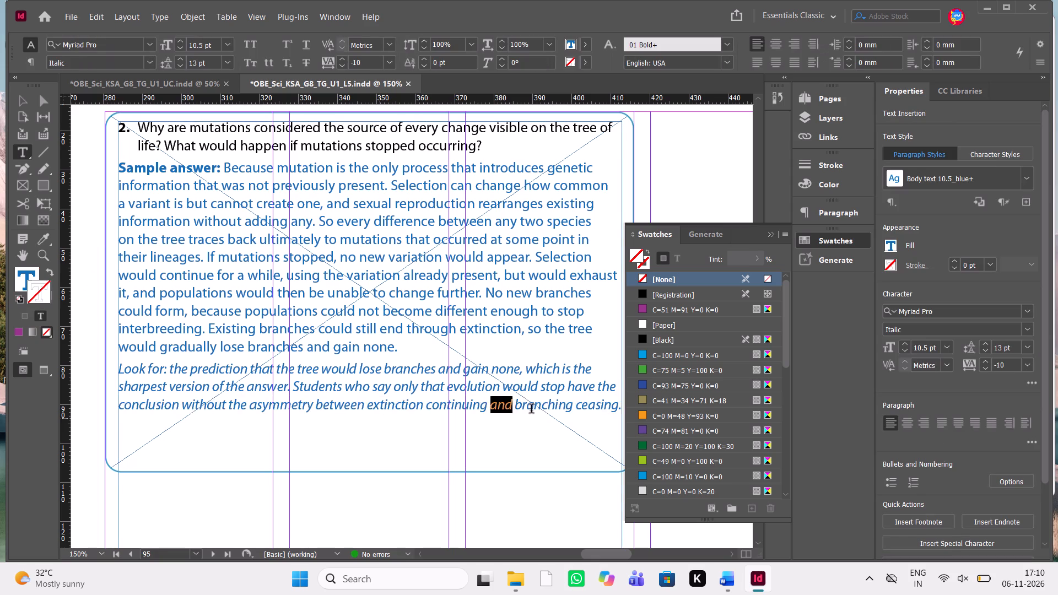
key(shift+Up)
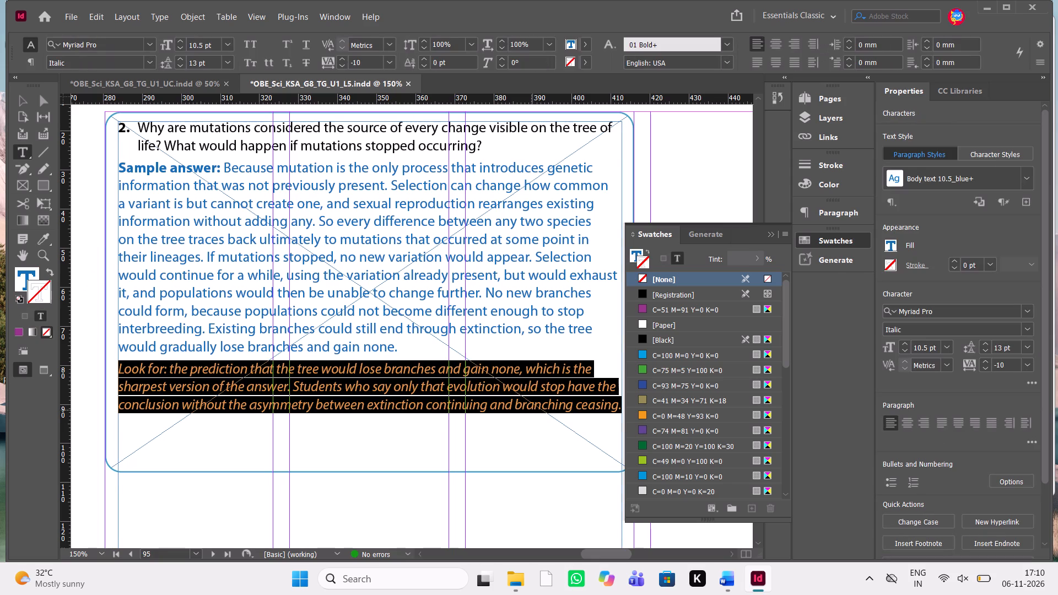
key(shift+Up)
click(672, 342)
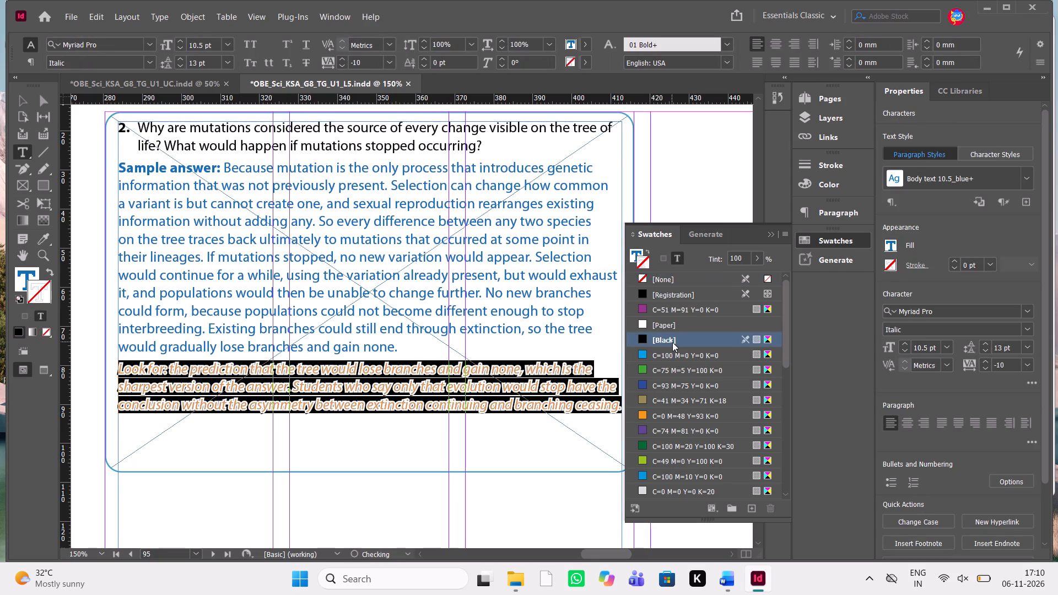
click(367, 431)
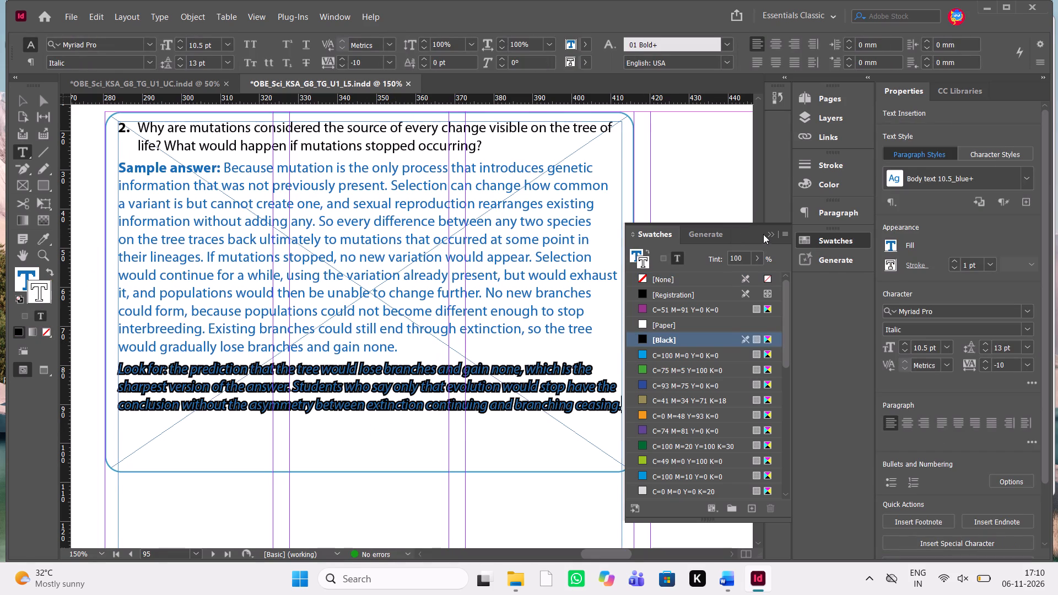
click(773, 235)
Delete the entire "Look for" note below the question 2 sample answer on page 95.
key(Delete)
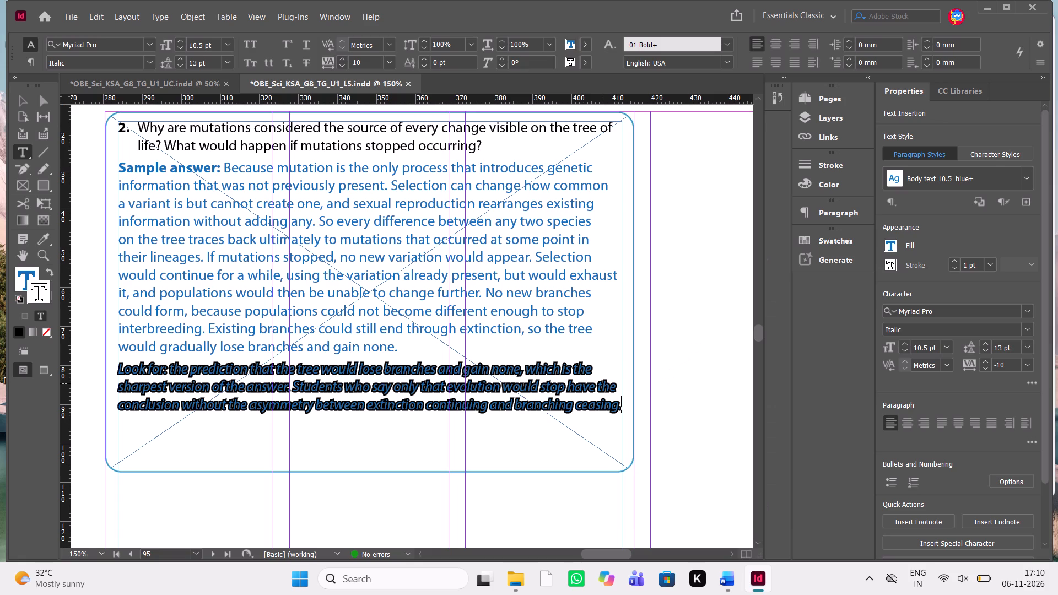
key(Delete)
key(Delete)
double_click(577, 399)
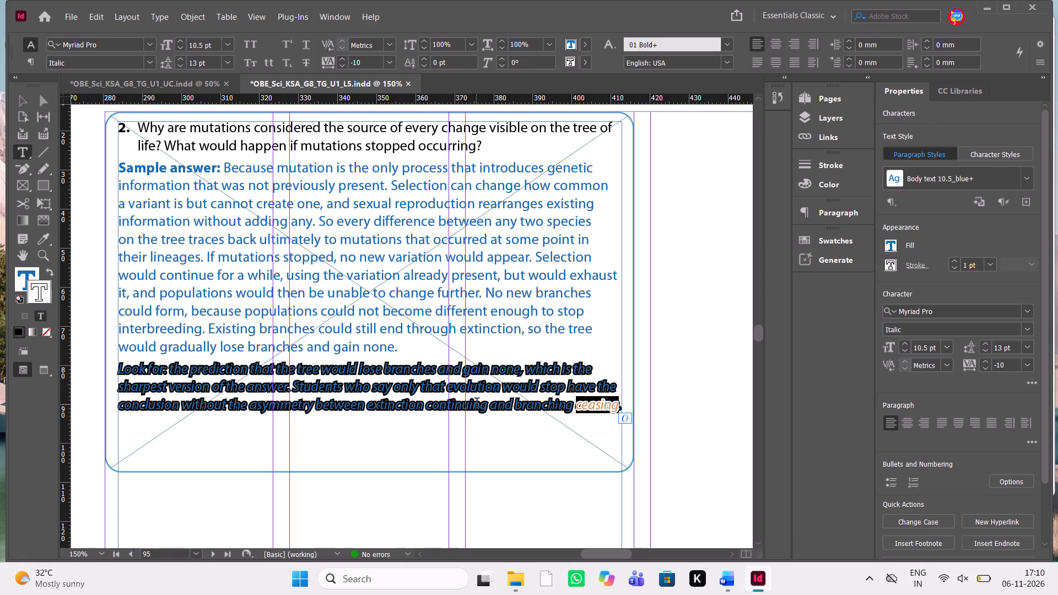
triple_click(477, 404)
click(477, 404)
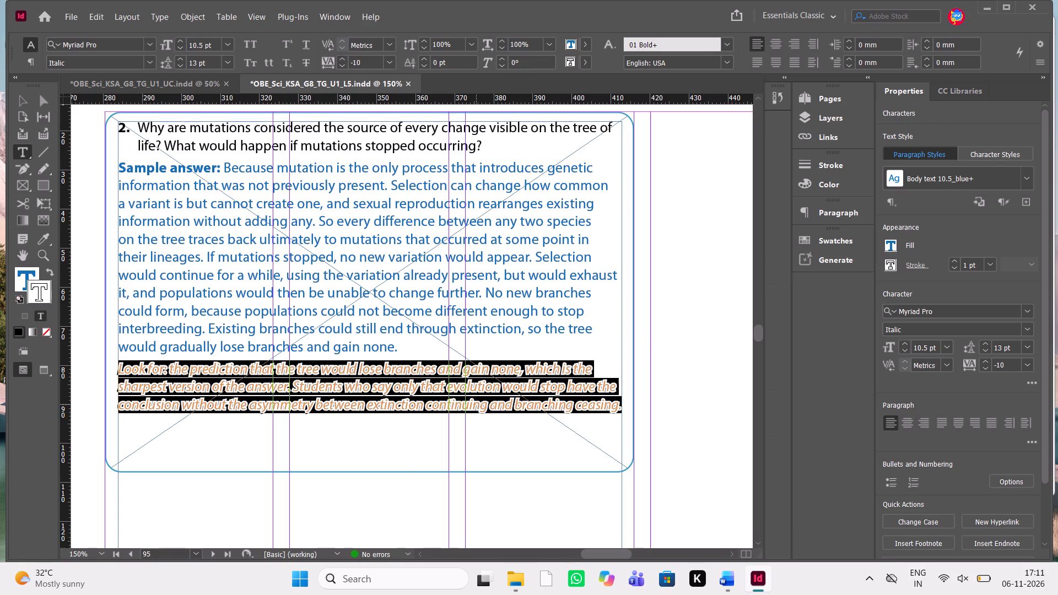
click(415, 354)
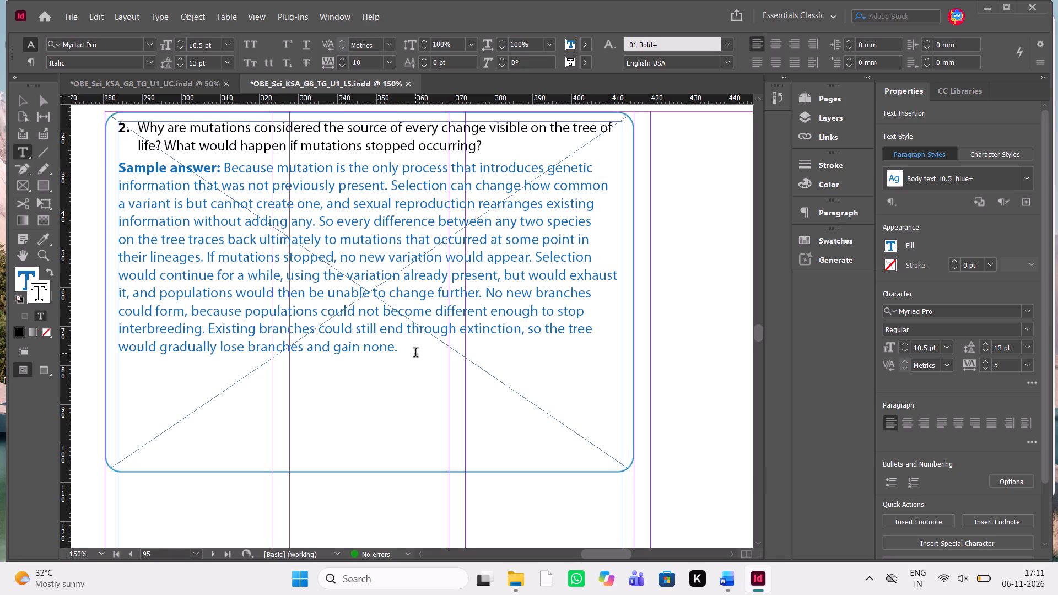
key(Delete)
key(Delete)
key(Delete)
key(Delete)
key(Delete)
key(Delete)
key(Delete)
key(Delete)
key(Delete)
key(Delete)
key(Delete)
key(Delete)
key(Delete)
key(Delete)
key(Delete)
key(Delete)
key(Delete)
key(Delete)
key(Delete)
key(Delete)
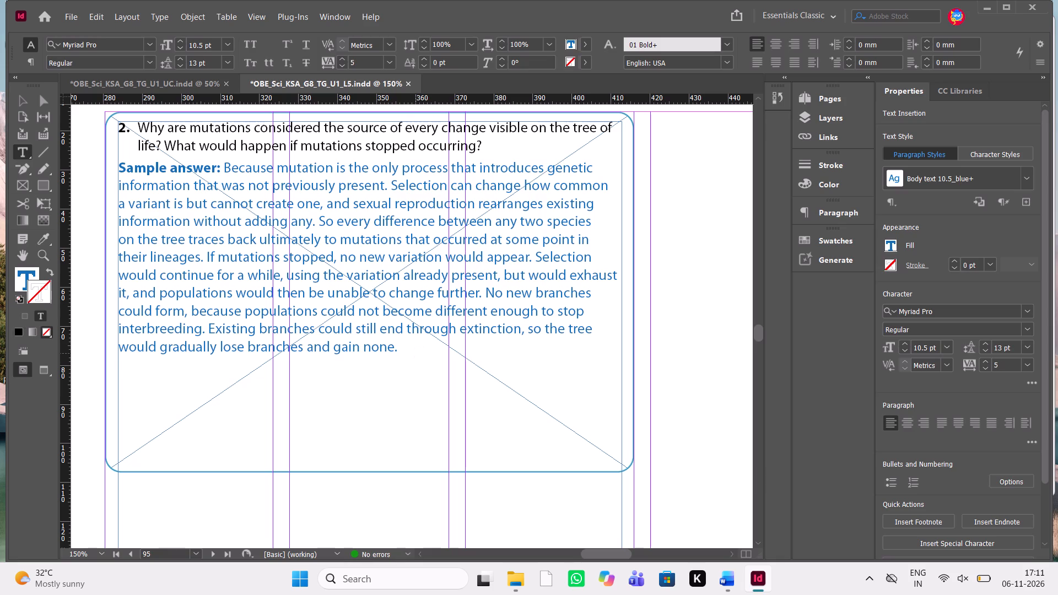
Add an empty paragraph below the question 2 sample answer and apply the Body text 10.5 paragraph style to it.
key(Return)
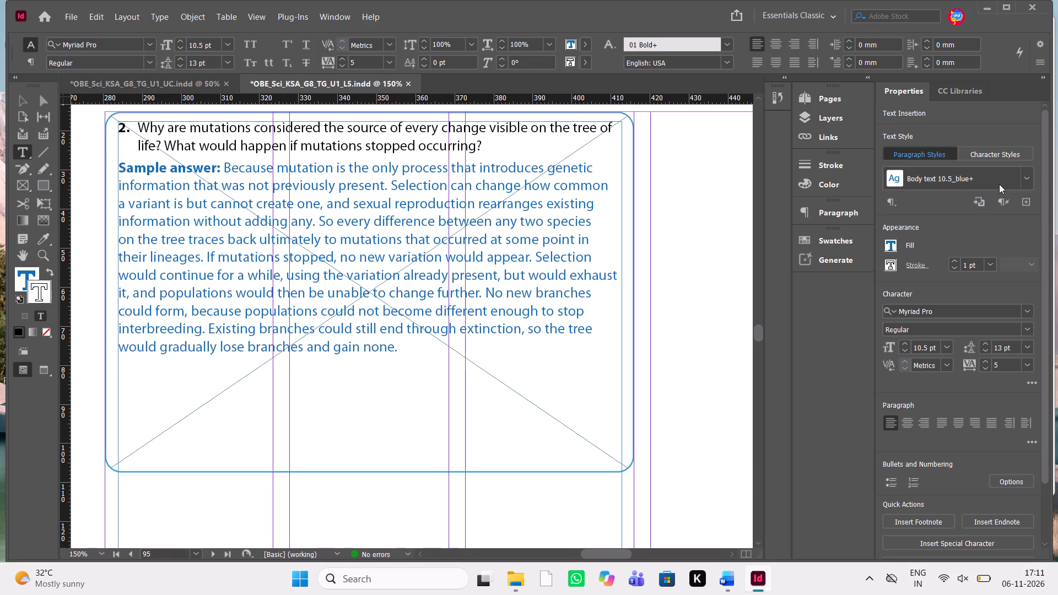
click(1020, 179)
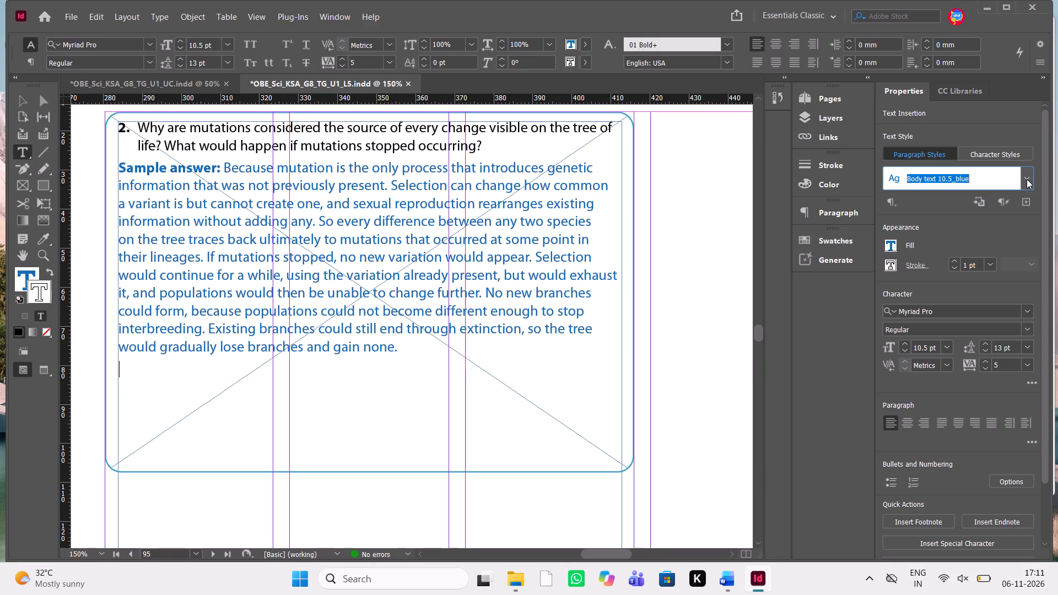
click(1027, 179)
click(962, 403)
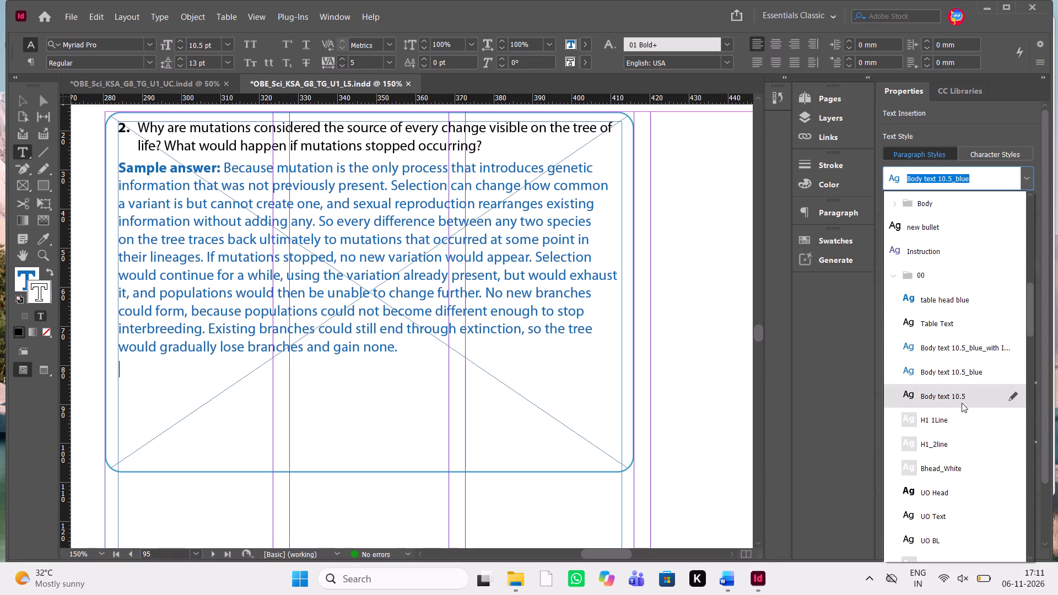
click(138, 381)
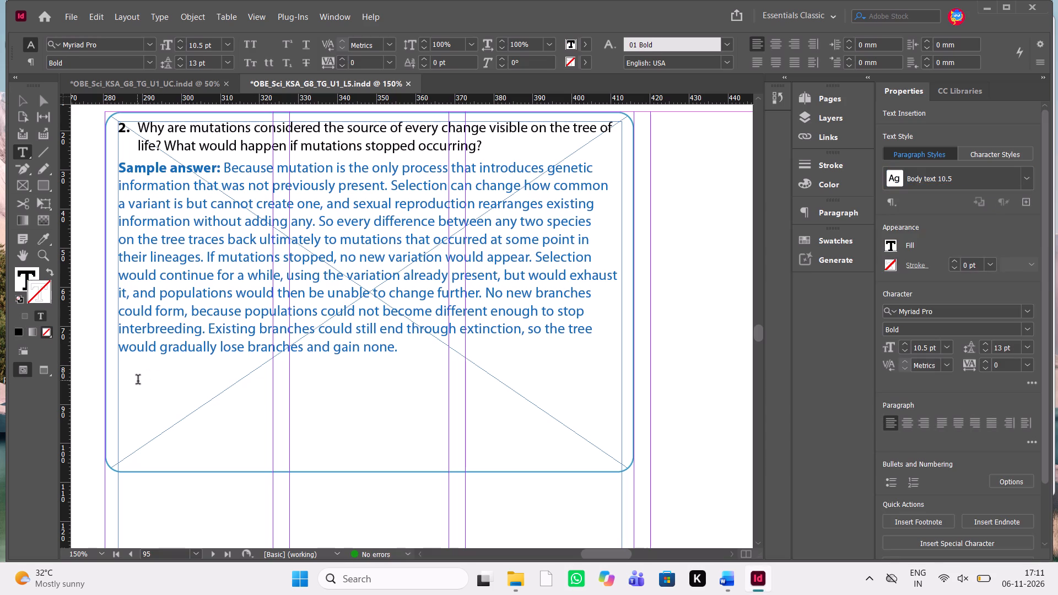
Copy the question 2 "Look for" note from the Word manuscript again and return to the InDesign layout.
click(743, 585)
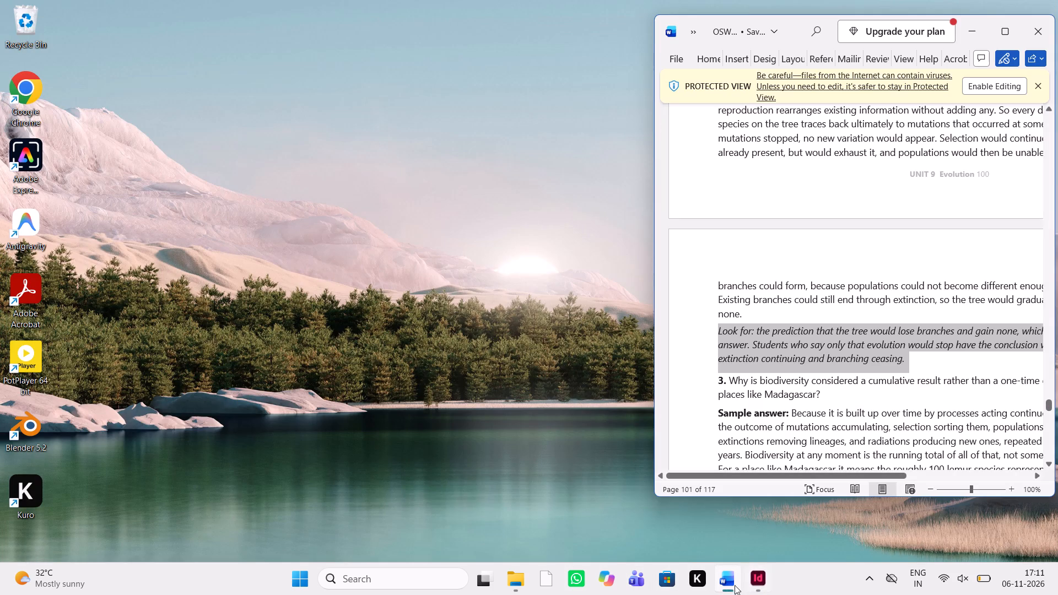
click(733, 585)
click(733, 585)
scroll(826, 283, down, 1)
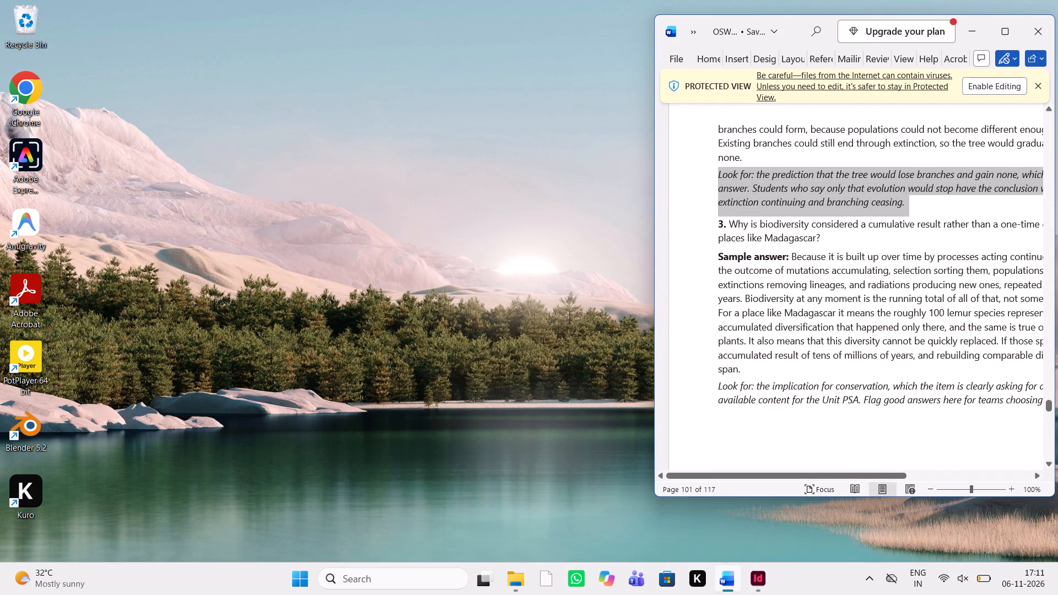
key(ctrl+c)
key(ctrl+c)
key(ctrl+c)
key(ctrl+c)
key(ctrl+c)
click(770, 581)
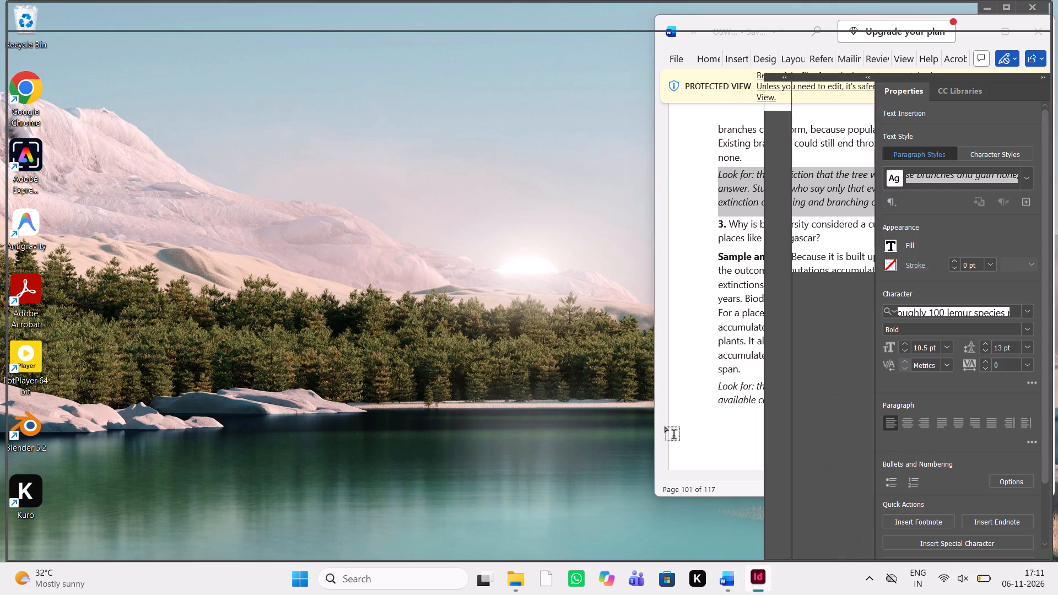
Paste the copied "Look for" note below the question 2 sample answer and set all its text to Italic.
key(ctrl+v)
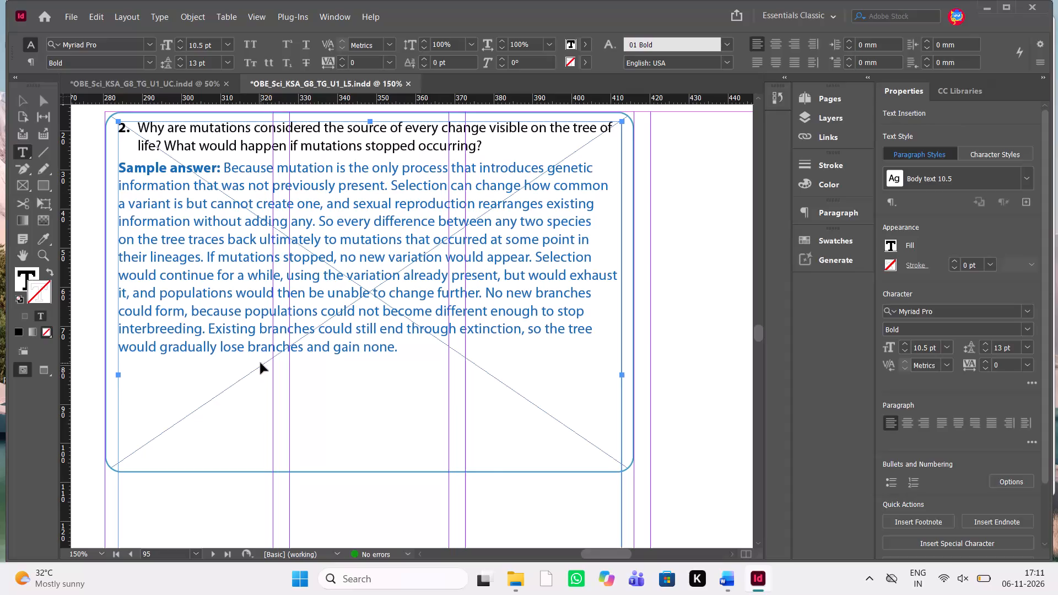
drag(428, 420, 301, 424)
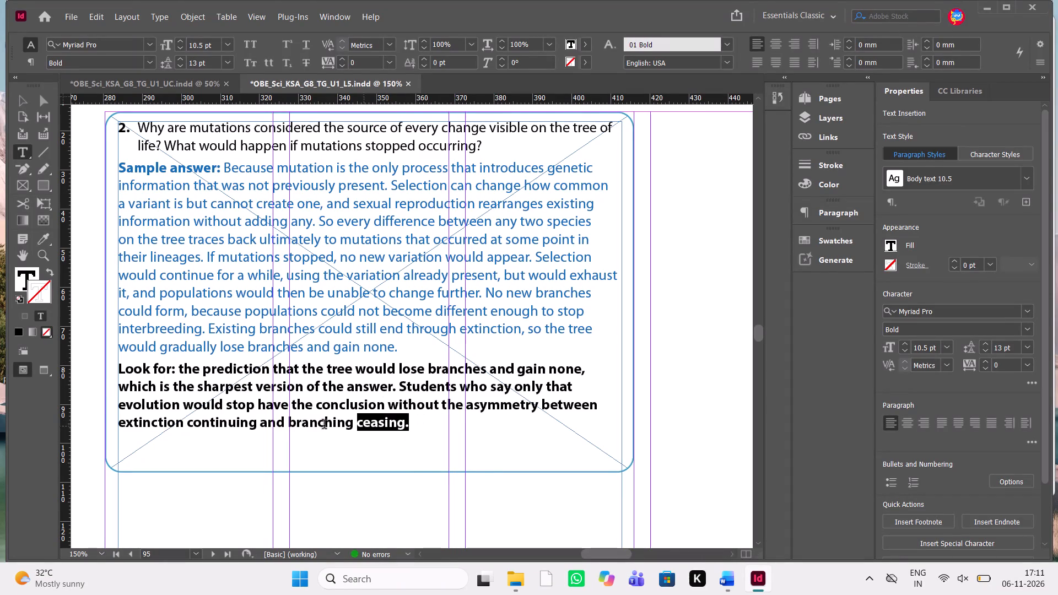
drag(301, 424, 106, 374)
key(ctrl+shift+i)
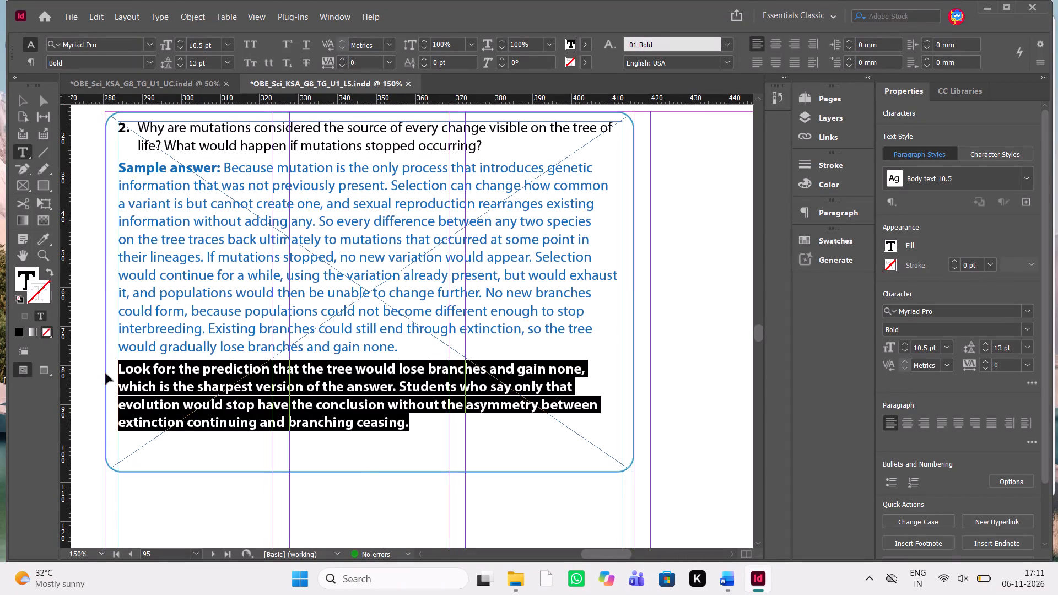
key(ctrl+shift+b)
key(ctrl+shift+i)
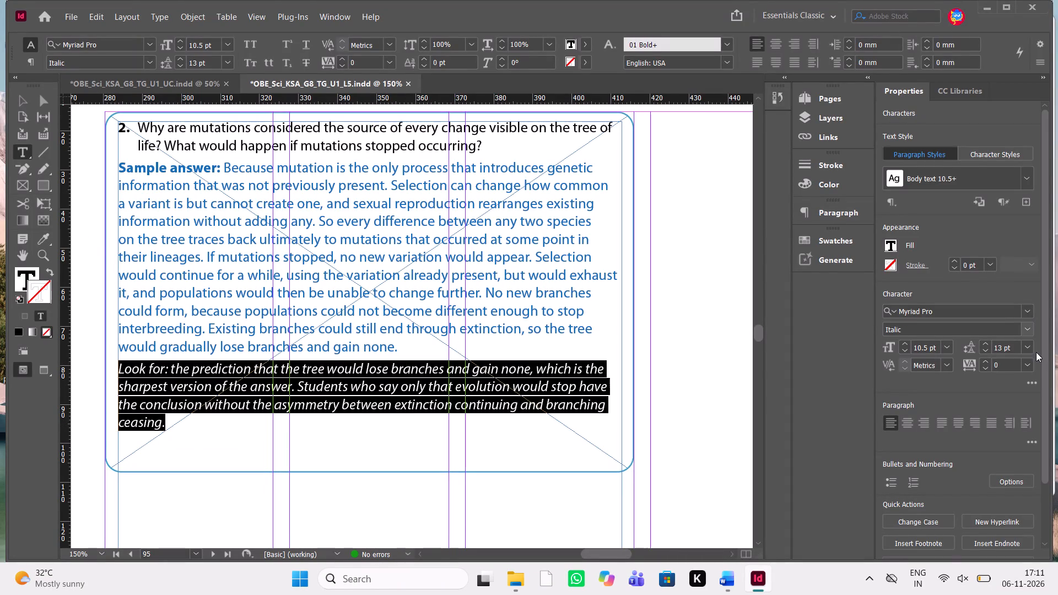
Set the tracking of the question 2 "Look for" note to -10.
drag(1028, 362, 1023, 230)
click(1023, 230)
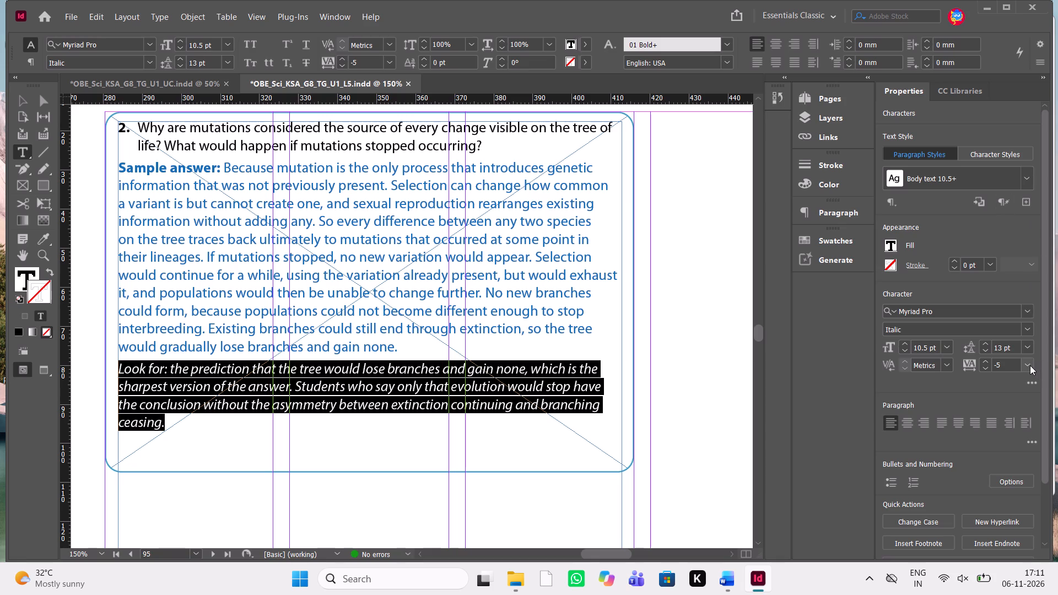
click(1030, 365)
click(1018, 211)
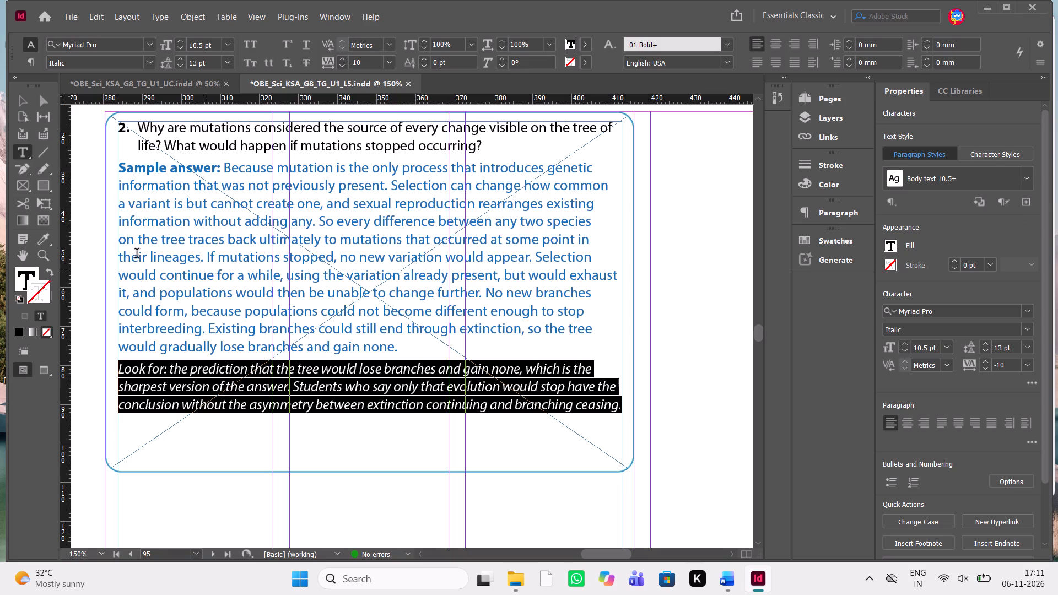
Colour the "Look for" note grey at 50% K, adding the colour as a CMYK swatch.
double_click(25, 269)
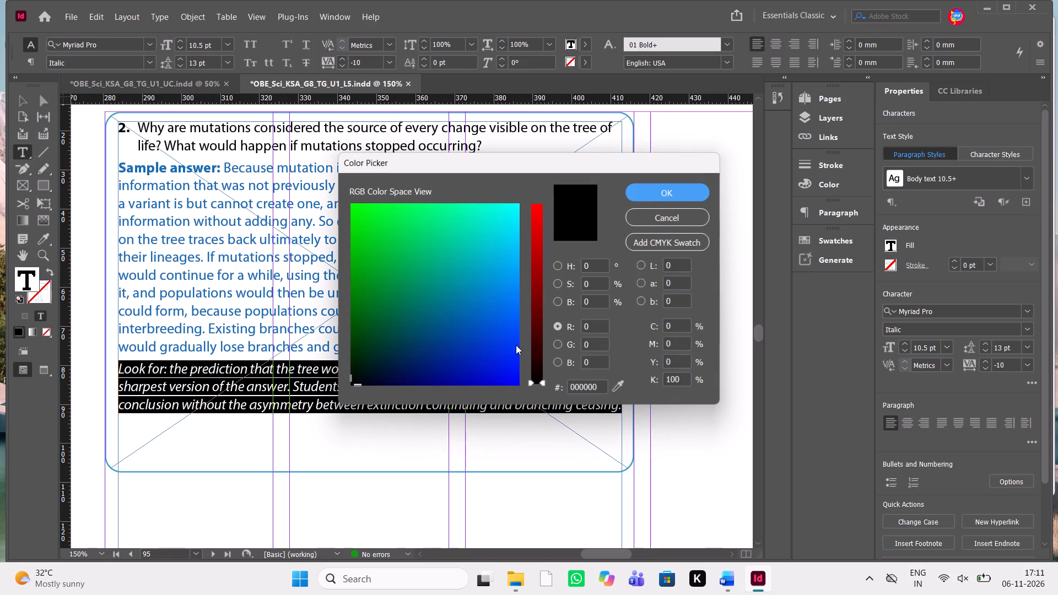
drag(684, 375, 635, 389)
key(BackSpace)
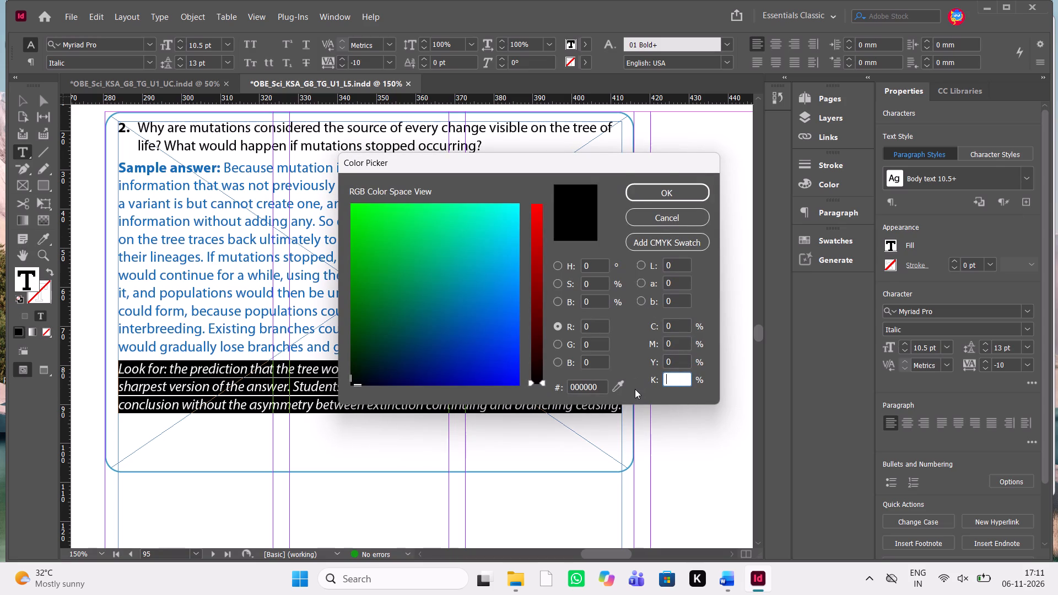
text(50)
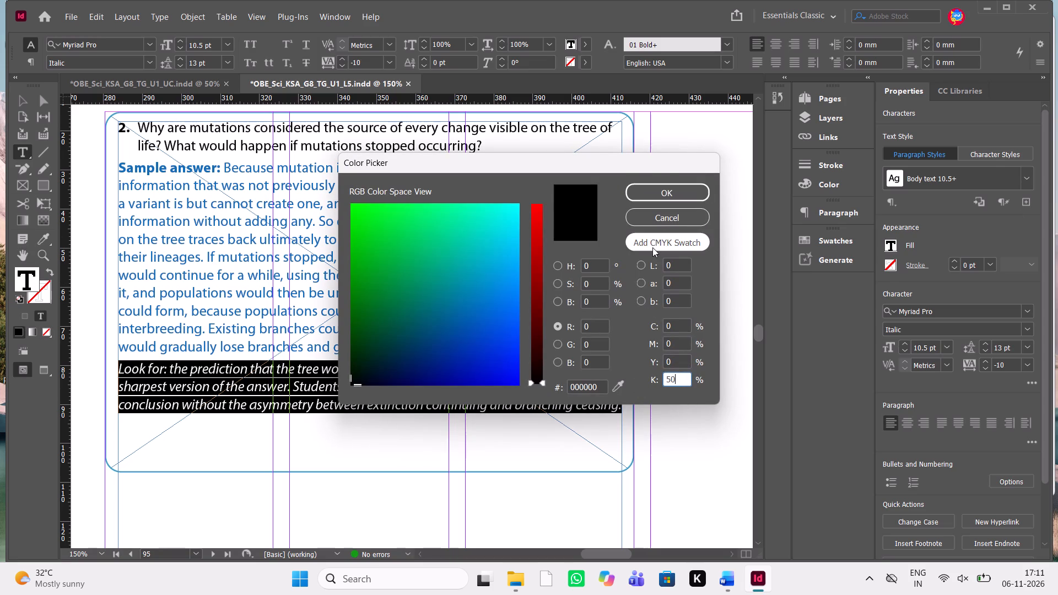
click(652, 247)
click(696, 198)
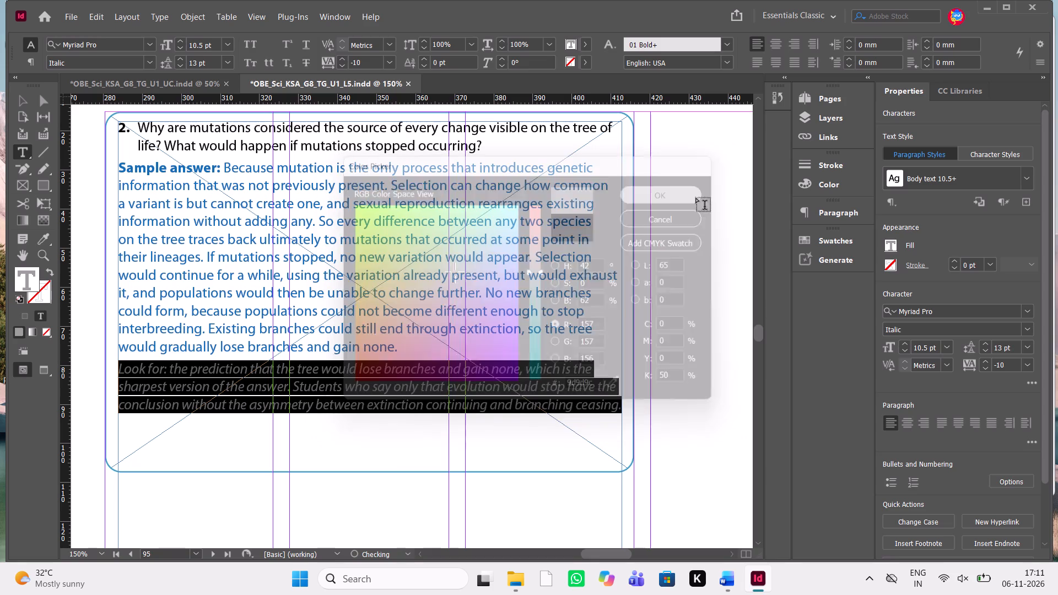
click(402, 425)
Duplicate the whole question 2 block, including its sample answer and "Look for" note, into a new paragraph directly below it.
scroll(402, 425, down, 1)
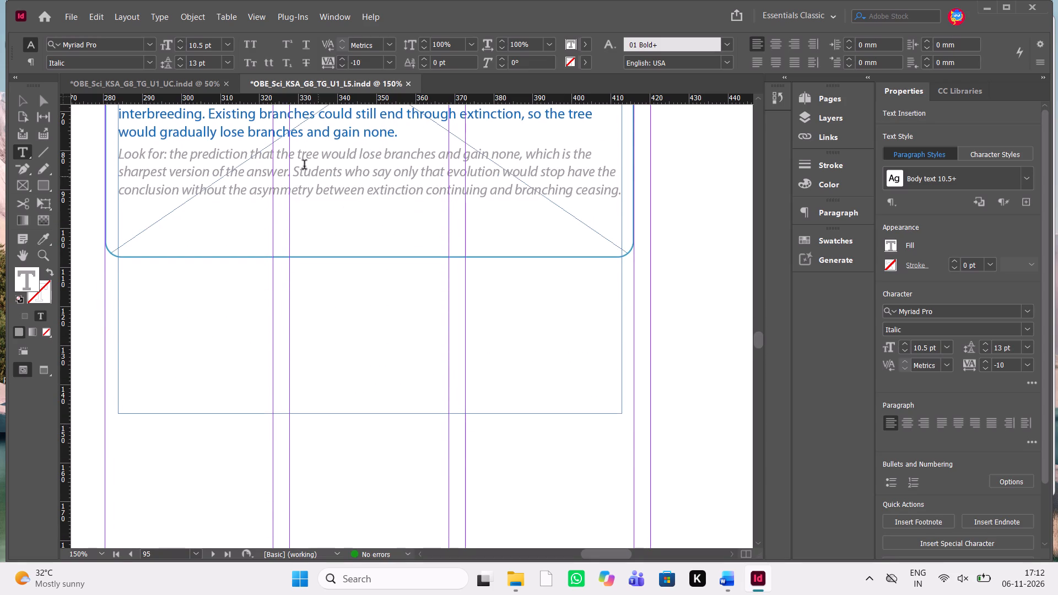
scroll(301, 165, up, 4)
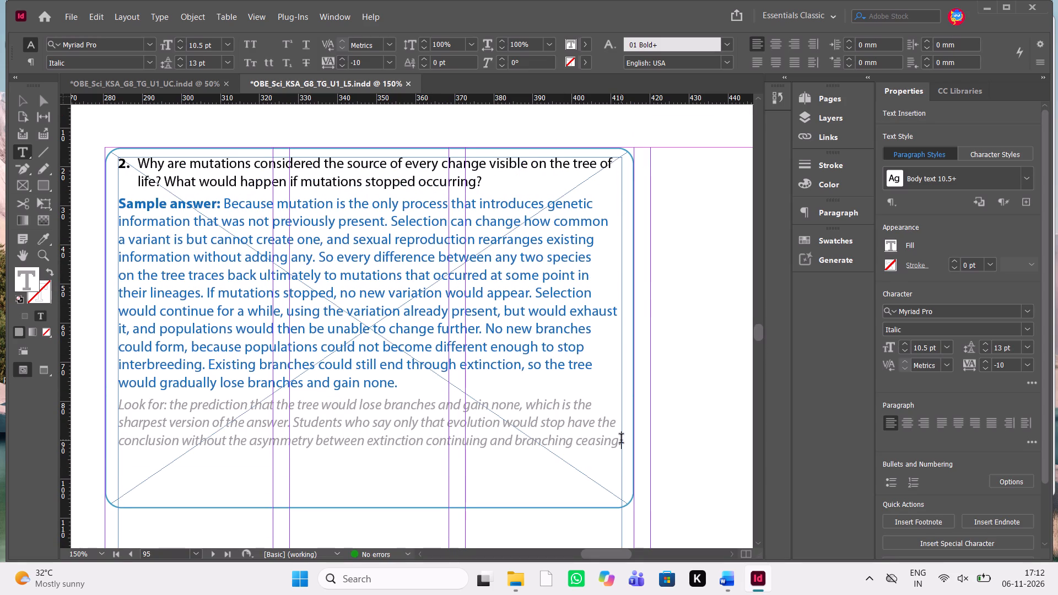
drag(621, 440, 98, 150)
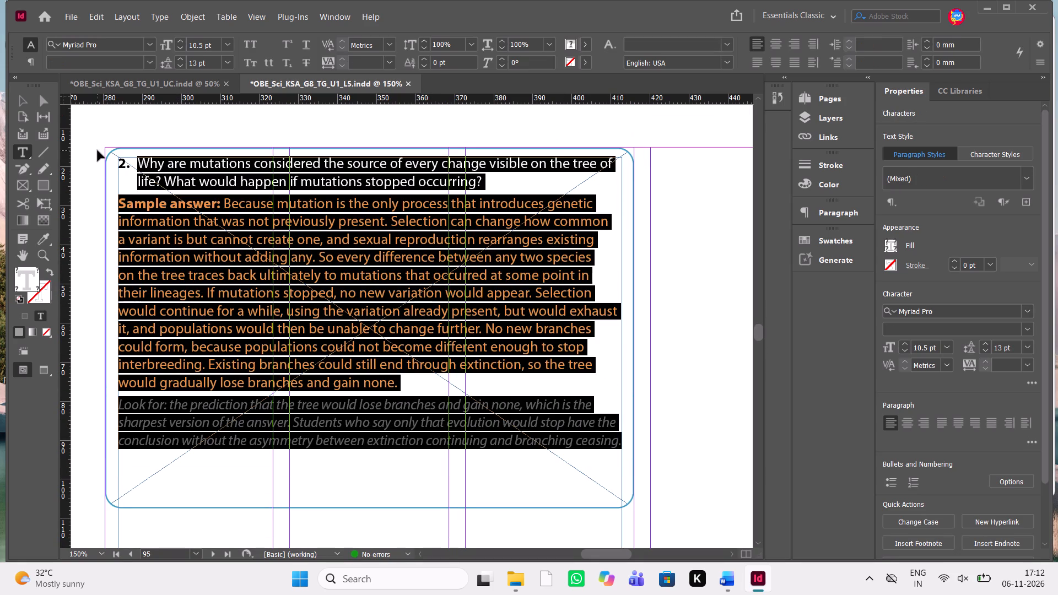
key(ctrl+c)
key(ctrl+c)
scroll(372, 329, down, 1)
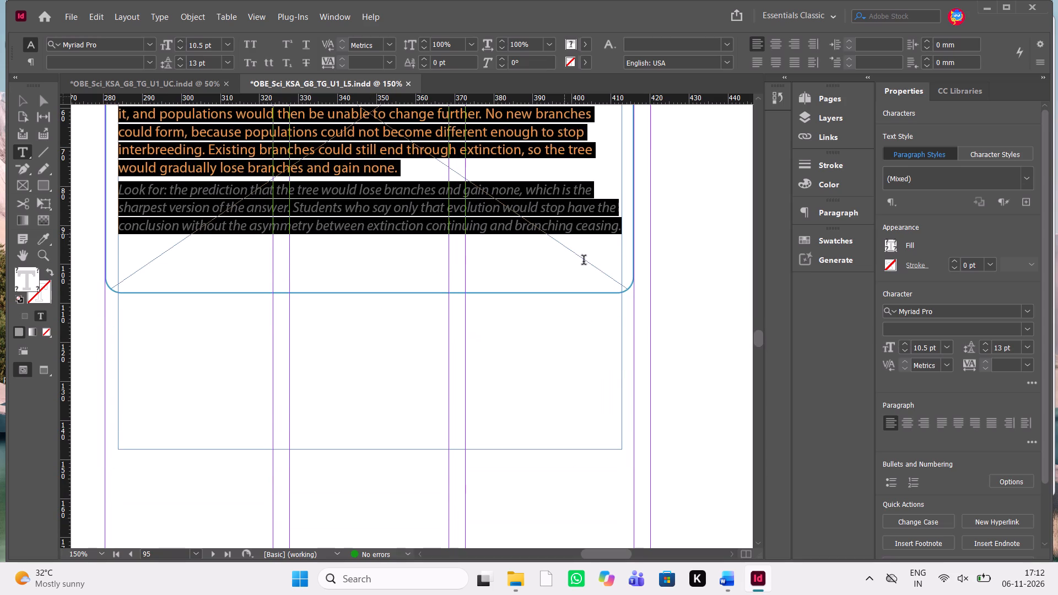
click(625, 235)
key(Return)
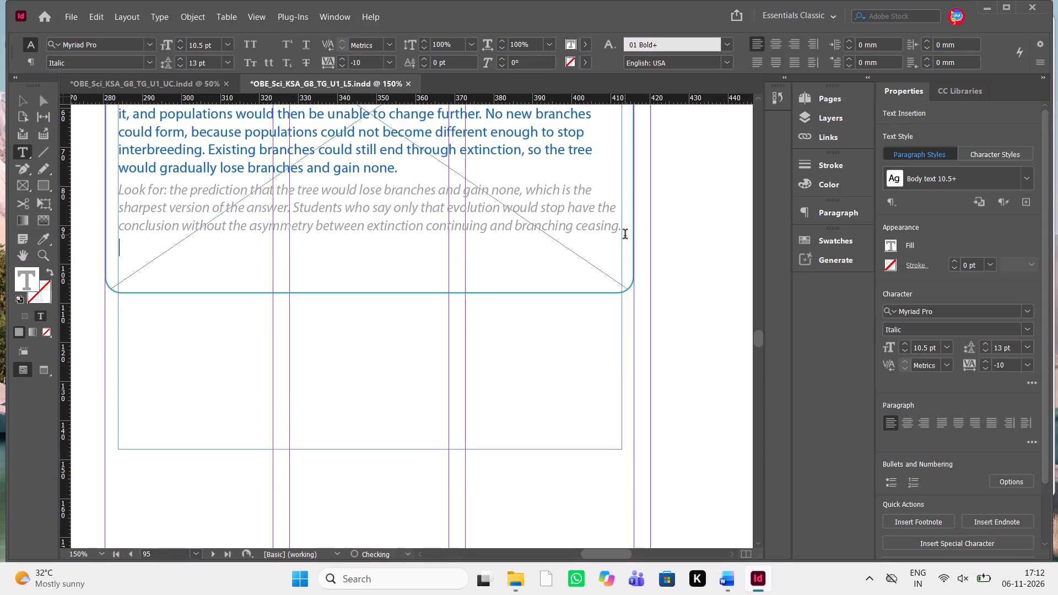
key(ctrl+v)
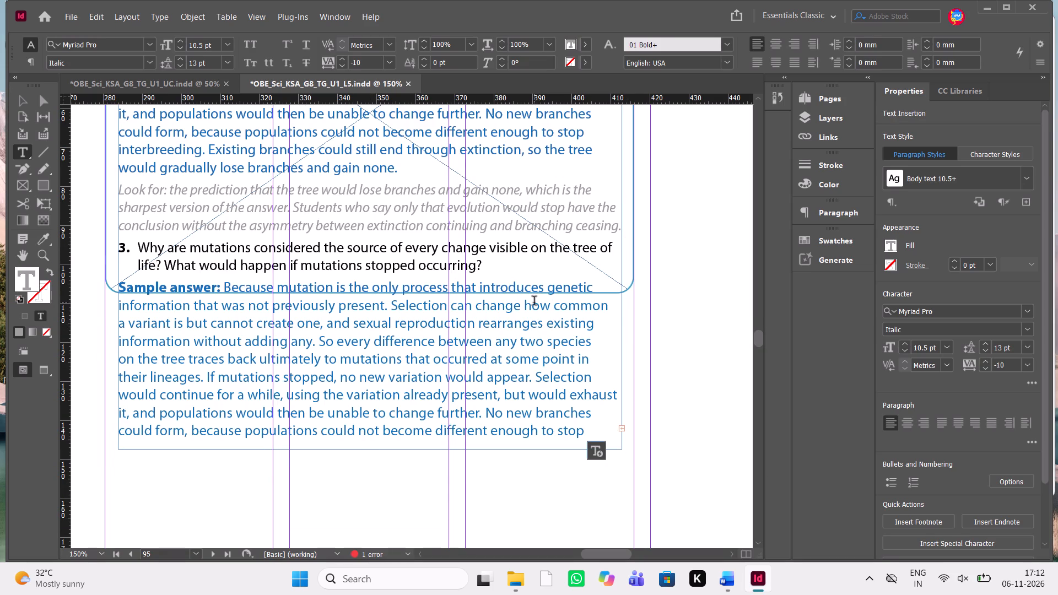
Extend the bottom edge of the page 95 text frame to a height of about 173 mm.
scroll(534, 302, down, 1)
key(Escape)
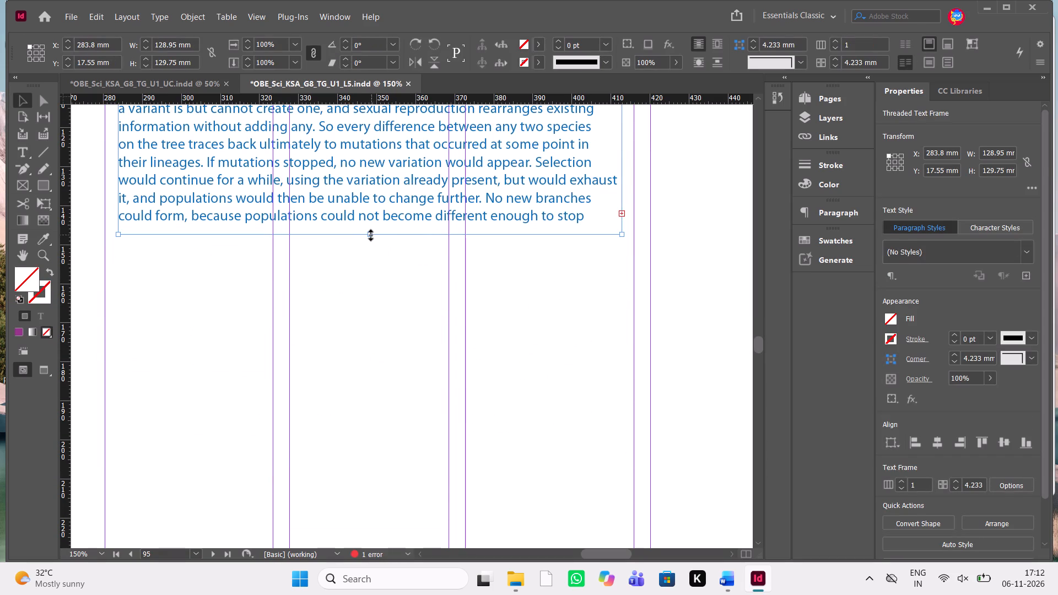
drag(368, 234, 403, 404)
scroll(403, 404, up, 1)
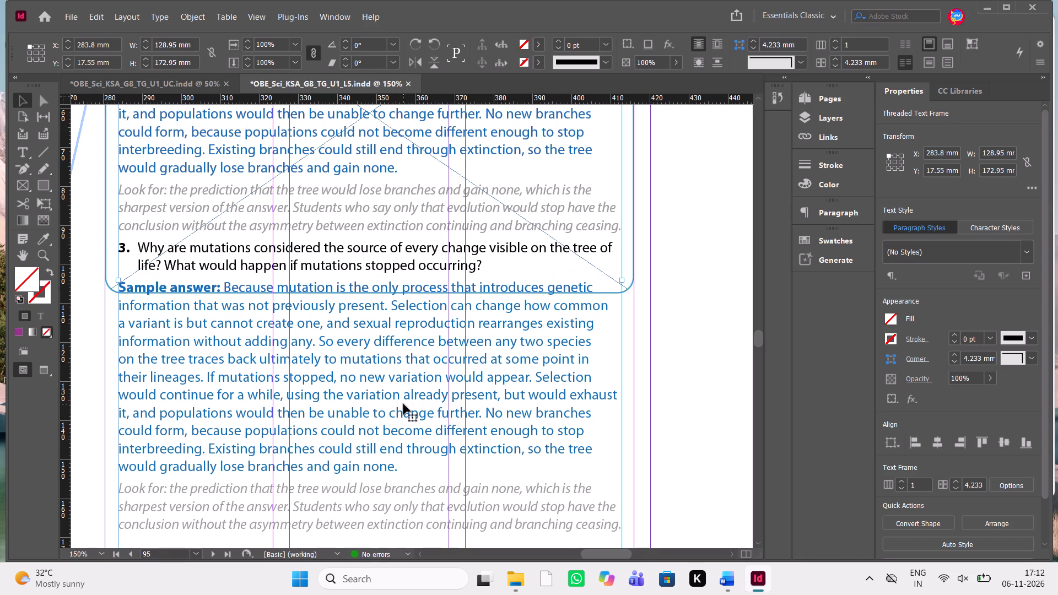
Copy the question 3 text about biodiversity and Madagascar, without its number, from the Word manuscript and return to InDesign.
key(alt+Tab)
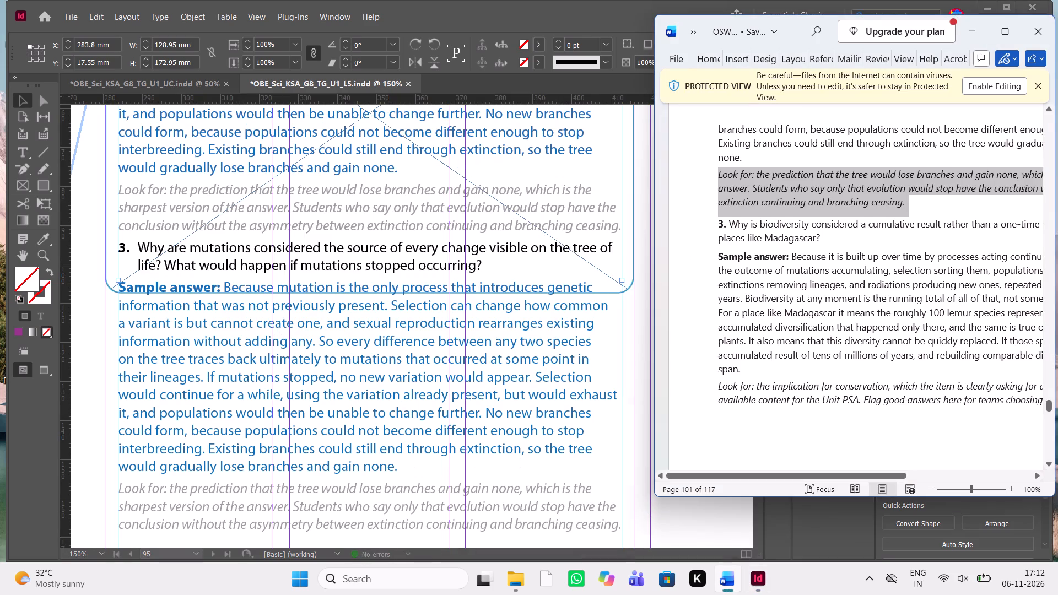
drag(822, 273, 762, 263)
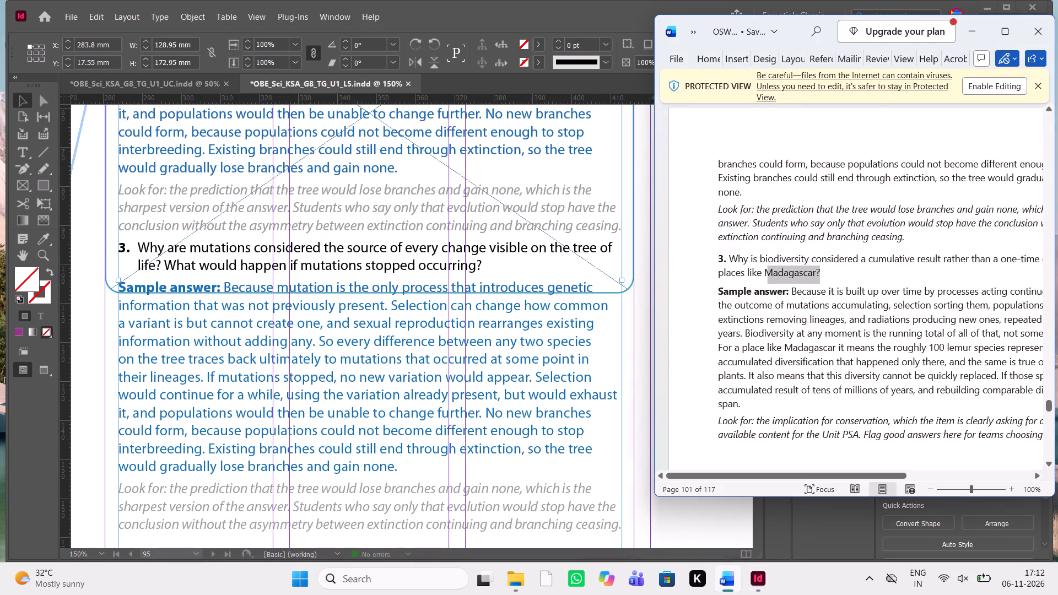
drag(762, 263, 739, 260)
key(ctrl+c)
key(ctrl+c)
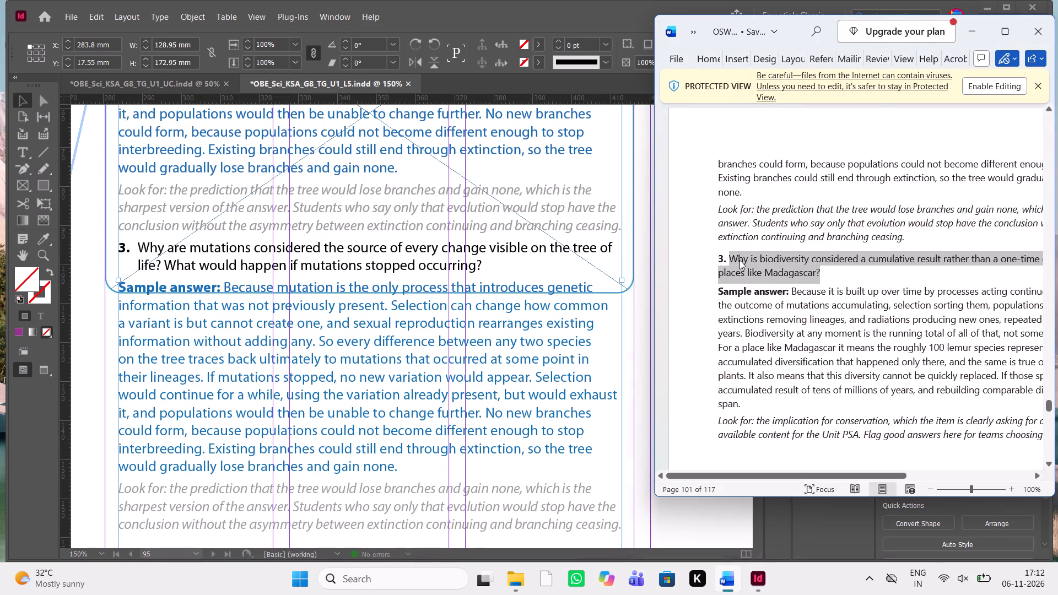
key(ctrl+c)
key(ctrl+c)
click(450, 300)
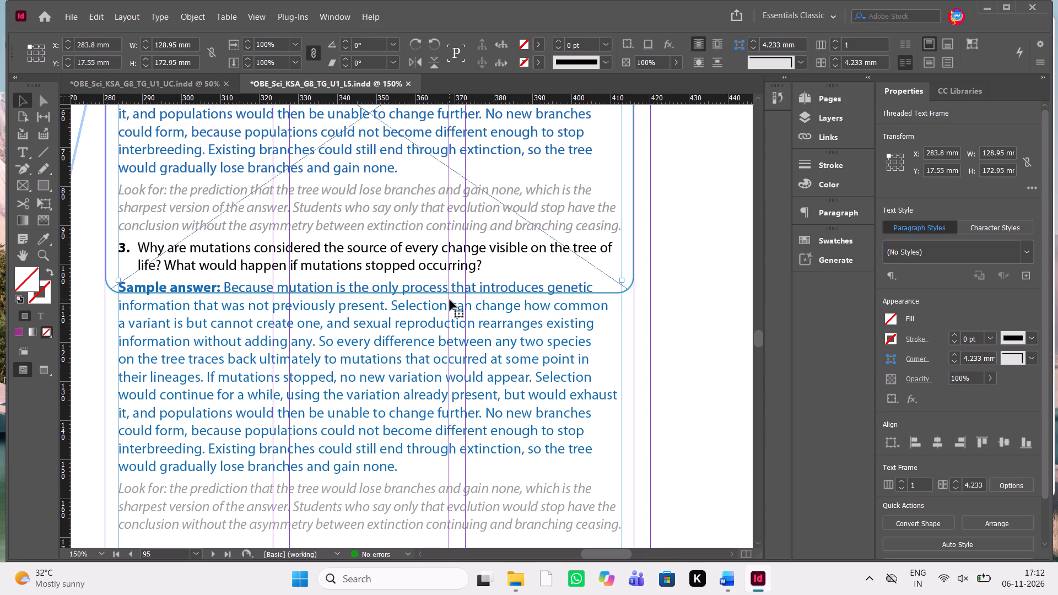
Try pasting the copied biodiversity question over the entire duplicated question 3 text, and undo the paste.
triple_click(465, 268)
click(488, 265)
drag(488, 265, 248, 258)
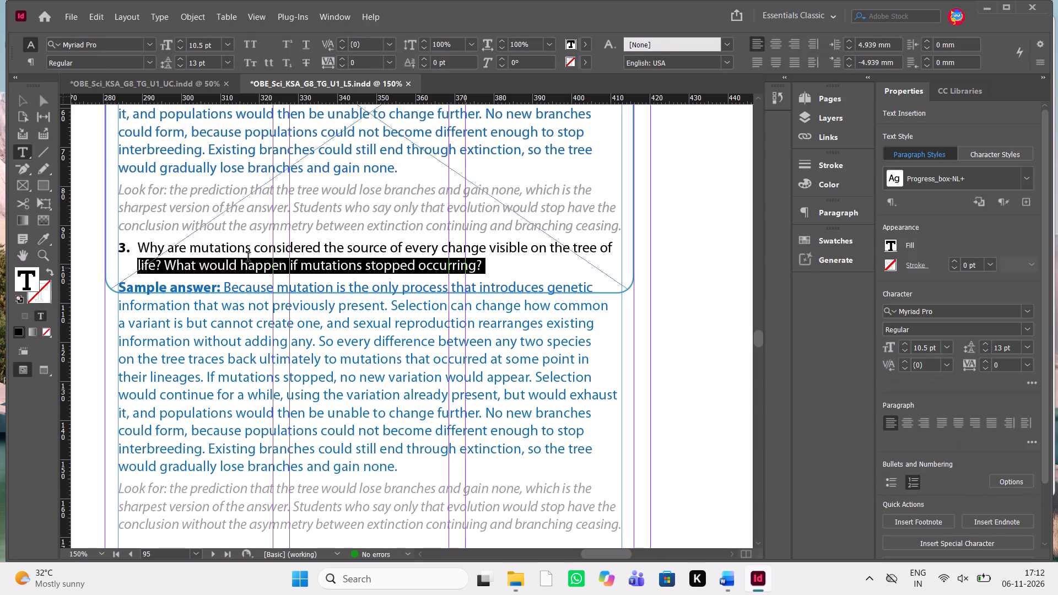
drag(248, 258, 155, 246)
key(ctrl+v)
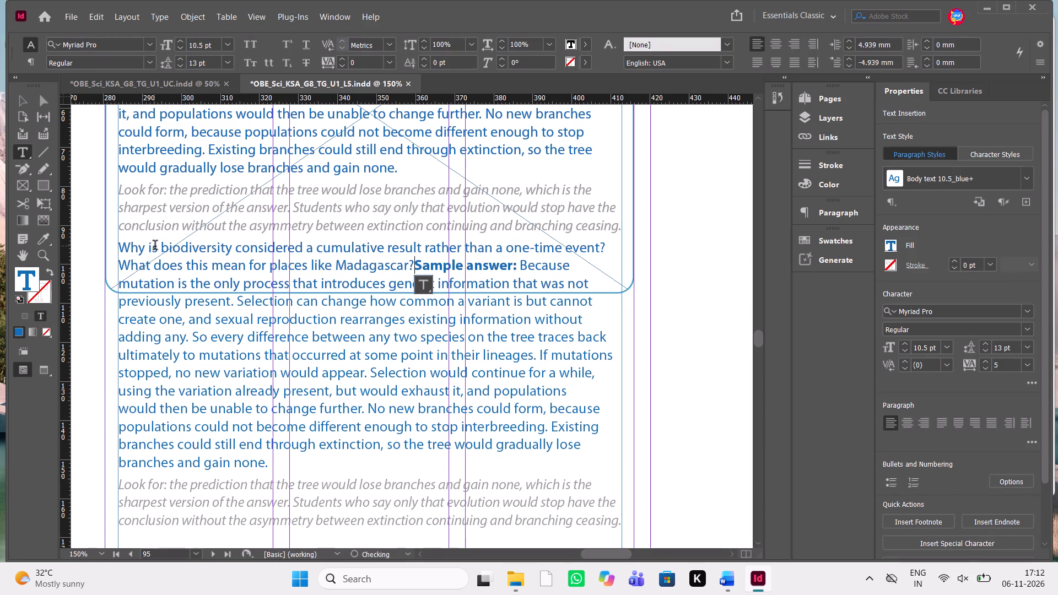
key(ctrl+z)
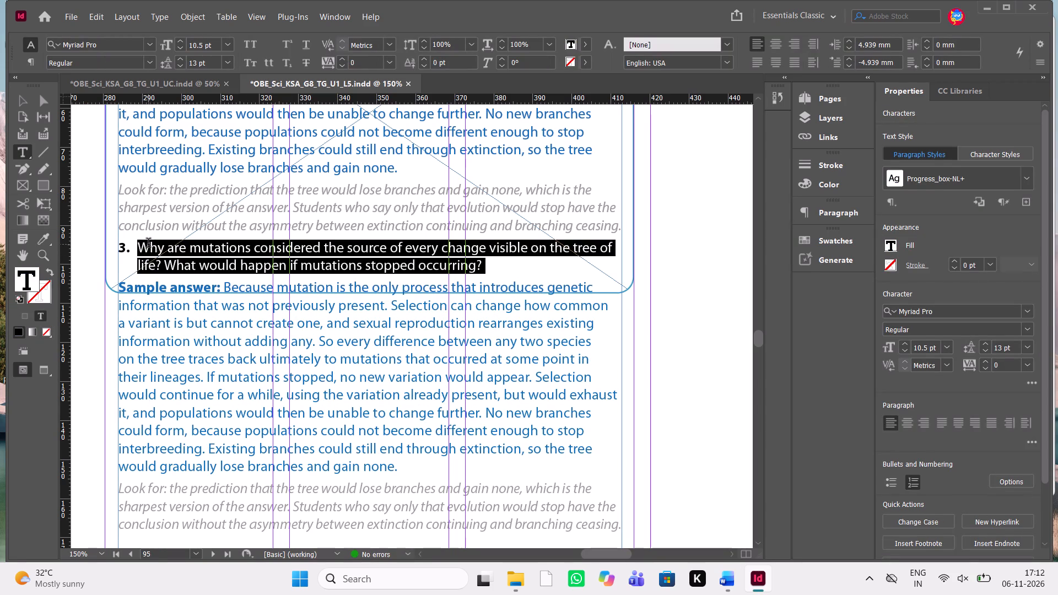
Replace the question 3 wording after its first letter with the copied biodiversity question and delete the extra leading "W".
click(148, 244)
drag(148, 244, 423, 243)
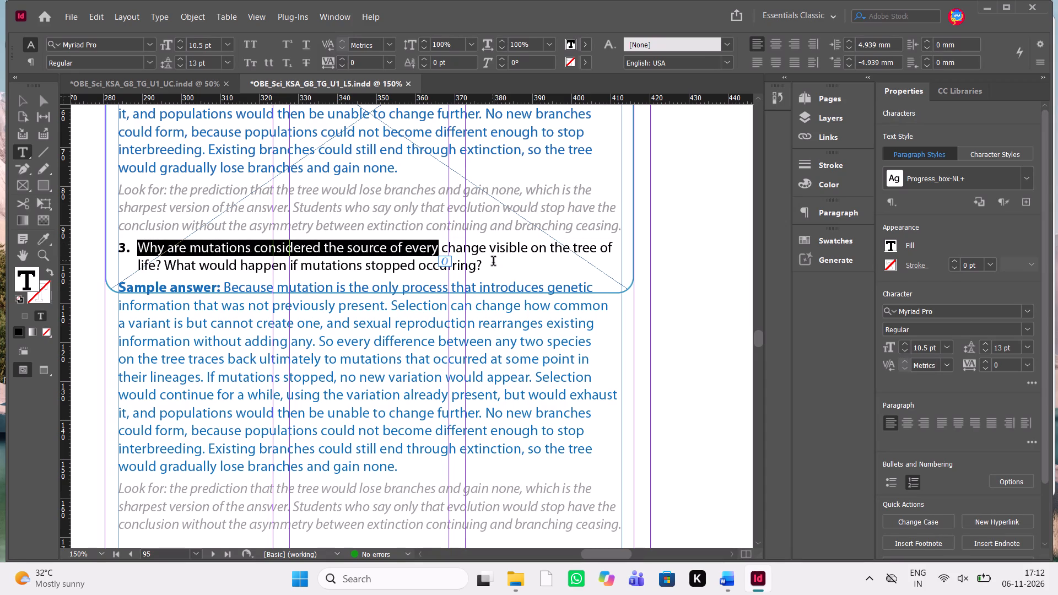
drag(493, 262, 150, 249)
key(ctrl+v)
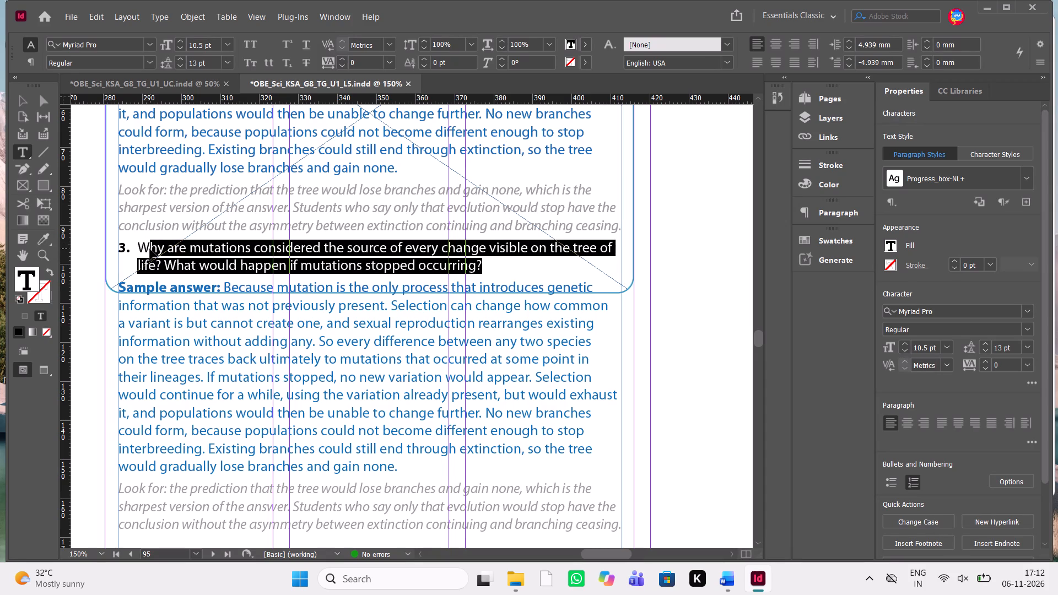
ctrl+click(150, 249)
click(150, 247)
key(BackSpace)
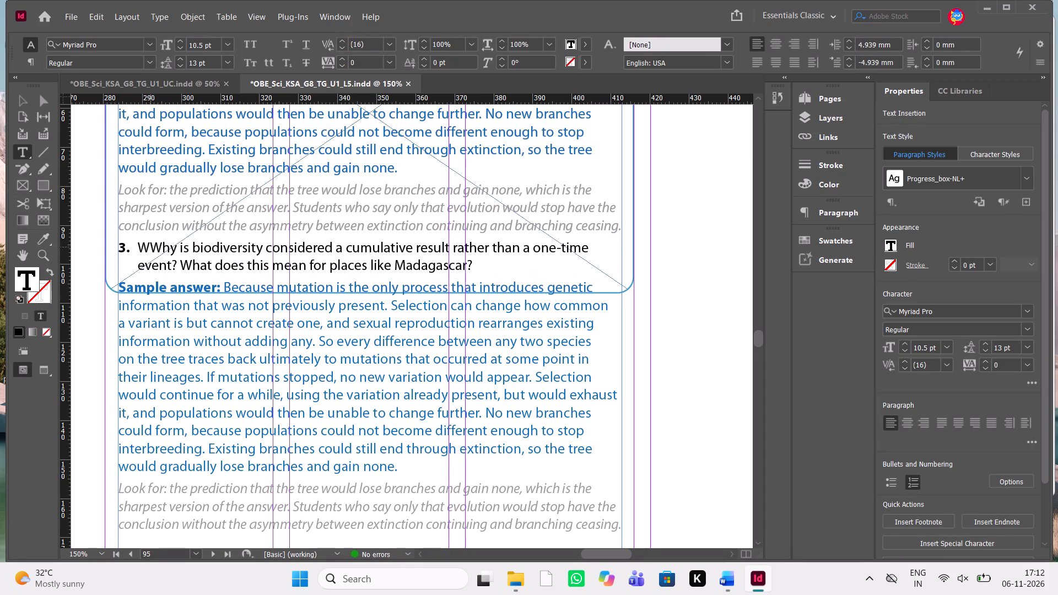
key(BackSpace)
key(ctrl+z)
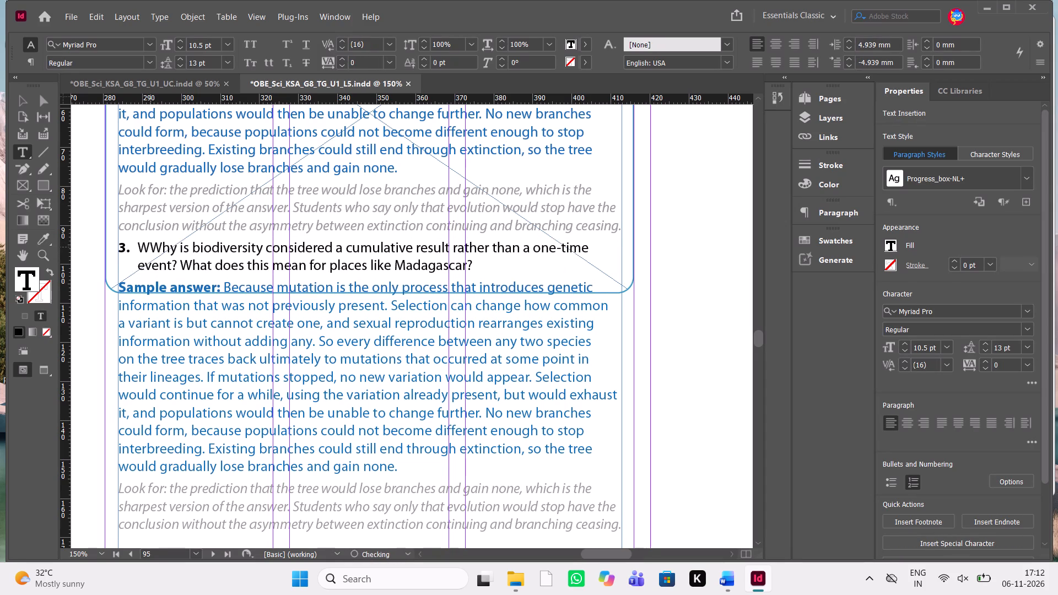
key(BackSpace)
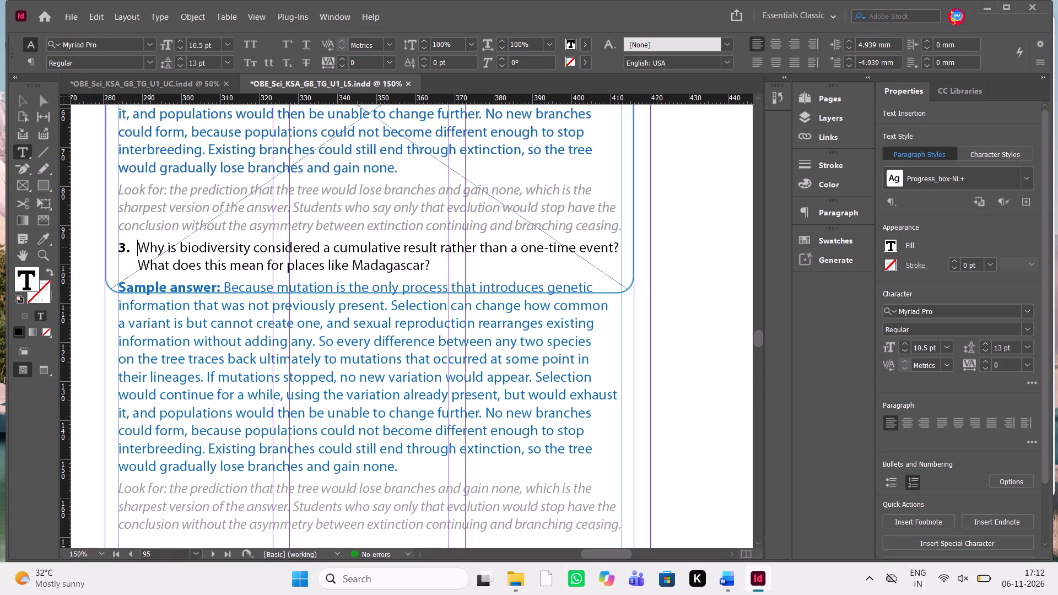
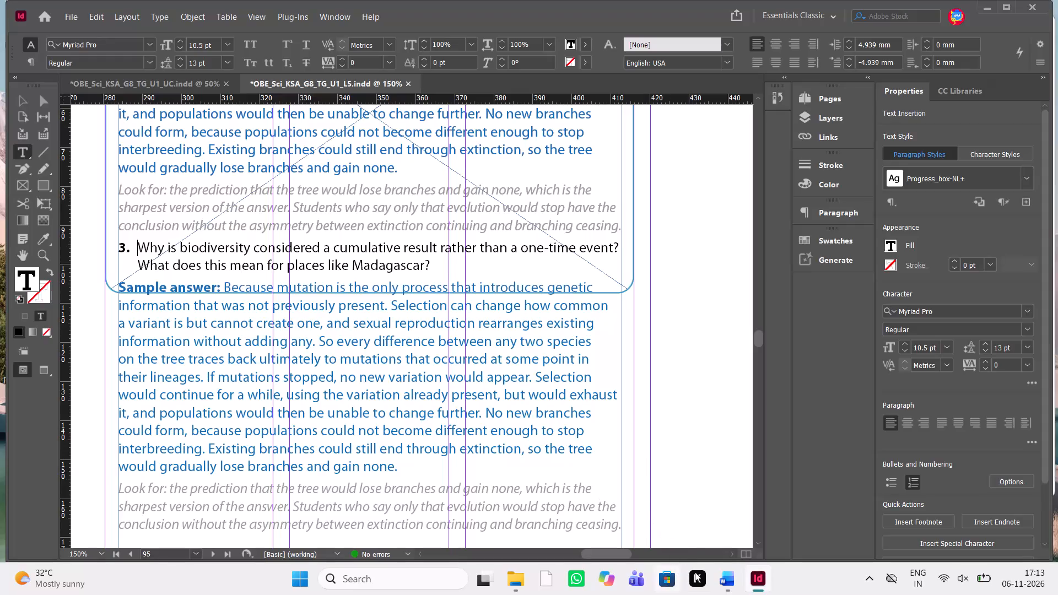
Replace the duplicated sample answer under question 3 with the biodiversity answer from the Word manuscript, keeping the bold "Sample answer:" label.
click(738, 577)
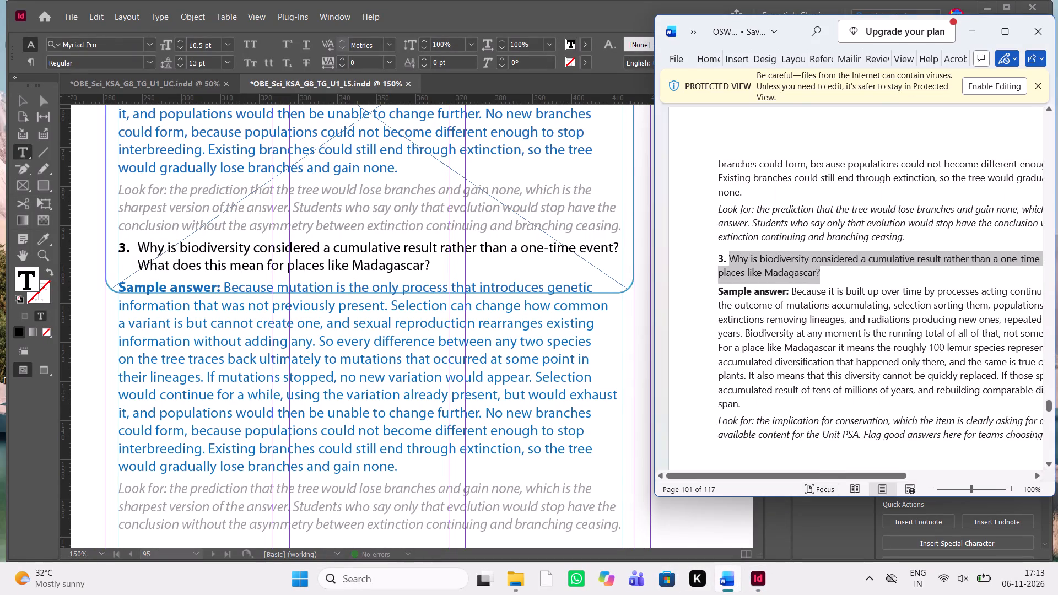
drag(752, 402, 807, 246)
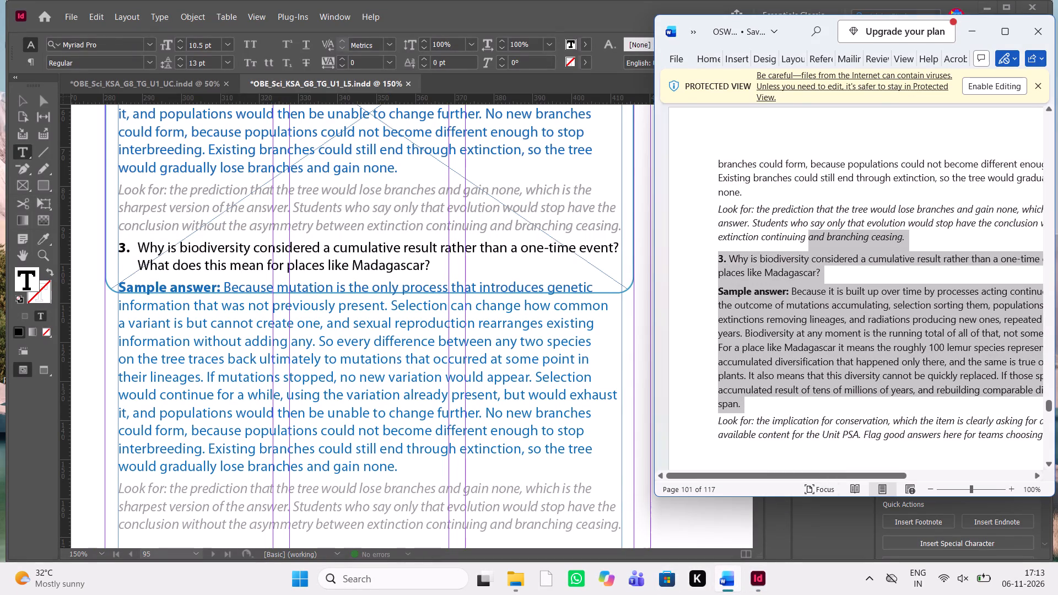
drag(807, 246, 796, 289)
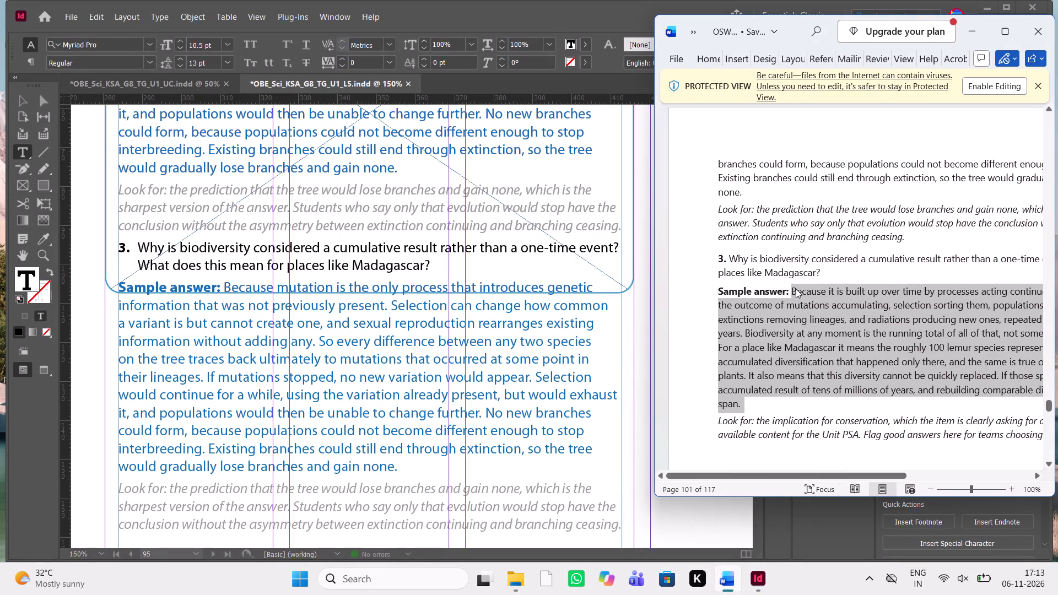
key(ctrl+c)
key(ctrl+c)
key(ctrl+c)
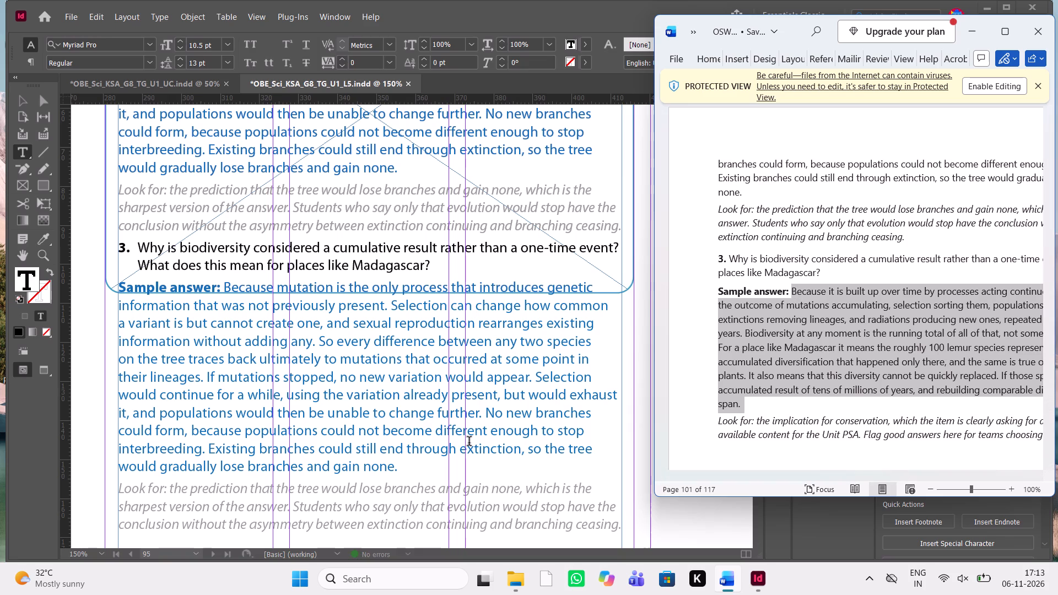
drag(408, 467, 219, 294)
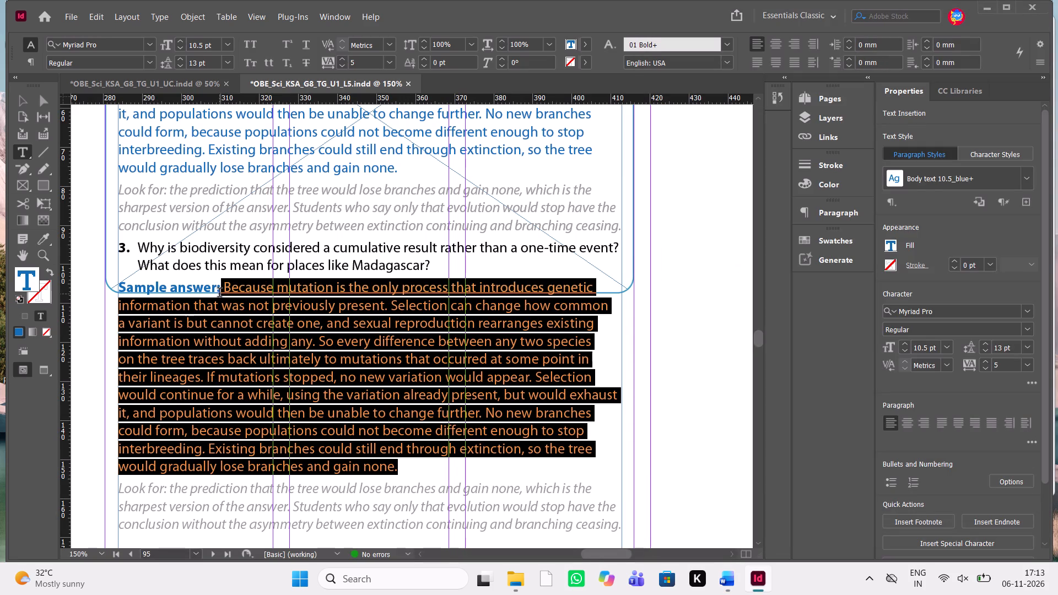
drag(219, 294, 222, 295)
key(ctrl+v)
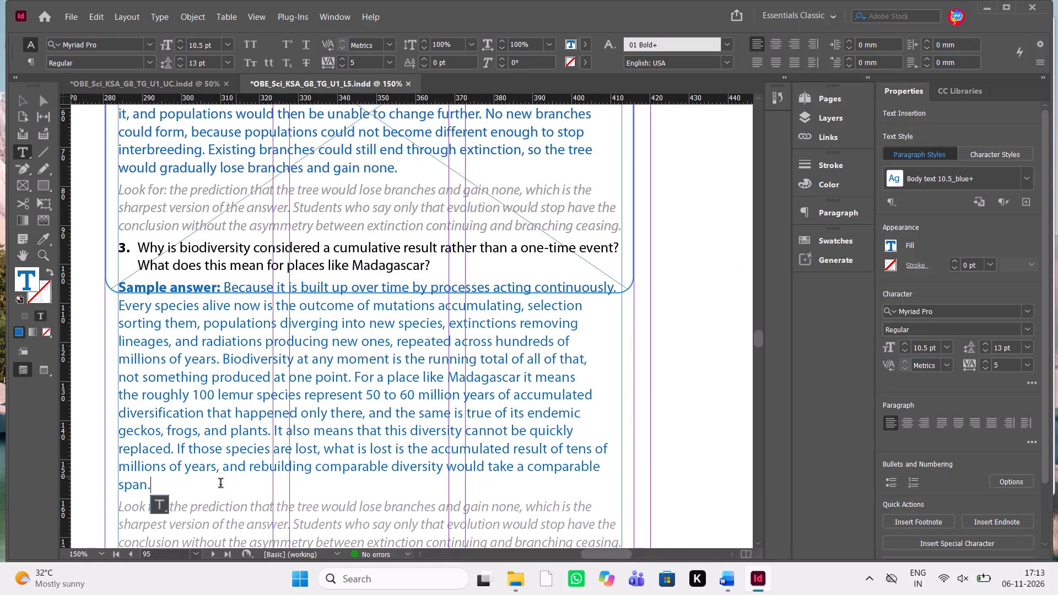
Set the tracking of the question 3 sample answer text to 0.
drag(173, 486, 222, 293)
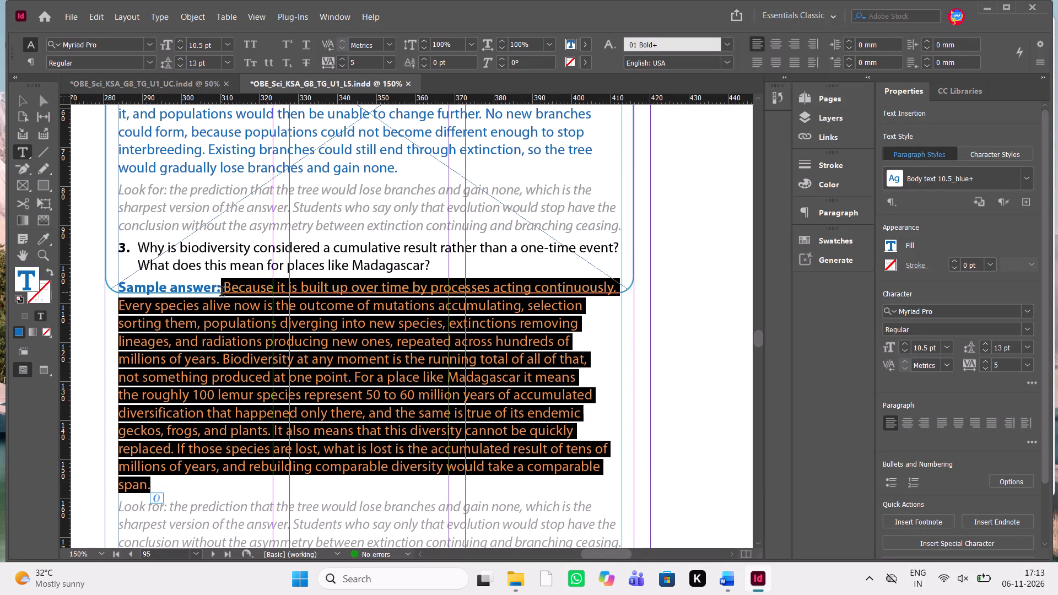
click(1032, 359)
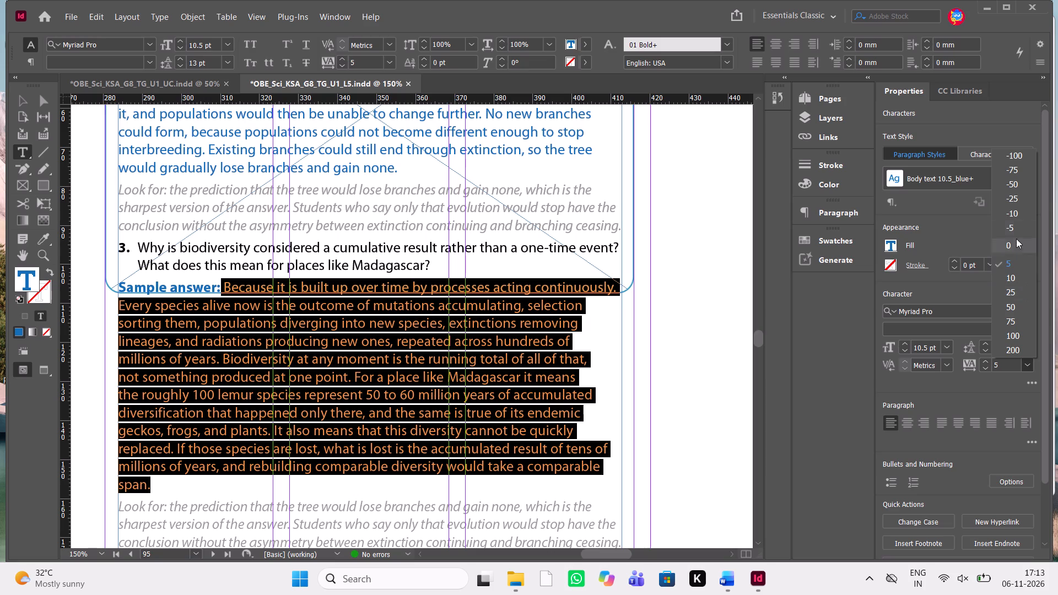
click(1011, 251)
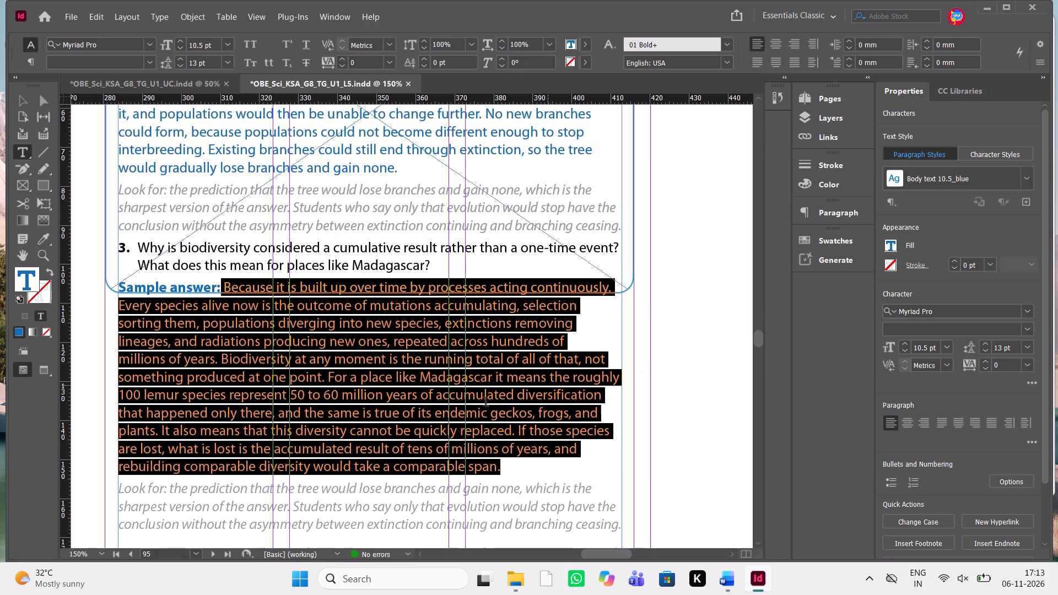
click(467, 411)
Replace the duplicated "Look for" note under question 3 with the conservation note copied from the Word manuscript.
scroll(467, 411, down, 1)
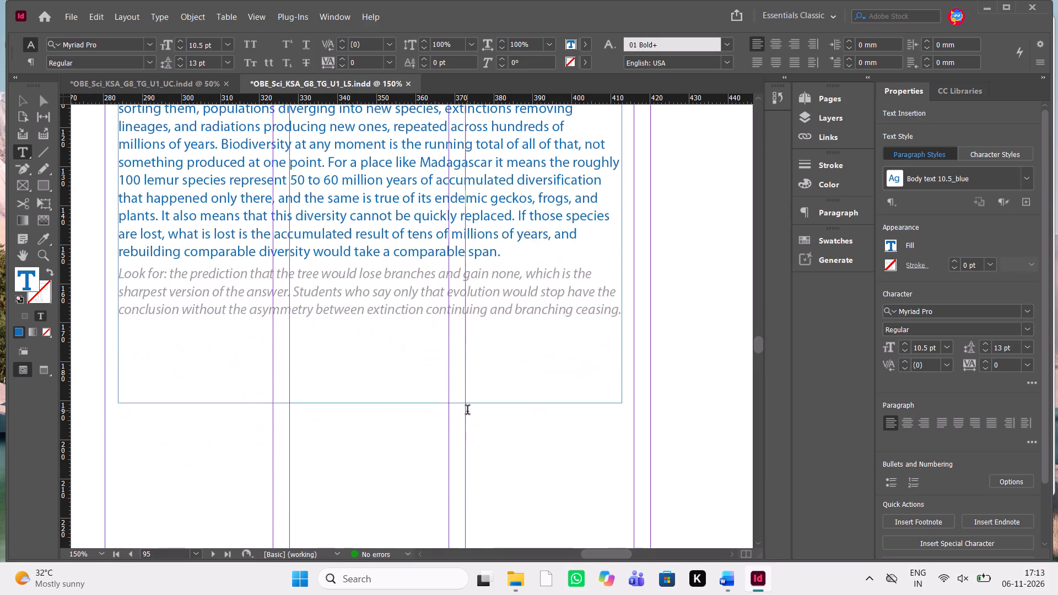
scroll(467, 411, down, 1)
key(alt+Tab)
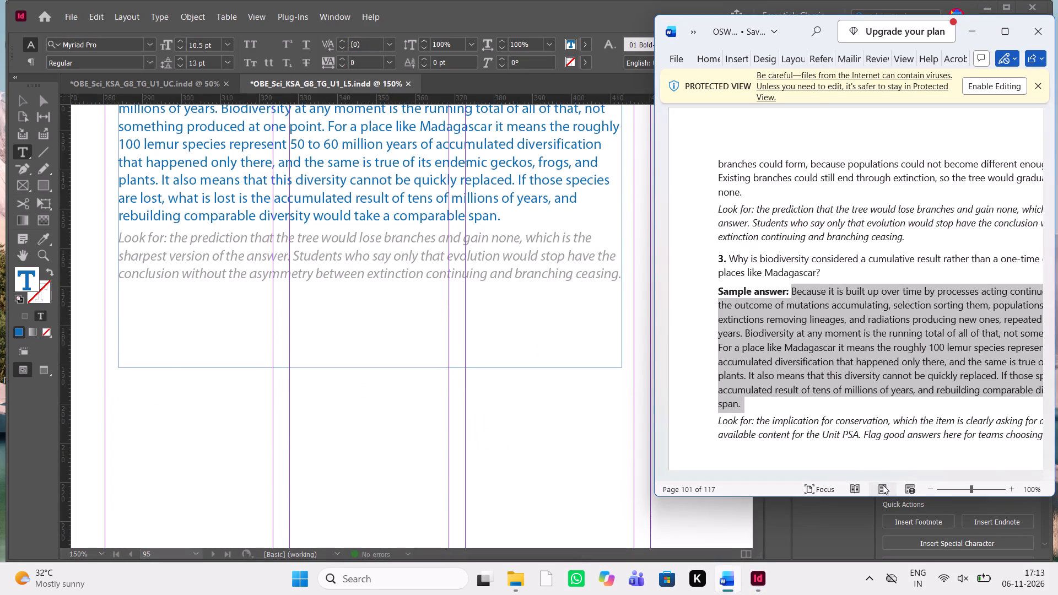
scroll(887, 410, left, 2)
scroll(887, 410, down, 2)
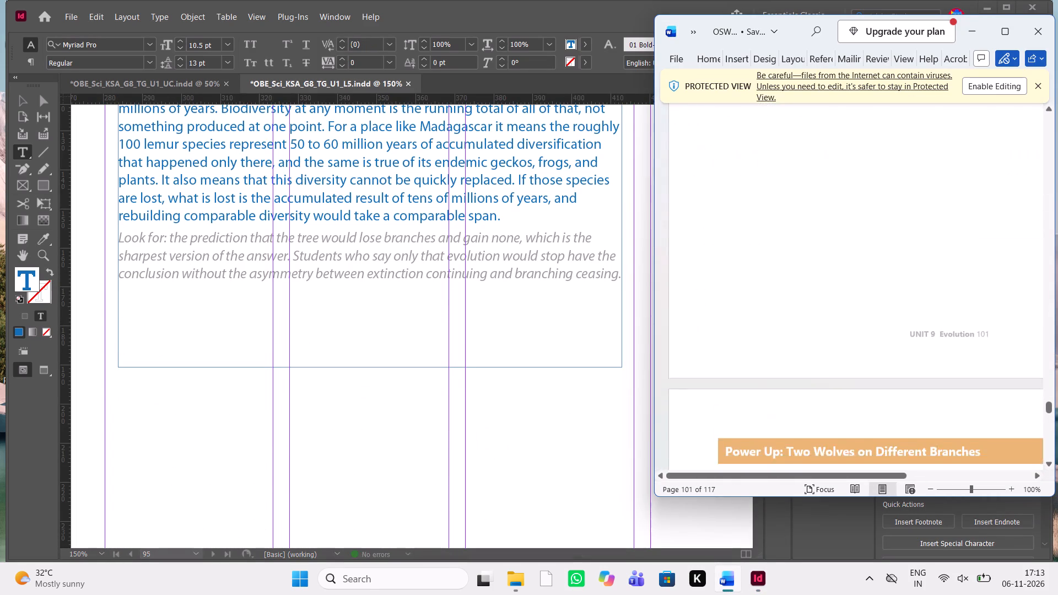
scroll(887, 410, down, 1)
scroll(887, 410, up, 3)
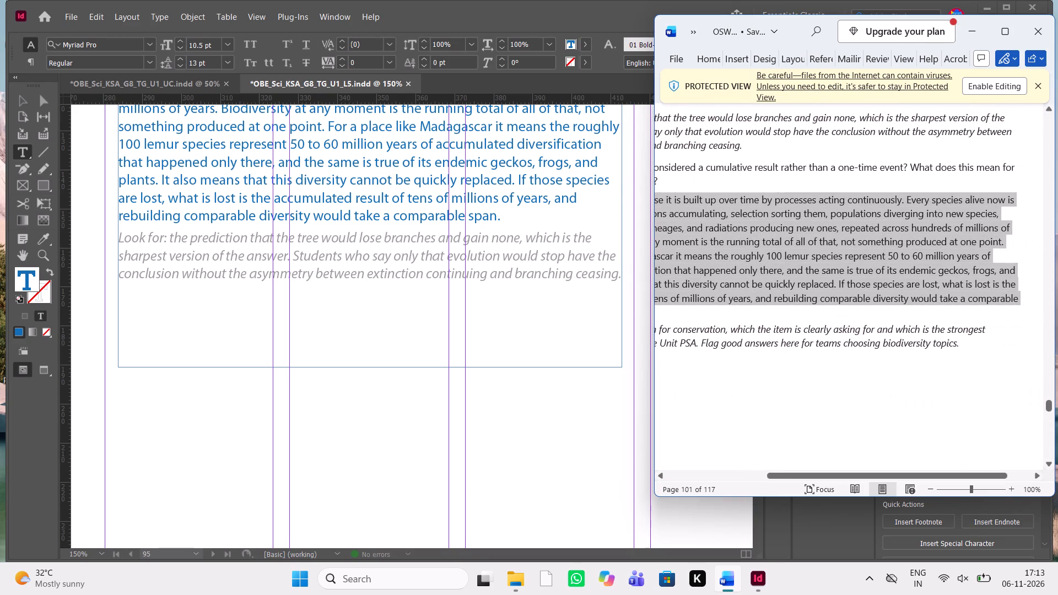
drag(969, 344, 673, 332)
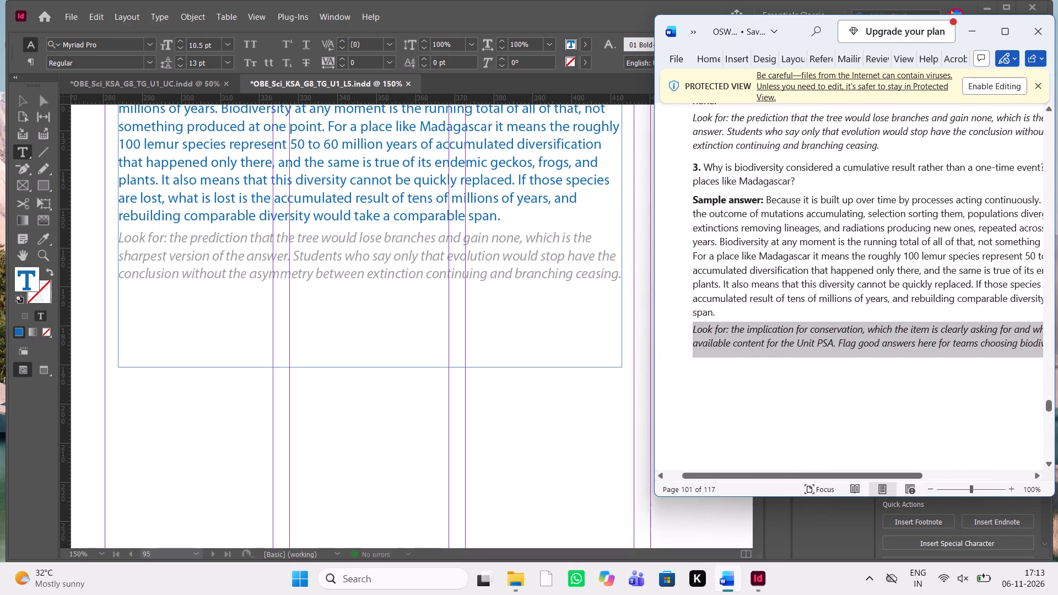
key(ctrl+c)
key(ctrl+c)
triple_click(513, 277)
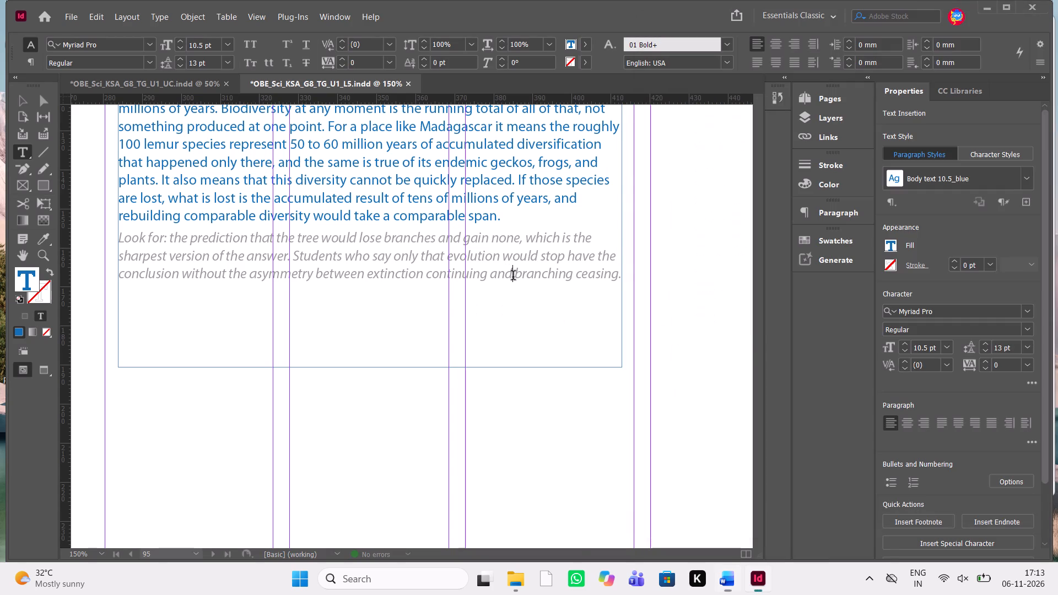
key(shift+Up)
key(shift+Up)
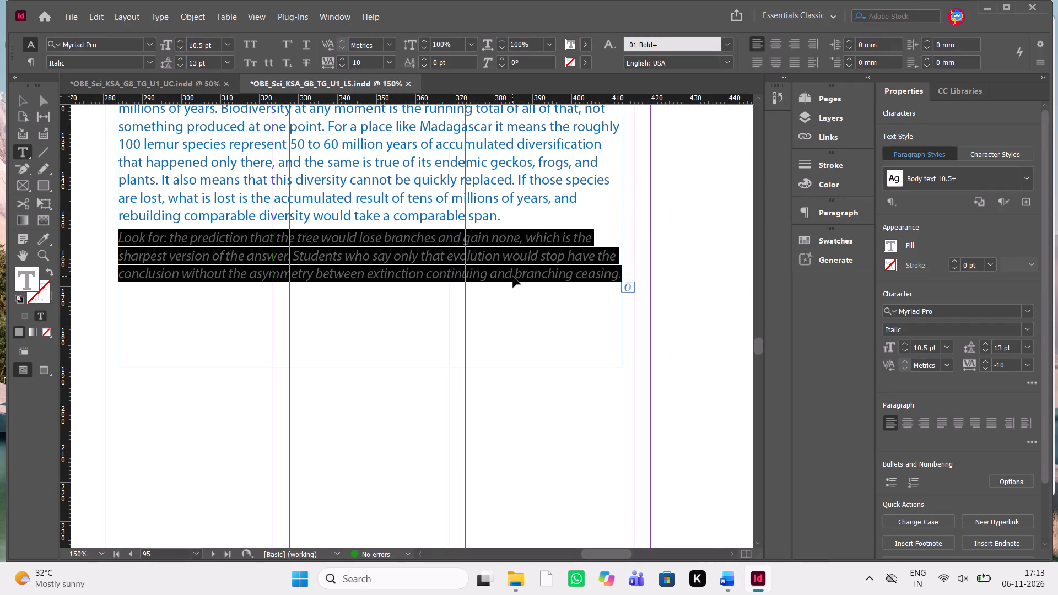
key(ctrl+v)
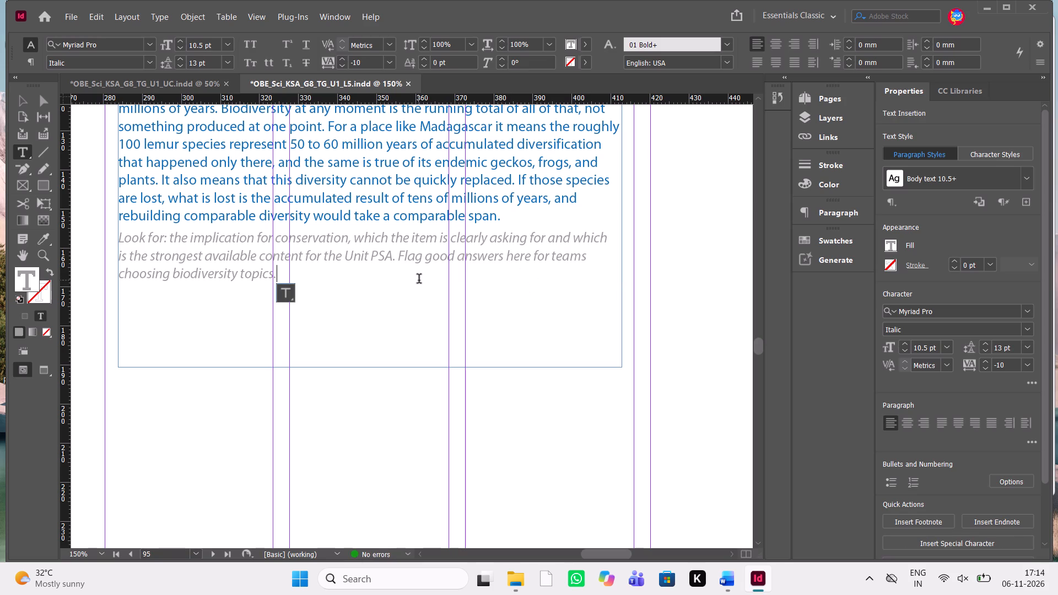
Shorten the page 95 text frame from its bottom edge to a height of about 150.7 mm.
key(Escape)
click(388, 337)
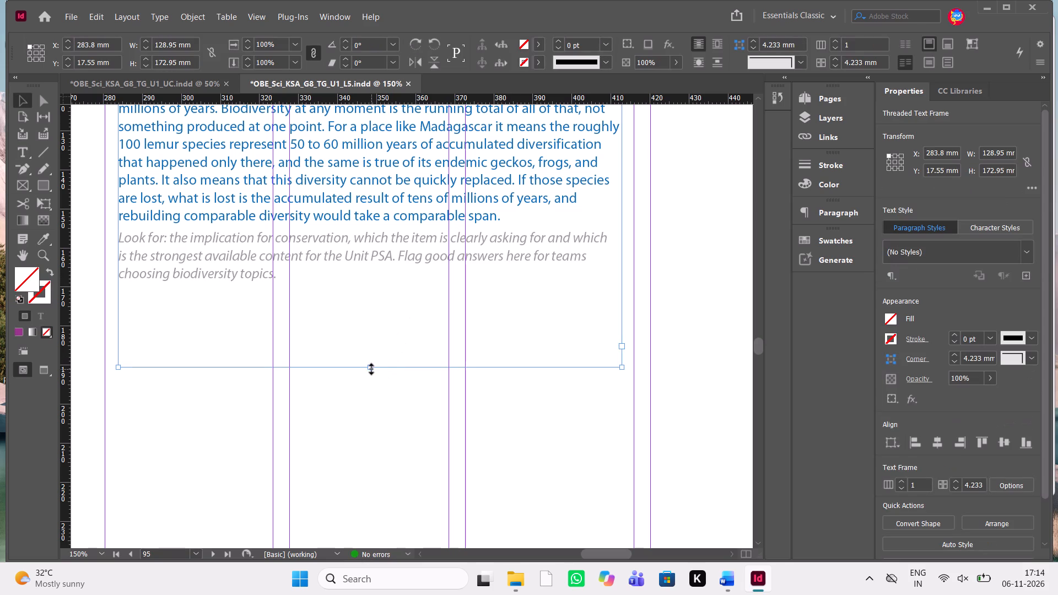
drag(371, 369, 346, 280)
Extend the bottom edge of the blue rounded box on page 95 to a height of about 155.5 mm, enclosing question 3.
scroll(346, 280, up, 2)
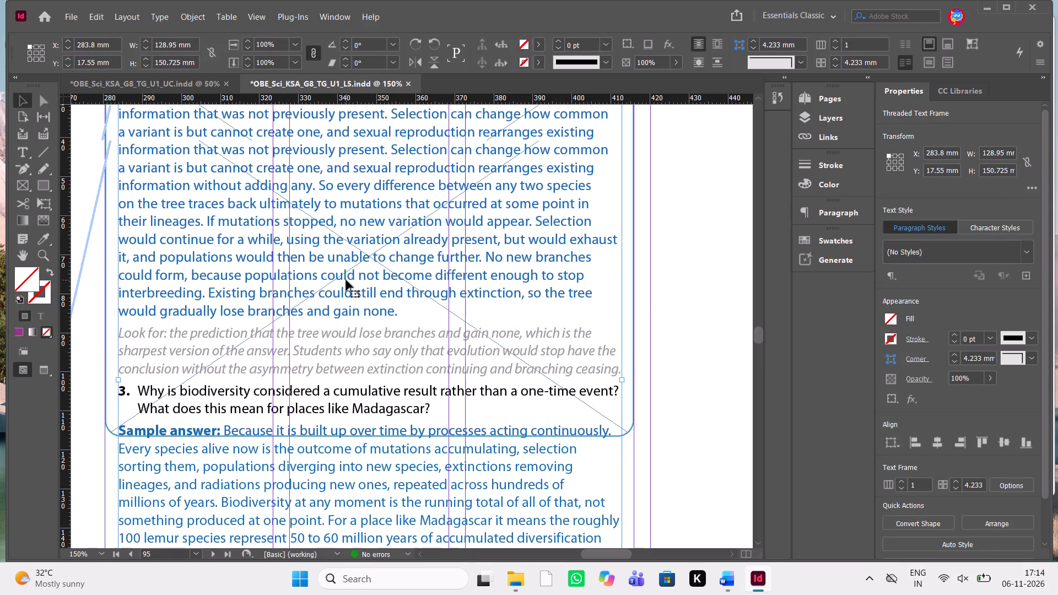
click(627, 427)
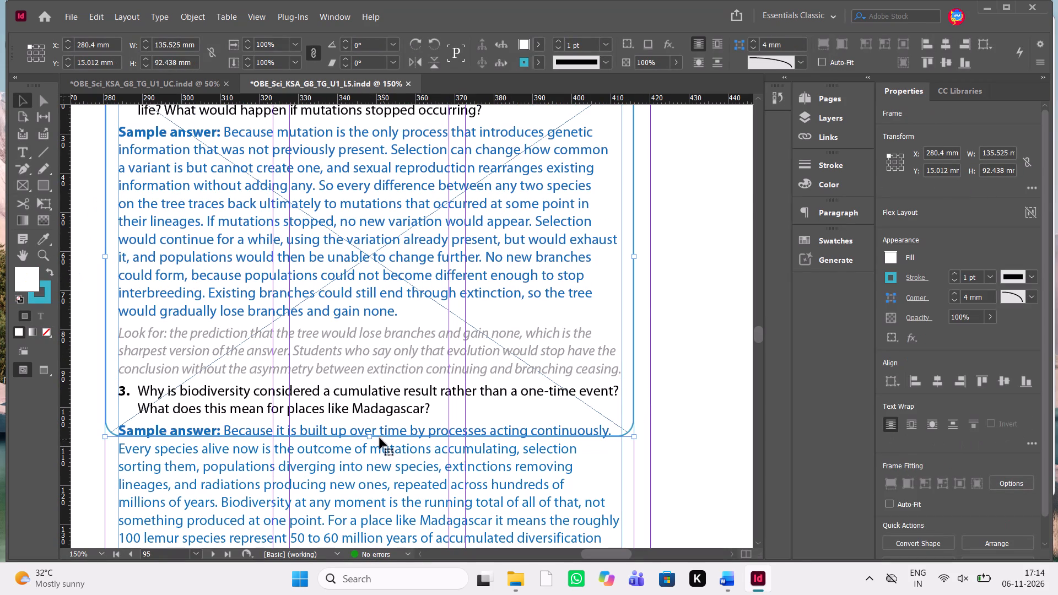
drag(370, 435, 398, 306)
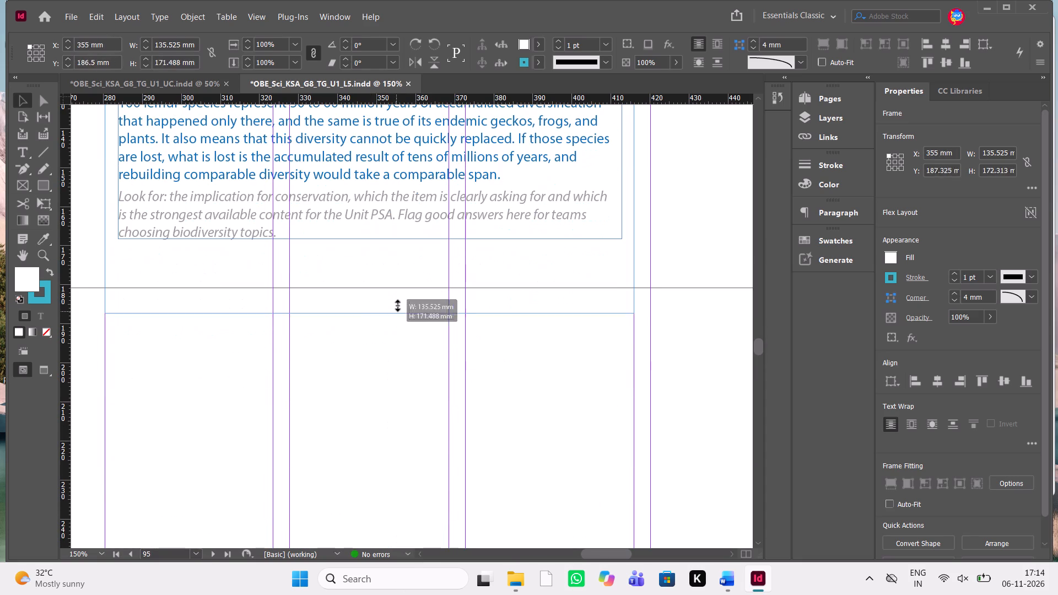
drag(398, 306, 427, 248)
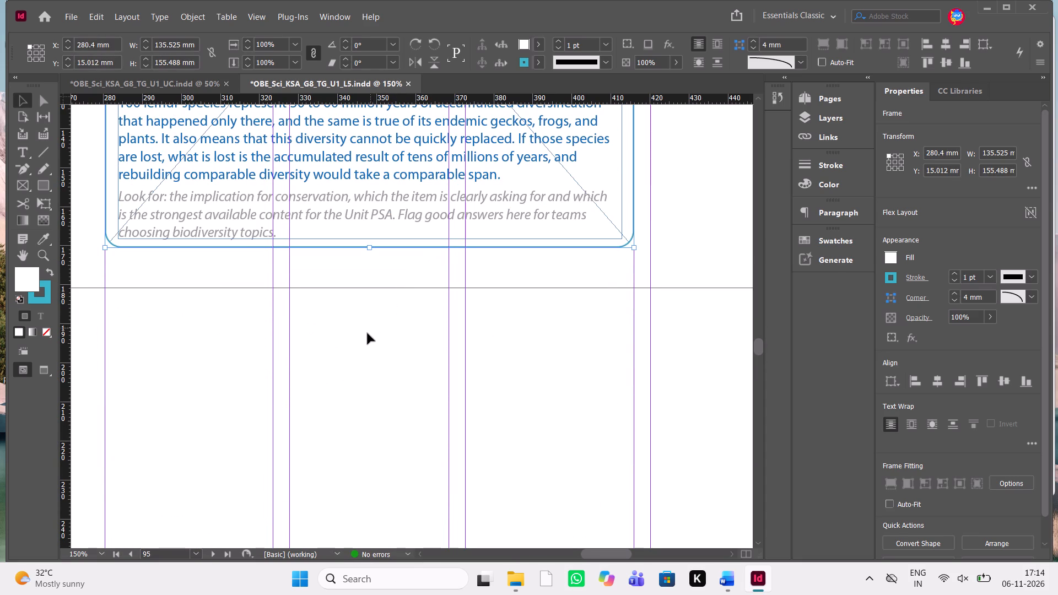
click(368, 333)
text(ww)
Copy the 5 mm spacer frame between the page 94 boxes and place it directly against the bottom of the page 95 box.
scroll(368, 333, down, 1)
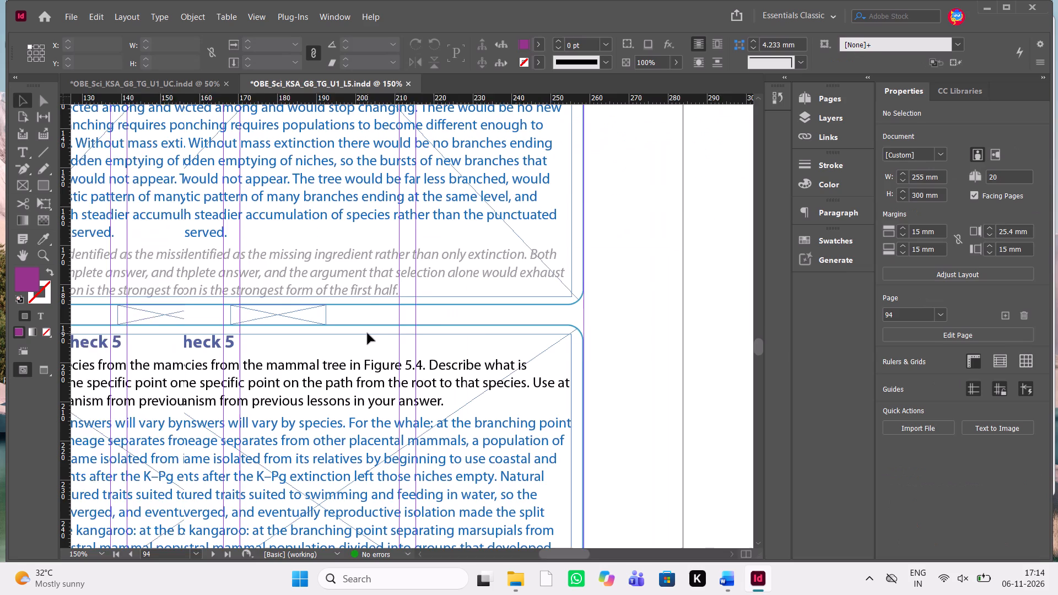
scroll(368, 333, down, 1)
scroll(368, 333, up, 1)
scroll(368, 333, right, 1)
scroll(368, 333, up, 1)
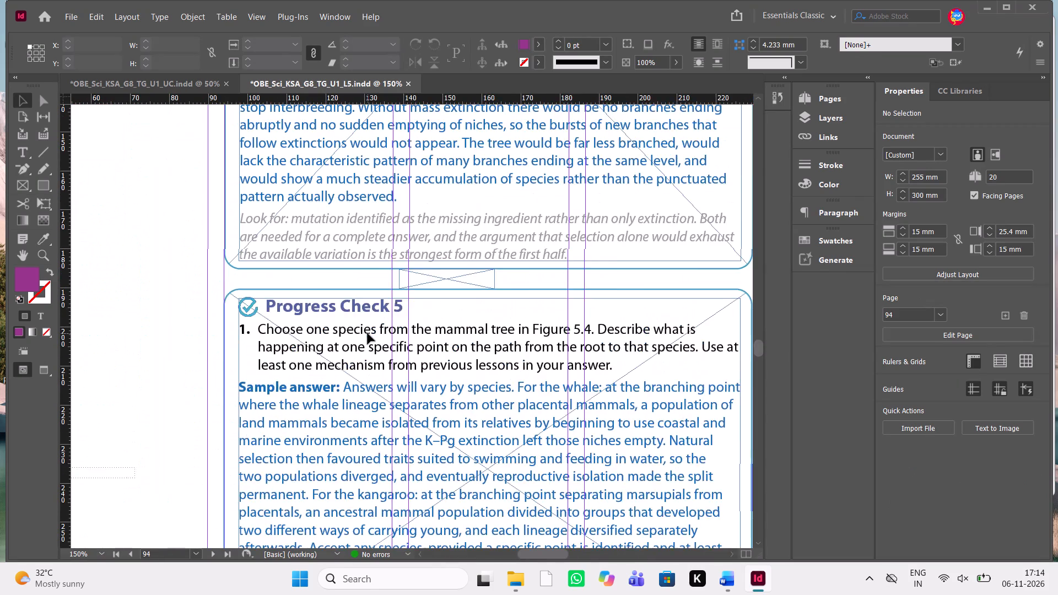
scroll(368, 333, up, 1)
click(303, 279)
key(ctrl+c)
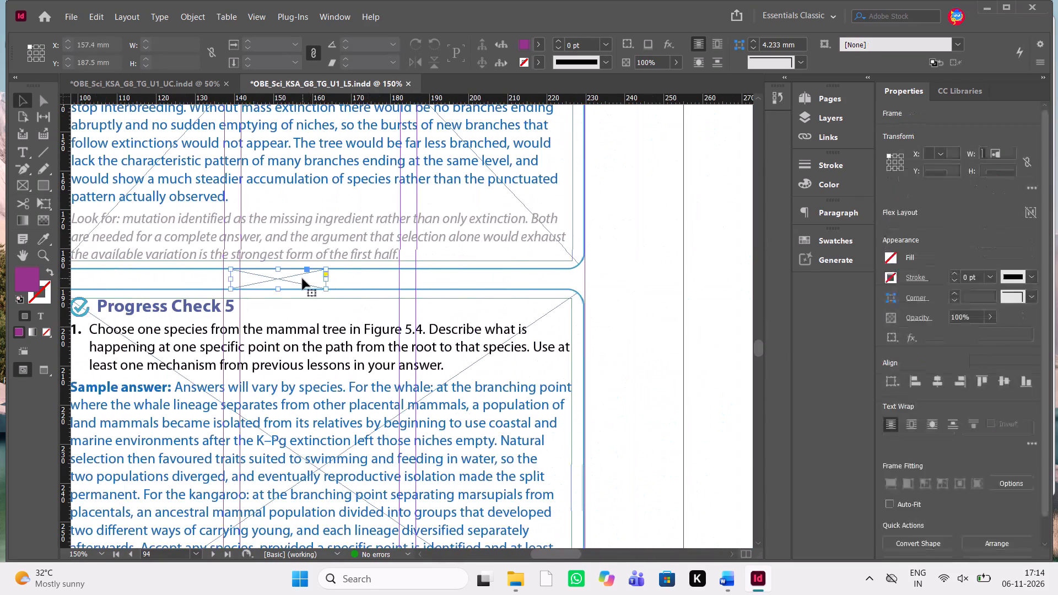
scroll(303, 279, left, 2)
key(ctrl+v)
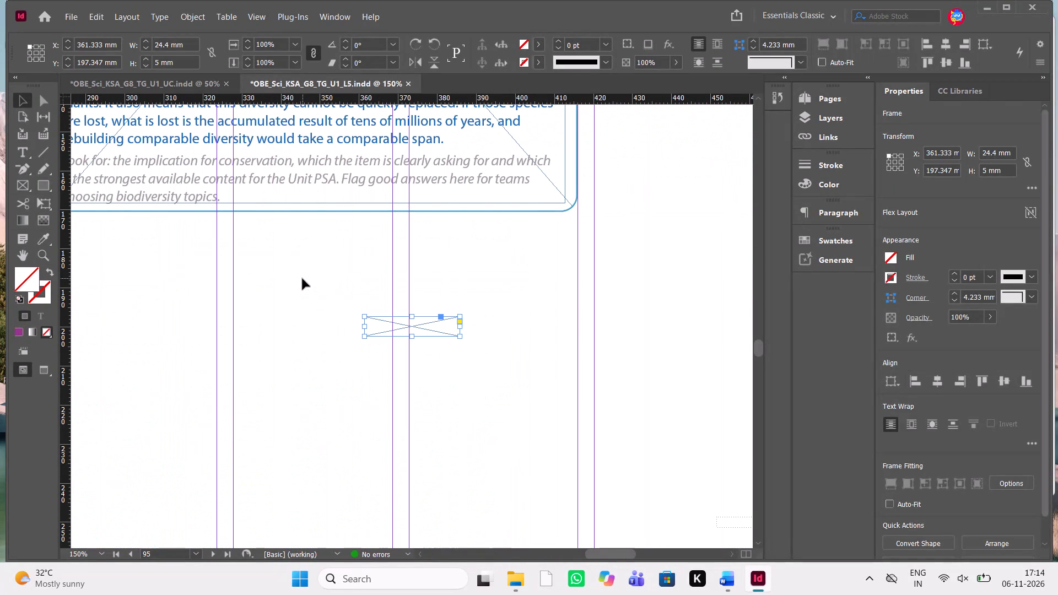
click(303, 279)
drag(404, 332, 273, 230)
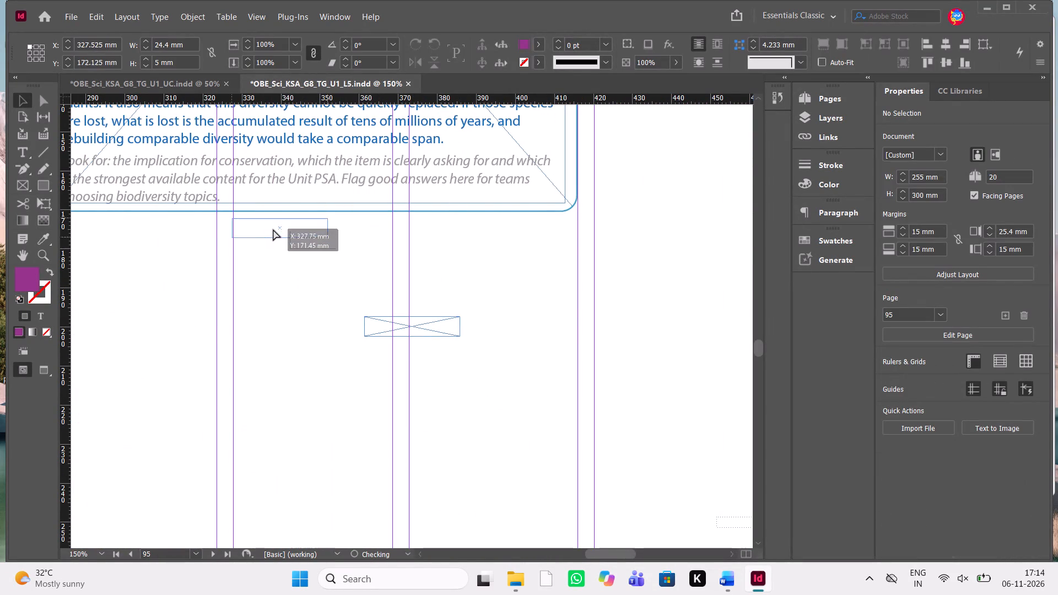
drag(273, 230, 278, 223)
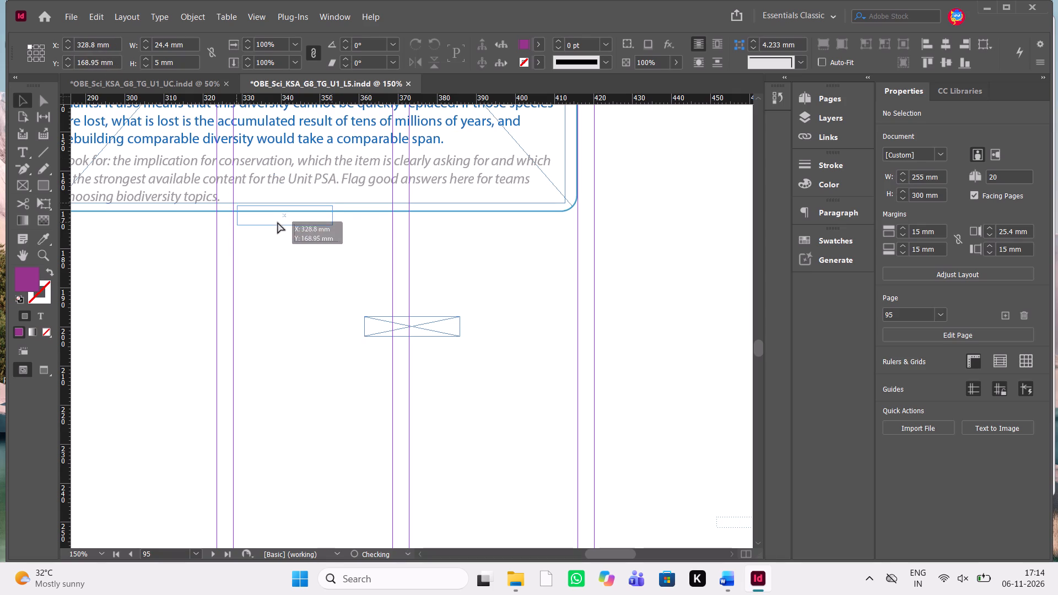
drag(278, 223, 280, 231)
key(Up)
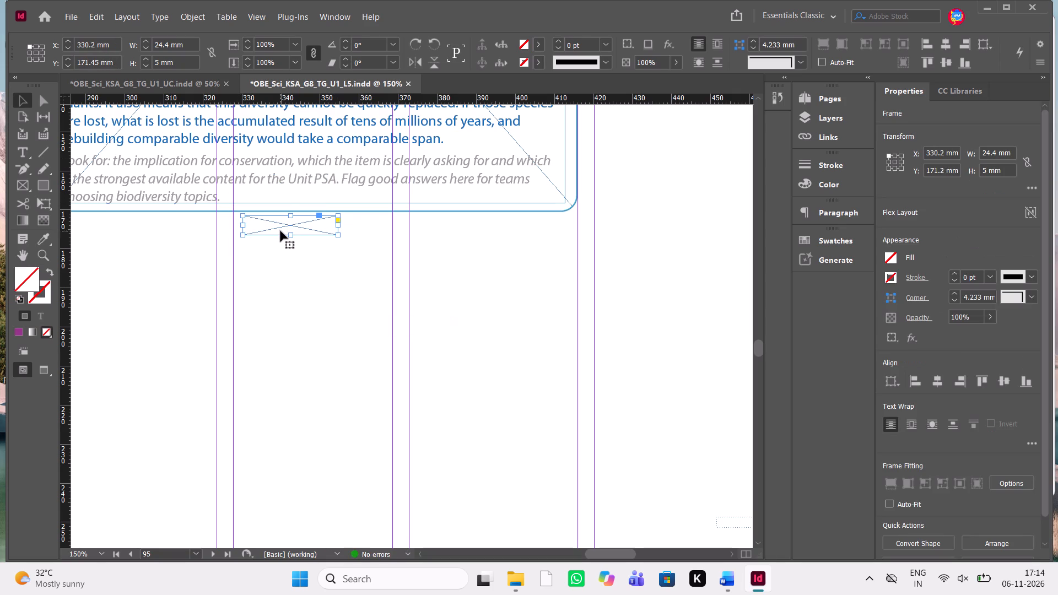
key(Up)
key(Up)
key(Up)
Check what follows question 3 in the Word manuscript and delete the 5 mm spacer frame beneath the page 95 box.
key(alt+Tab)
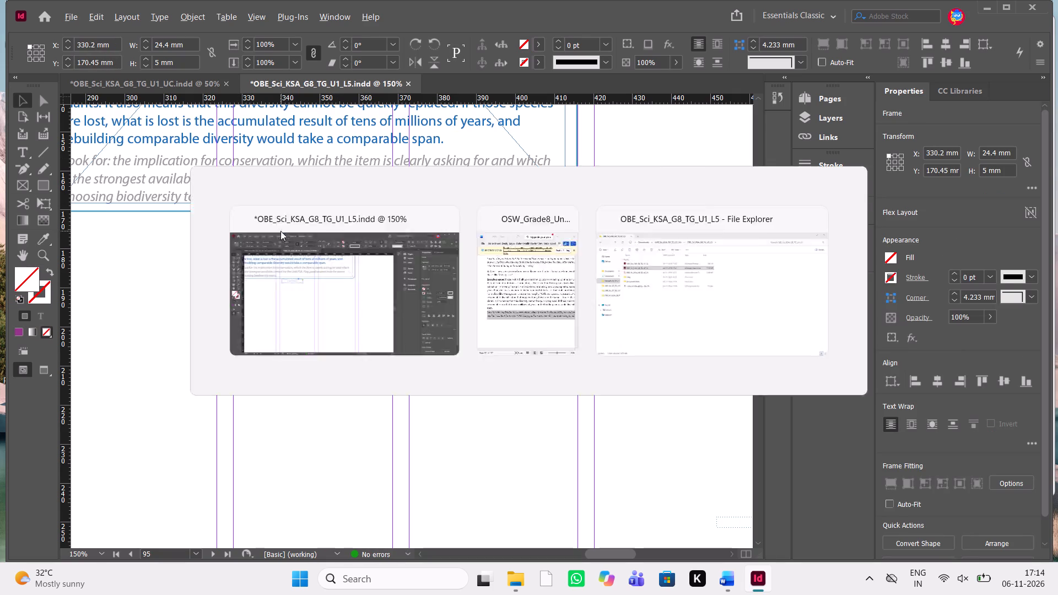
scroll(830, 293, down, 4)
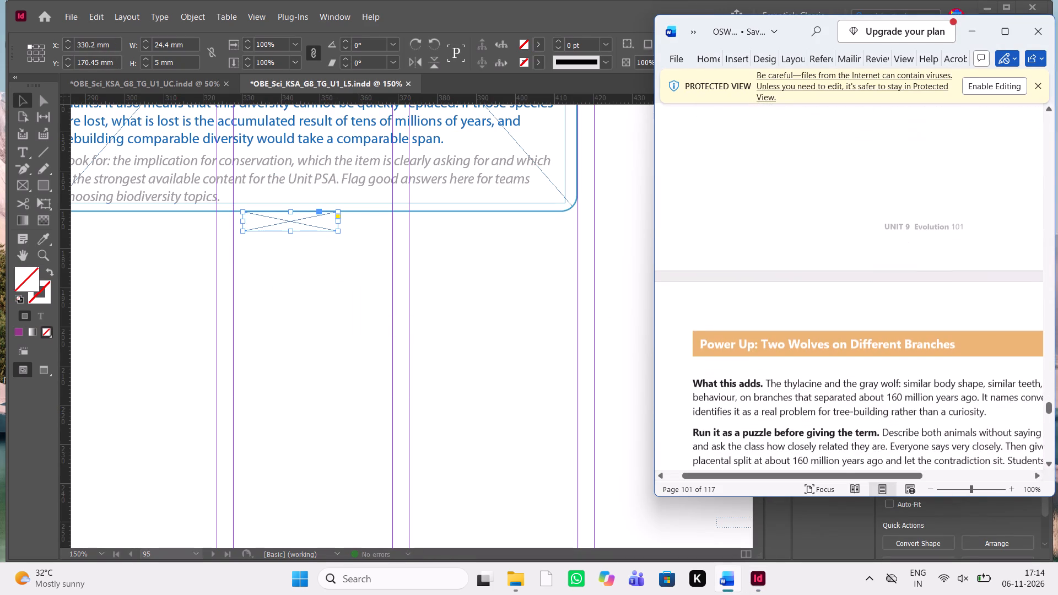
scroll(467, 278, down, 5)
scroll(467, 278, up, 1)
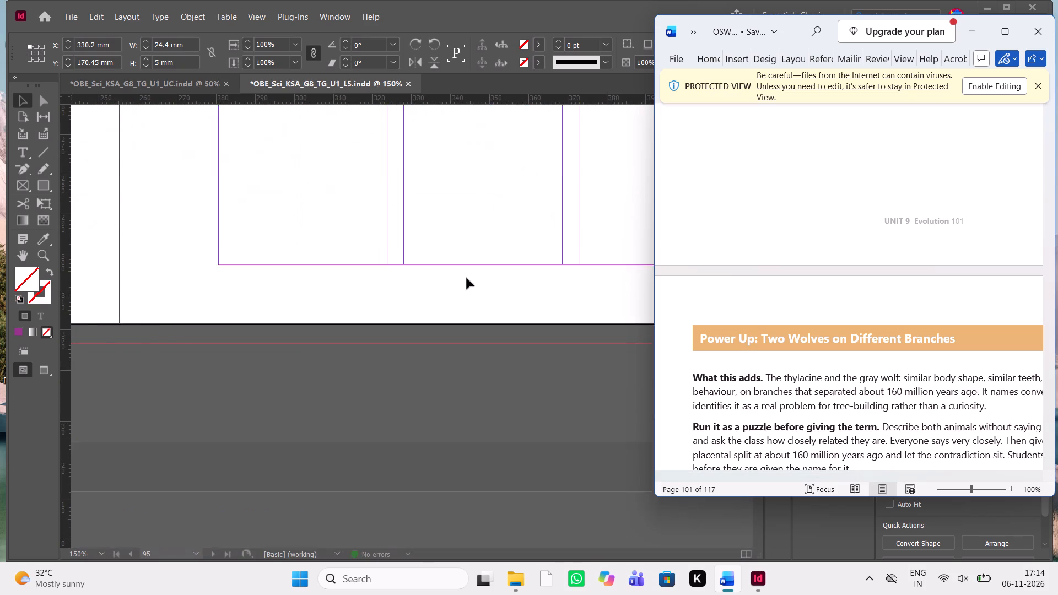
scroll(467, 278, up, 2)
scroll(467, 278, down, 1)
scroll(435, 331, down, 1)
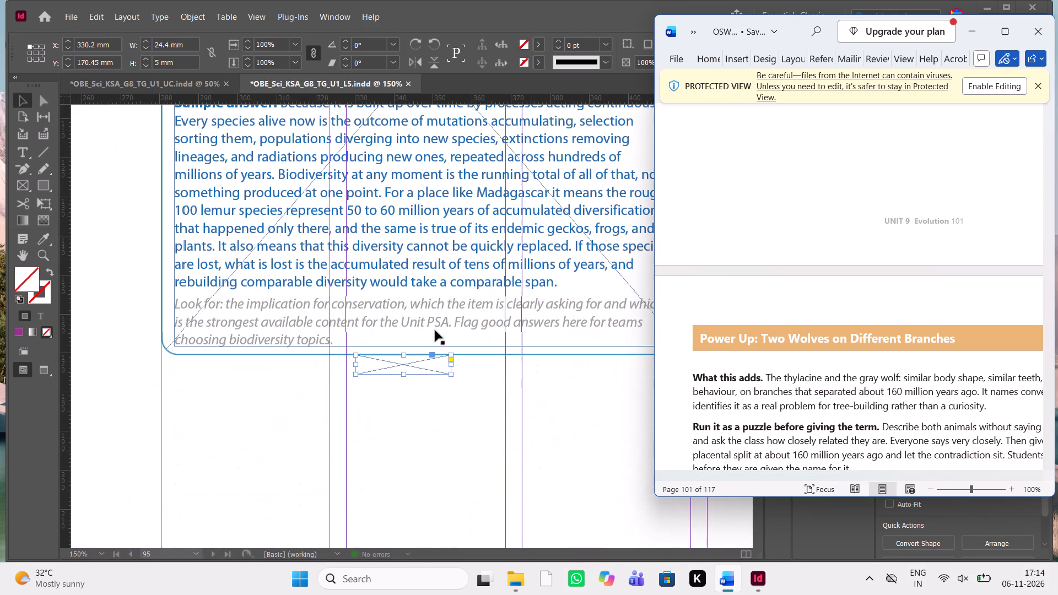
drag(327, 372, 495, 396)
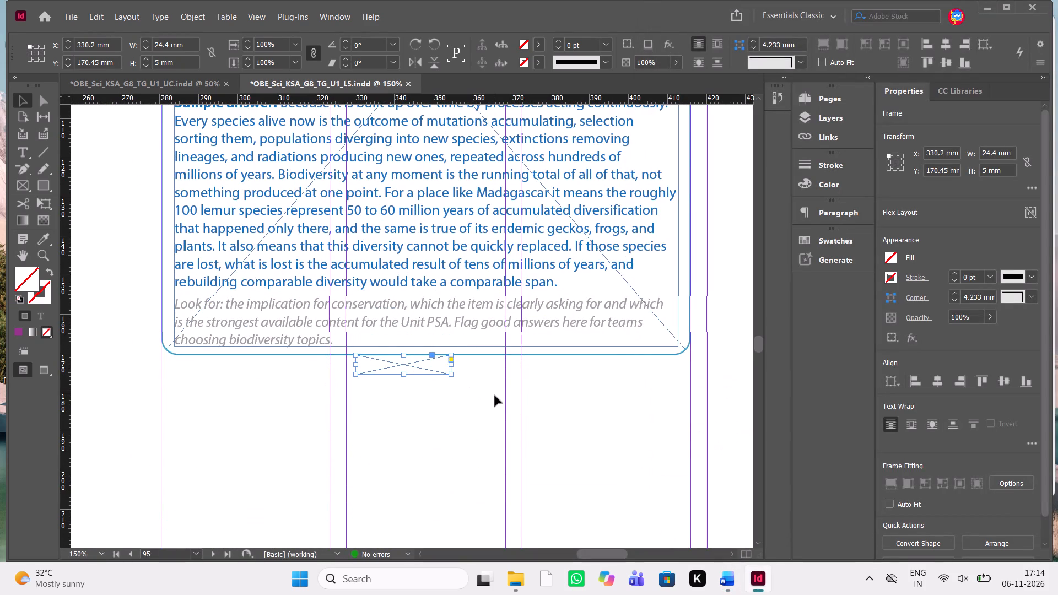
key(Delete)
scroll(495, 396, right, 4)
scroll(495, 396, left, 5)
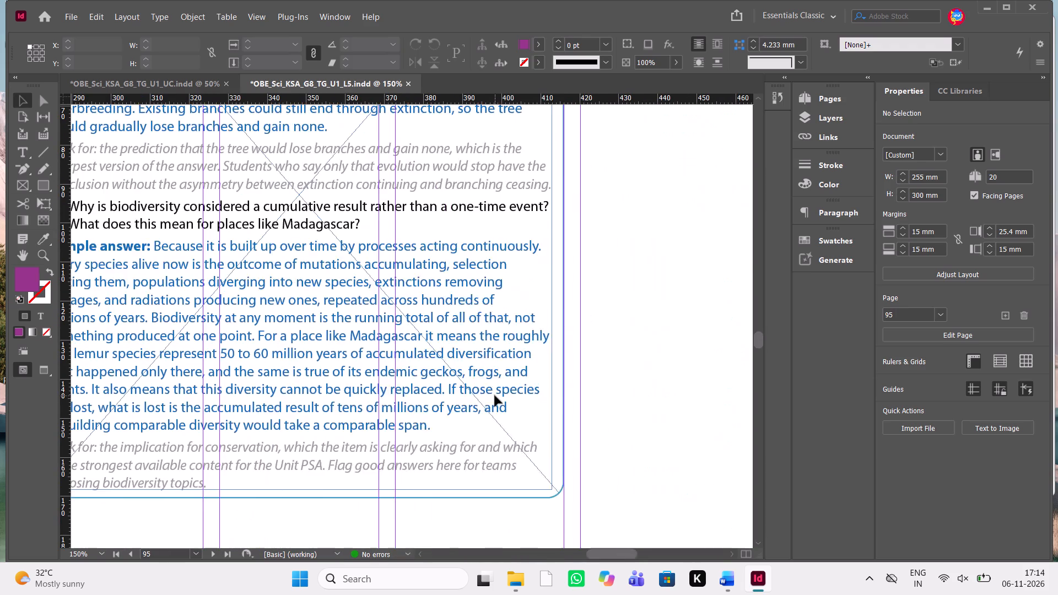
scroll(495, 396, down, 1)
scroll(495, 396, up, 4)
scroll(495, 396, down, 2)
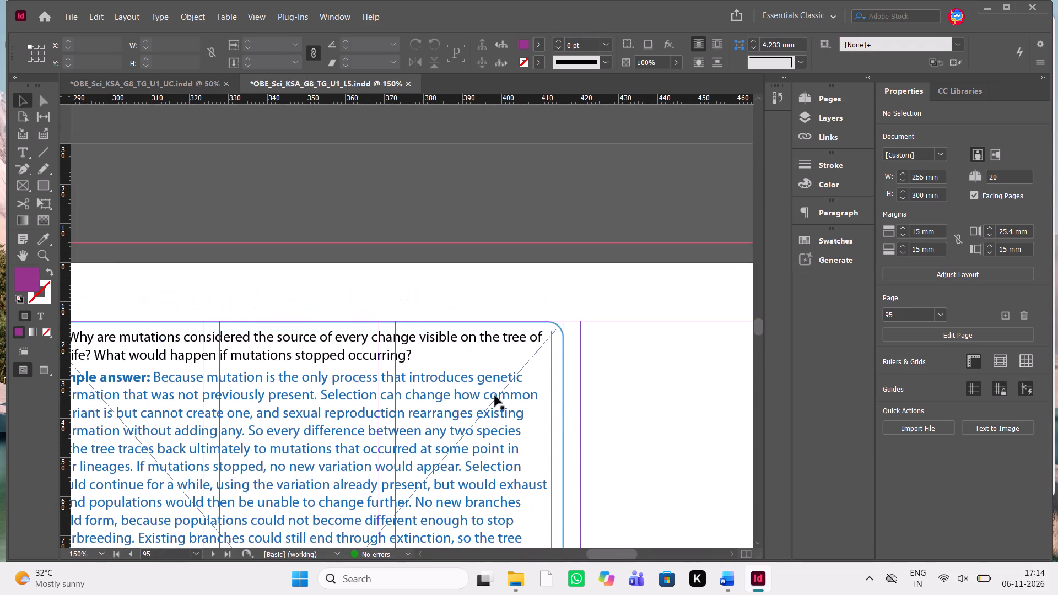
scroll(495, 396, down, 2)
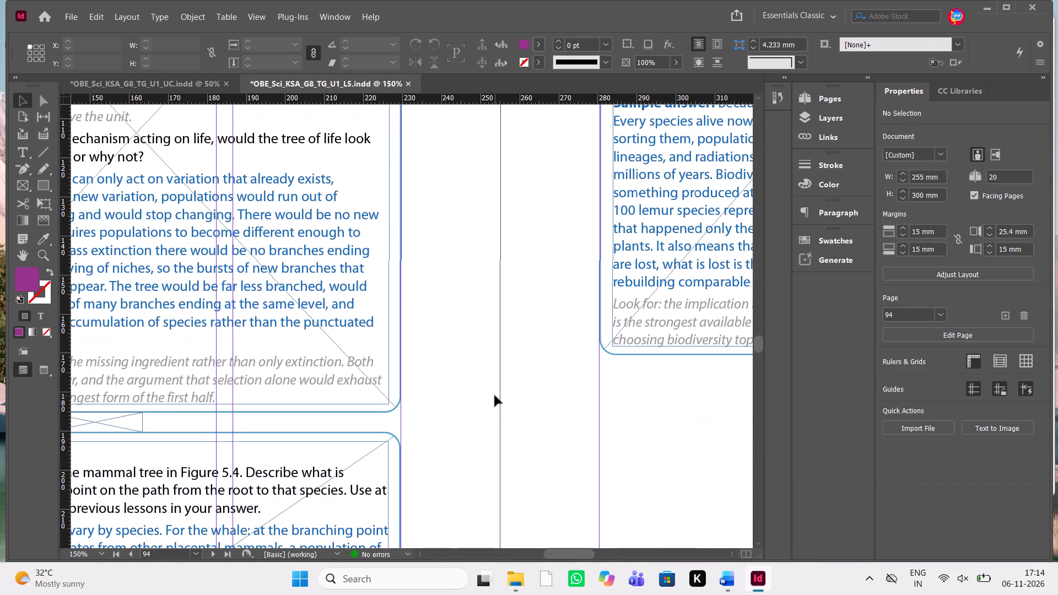
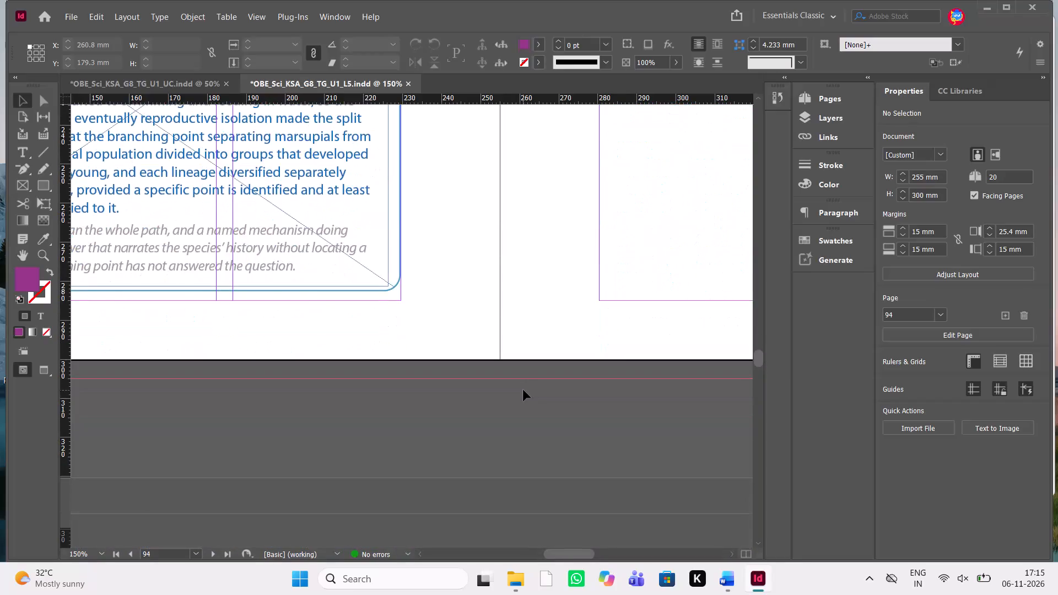
Review the pages after page 95, from the blank page 96 to the existing Power Up spread on pages 98–99.
scroll(523, 390, left, 1)
scroll(523, 390, down, 1)
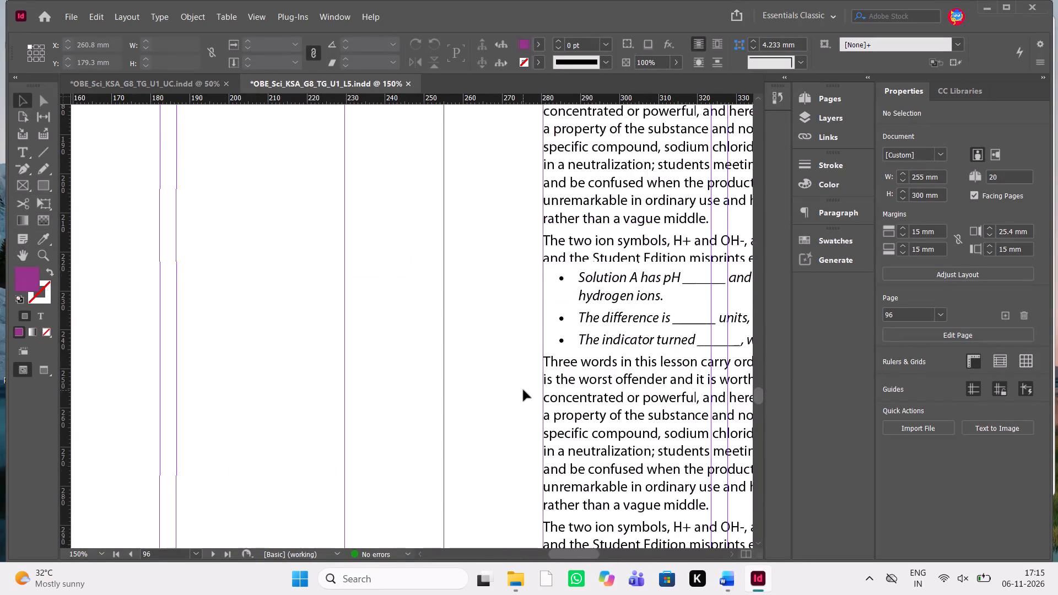
scroll(523, 390, down, 1)
key(ctrl+minus)
key(ctrl+minus)
scroll(523, 390, down, 2)
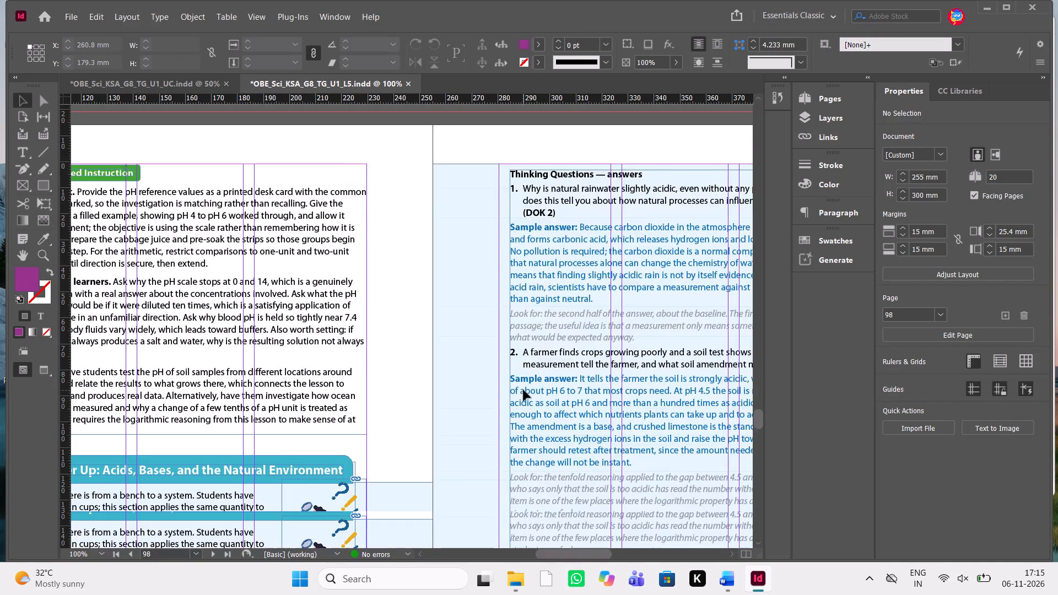
scroll(523, 390, down, 1)
scroll(523, 390, up, 3)
scroll(523, 390, down, 3)
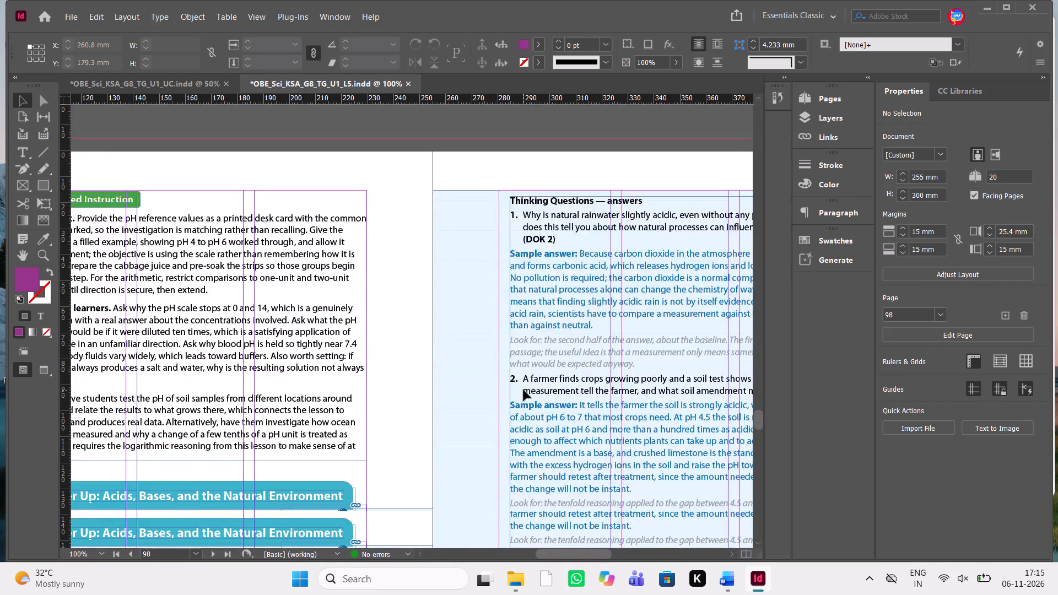
scroll(523, 390, down, 4)
scroll(523, 390, up, 1)
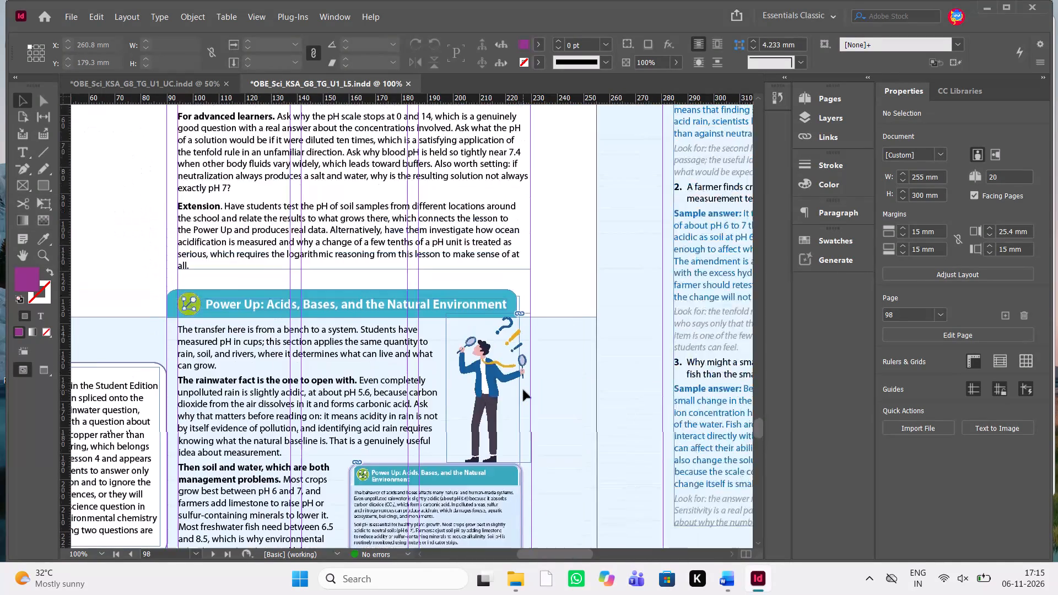
scroll(523, 390, down, 1)
scroll(340, 265, up, 1)
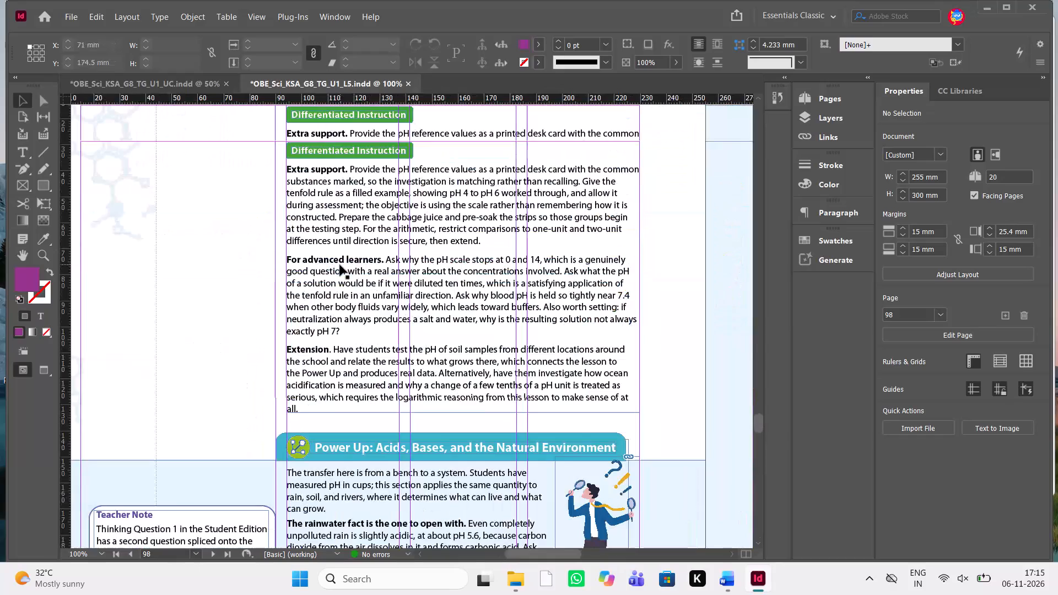
scroll(340, 265, down, 1)
drag(159, 289, 520, 538)
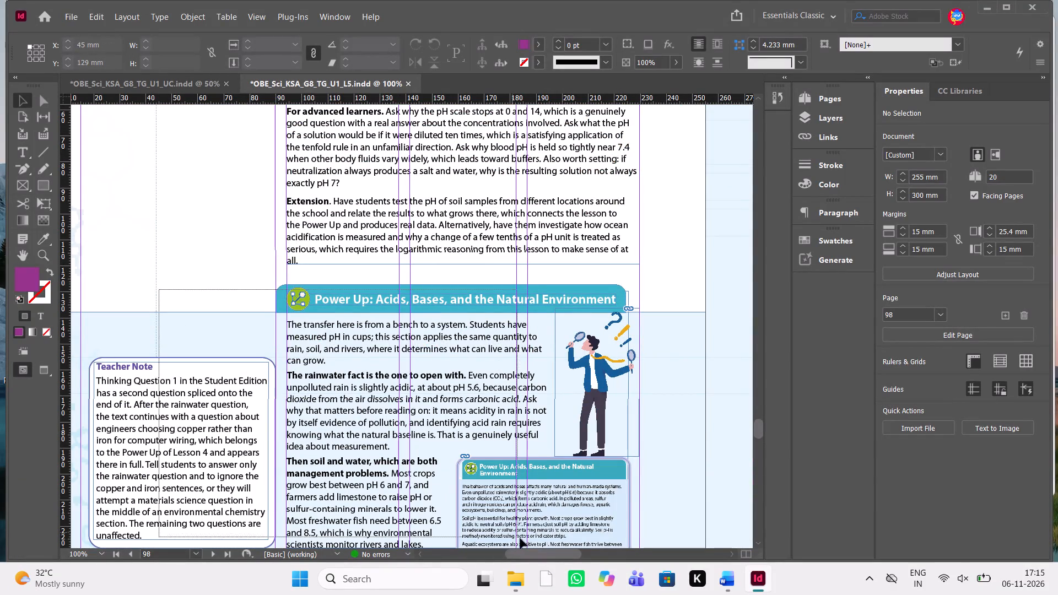
drag(520, 538, 544, 539)
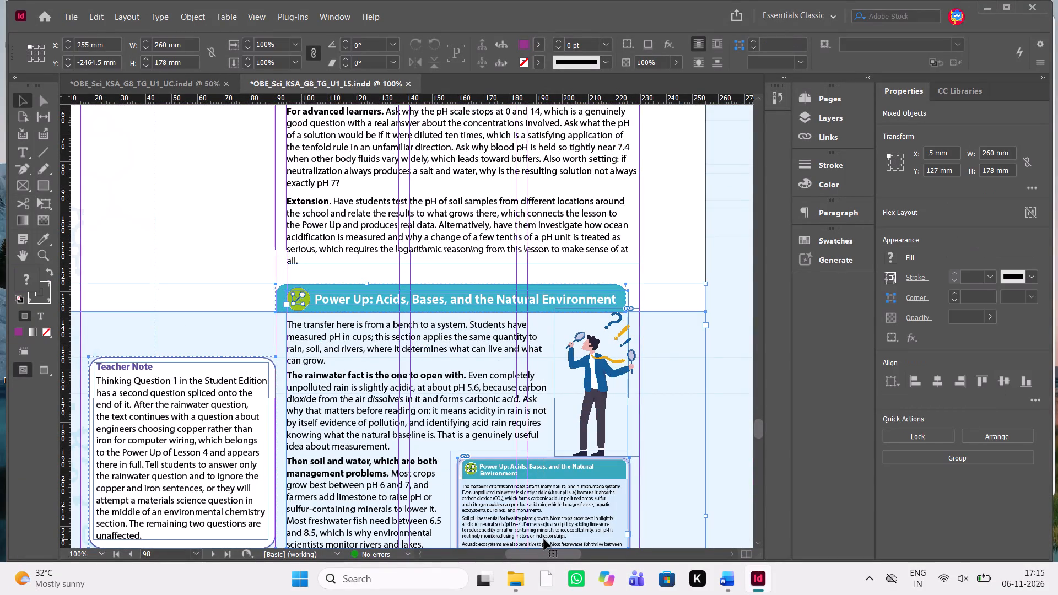
key(ctrl+minus)
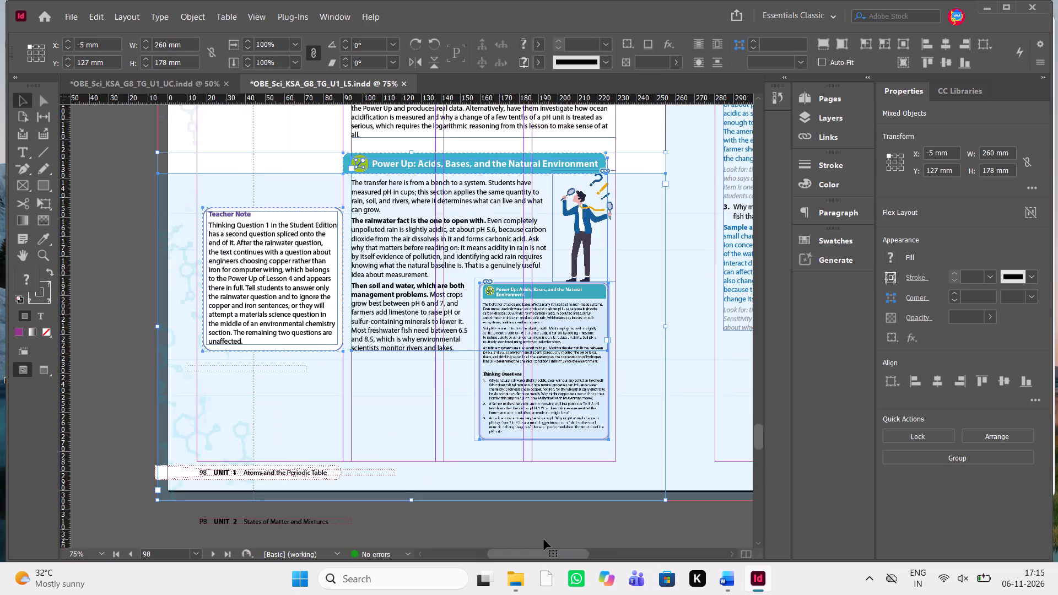
key(ctrl+minus)
key(ctrl+minus)
scroll(544, 539, up, 1)
scroll(498, 445, up, 1)
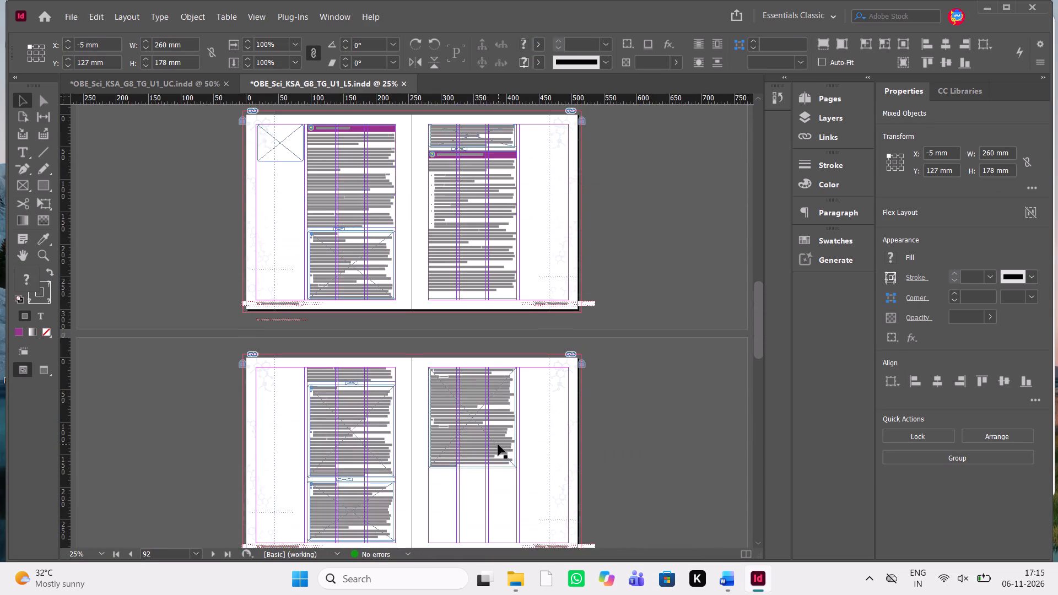
scroll(498, 445, down, 1)
key(ctrl+equal)
key(ctrl+equal)
scroll(498, 445, up, 2)
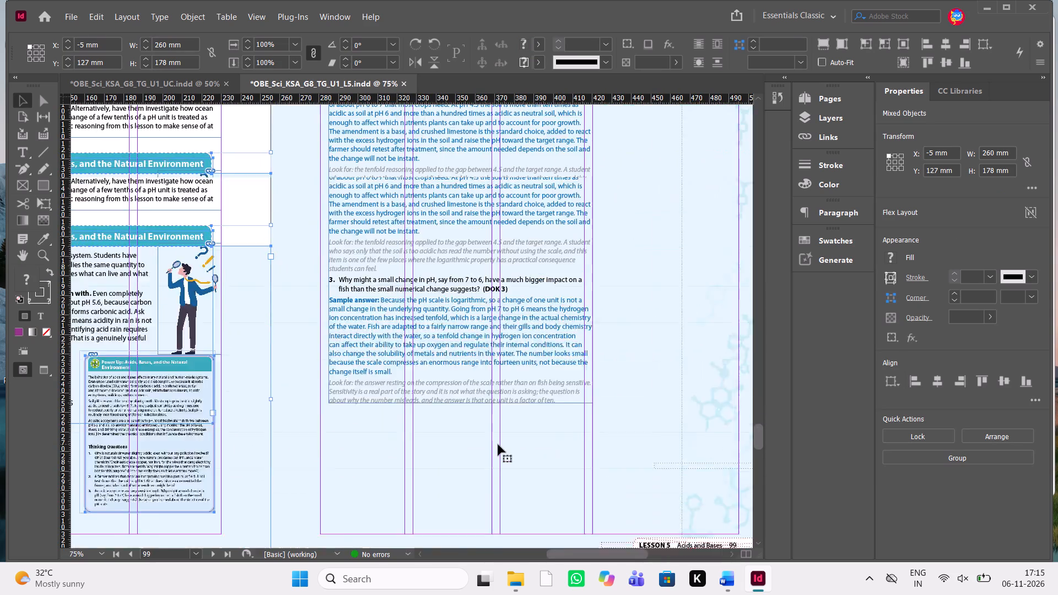
scroll(498, 445, up, 5)
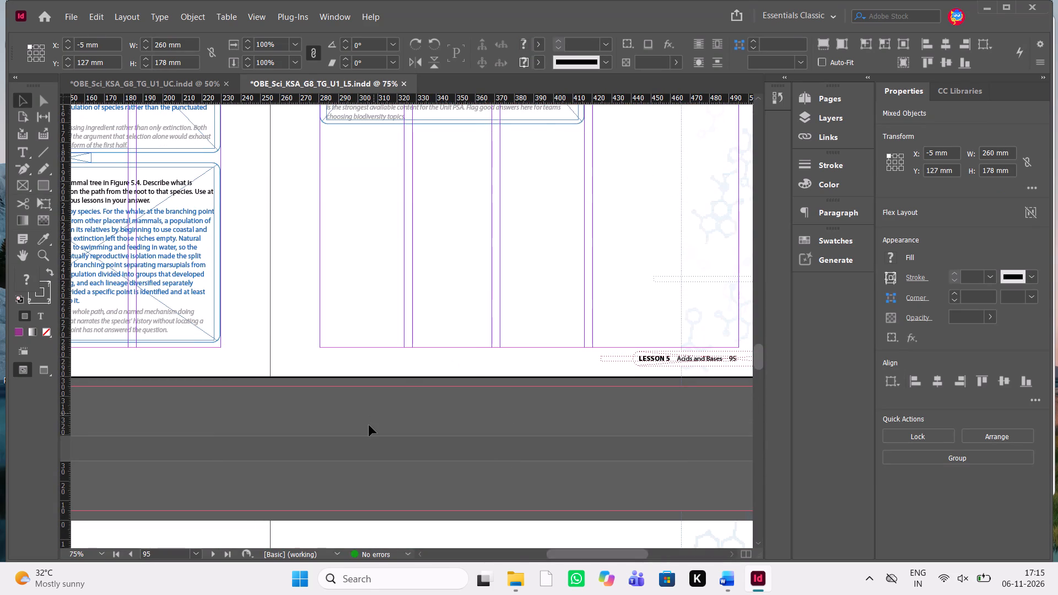
click(369, 425)
scroll(638, 307, down, 3)
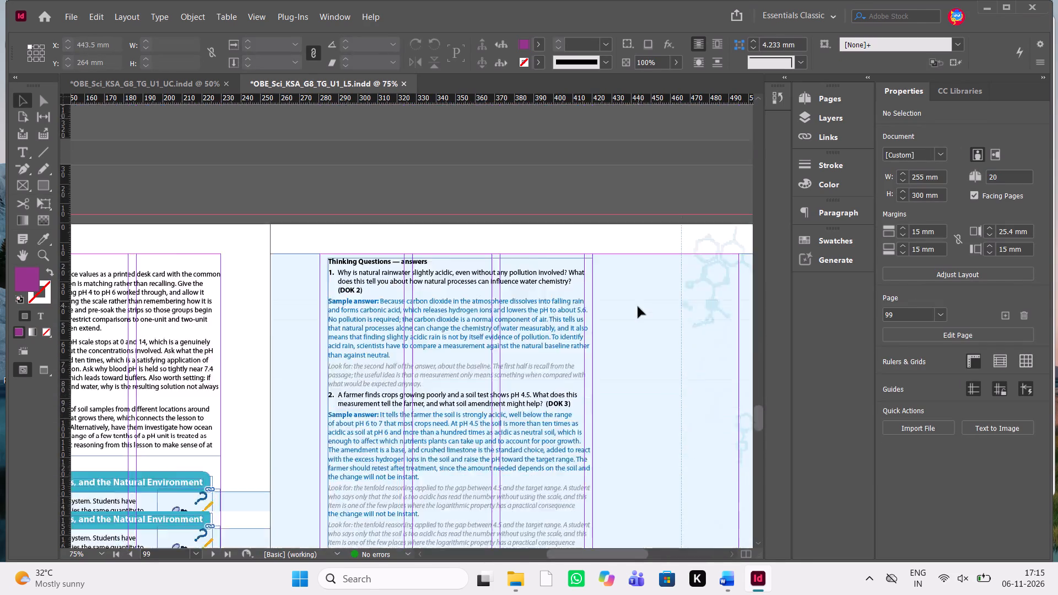
scroll(638, 307, down, 3)
scroll(638, 307, up, 4)
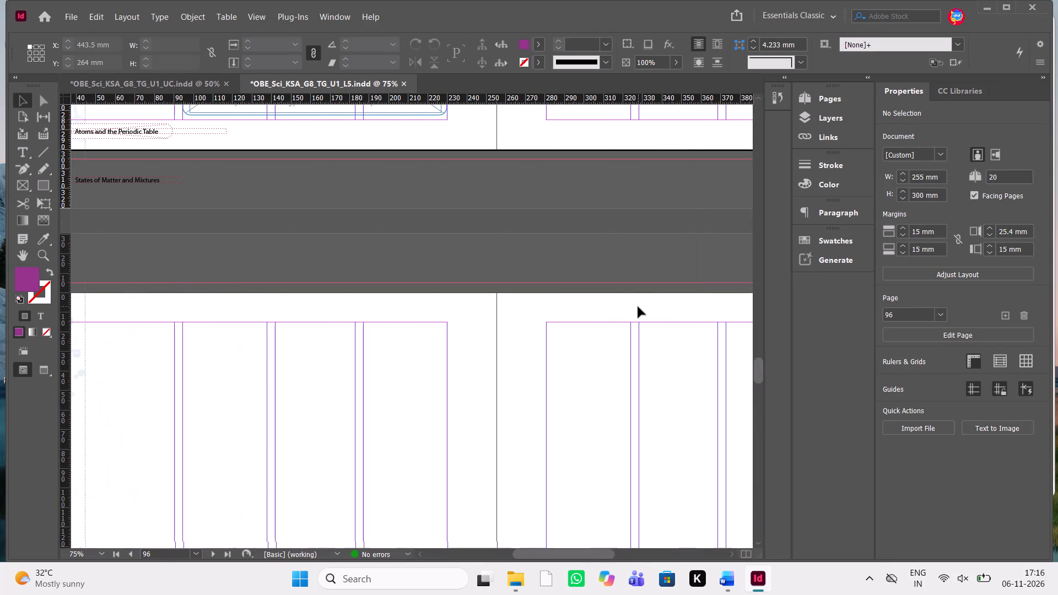
Delete the blank page 96 from the document.
click(832, 99)
click(749, 270)
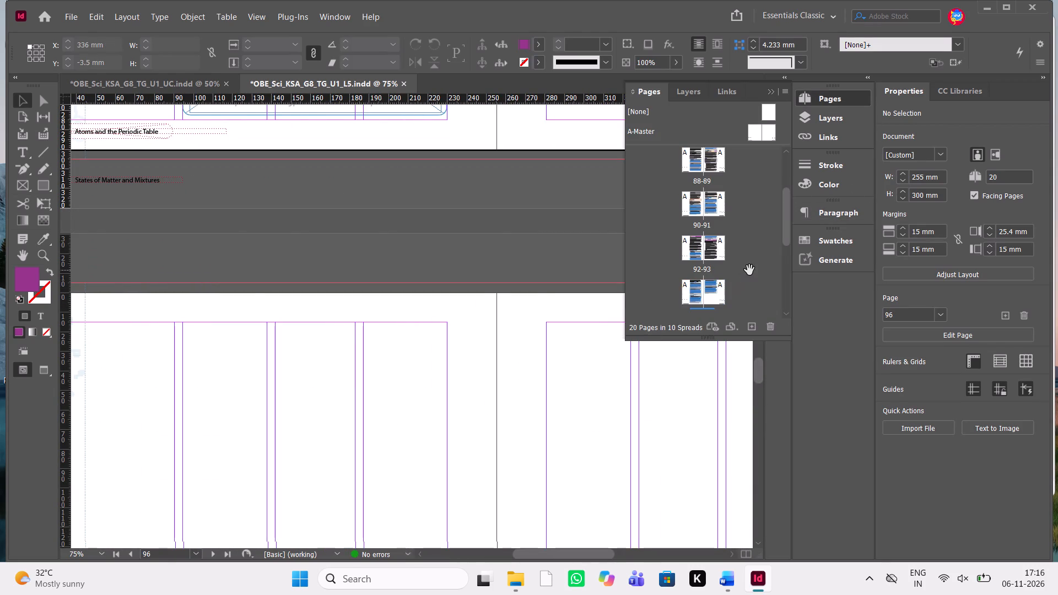
scroll(721, 277, down, 1)
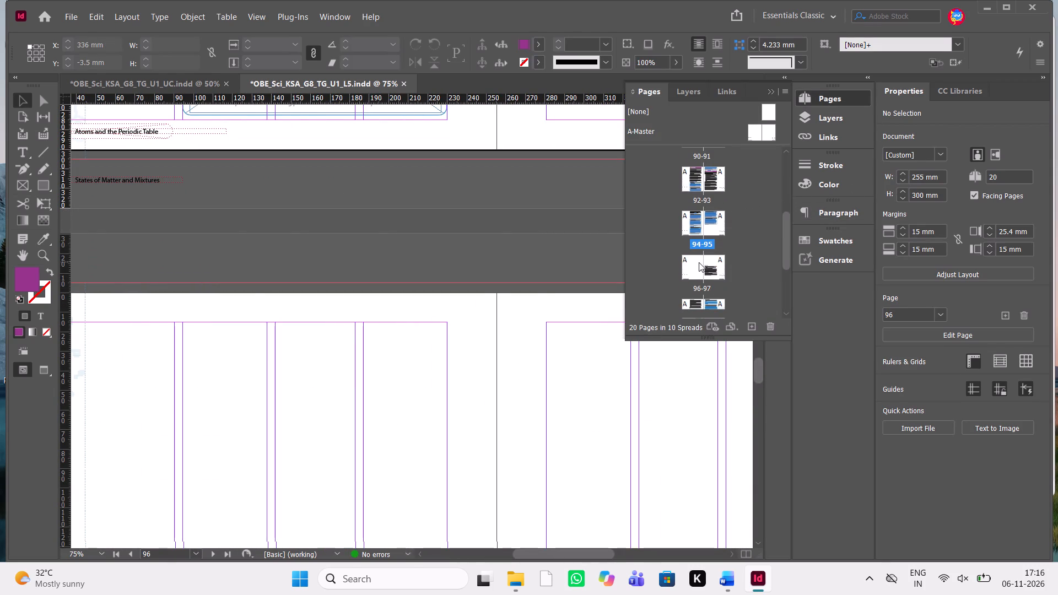
click(699, 262)
scroll(552, 305, up, 2)
scroll(552, 305, down, 1)
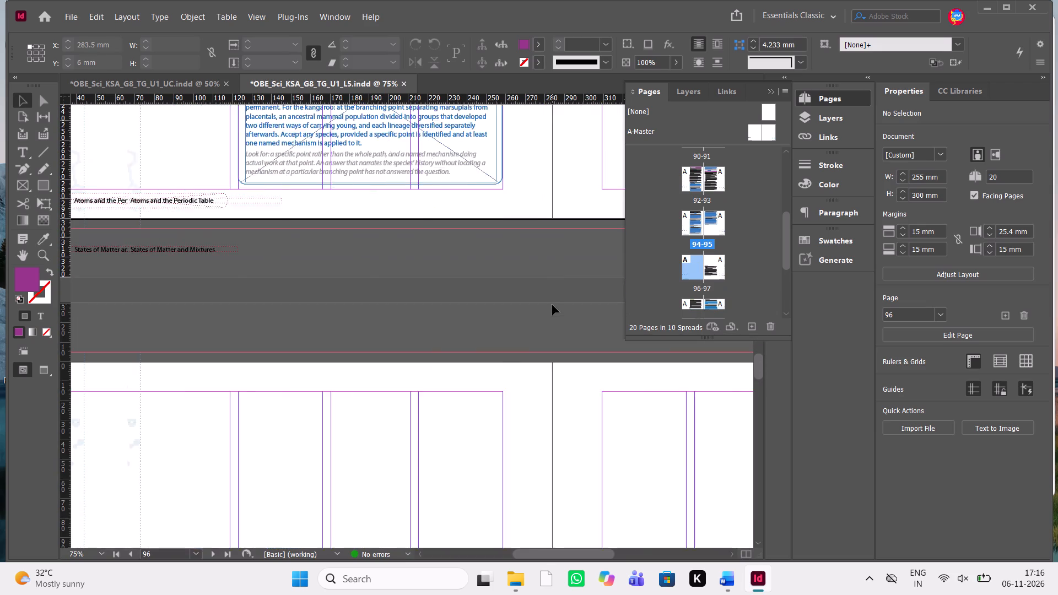
scroll(552, 305, down, 1)
scroll(552, 305, left, 1)
scroll(552, 305, down, 1)
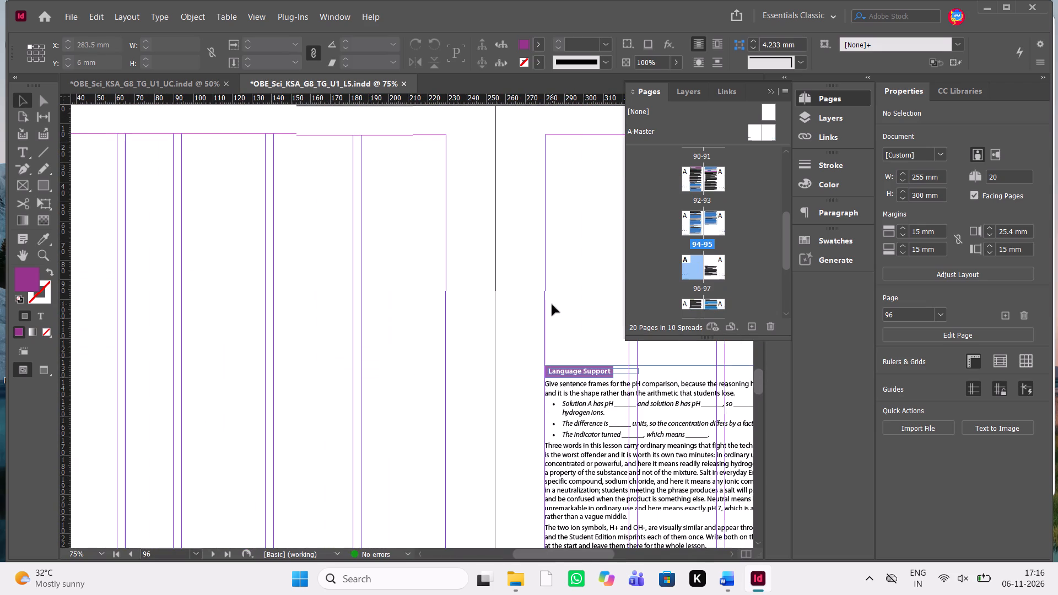
click(701, 301)
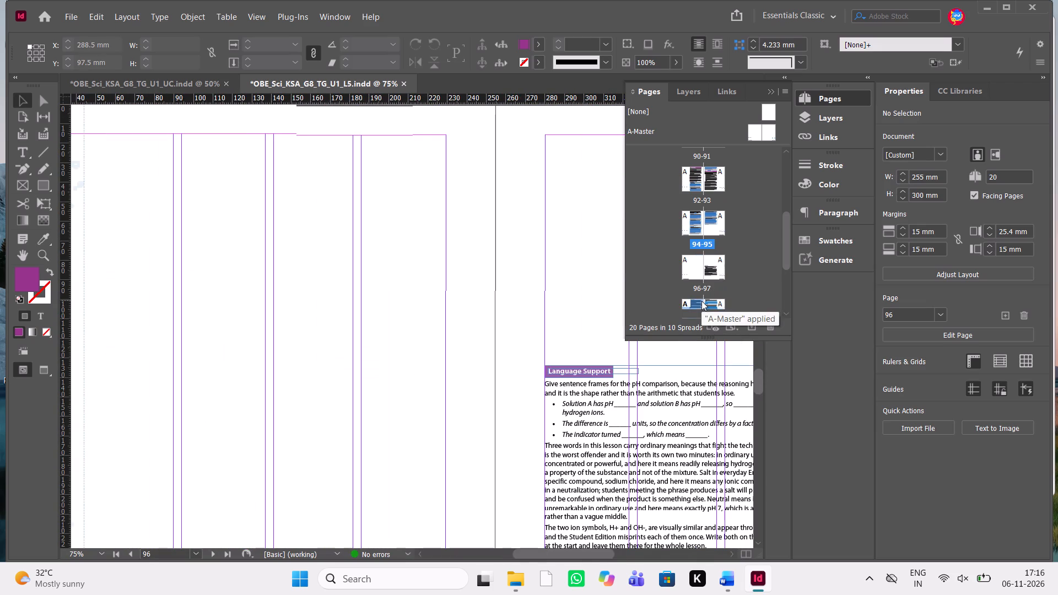
click(692, 261)
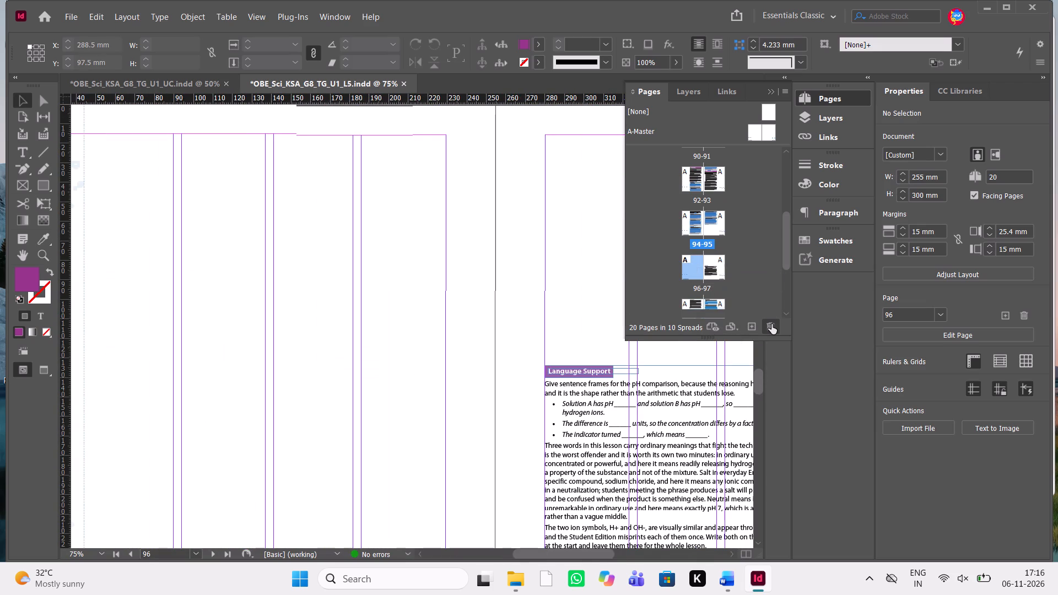
click(771, 324)
Delete the single page holding the Language Support text that follows page 95, together with its objects.
click(720, 269)
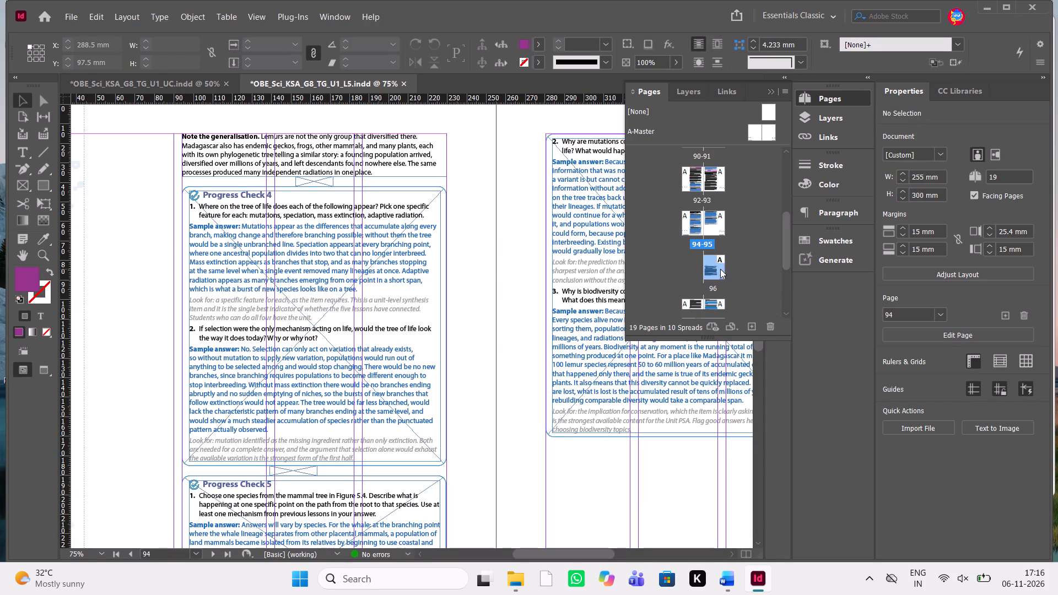
click(775, 328)
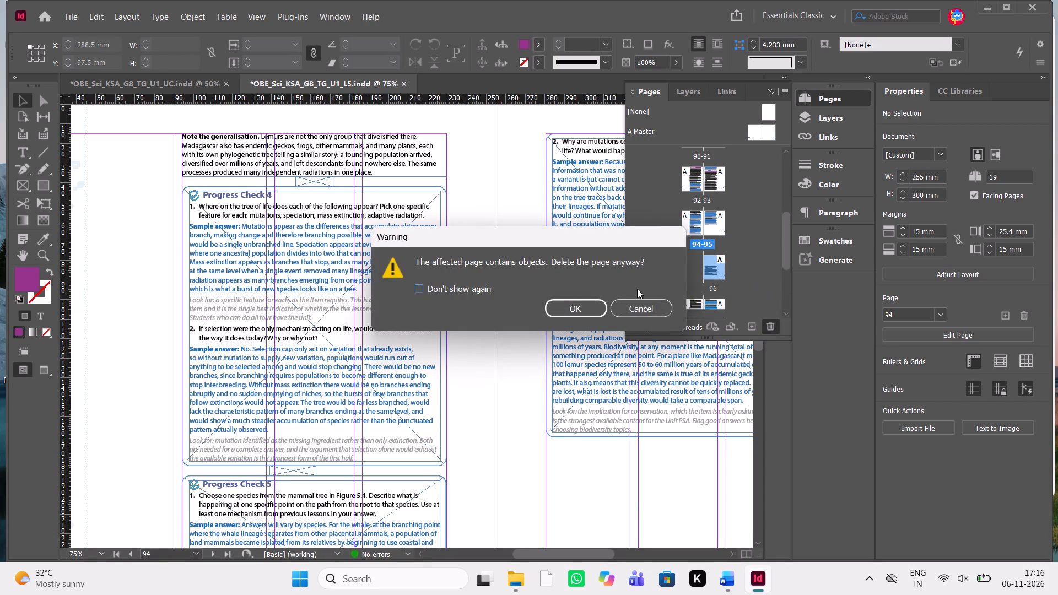
click(574, 312)
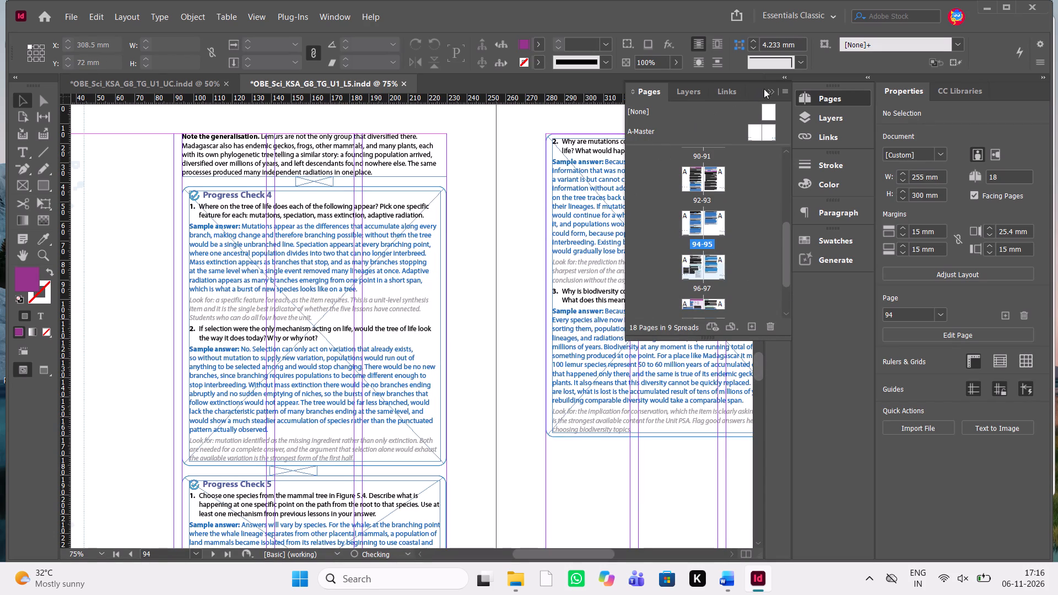
click(773, 88)
Delete the Language Support text frame above the Power Up banner on page 96.
scroll(492, 365, down, 5)
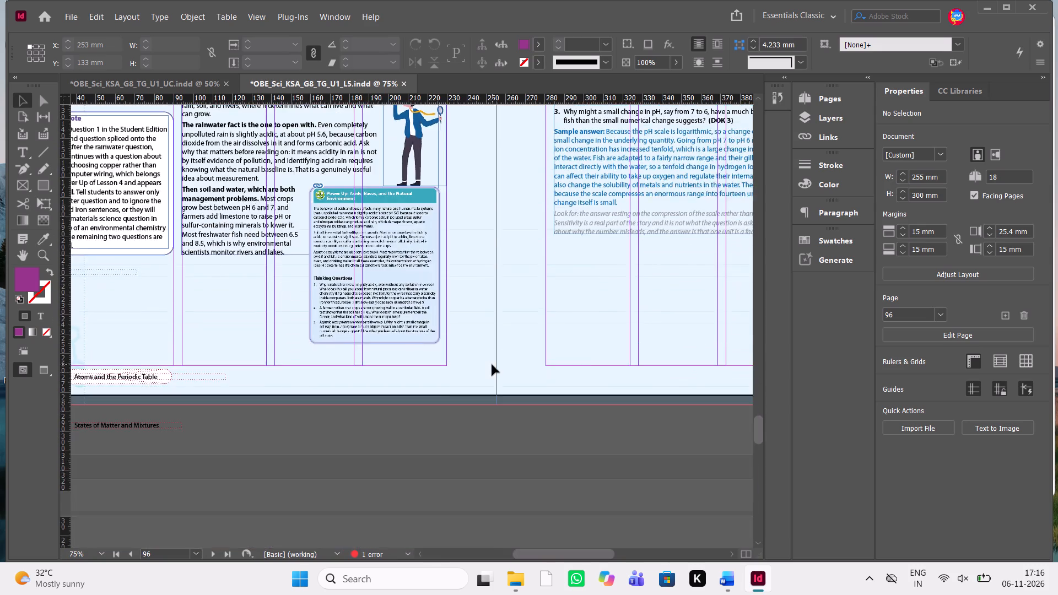
scroll(492, 365, up, 2)
scroll(492, 365, right, 1)
drag(359, 228, 544, 366)
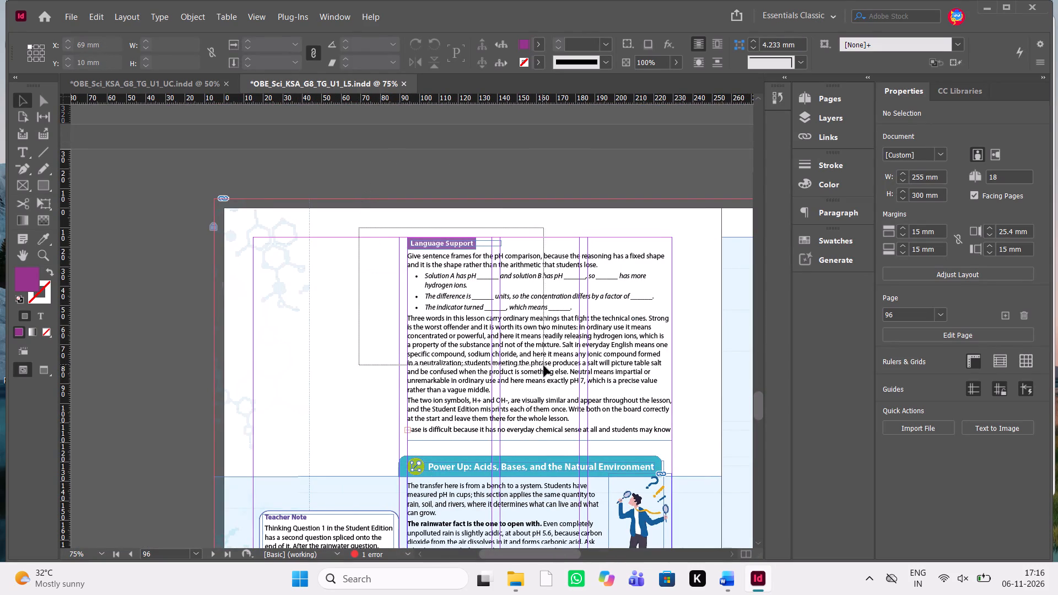
drag(544, 366, 577, 378)
key(Delete)
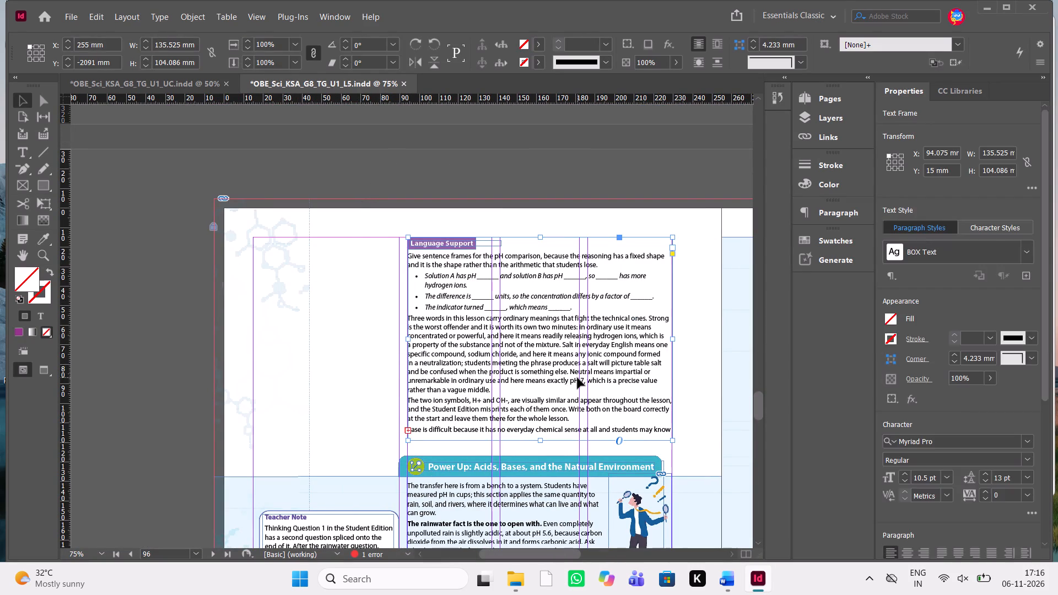
Select all Power Up objects on page 96, including the Teacher Note and background, and move them up by more than 40 mm.
scroll(577, 378, down, 1)
scroll(577, 378, up, 1)
scroll(577, 378, right, 1)
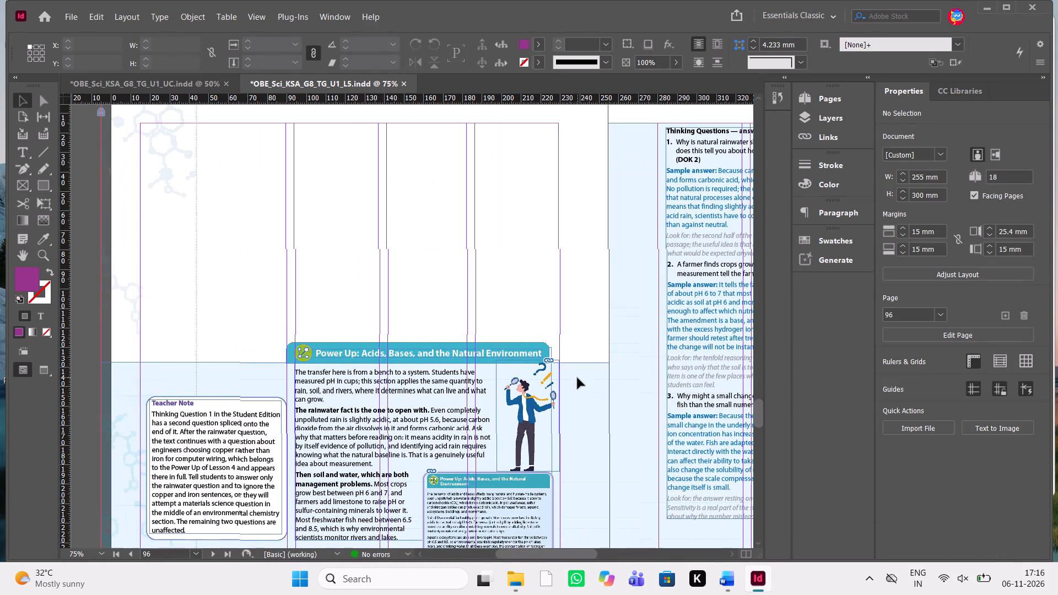
click(463, 446)
scroll(463, 446, down, 5)
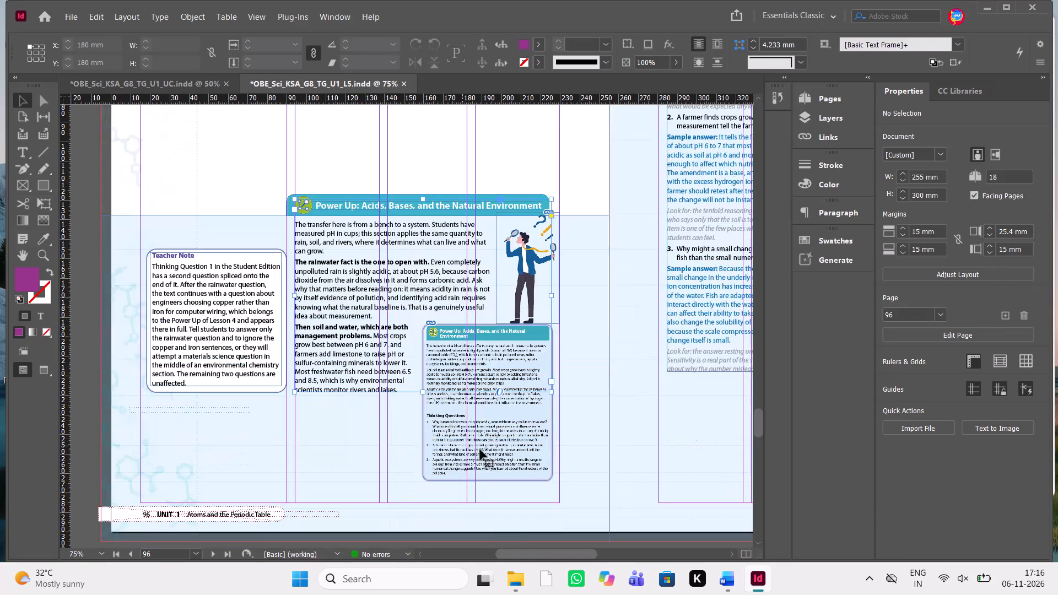
drag(171, 179, 317, 300)
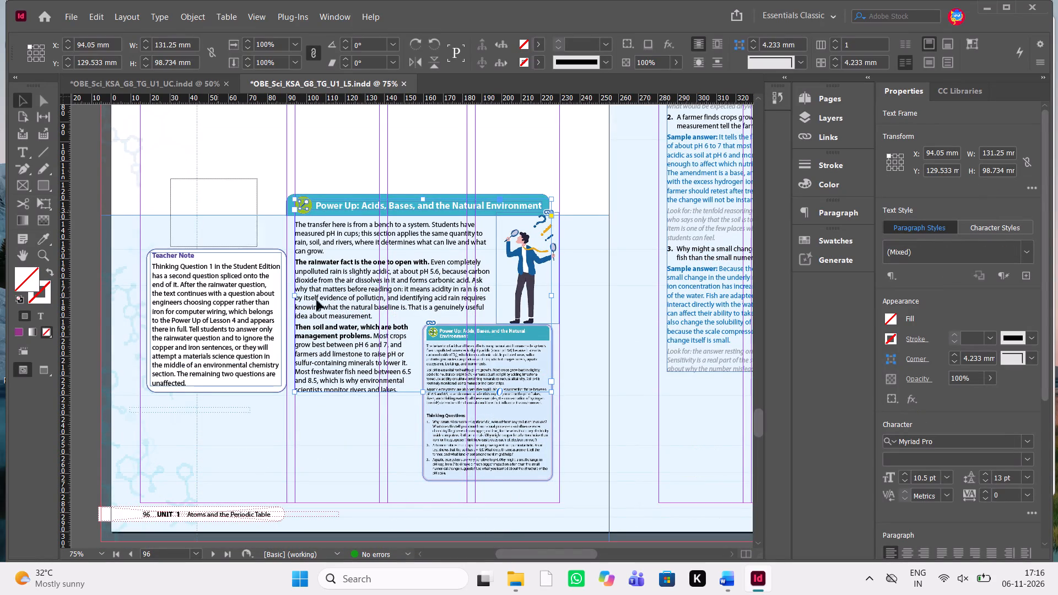
drag(317, 300, 536, 447)
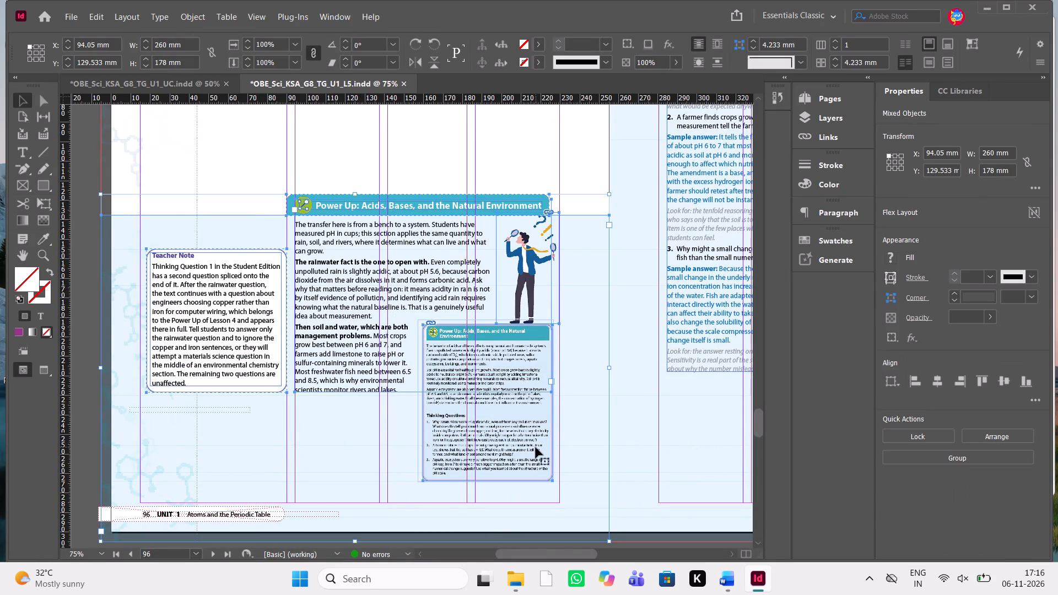
key(shift+Up)
key(shift+Up)
key(shift+Up)
key(shift+Up)
key(shift+Up)
key(shift+Up)
key(shift+Up)
key(shift+Up)
key(shift+Up)
key(shift+Up)
key(shift+Up)
key(shift+Up)
key(shift+Up)
key(shift+Up)
key(shift+Up)
key(shift+Up)
key(shift+Up)
key(shift+Up)
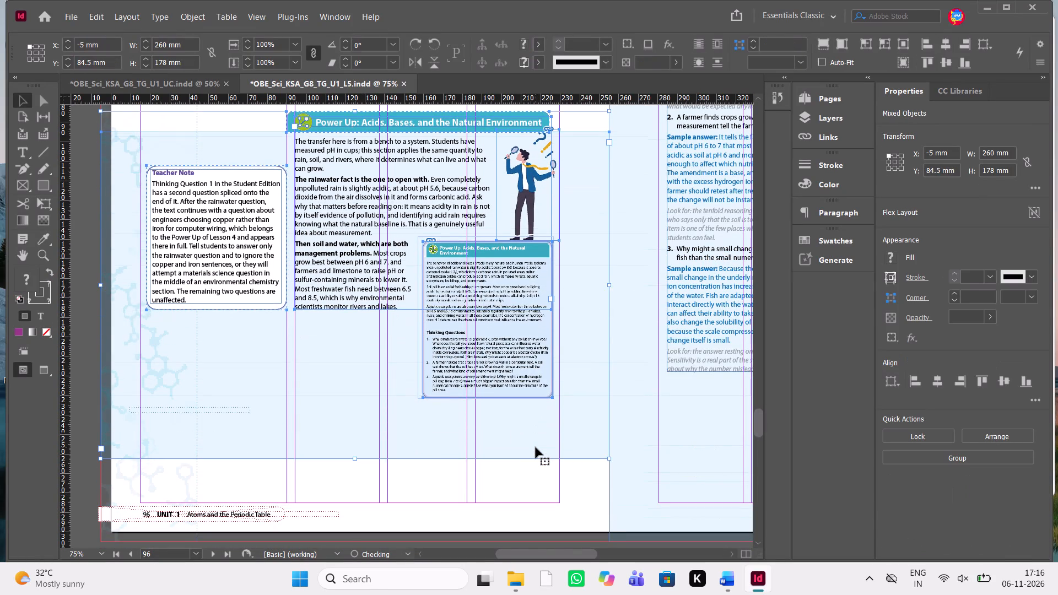
key(shift+Up)
Cut the selected Power Up objects from page 96 and paste them on page 95 around the Progress Check box's lower end.
key(ctrl+x)
scroll(536, 447, up, 2)
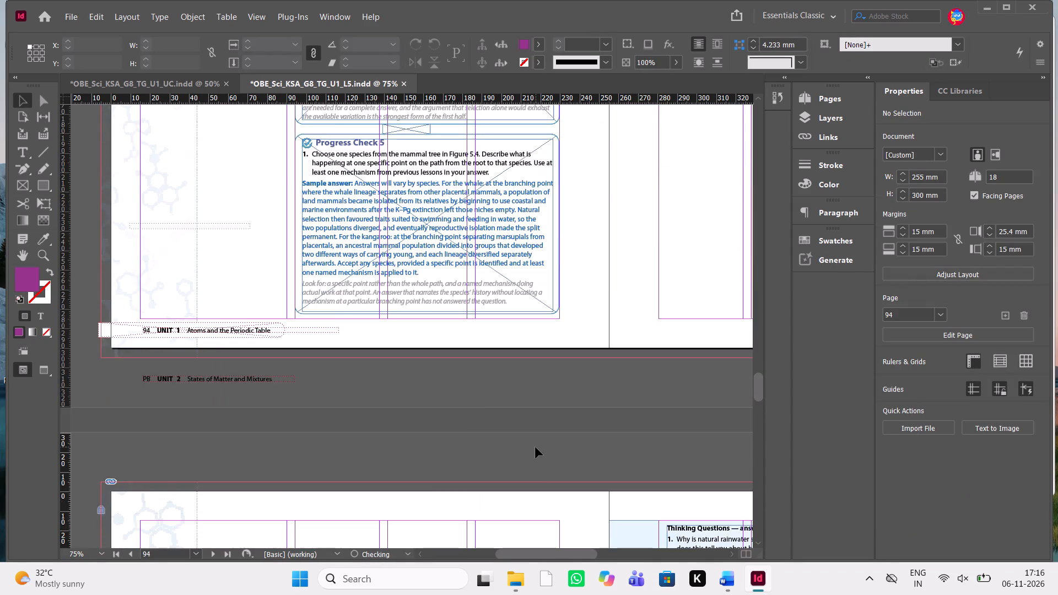
scroll(536, 447, up, 3)
scroll(536, 447, down, 1)
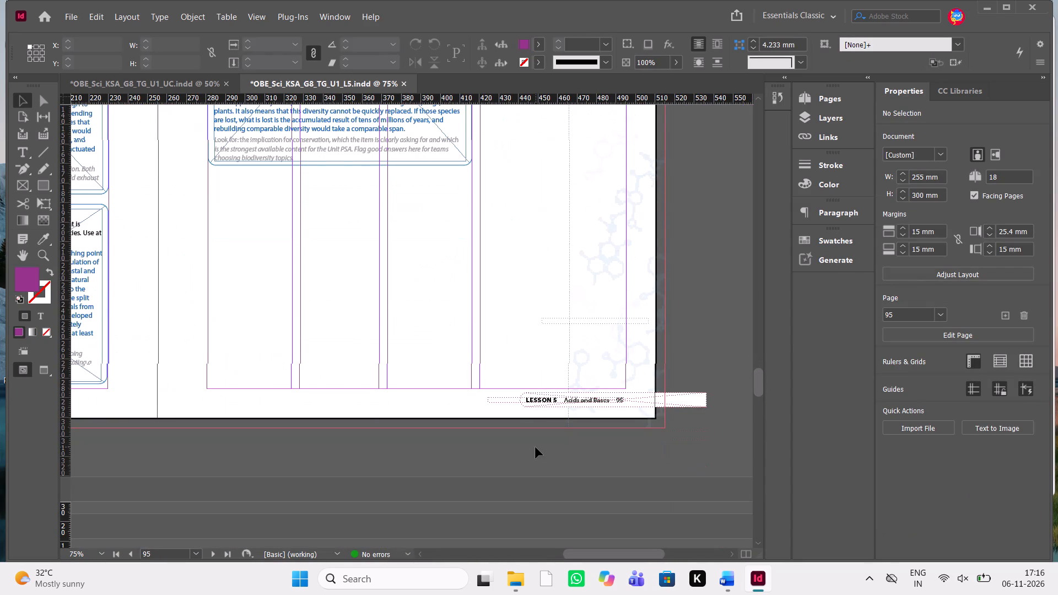
key(ctrl+equal)
key(ctrl+equal)
scroll(536, 447, up, 1)
scroll(536, 447, down, 1)
key(ctrl+v)
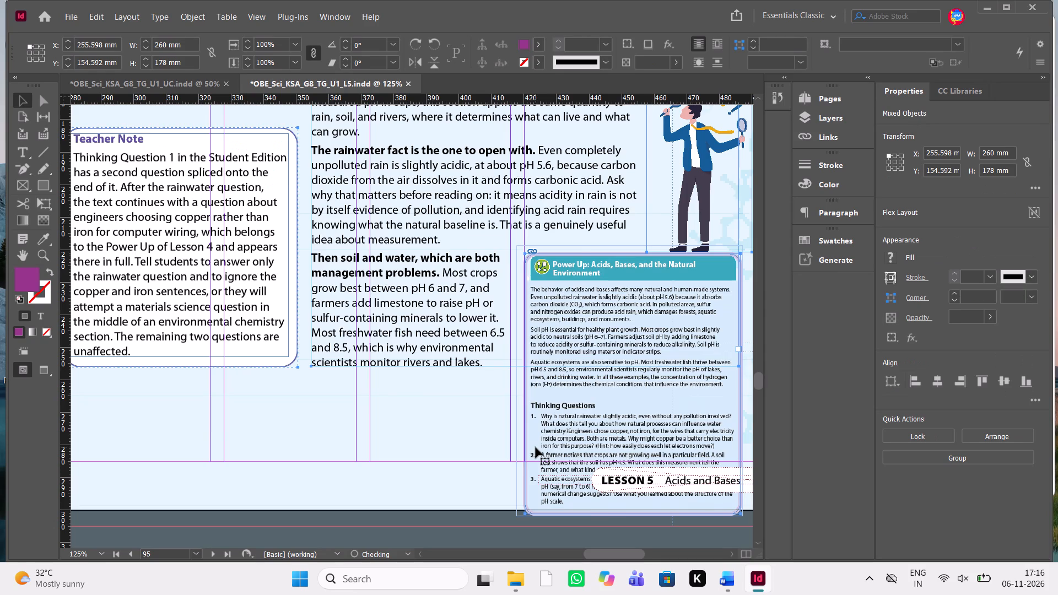
Move the pasted Power Up objects left on page 95 to about X 185.8 mm, aligning the banner with the inner margin.
scroll(536, 447, up, 1)
scroll(536, 447, down, 1)
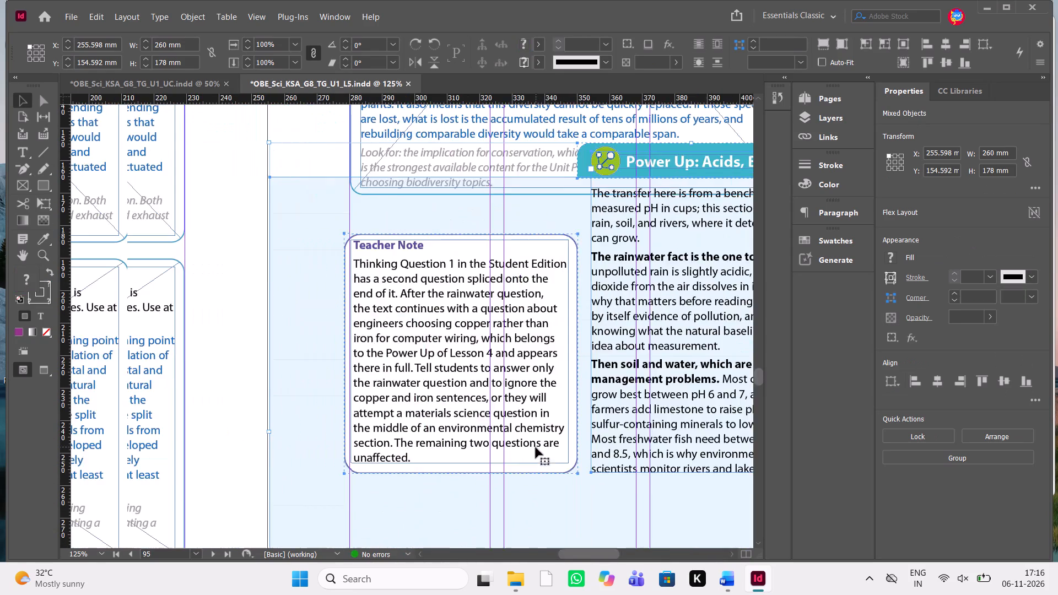
scroll(536, 447, down, 1)
scroll(536, 447, up, 1)
scroll(536, 447, down, 1)
key(shift+Left)
key(shift+Left)
key(shift+Left)
key(shift+Left)
key(shift+Left)
key(shift+Left)
key(shift+Left)
key(shift+Left)
key(shift+Left)
key(shift+Left)
key(shift+Left)
key(shift+Left)
key(shift+Left)
key(shift+Left)
key(shift+Left)
key(shift+Left)
key(shift+Left)
key(shift+Left)
key(shift+Left)
key(shift+Left)
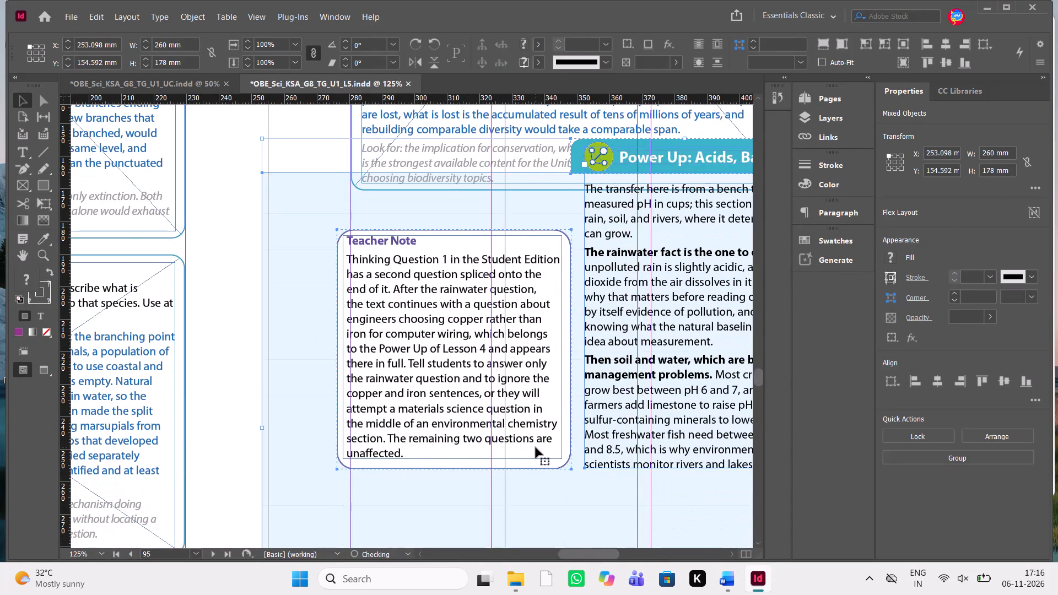
key(shift+Left)
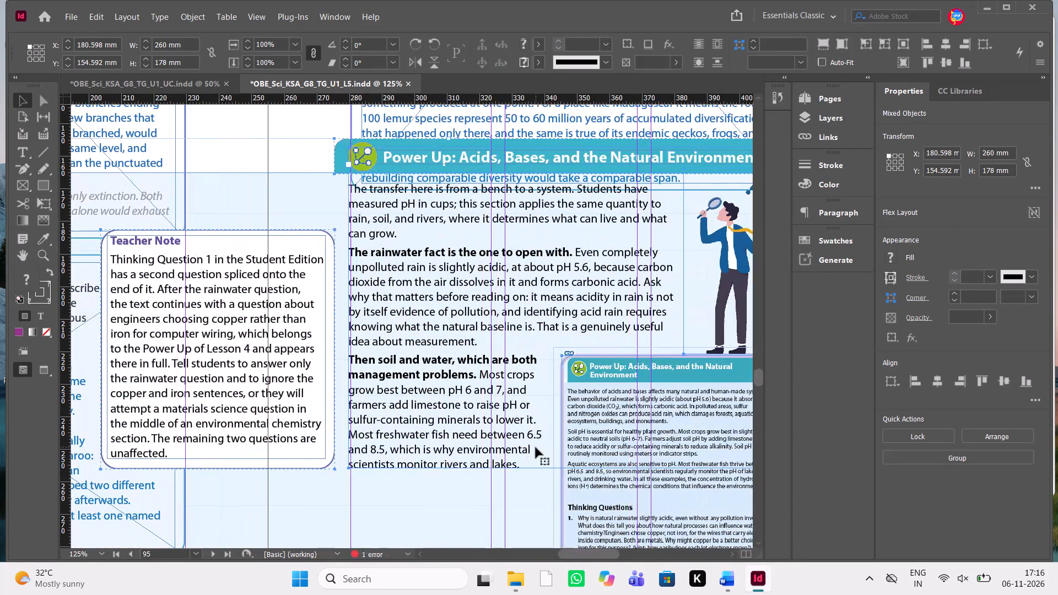
key(Right)
key(Right)
key(Right)
key(Right)
key(Right)
key(Right)
key(Right)
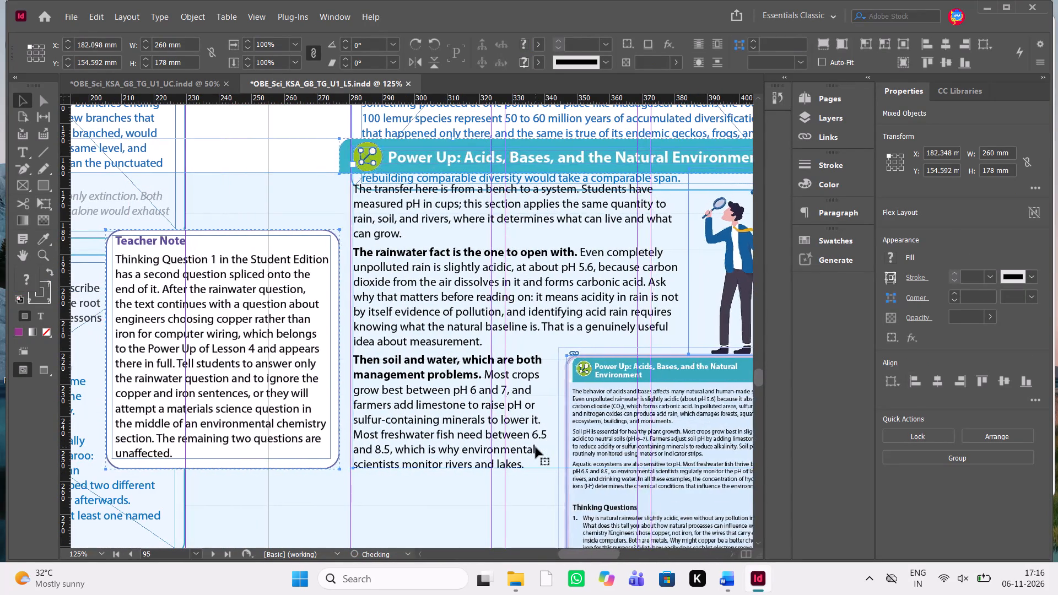
key(Right)
key(Right)
key(Right)
key(Right)
key(Right)
key(Right)
key(Right)
key(Right)
key(Right)
key(Right)
key(Right)
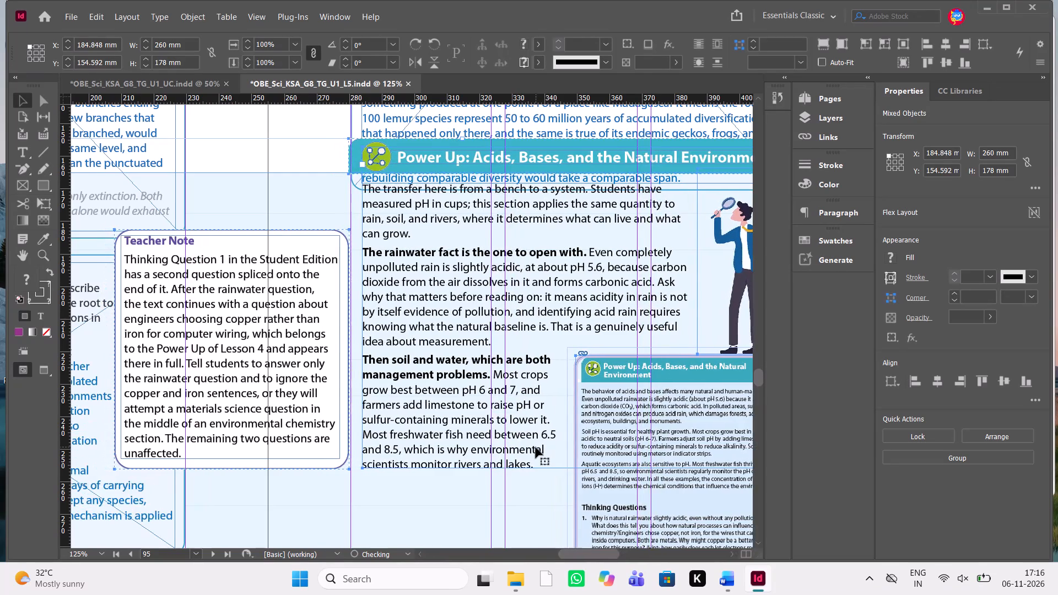
key(Right)
key(Right)
key(Right)
Lower the selected Power Up objects to about Y 179.6 mm, leaving a gap beneath the Progress Check box.
key(shift+Down)
key(shift+Down)
key(shift+Down)
key(shift+Down)
key(shift+Down)
key(shift+Down)
key(shift+Down)
key(shift+Down)
key(shift+Down)
key(shift+Down)
key(shift+Down)
key(shift+Down)
key(shift+Down)
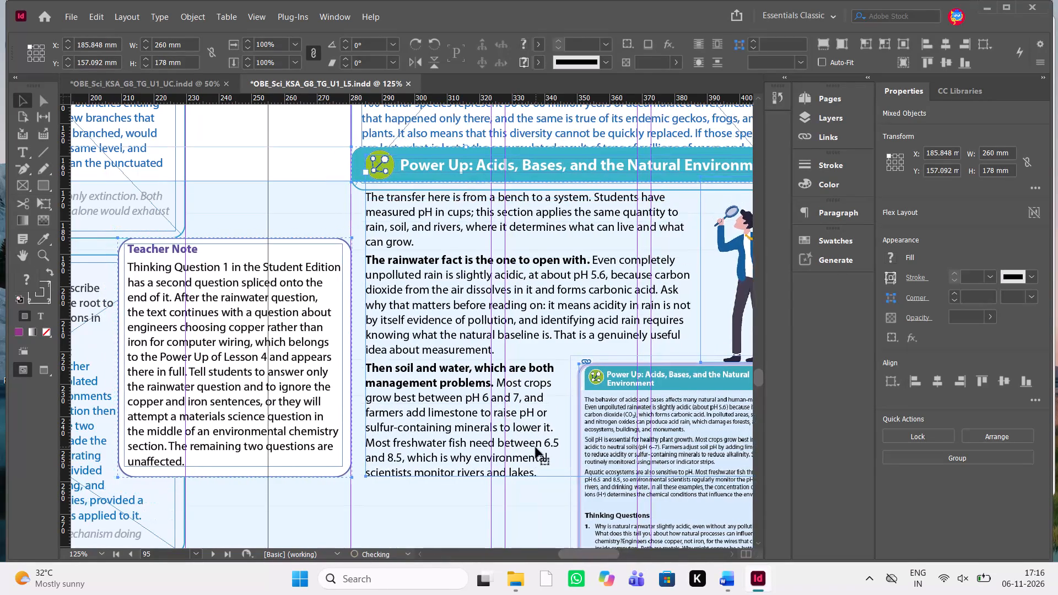
key(shift+Down)
key(shift+Up)
key(shift+Up)
key(shift+Up)
key(shift+Up)
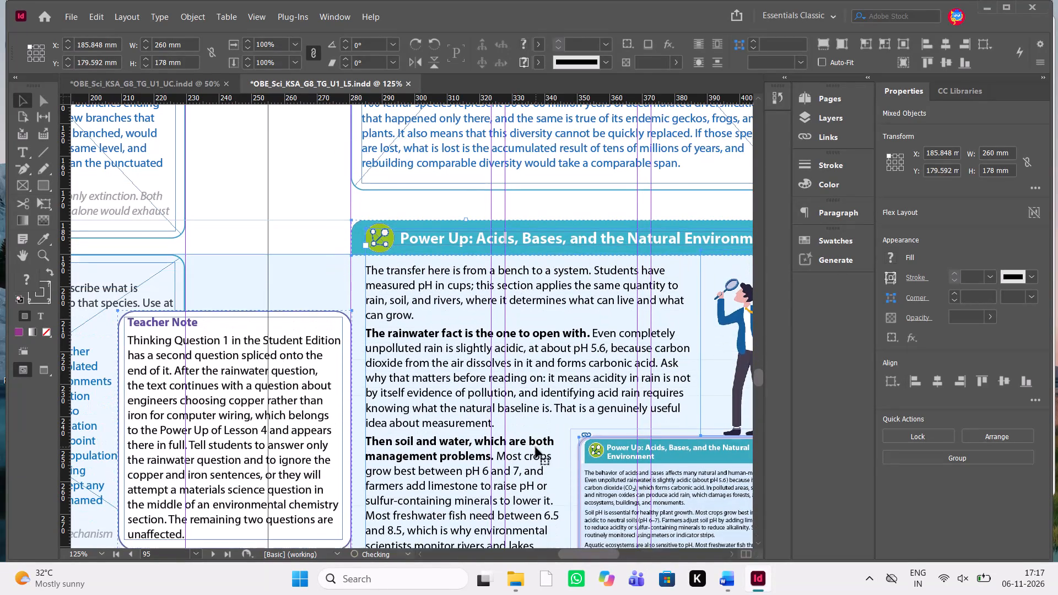
key(shift+Up)
key(shift+Up)
key(shift+Down)
key(shift+Down)
Examine how the Power Up section fits on page 95, including its lower end and the pages that follow.
scroll(536, 447, left, 1)
scroll(536, 447, down, 1)
scroll(536, 447, up, 2)
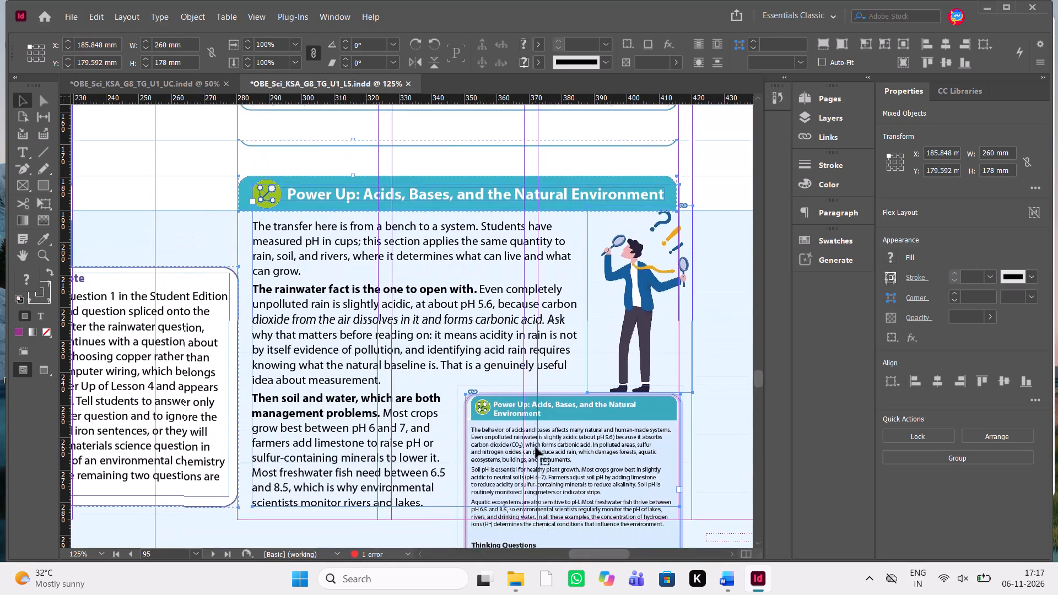
scroll(536, 447, up, 1)
scroll(536, 447, left, 1)
scroll(536, 447, down, 1)
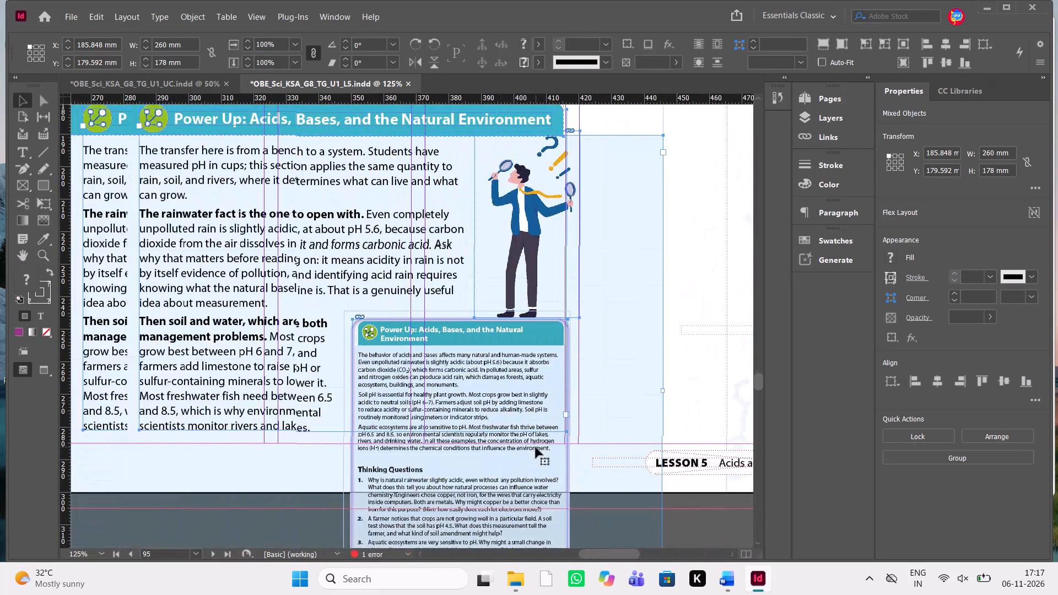
scroll(536, 447, down, 1)
scroll(536, 447, up, 1)
scroll(536, 447, right, 1)
scroll(536, 447, up, 1)
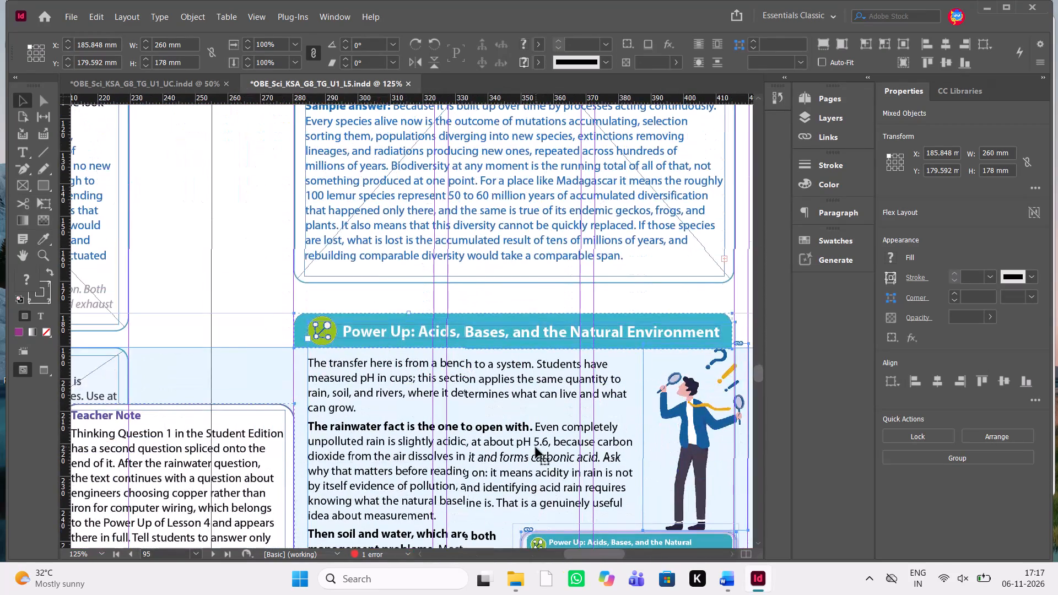
scroll(536, 447, up, 1)
scroll(536, 447, right, 1)
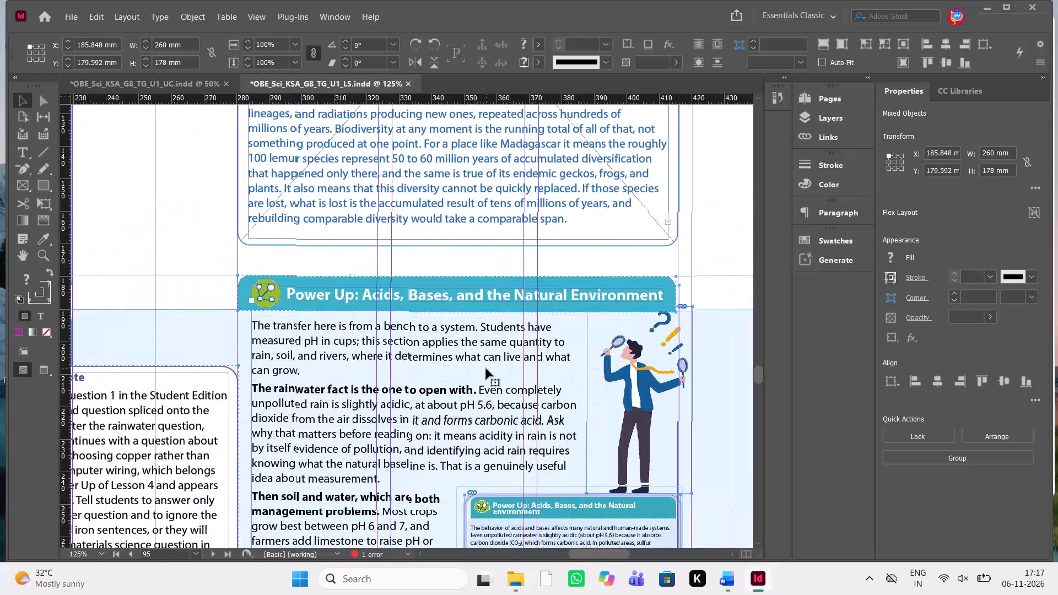
scroll(486, 369, down, 1)
scroll(486, 369, up, 1)
scroll(486, 369, down, 2)
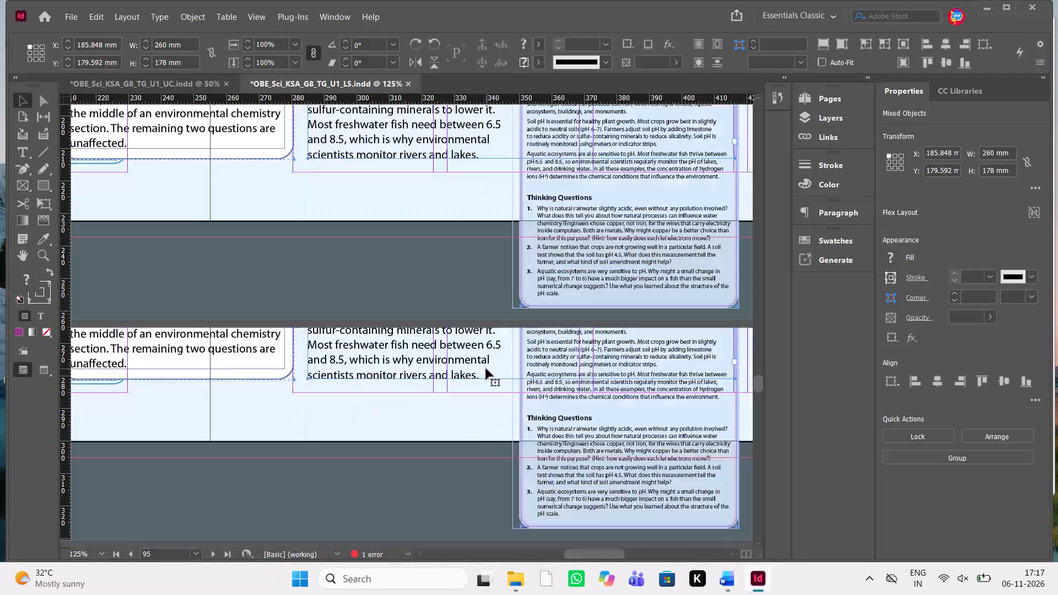
scroll(486, 369, down, 3)
scroll(486, 369, up, 2)
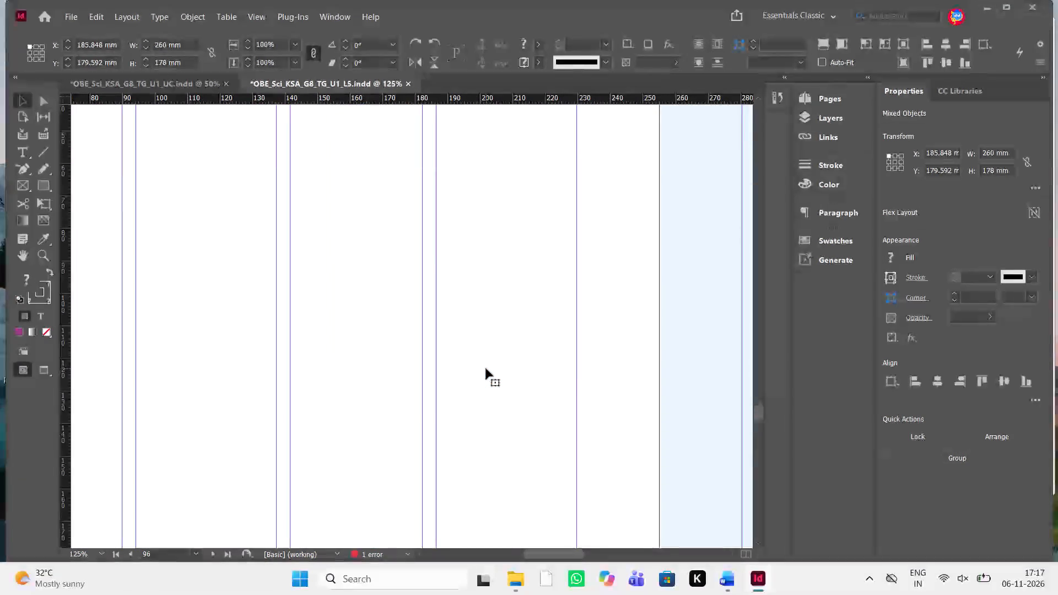
scroll(486, 369, up, 1)
scroll(486, 369, down, 6)
scroll(486, 369, up, 3)
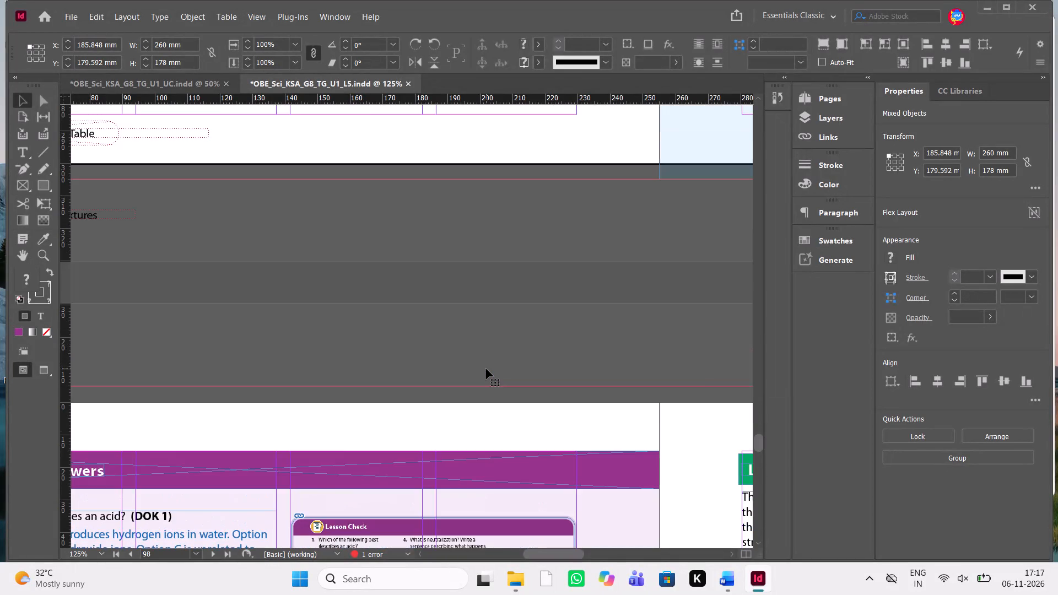
scroll(486, 369, up, 5)
scroll(486, 369, right, 1)
scroll(486, 369, up, 1)
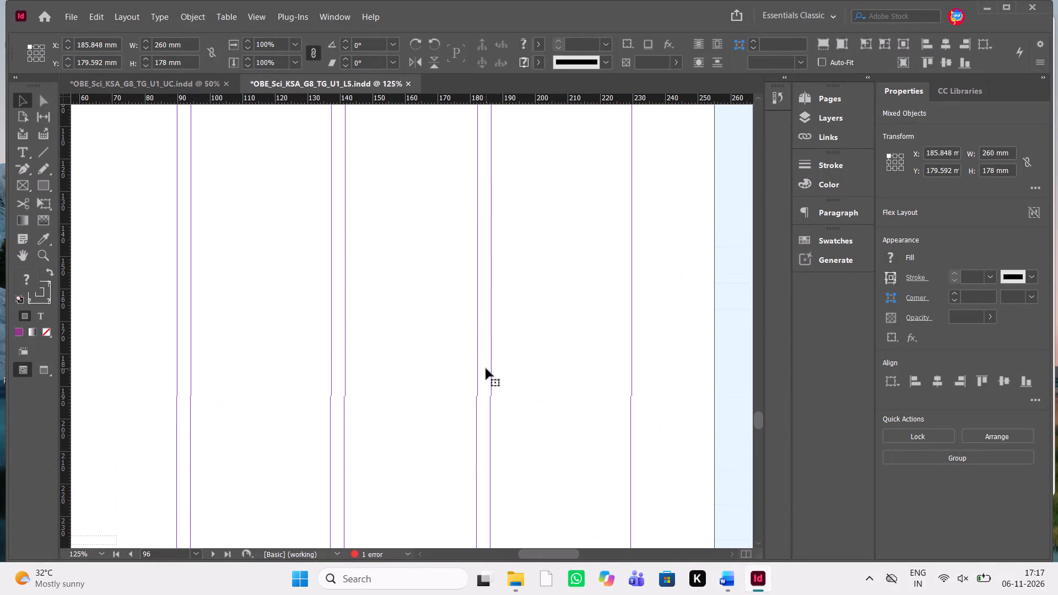
scroll(396, 407, left, 1)
scroll(396, 407, right, 1)
scroll(396, 407, up, 5)
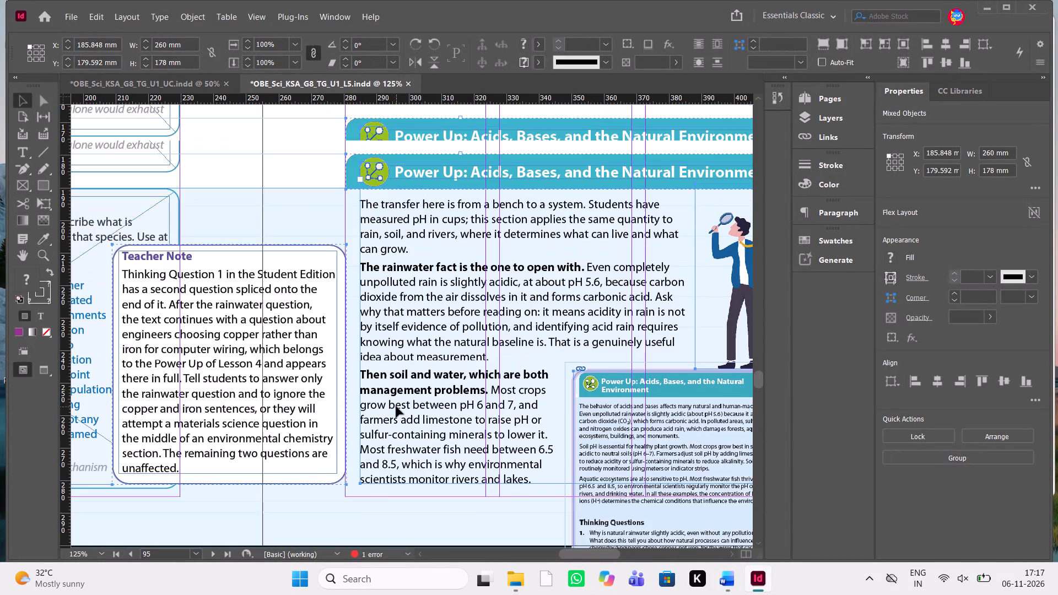
scroll(396, 407, up, 3)
scroll(396, 407, down, 1)
scroll(396, 407, up, 1)
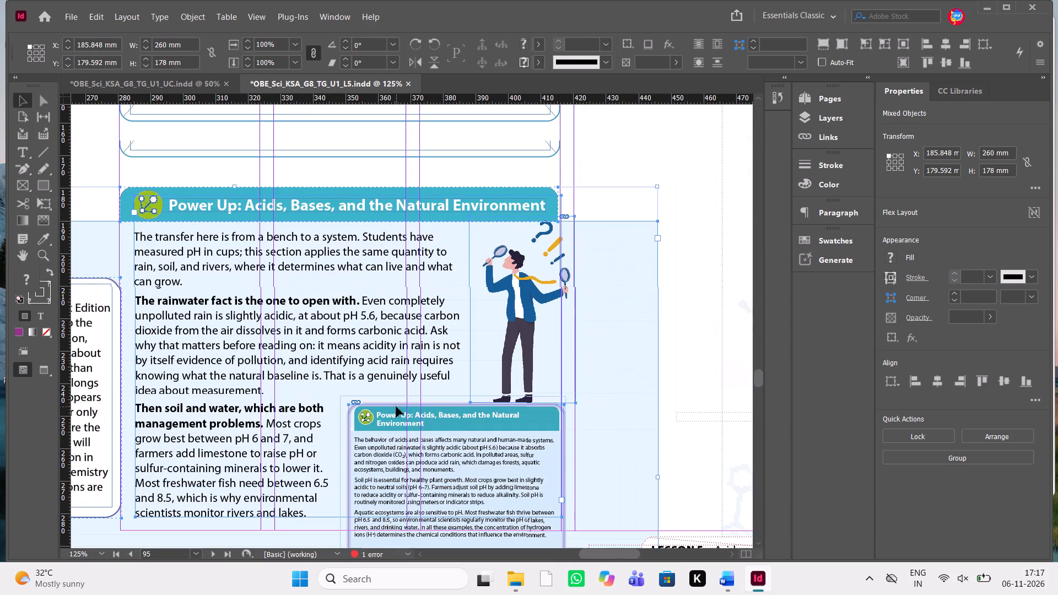
scroll(396, 407, down, 1)
scroll(396, 407, right, 1)
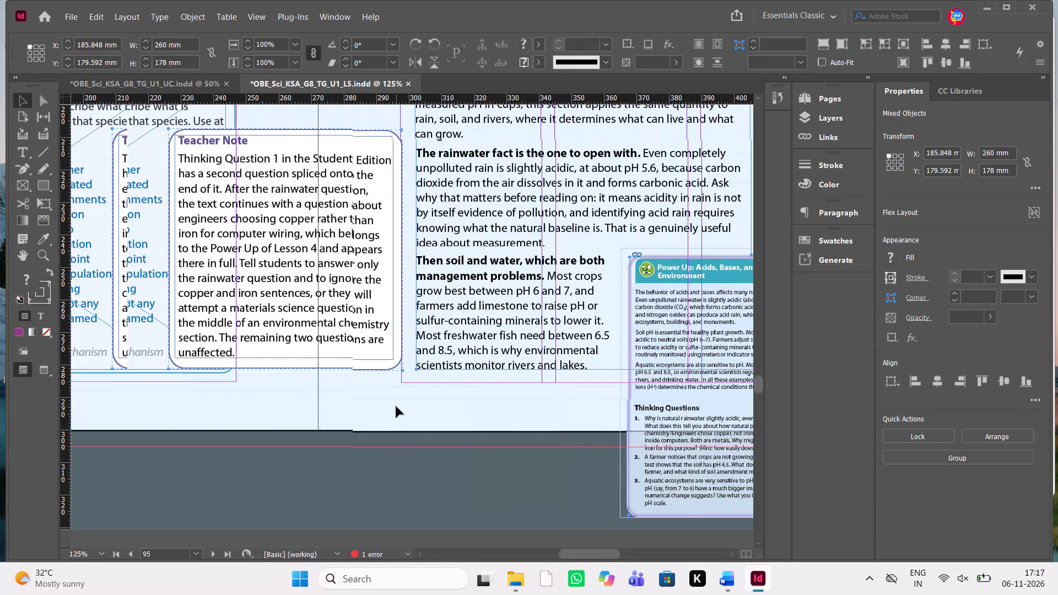
scroll(396, 407, up, 1)
scroll(396, 407, down, 1)
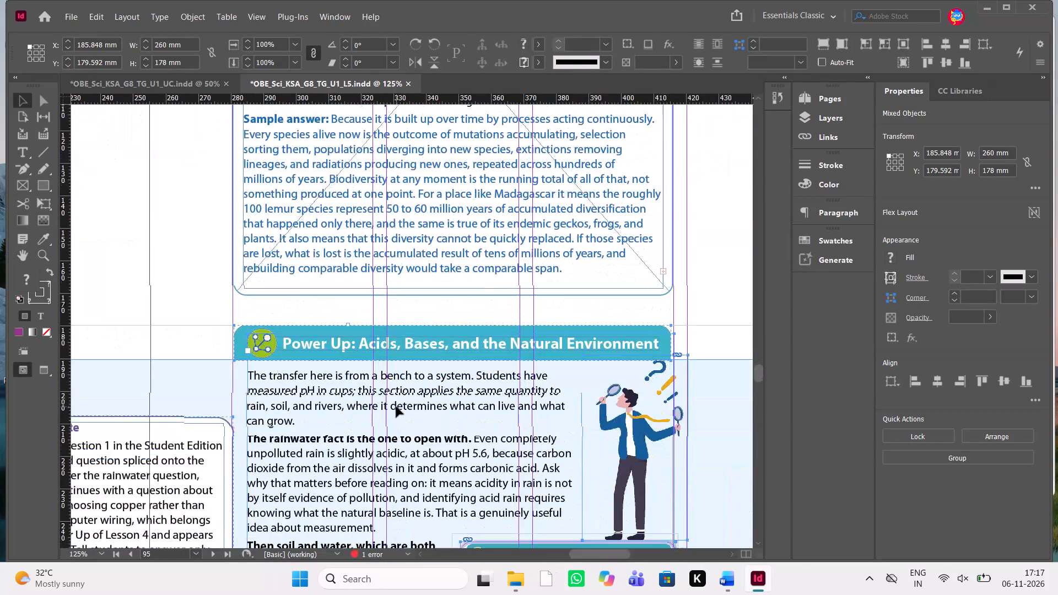
scroll(396, 407, up, 1)
scroll(396, 407, down, 1)
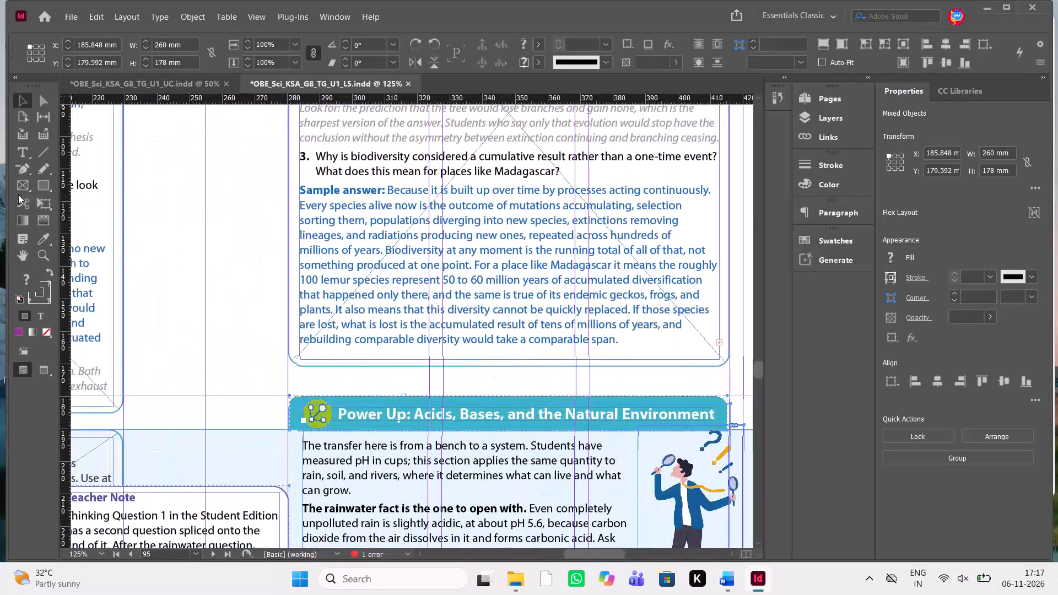
Draw an empty spacer frame about 22 mm wide against the Progress Check box's lower edge and set its height to 5 mm.
click(22, 181)
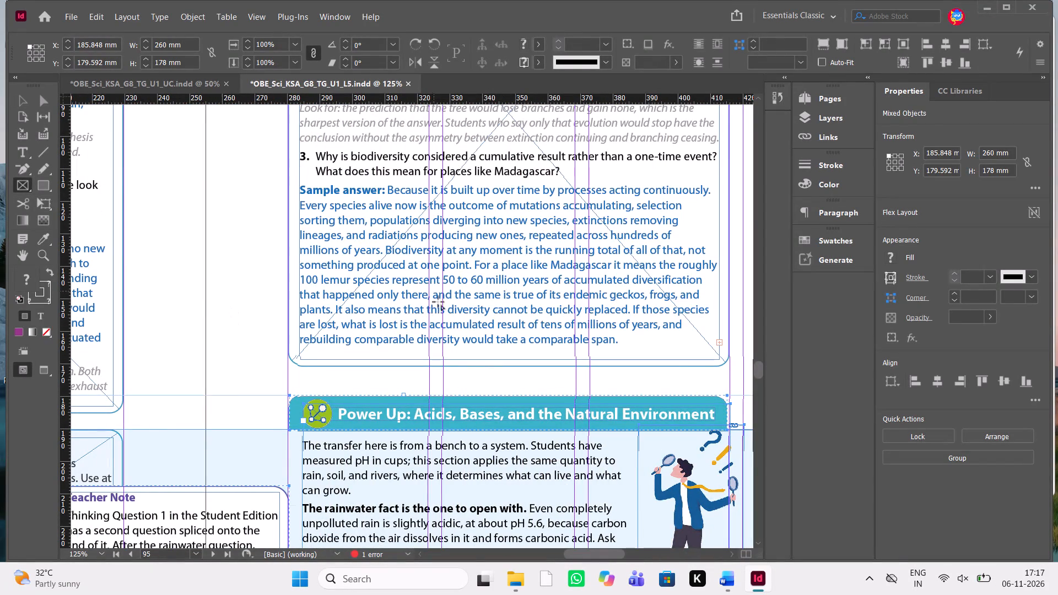
drag(419, 366, 486, 396)
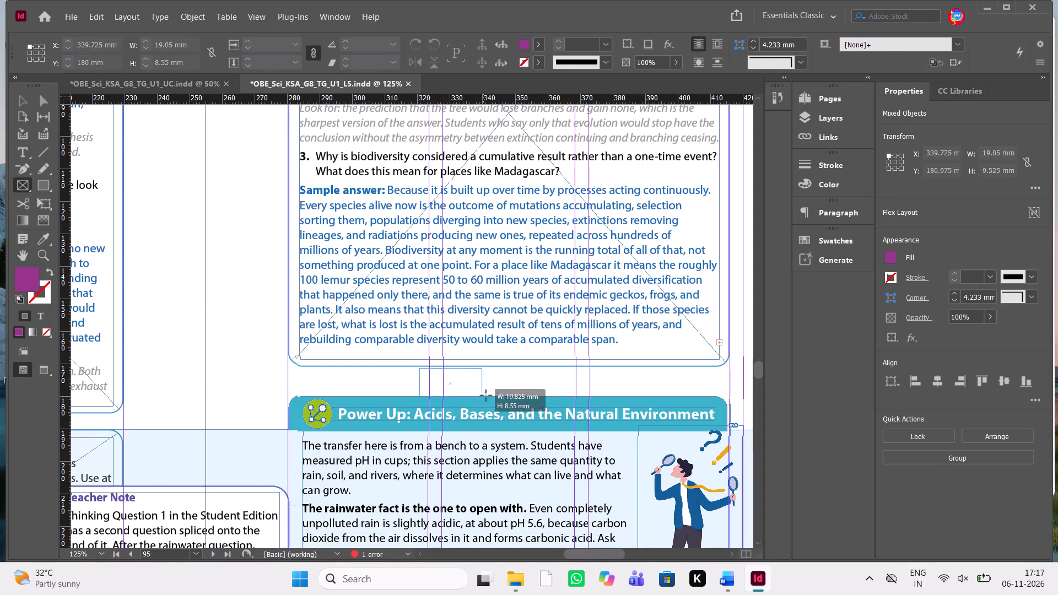
drag(486, 396, 490, 393)
key(Up)
key(Up)
key(Up)
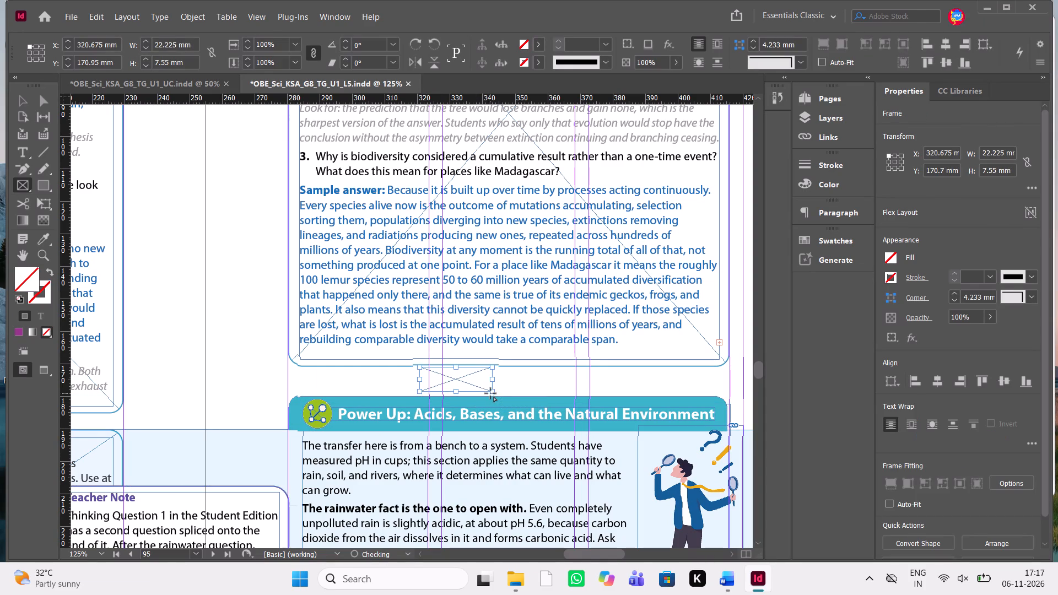
key(Up)
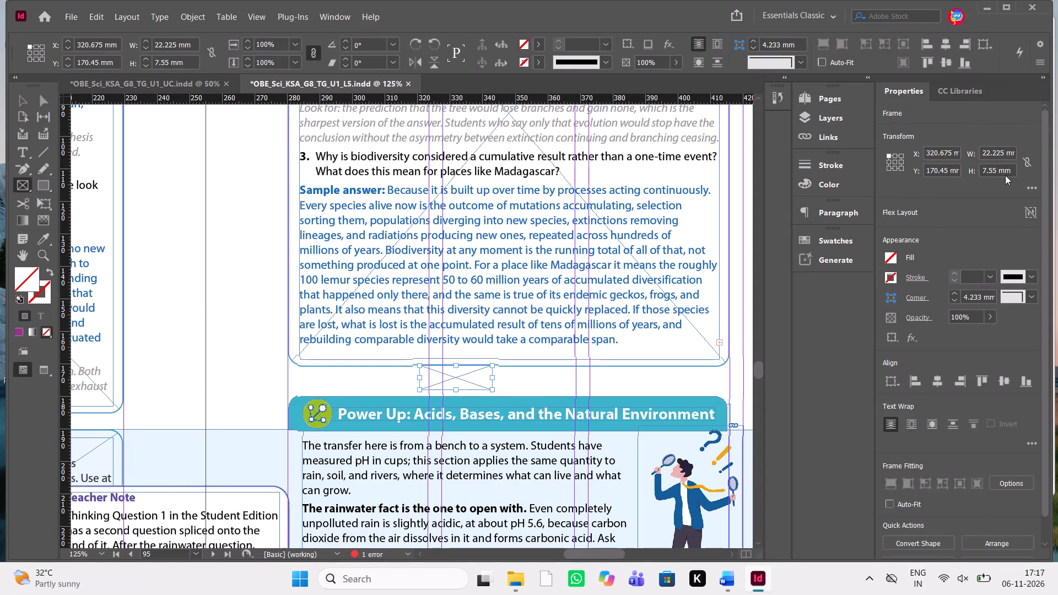
drag(998, 171, 918, 183)
key(BackSpace)
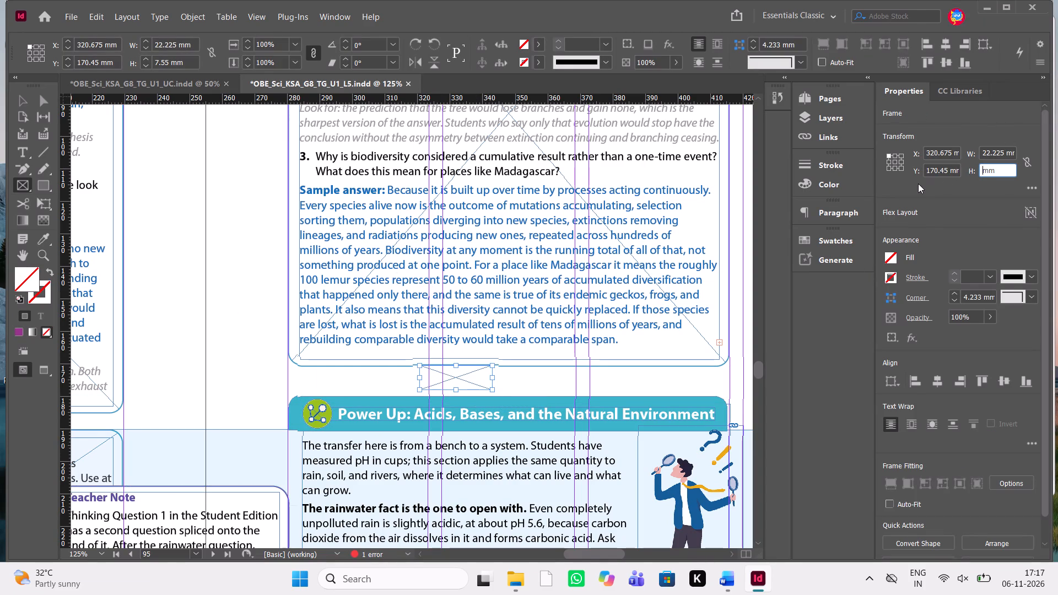
key(5)
key(Return)
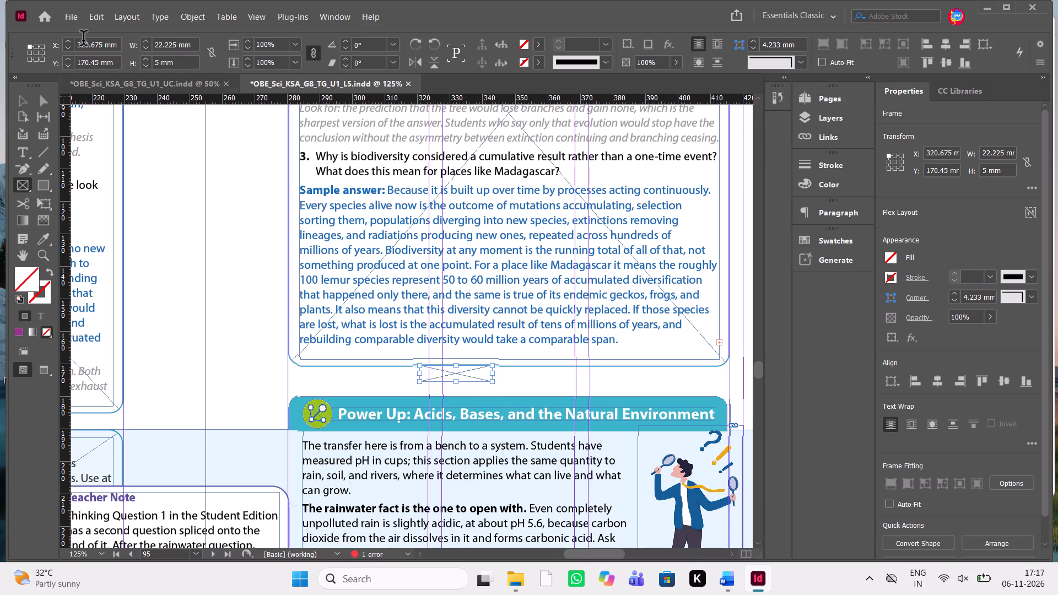
Move the Power Up section's light blue background frame right to about X 515.8 mm, reaching page 95's outer bleed.
click(23, 96)
drag(230, 359, 240, 372)
scroll(240, 372, down, 1)
scroll(240, 372, left, 1)
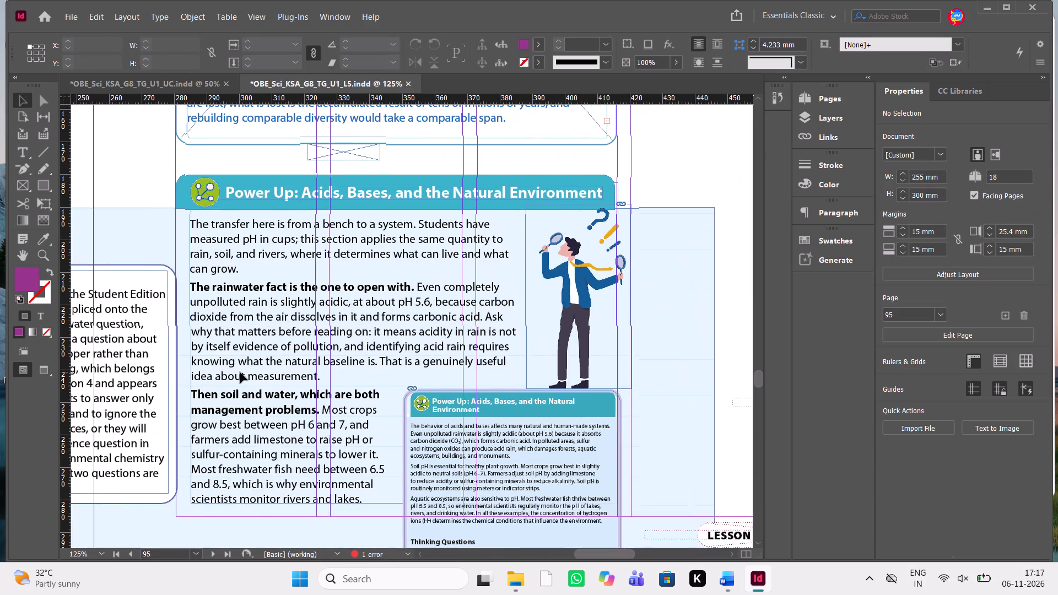
scroll(240, 372, left, 1)
click(688, 422)
click(636, 407)
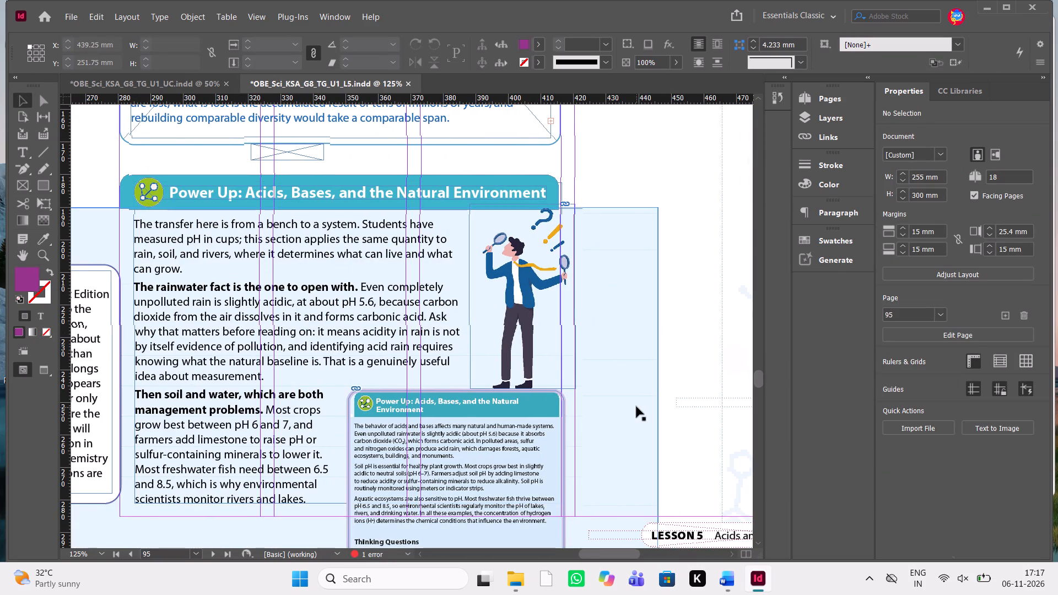
key(shift+Right)
key(shift+Right)
key(shift+Right)
key(shift+Right)
key(shift+Right)
key(shift+Right)
key(shift+Right)
key(shift+Right)
key(shift+Right)
key(shift+Right)
key(shift+Right)
key(shift+Right)
key(shift+Right)
key(shift+Right)
key(shift+Right)
key(shift+Right)
key(shift+Right)
key(shift+Right)
key(shift+Right)
key(shift+Right)
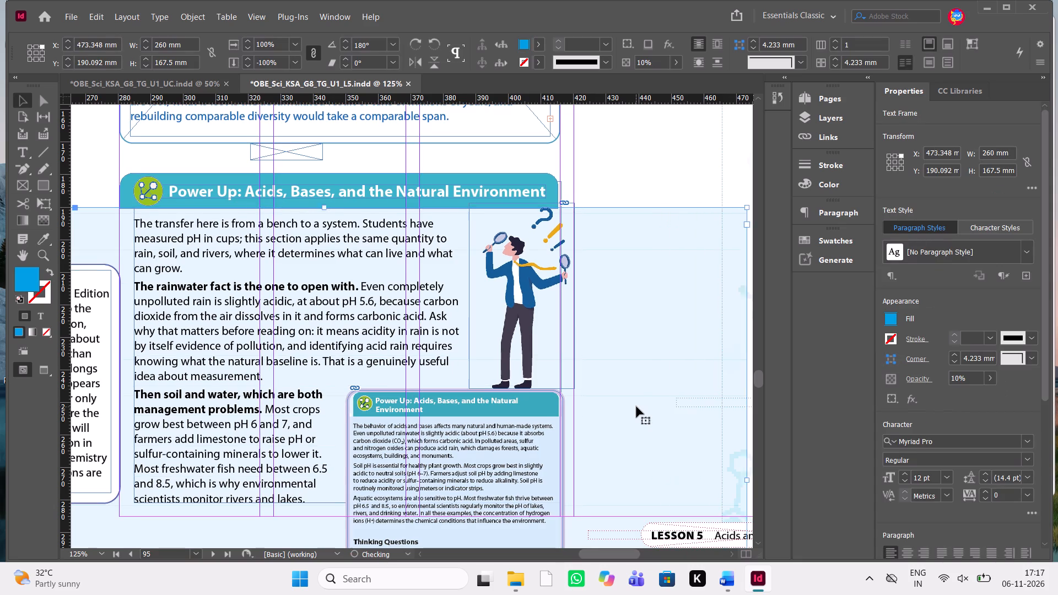
scroll(636, 407, left, 2)
scroll(636, 407, right, 2)
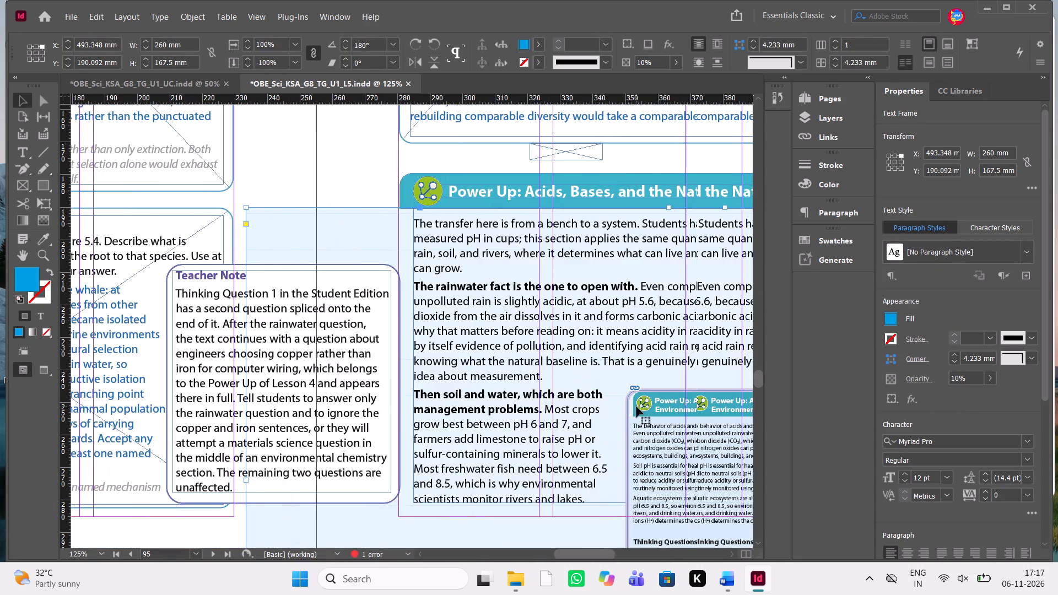
scroll(636, 407, right, 1)
scroll(636, 407, left, 2)
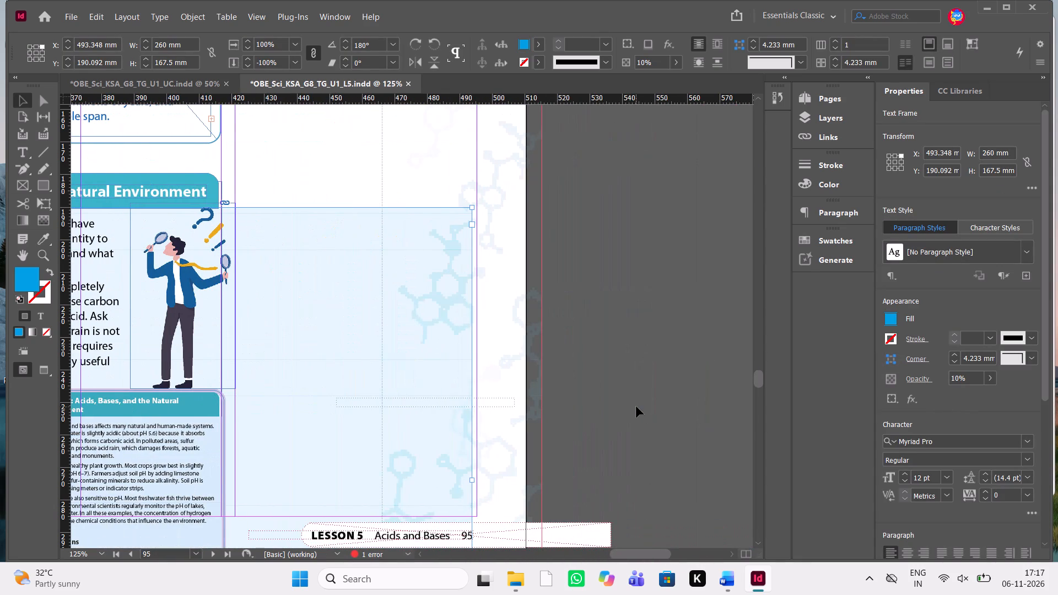
key(shift+Right)
key(shift+Right)
key(shift+Right)
key(shift+Right)
key(shift+Right)
key(shift+Right)
key(shift+Right)
key(shift+Right)
key(shift+Right)
key(shift+Right)
key(shift+Right)
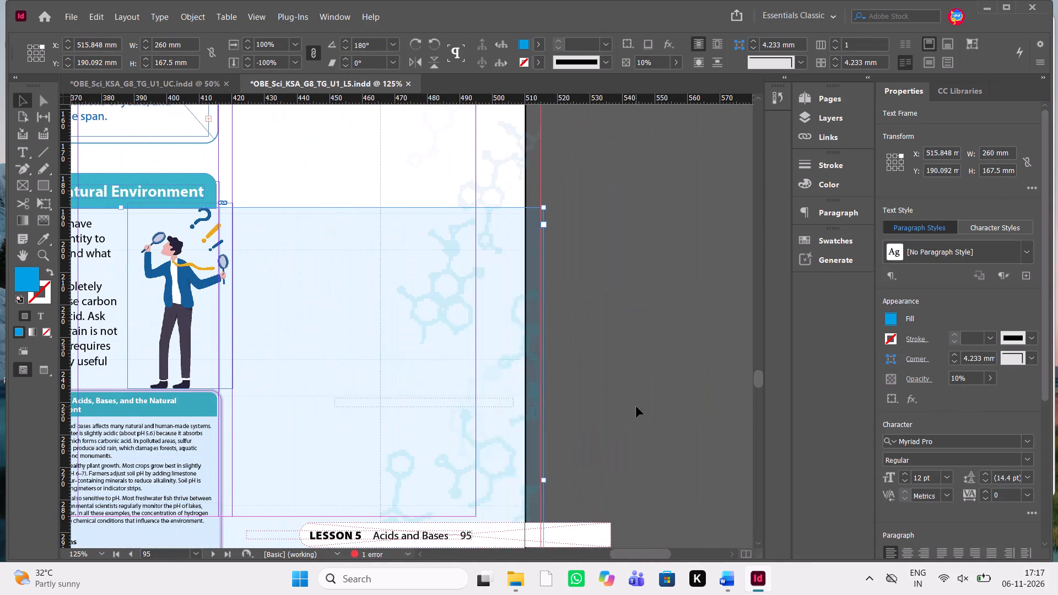
Nudge the light blue Power Up background frame inward to X 514.848 mm.
key(Left)
key(Left)
key(Left)
key(Left)
Shorten the light blue background frame to about 114.7 mm high, bringing its lower edge up to page 95's bottom bleed.
scroll(636, 407, right, 2)
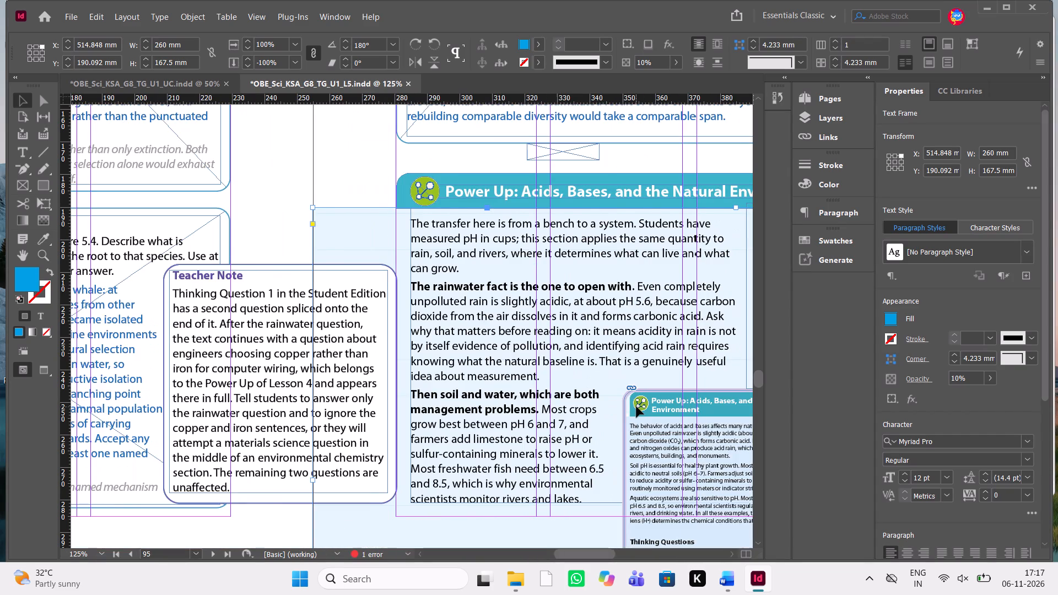
scroll(636, 407, down, 1)
scroll(636, 407, up, 1)
scroll(636, 407, down, 1)
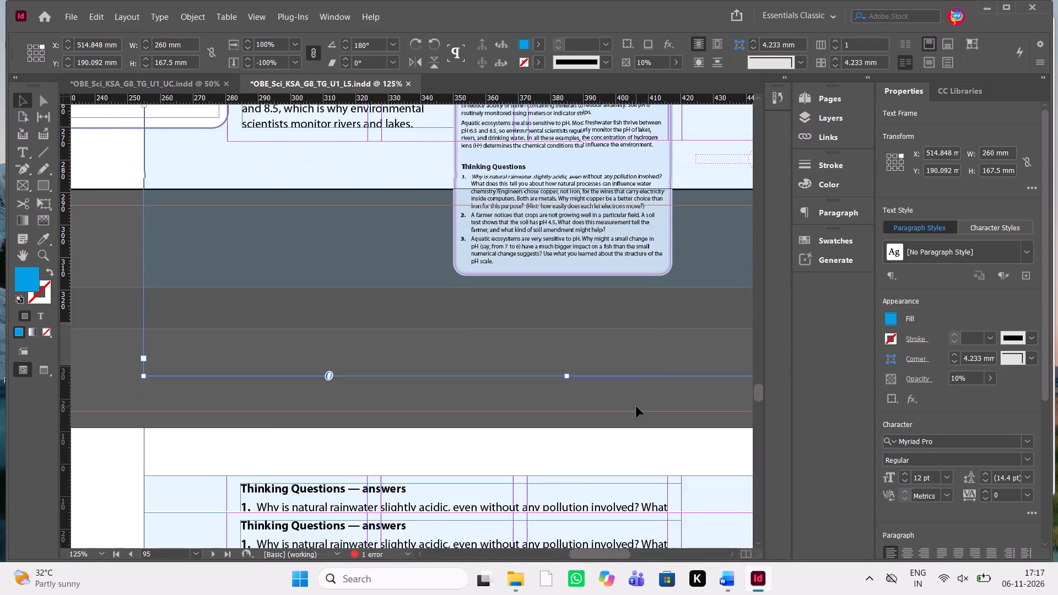
drag(568, 304, 530, 125)
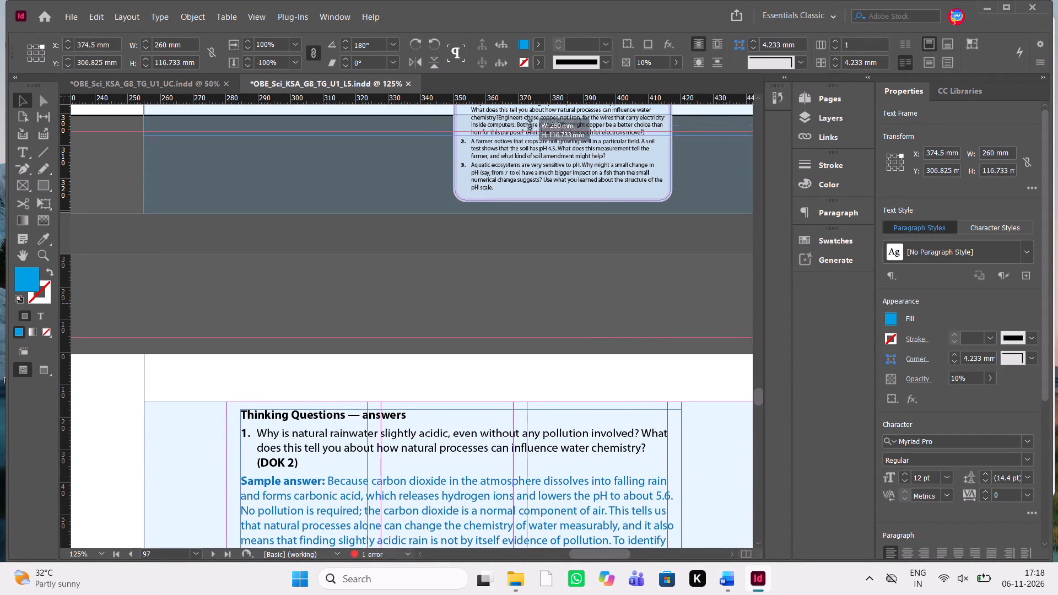
drag(530, 125, 584, 282)
scroll(584, 282, down, 2)
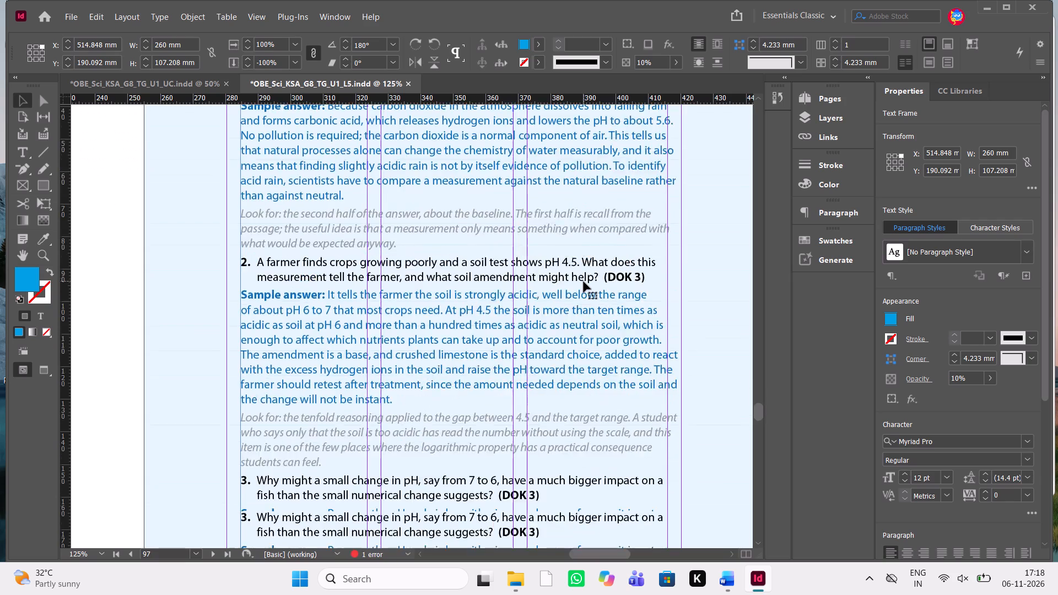
scroll(584, 282, down, 4)
scroll(584, 282, up, 3)
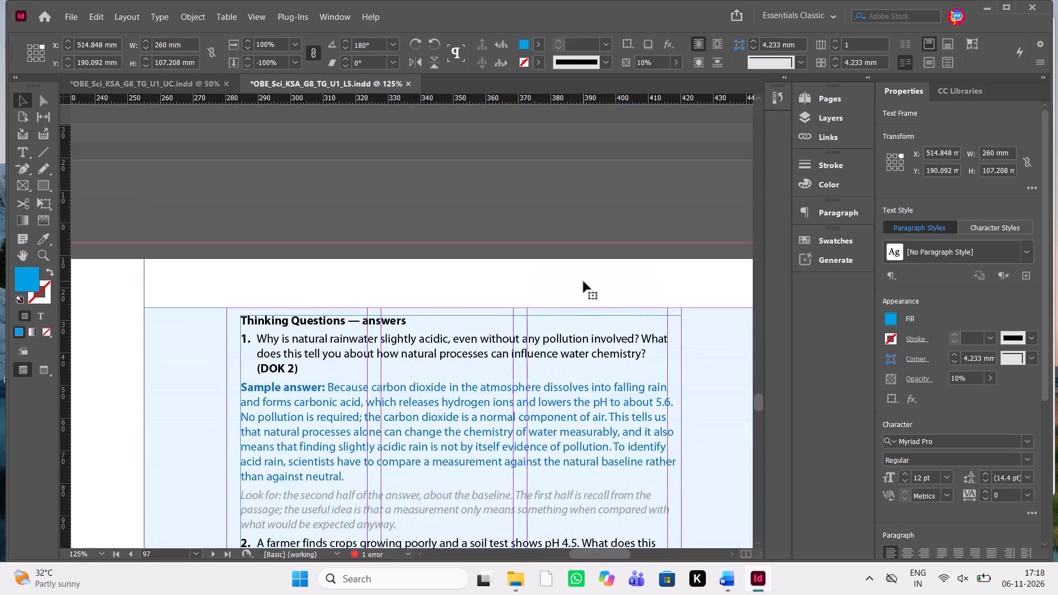
scroll(584, 282, up, 3)
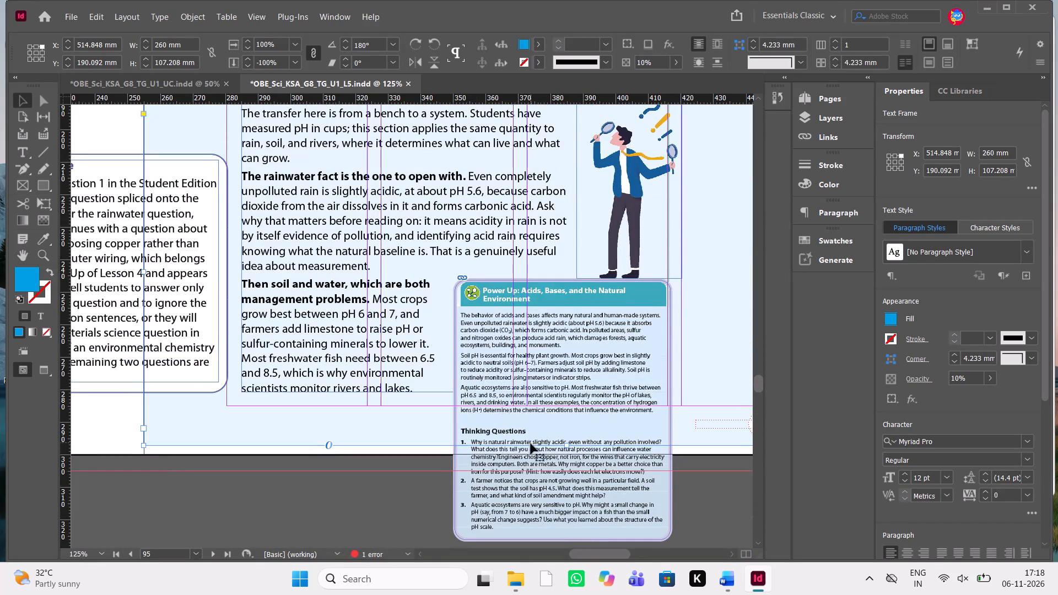
drag(566, 446, 565, 467)
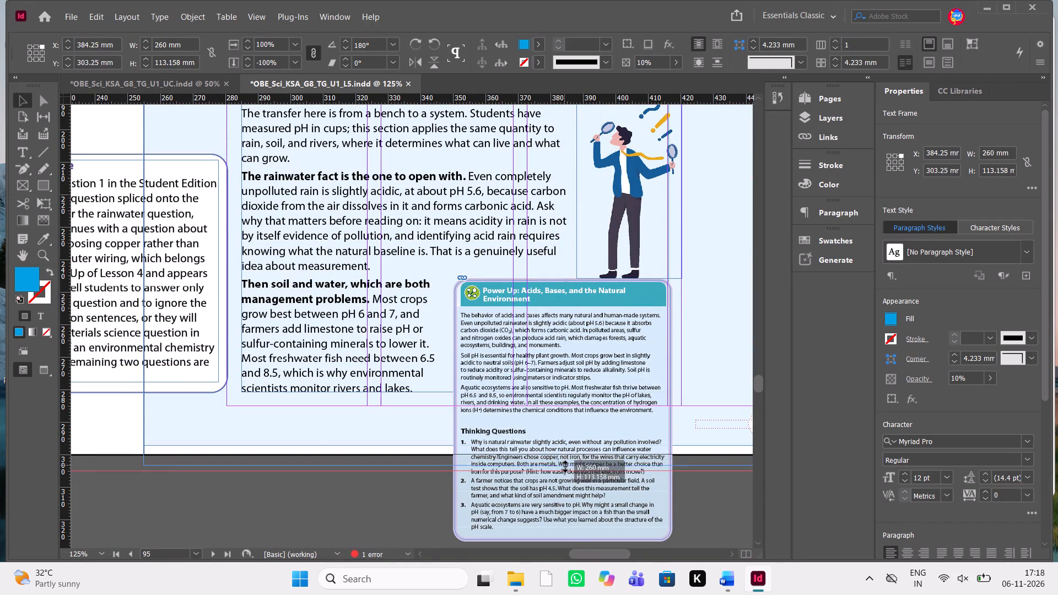
drag(565, 467, 567, 469)
Fine-tune the background frame's lower edge against page 95's bottom bleed line.
scroll(567, 469, up, 2)
scroll(567, 469, down, 1)
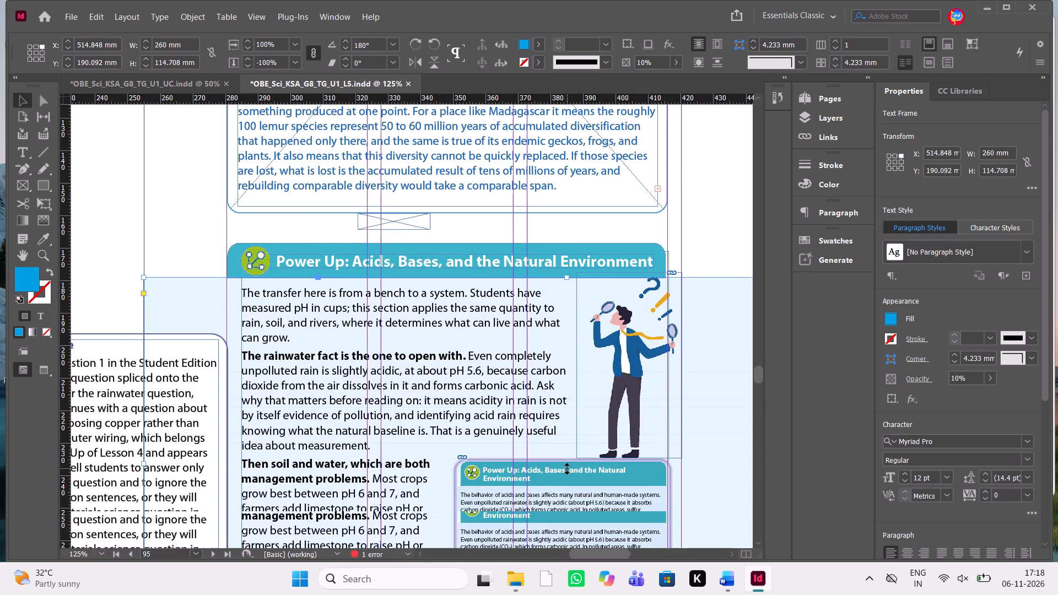
scroll(567, 469, down, 1)
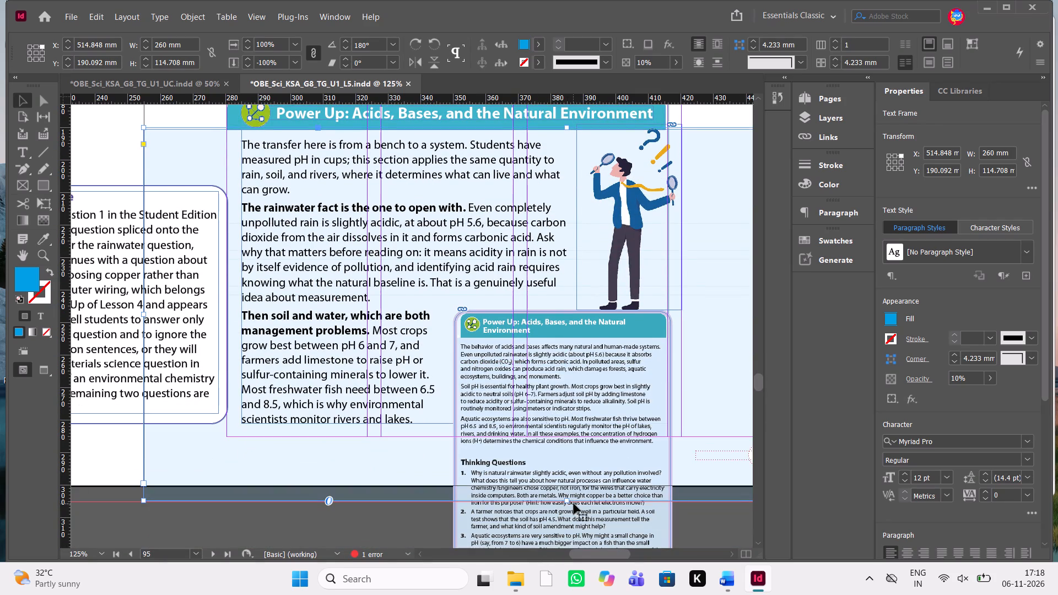
click(568, 501)
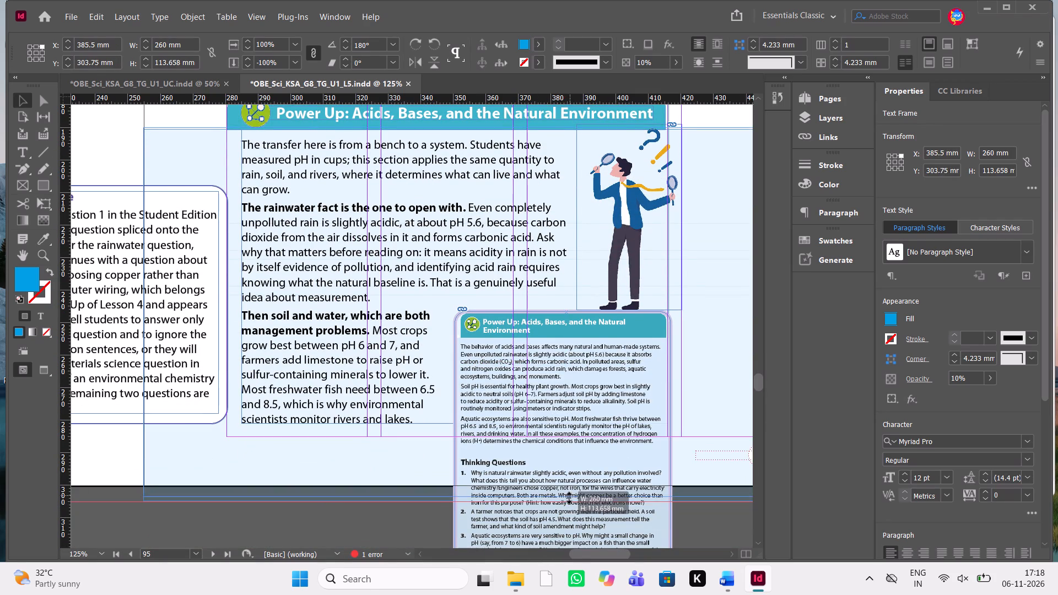
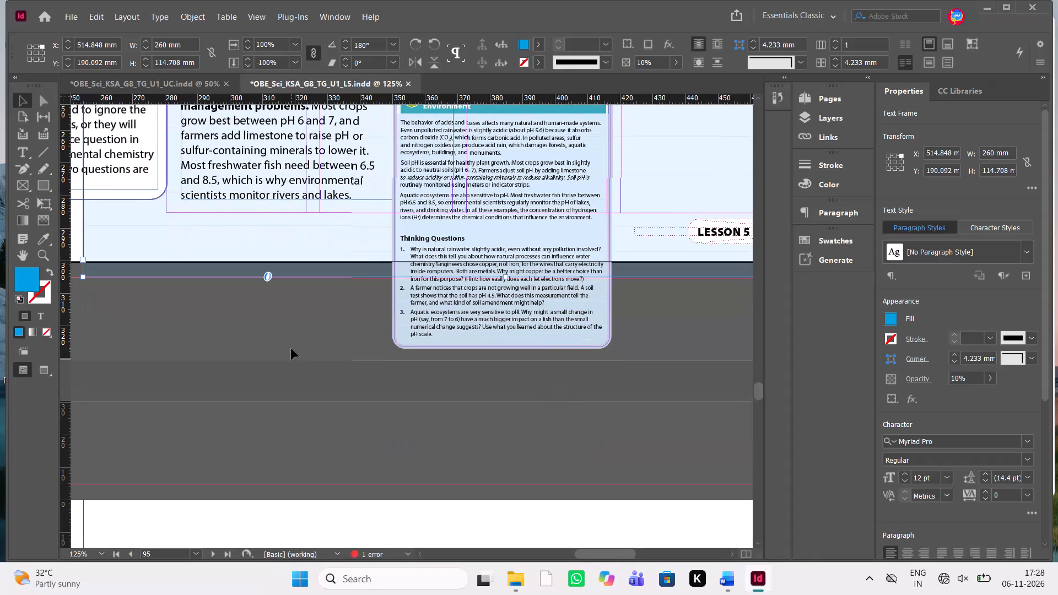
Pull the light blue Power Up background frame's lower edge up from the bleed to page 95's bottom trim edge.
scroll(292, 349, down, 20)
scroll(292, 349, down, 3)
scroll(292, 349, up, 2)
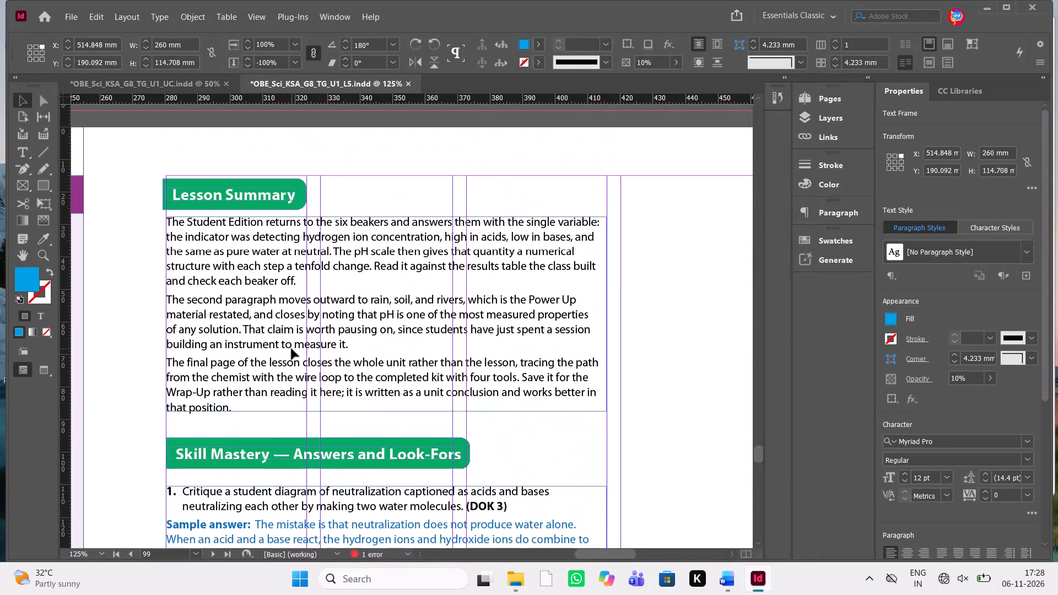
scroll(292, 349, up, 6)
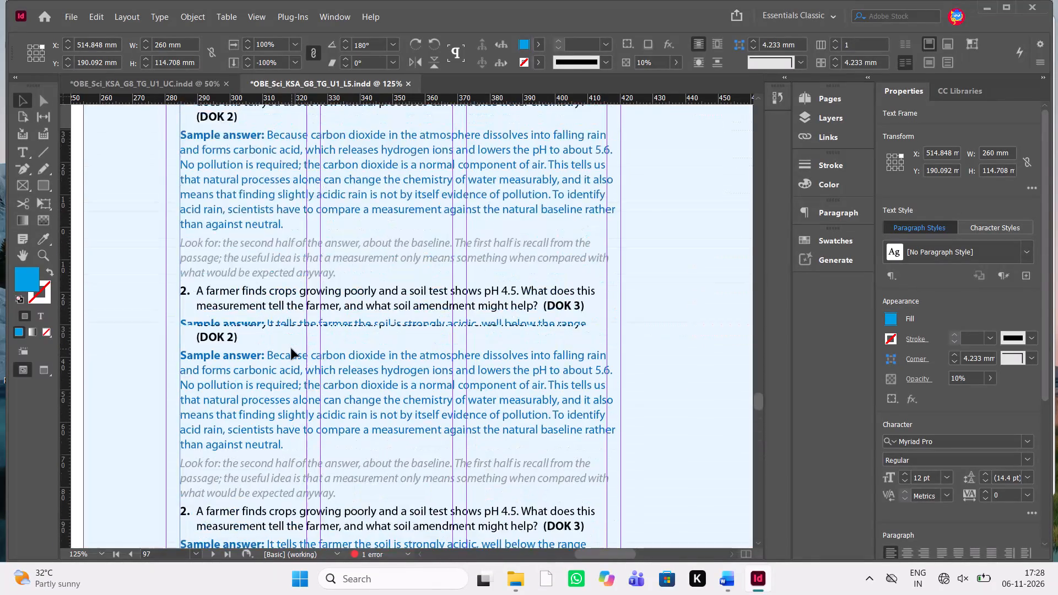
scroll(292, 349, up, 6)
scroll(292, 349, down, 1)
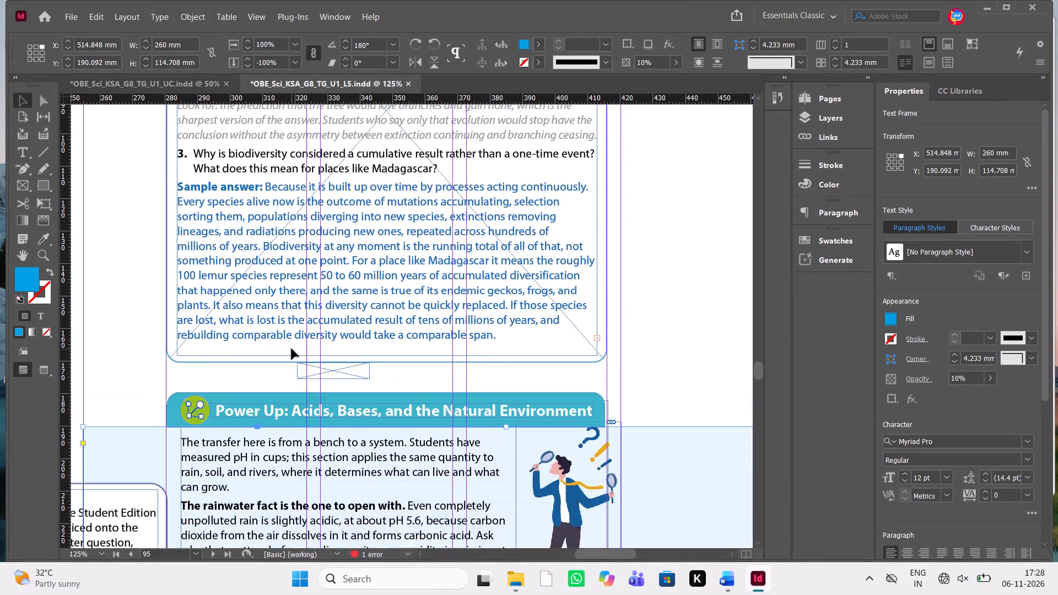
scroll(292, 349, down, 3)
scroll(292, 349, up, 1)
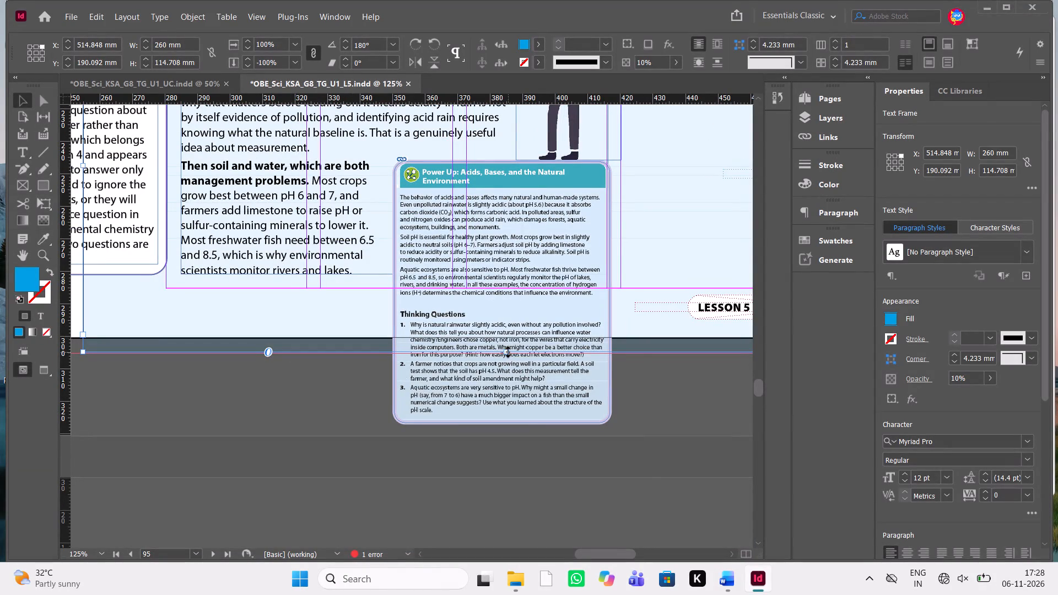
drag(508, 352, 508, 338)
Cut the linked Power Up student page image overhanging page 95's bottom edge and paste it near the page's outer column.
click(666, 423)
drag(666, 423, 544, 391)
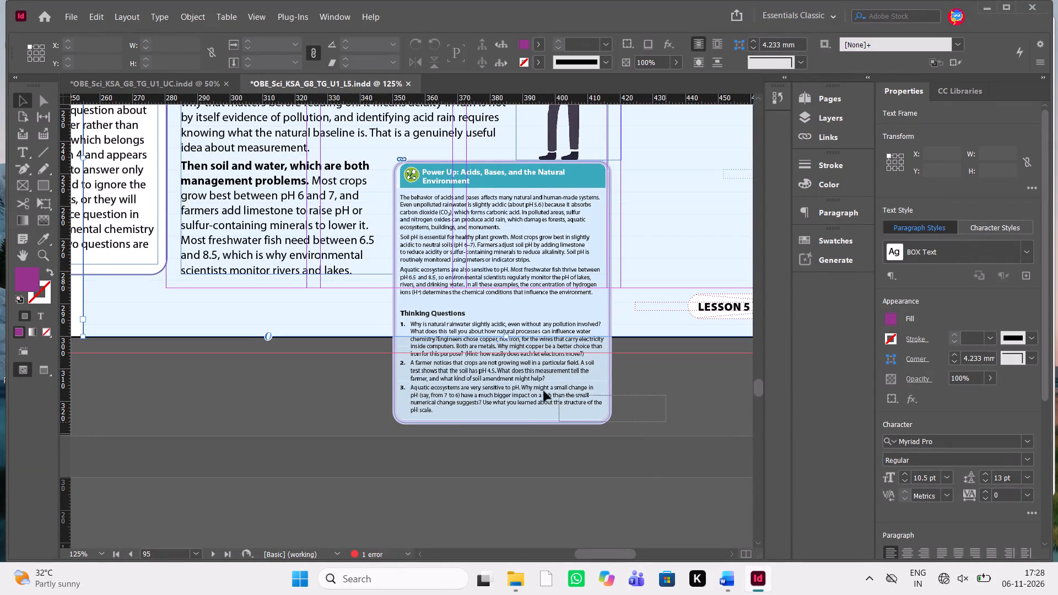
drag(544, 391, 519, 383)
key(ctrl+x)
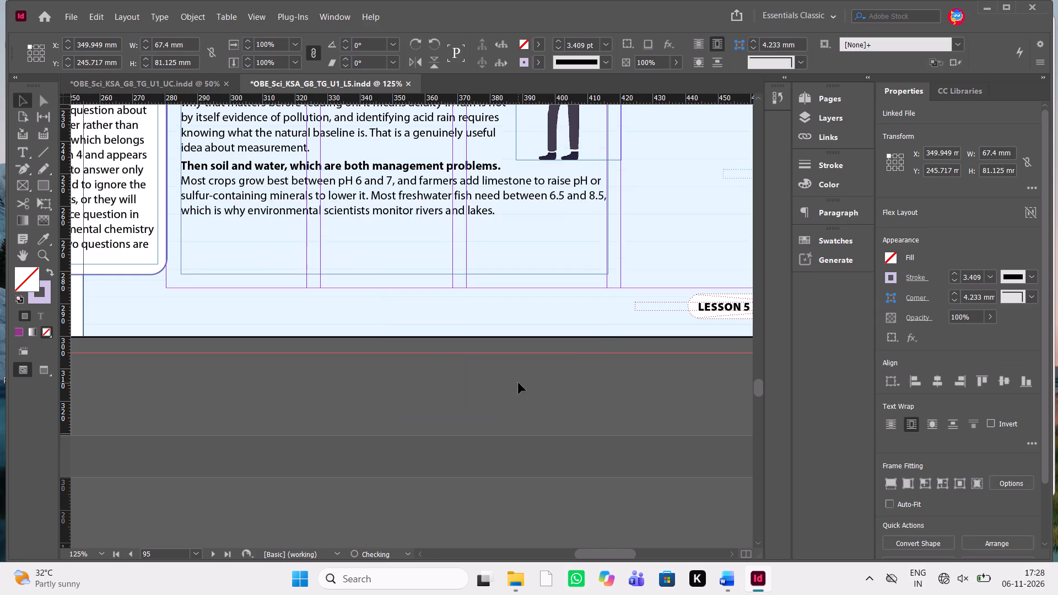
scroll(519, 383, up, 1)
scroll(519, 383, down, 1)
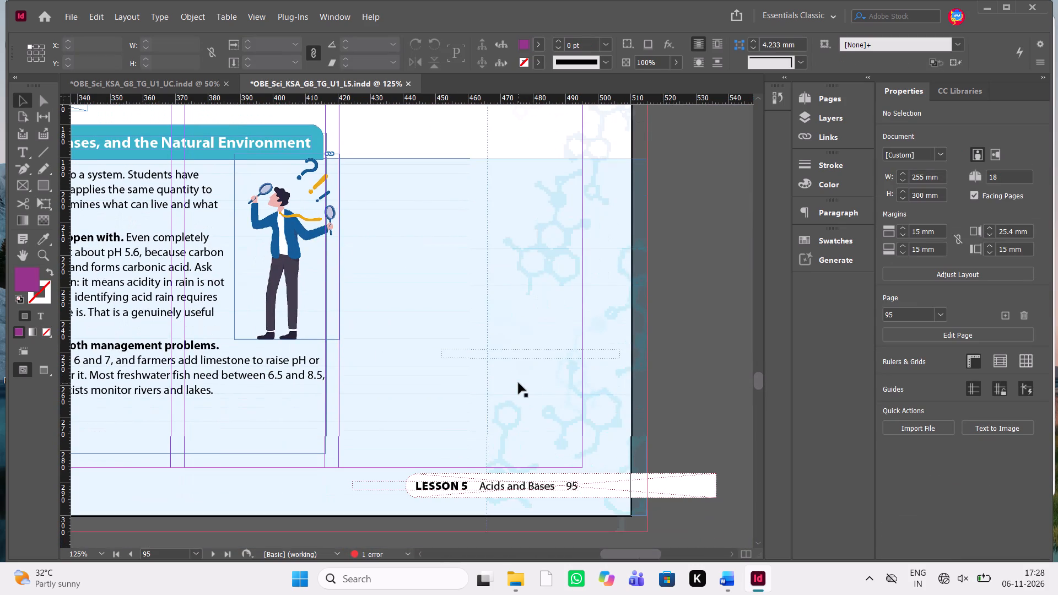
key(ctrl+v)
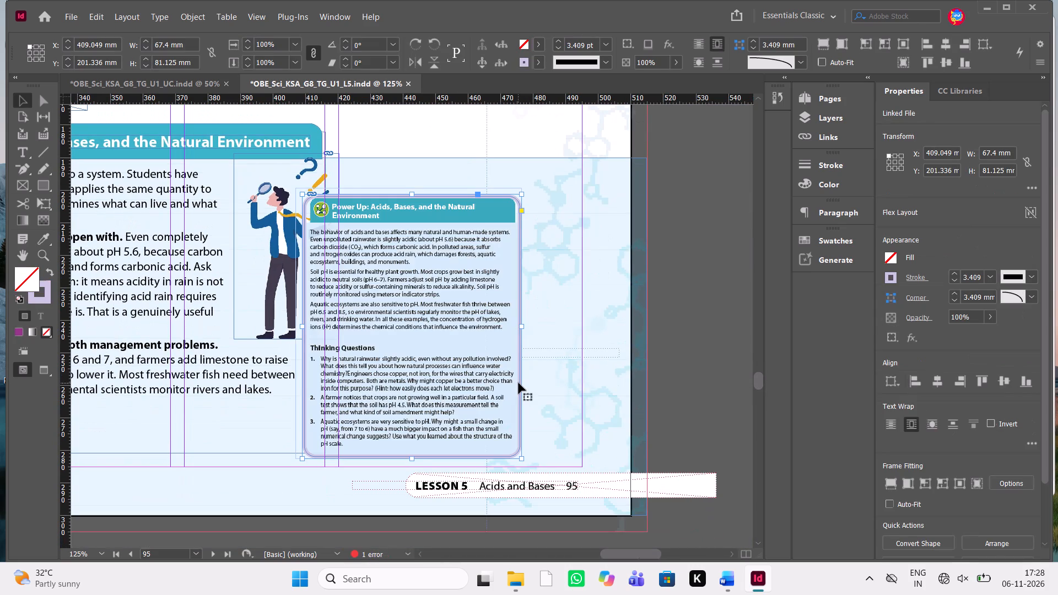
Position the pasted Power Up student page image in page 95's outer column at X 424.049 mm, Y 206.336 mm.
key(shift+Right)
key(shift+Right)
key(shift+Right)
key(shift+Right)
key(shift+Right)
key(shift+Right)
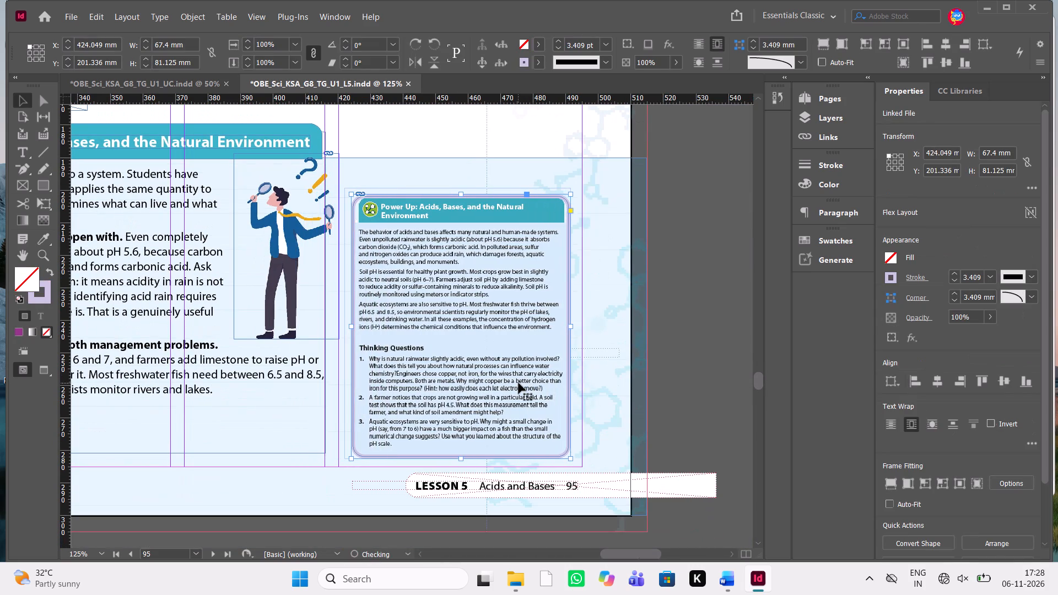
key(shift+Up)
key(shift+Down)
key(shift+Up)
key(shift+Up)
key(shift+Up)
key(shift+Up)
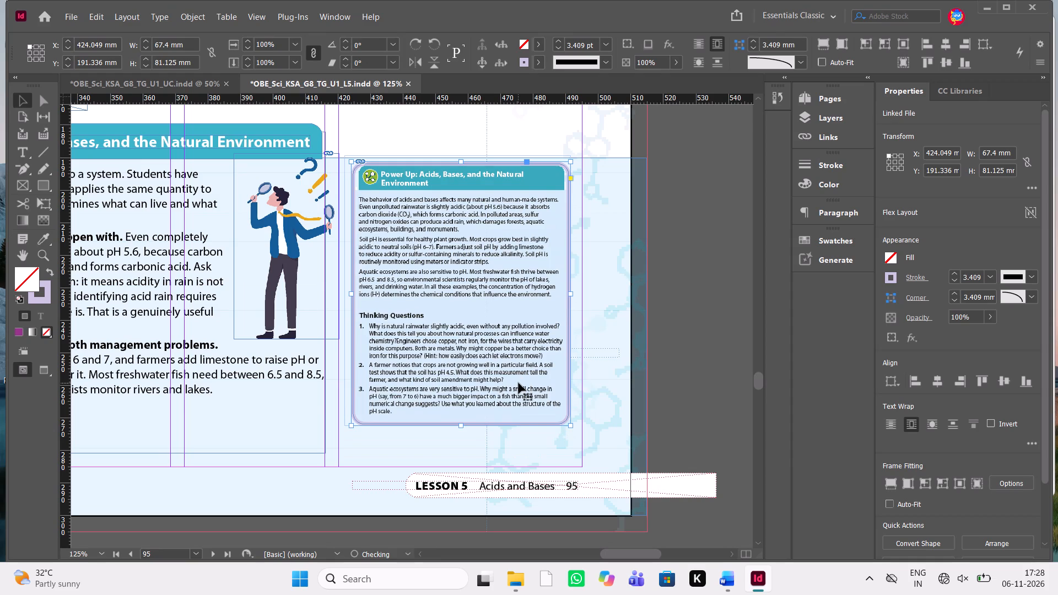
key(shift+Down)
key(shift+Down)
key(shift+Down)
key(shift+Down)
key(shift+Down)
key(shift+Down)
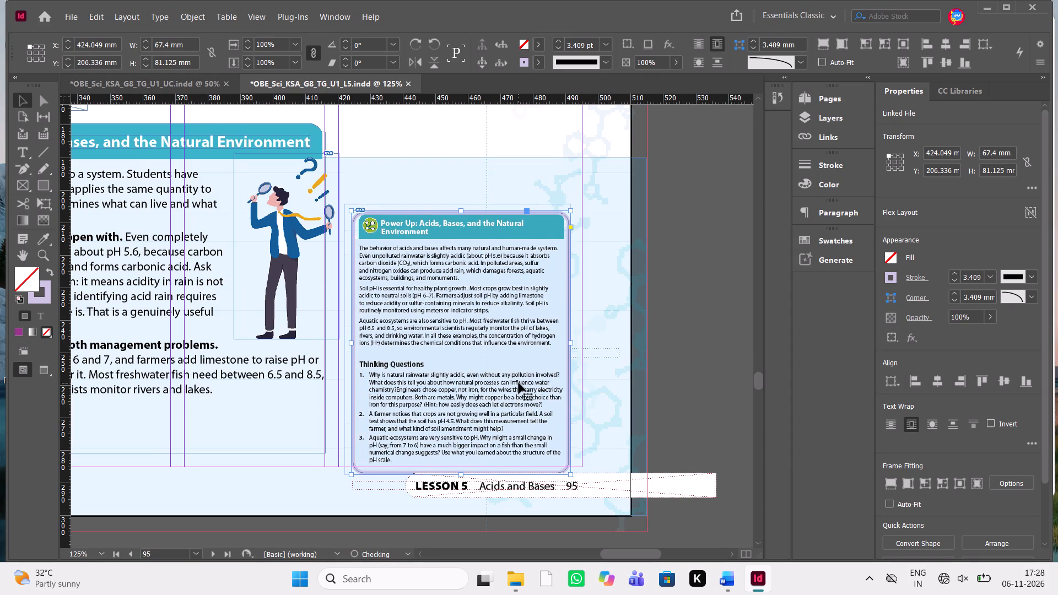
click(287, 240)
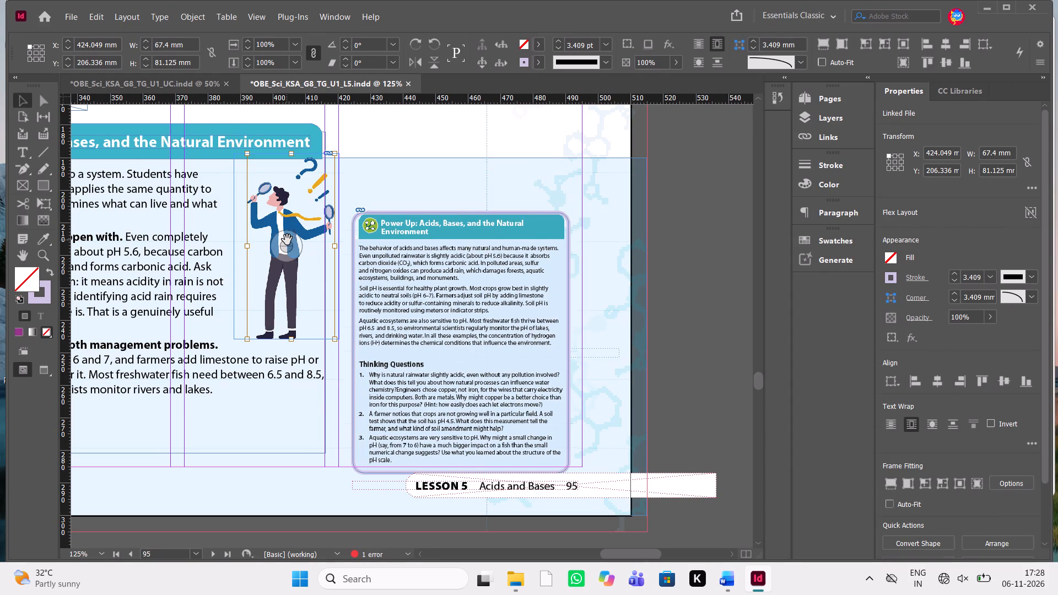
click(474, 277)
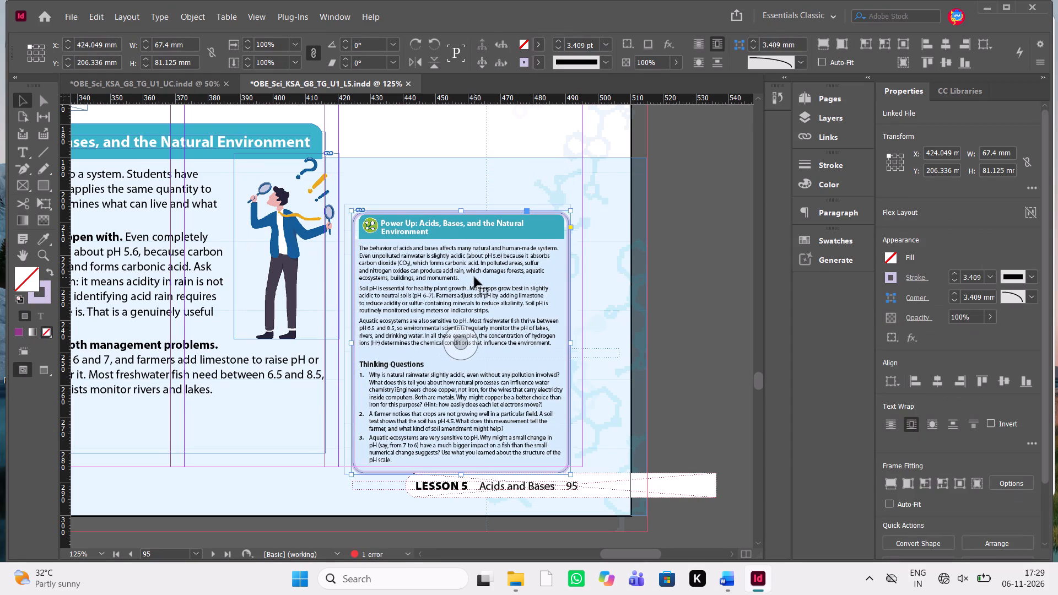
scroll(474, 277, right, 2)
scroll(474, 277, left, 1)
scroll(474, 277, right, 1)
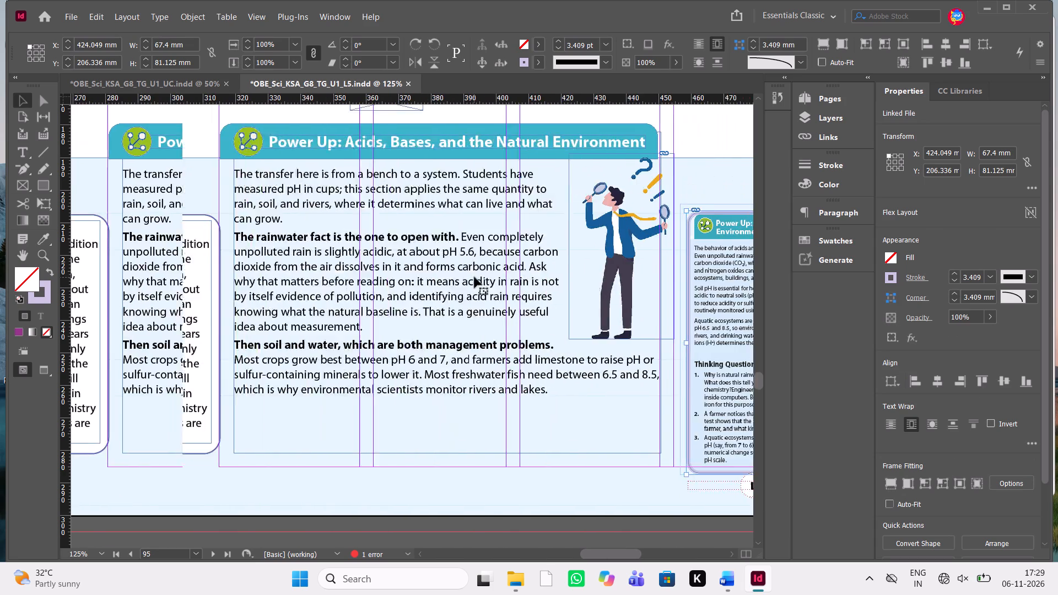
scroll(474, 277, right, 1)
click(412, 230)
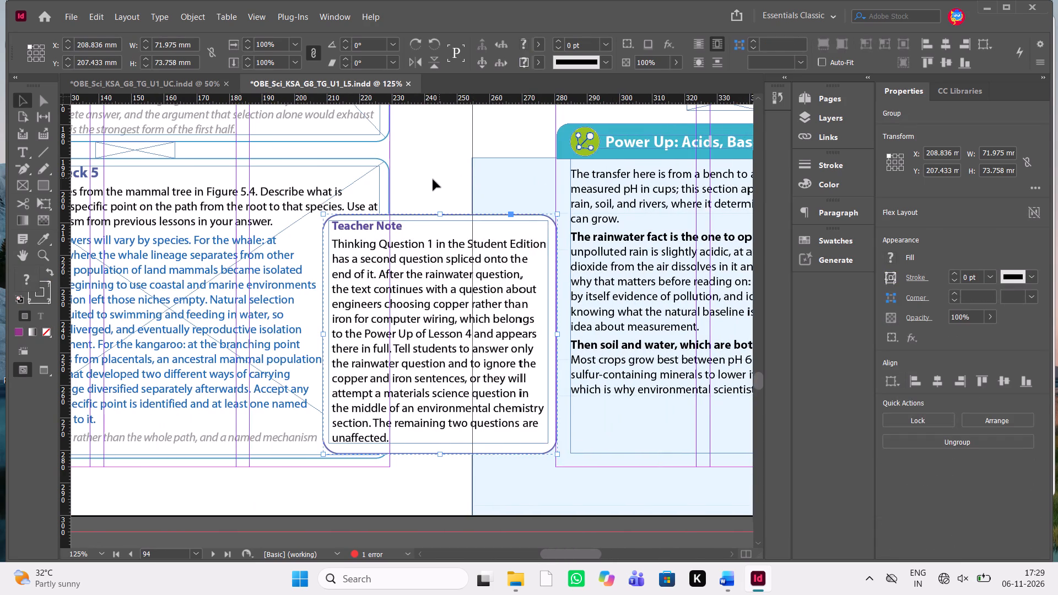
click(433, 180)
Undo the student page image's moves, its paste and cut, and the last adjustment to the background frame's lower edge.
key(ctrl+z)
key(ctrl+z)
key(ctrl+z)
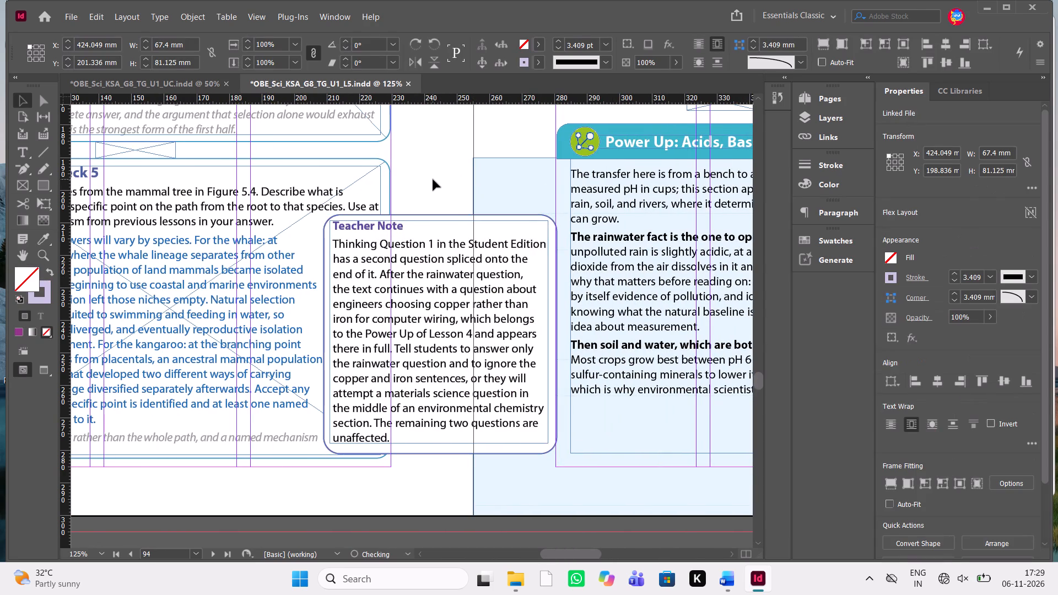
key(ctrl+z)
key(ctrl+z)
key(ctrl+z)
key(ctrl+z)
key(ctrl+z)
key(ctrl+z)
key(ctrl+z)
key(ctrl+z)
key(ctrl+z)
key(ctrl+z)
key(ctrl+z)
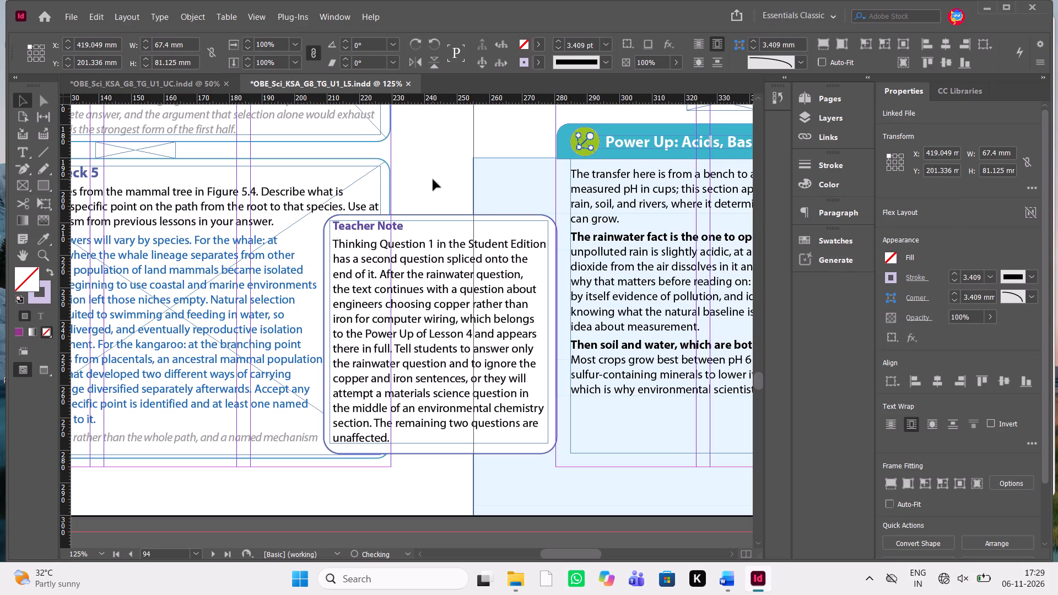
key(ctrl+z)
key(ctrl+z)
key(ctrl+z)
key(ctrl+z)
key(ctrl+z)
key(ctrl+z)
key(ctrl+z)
Undo the light blue background frame's earlier resizing and shifts and the Power Up section's transfer from page 96 to page 95.
key(ctrl+z)
key(ctrl+z)
key(ctrl+z)
key(ctrl+z)
key(ctrl+z)
key(ctrl+z)
key(ctrl+z)
key(ctrl+z)
key(ctrl+z)
key(ctrl+z)
key(ctrl+z)
key(ctrl+z)
key(ctrl+z)
key(ctrl+z)
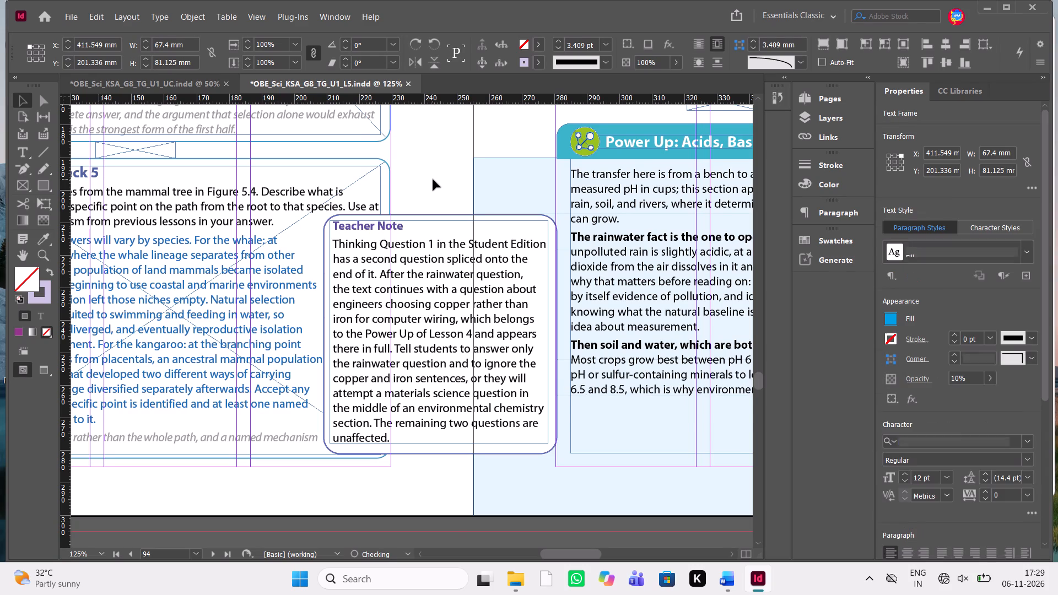
key(ctrl+z)
key(ctrl+z)
key(ctrl+z)
key(ctrl+z)
key(ctrl+z)
key(ctrl+z)
key(ctrl+z)
key(ctrl+z)
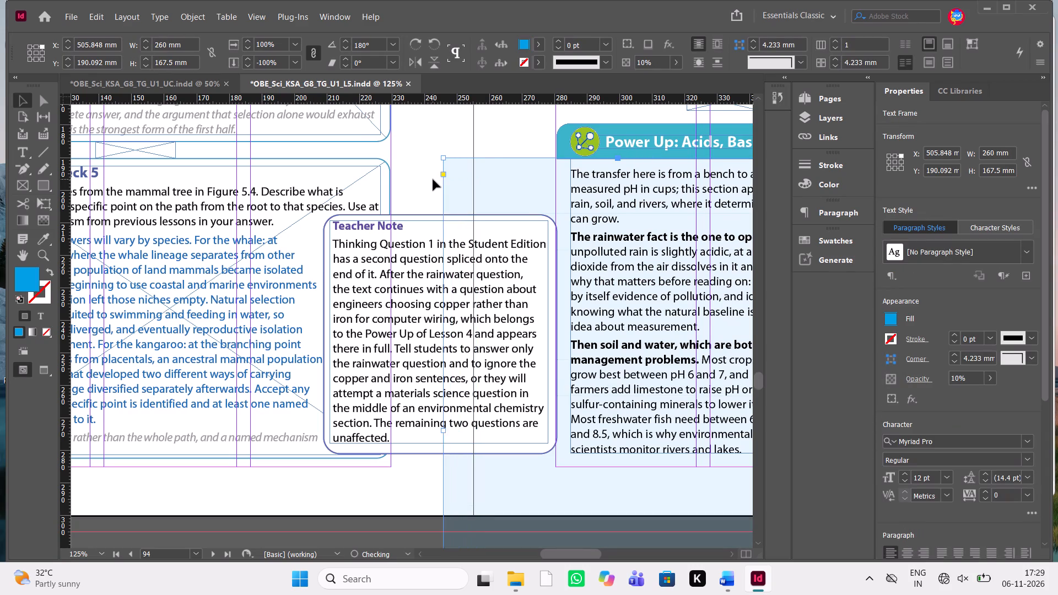
key(ctrl+z)
key(ctrl+z)
key(ctrl+z)
key(ctrl+z)
key(ctrl+z)
key(ctrl+z)
key(ctrl+z)
key(ctrl+z)
key(ctrl+z)
key(ctrl+z)
key(ctrl+z)
key(ctrl+z)
key(ctrl+z)
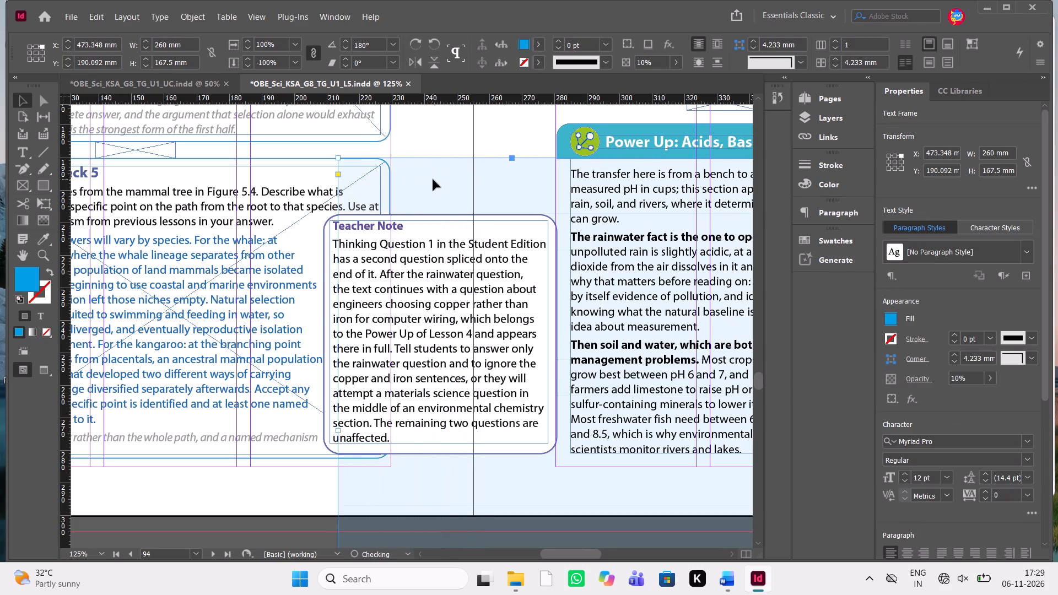
key(ctrl+z)
key(ctrl+z)
key(ctrl+z)
key(ctrl+z)
key(ctrl+z)
key(ctrl+z)
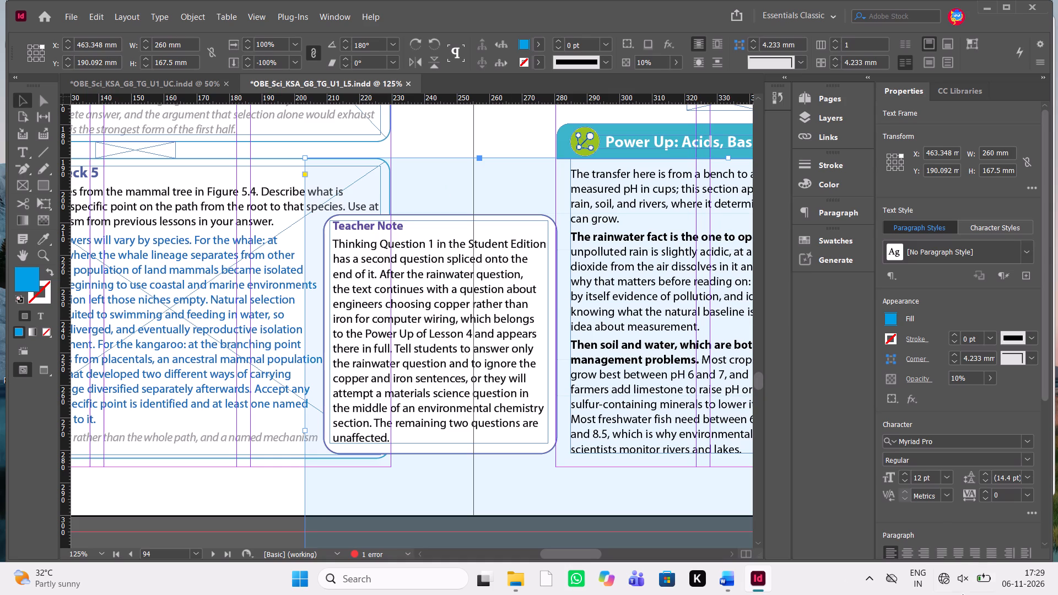
Connect the computer to the A55 Wi-Fi network with automatic connection enabled and check its connection status.
click(937, 583)
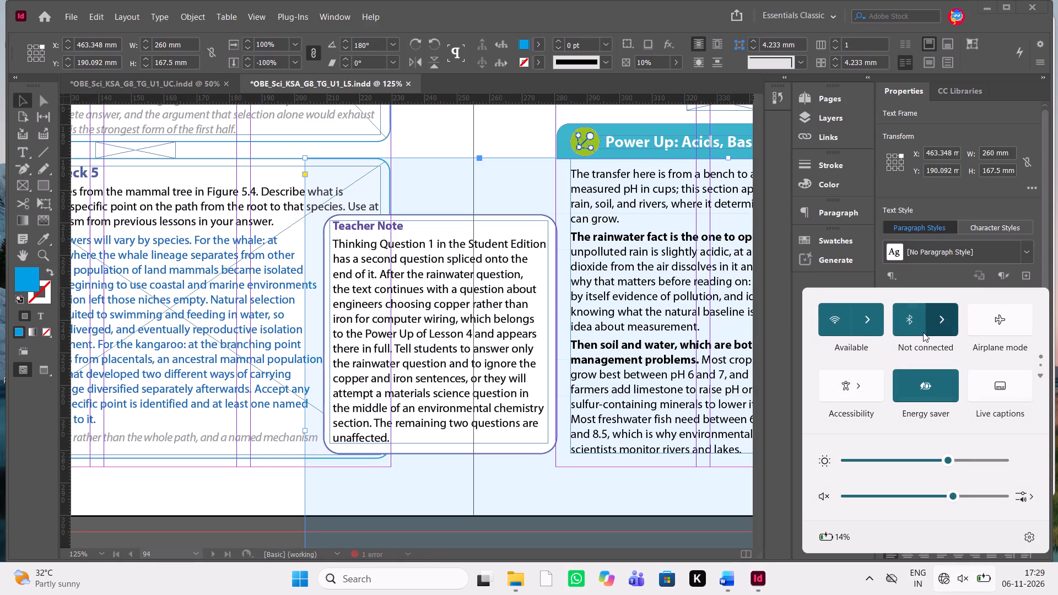
click(867, 328)
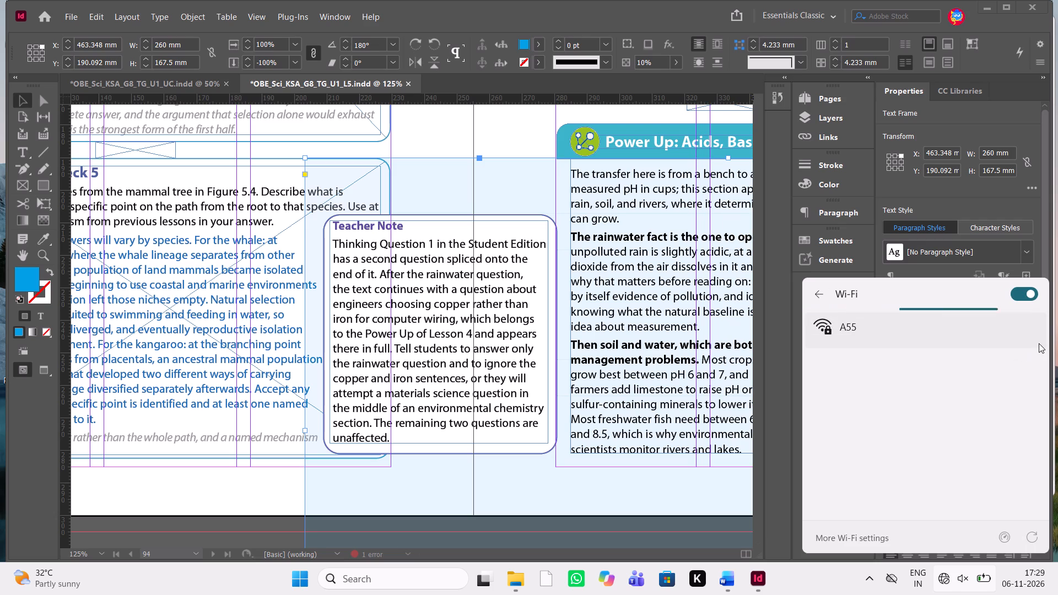
click(1039, 343)
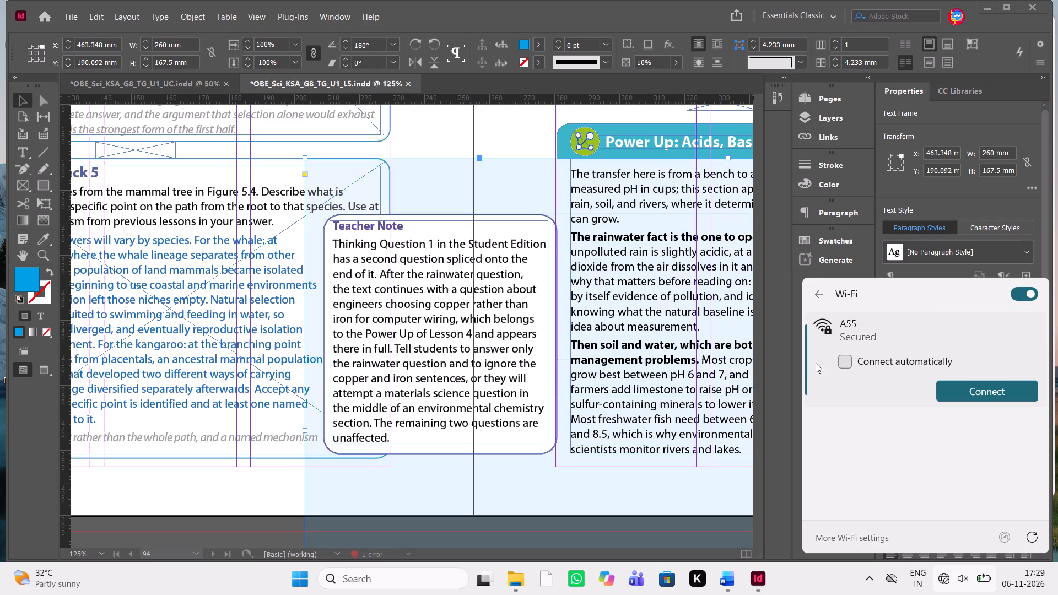
click(843, 356)
click(964, 381)
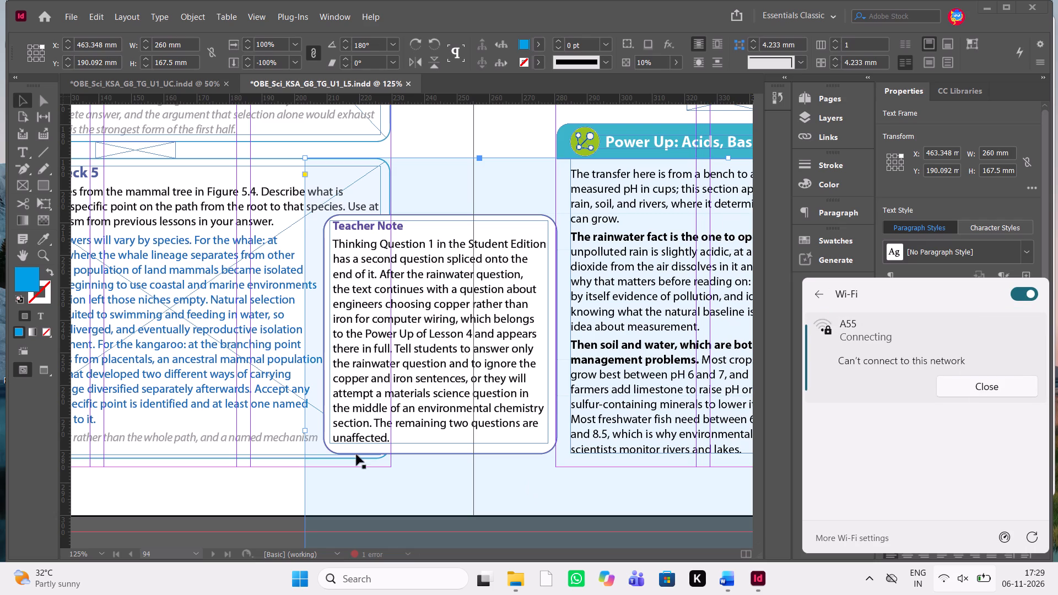
click(237, 491)
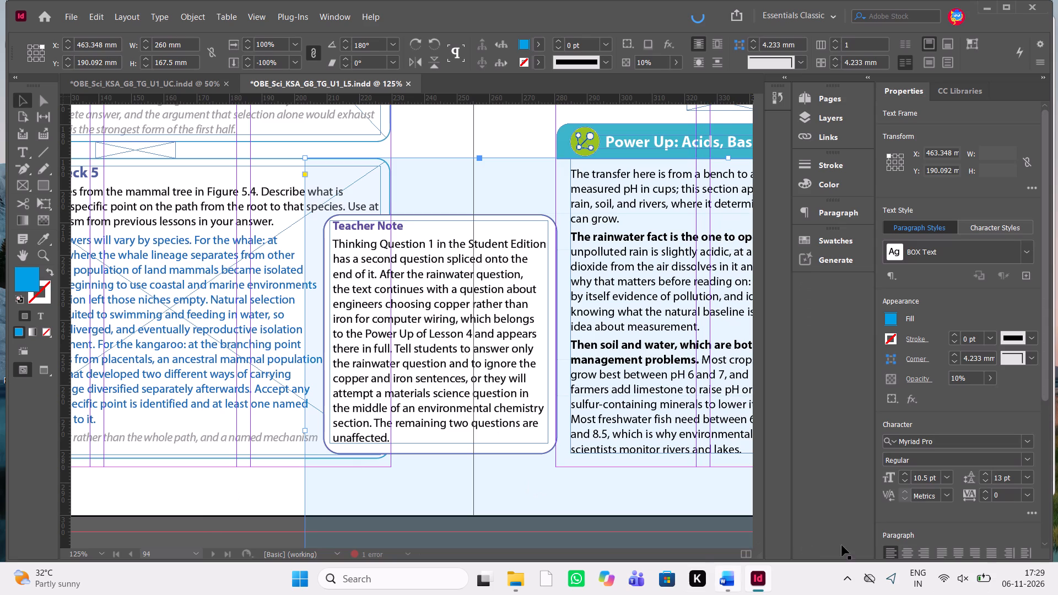
click(944, 573)
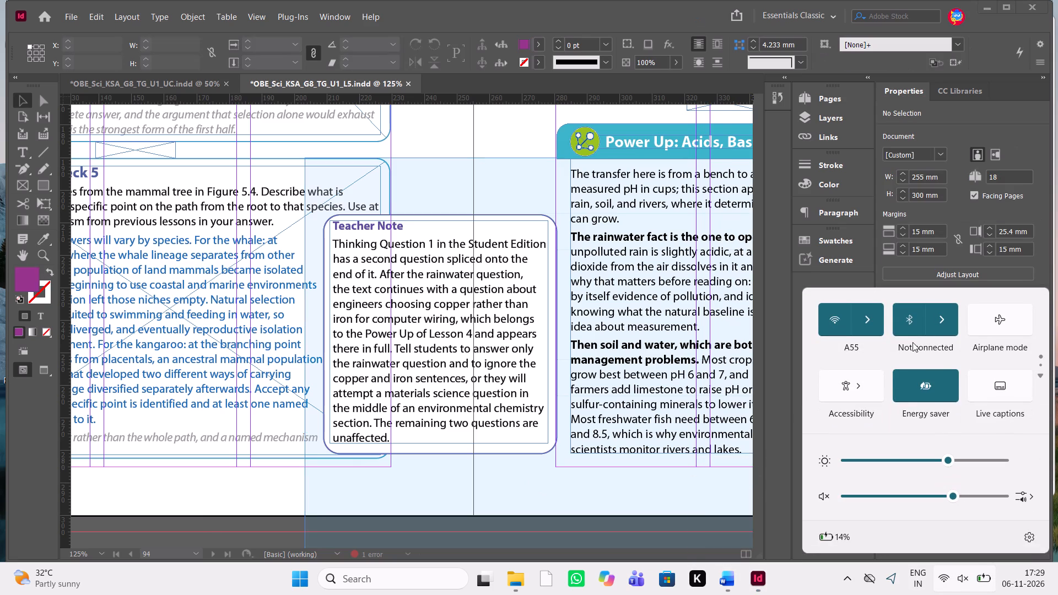
click(866, 321)
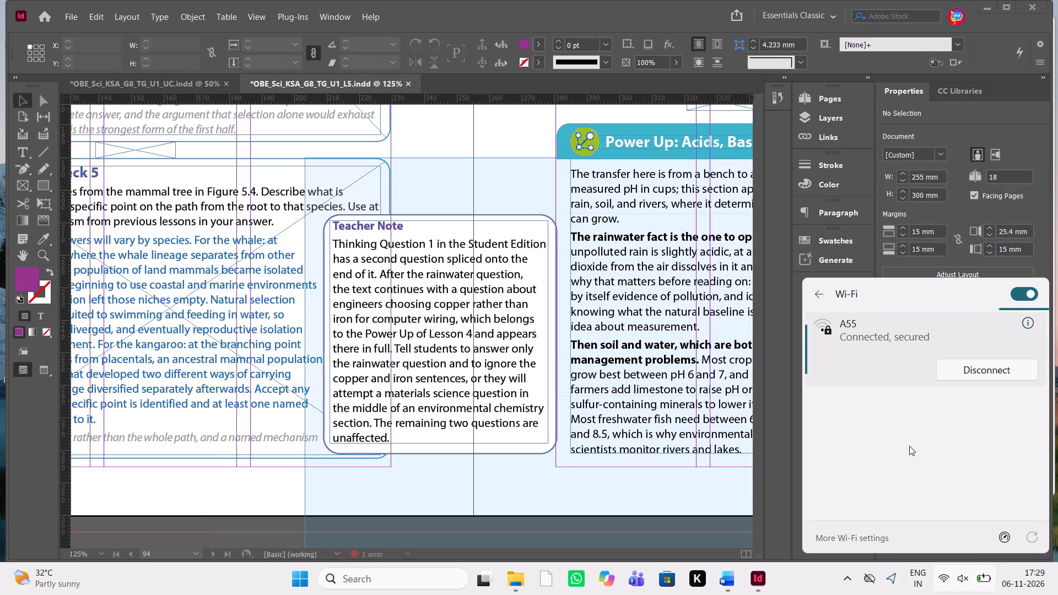
click(909, 446)
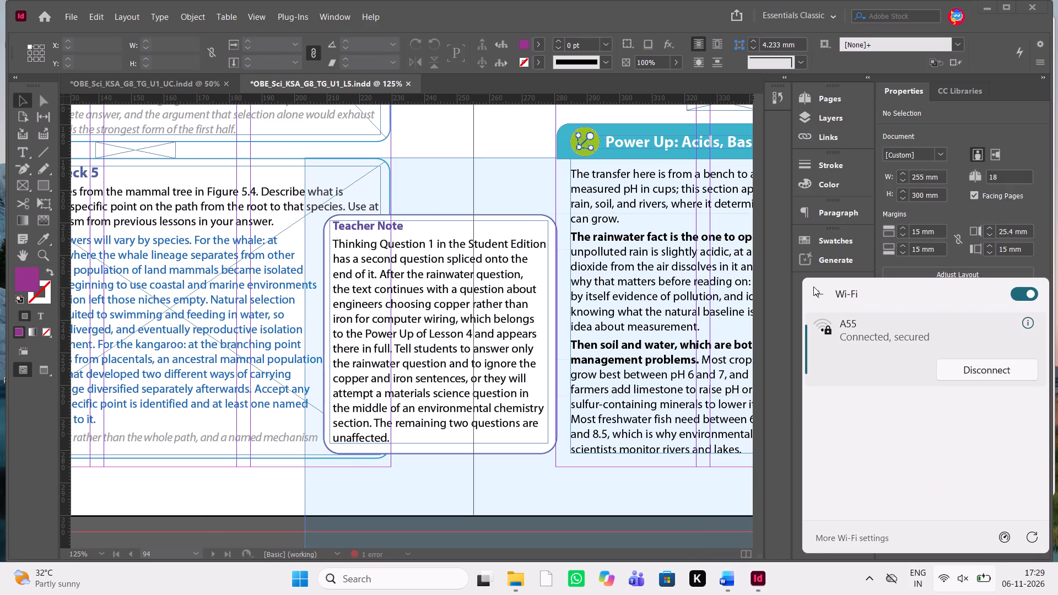
click(813, 286)
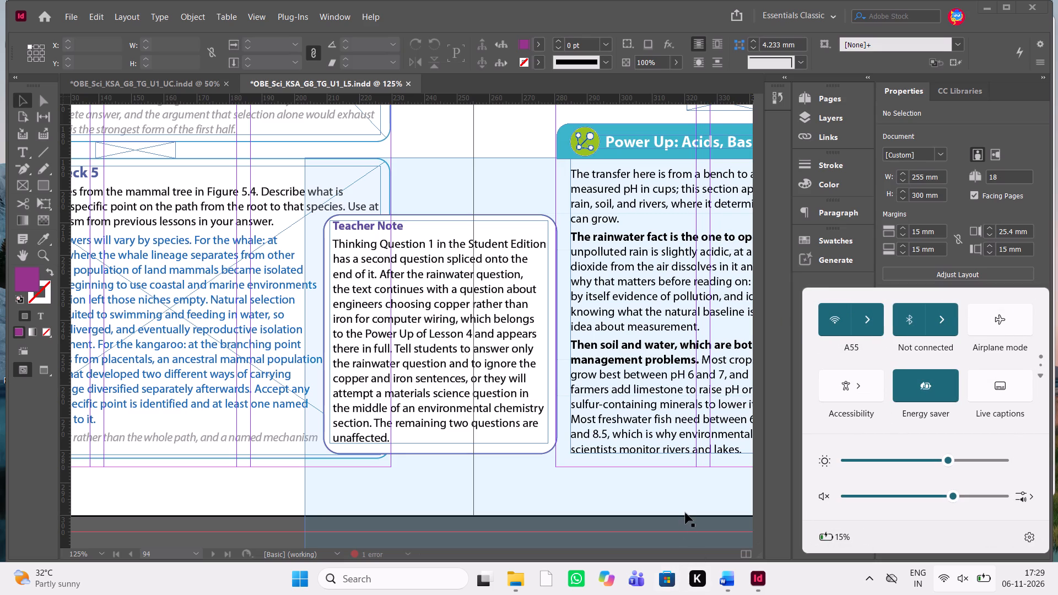
click(686, 513)
Undo the successive shifts of the light blue Power Up background frame on the spread of pages 94 and 95.
scroll(686, 513, left, 1)
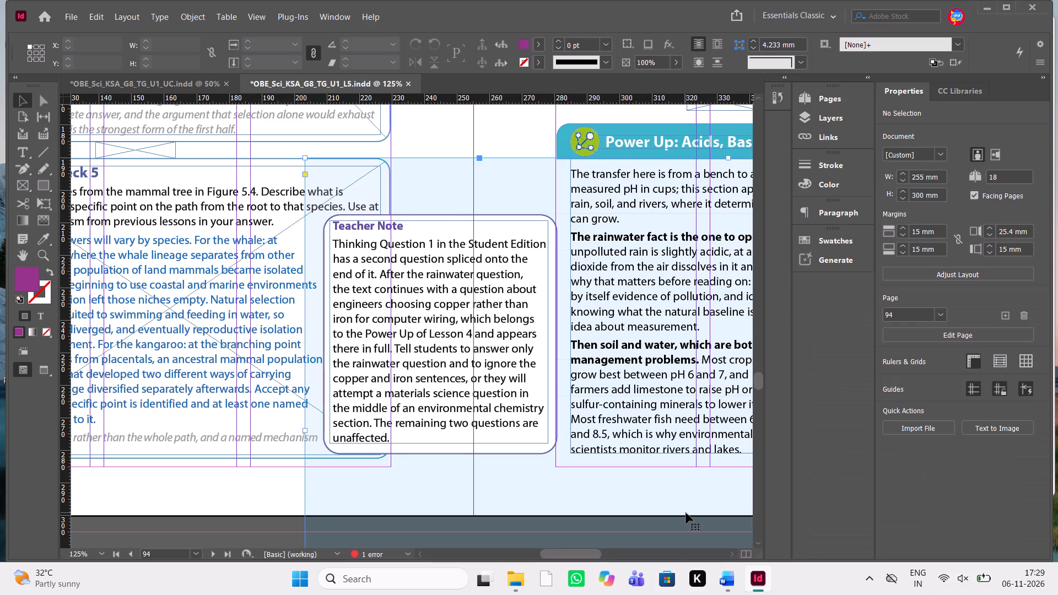
key(ctrl+z)
ctrl+scroll(686, 513, left, 2)
key(ctrl+z)
key(ctrl+z)
key(ctrl+z)
key(ctrl+z)
key(ctrl+z)
key(ctrl+z)
key(ctrl+z)
key(ctrl+z)
key(ctrl+z)
key(ctrl+z)
key(ctrl+z)
key(ctrl+z)
key(ctrl+z)
key(ctrl+z)
key(ctrl+z)
key(ctrl+z)
key(ctrl+z)
key(ctrl+z)
key(ctrl+z)
key(ctrl+z)
key(ctrl+z)
key(ctrl+z)
key(ctrl+z)
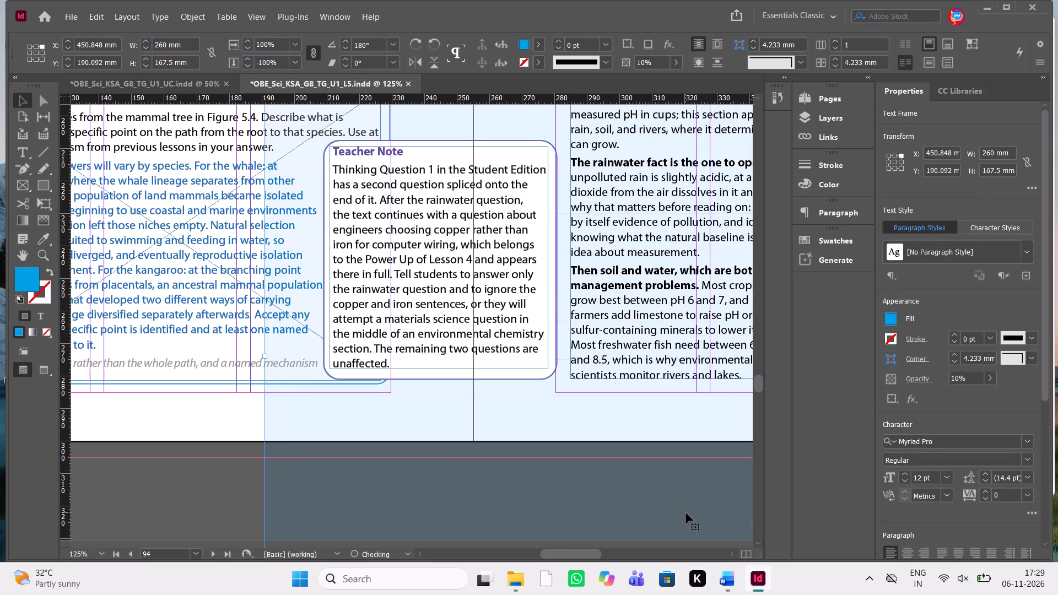
Undo the whole Power Up section's moves on the page 94–95 spread and its transfer from page 96.
key(ctrl+z)
key(ctrl+z)
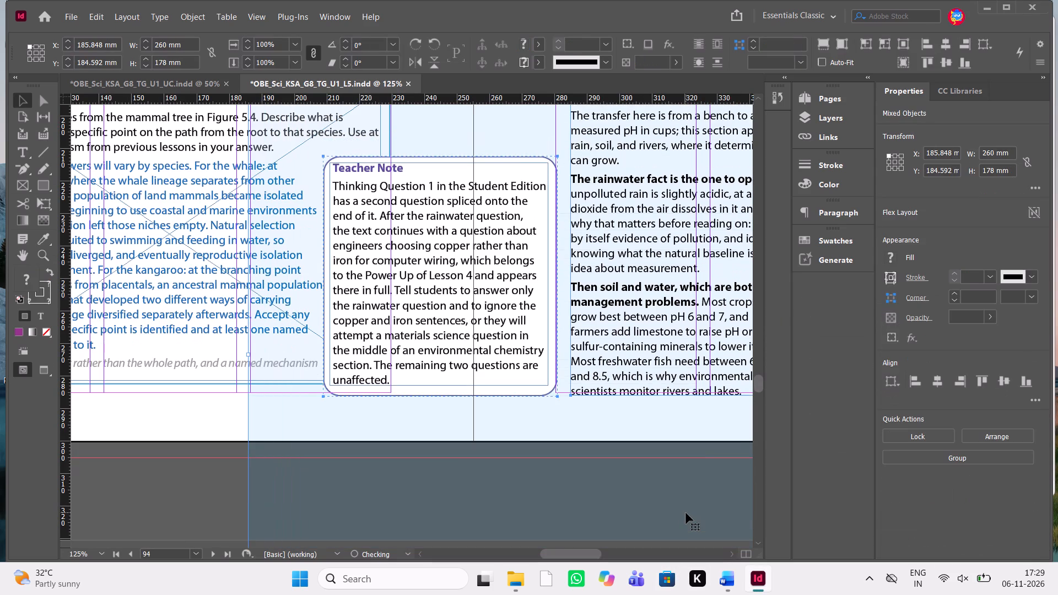
key(ctrl+z)
key(ctrl+z)
key(ctrl+z)
key(ctrl+z)
key(ctrl+z)
key(ctrl+z)
key(ctrl+z)
key(ctrl+z)
key(ctrl+z)
key(ctrl+z)
key(ctrl+z)
key(ctrl+z)
key(ctrl+z)
key(ctrl+z)
key(ctrl+z)
key(ctrl+z)
key(ctrl+z)
key(ctrl+z)
key(ctrl+z)
key(ctrl+z)
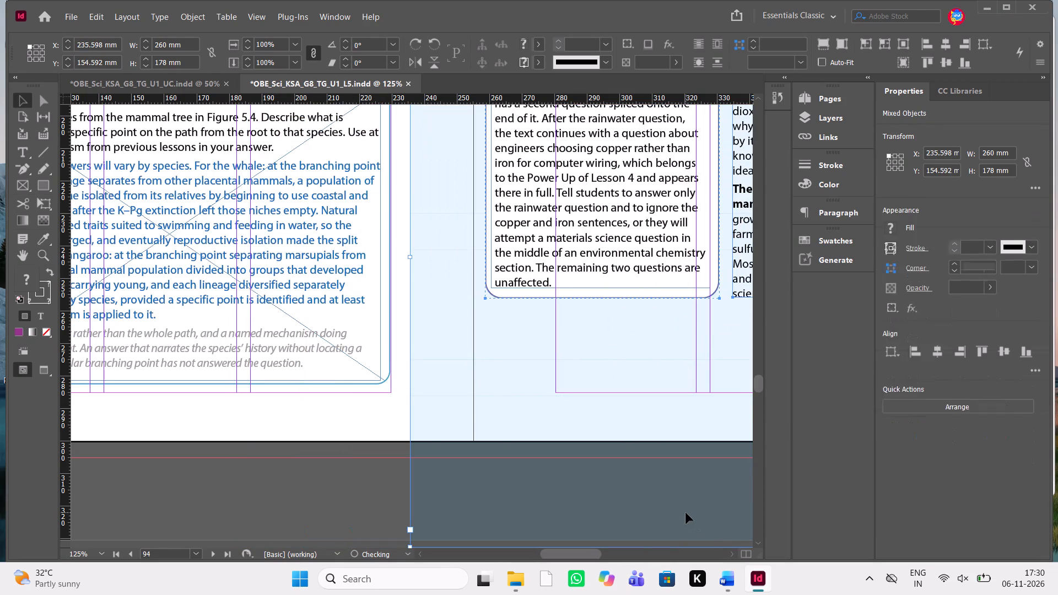
key(ctrl+z)
ctrl+scroll(686, 513, up, 1)
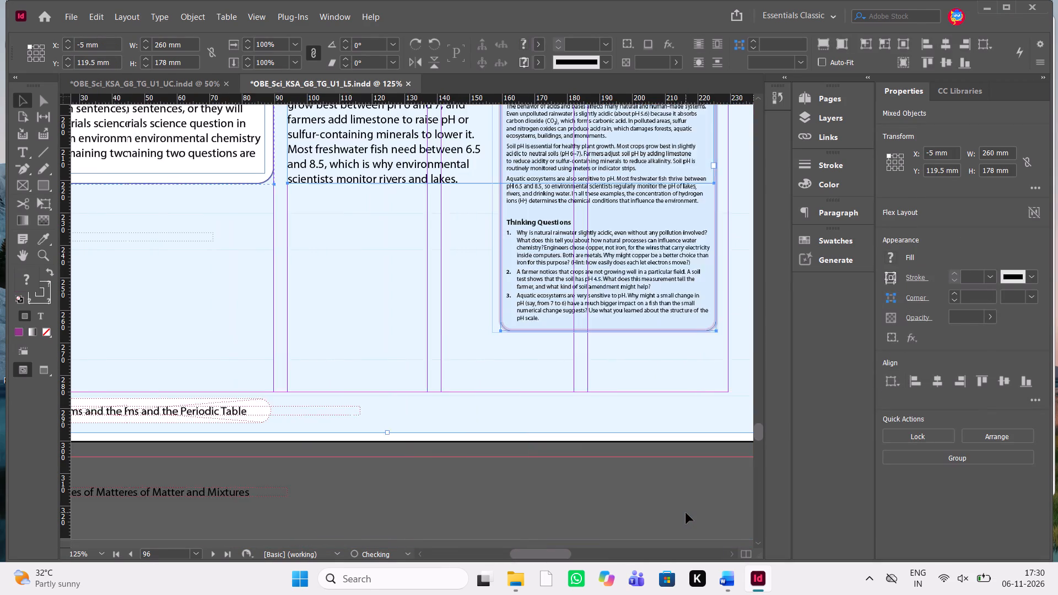
Review the Power Up section on page 96 and the surrounding spreads, including page 94's layout.
ctrl+scroll(686, 513, up, 4)
scroll(544, 378, left, 2)
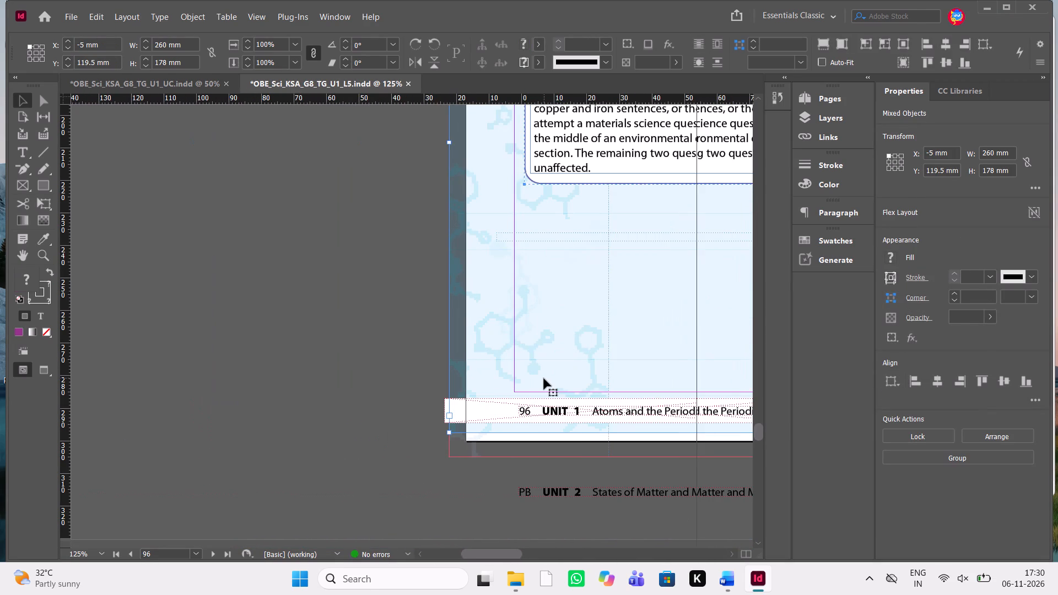
key(ctrl+minus)
key(ctrl+minus)
key(ctrl+minus)
key(ctrl+minus)
key(ctrl+minus)
key(ctrl+minus)
key(ctrl+minus)
key(ctrl+minus)
key(ctrl+minus)
key(ctrl+minus)
key(ctrl+minus)
key(ctrl+minus)
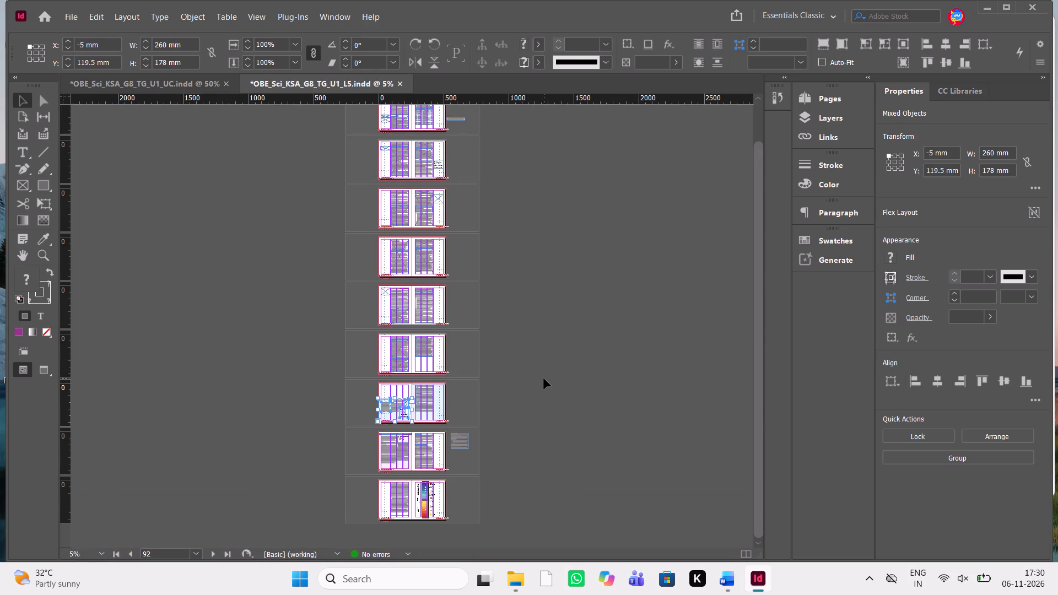
key(ctrl+equal)
key(ctrl+equal)
key(ctrl+equal)
key(ctrl+equal)
key(ctrl+equal)
scroll(544, 378, up, 1)
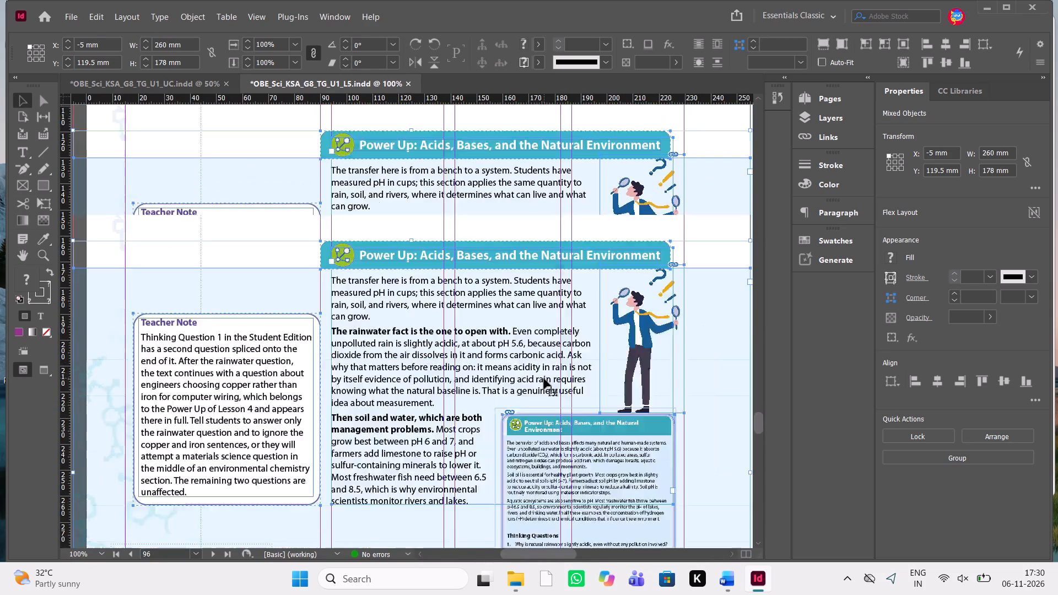
scroll(544, 378, up, 5)
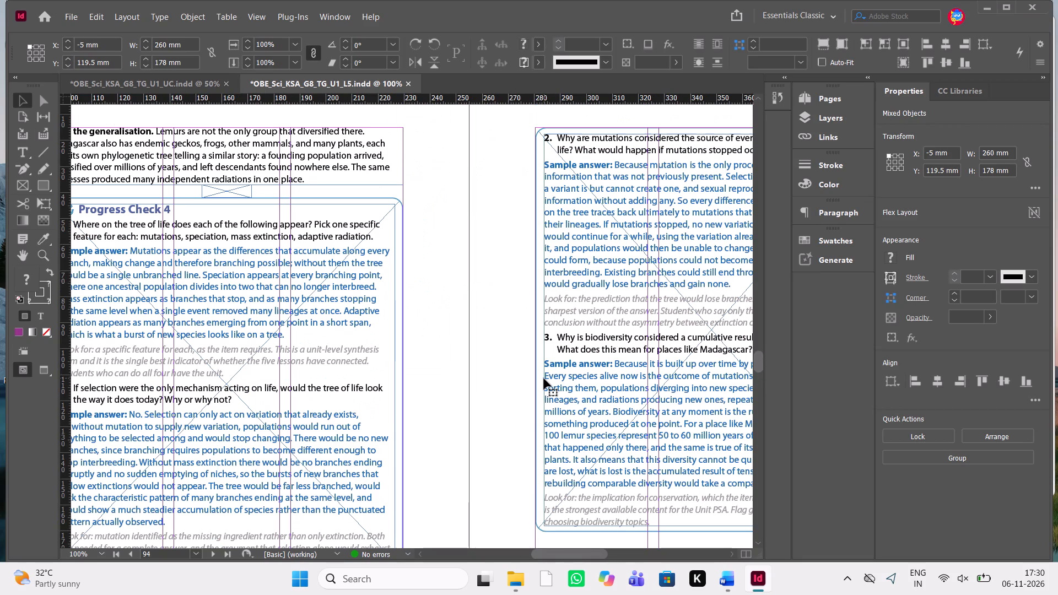
scroll(544, 378, left, 1)
scroll(544, 378, down, 3)
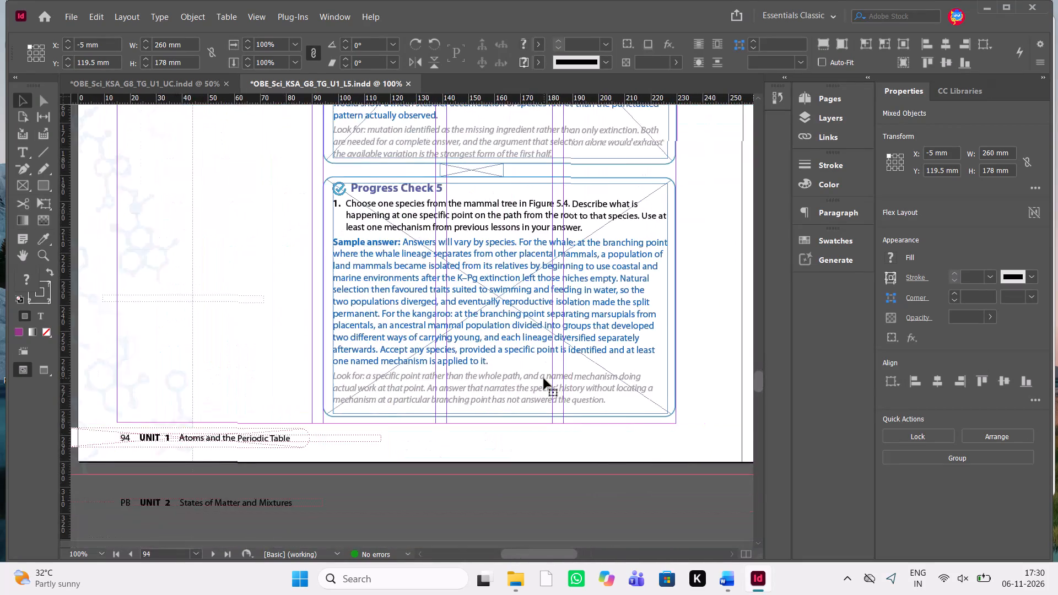
scroll(544, 378, down, 2)
scroll(544, 378, up, 1)
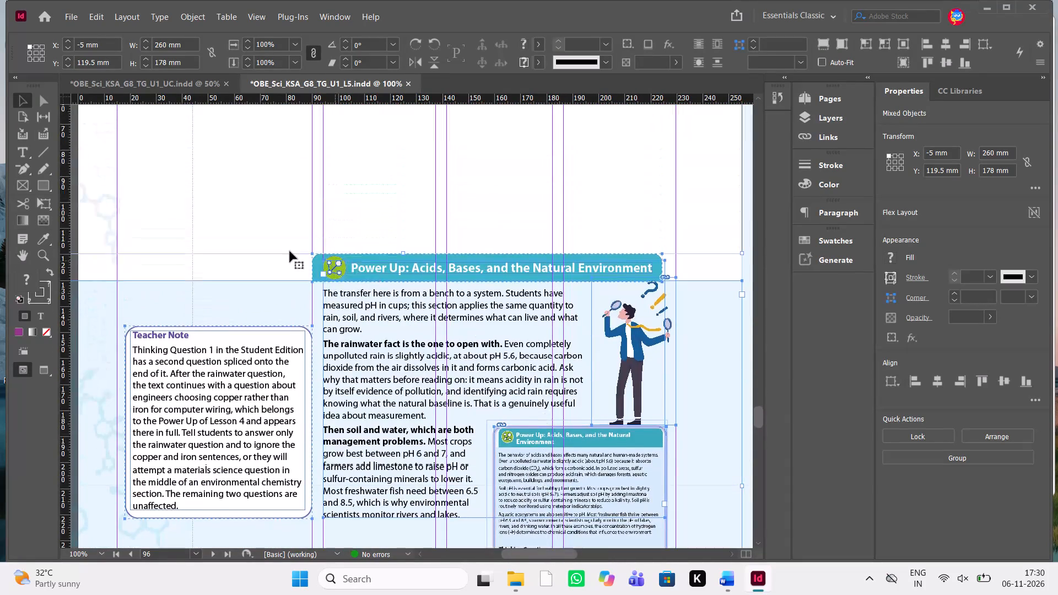
Move the complete Power Up section up page 96 to Y 15 mm, aligning its heading with the top margin.
scroll(288, 251, right, 1)
scroll(288, 251, up, 1)
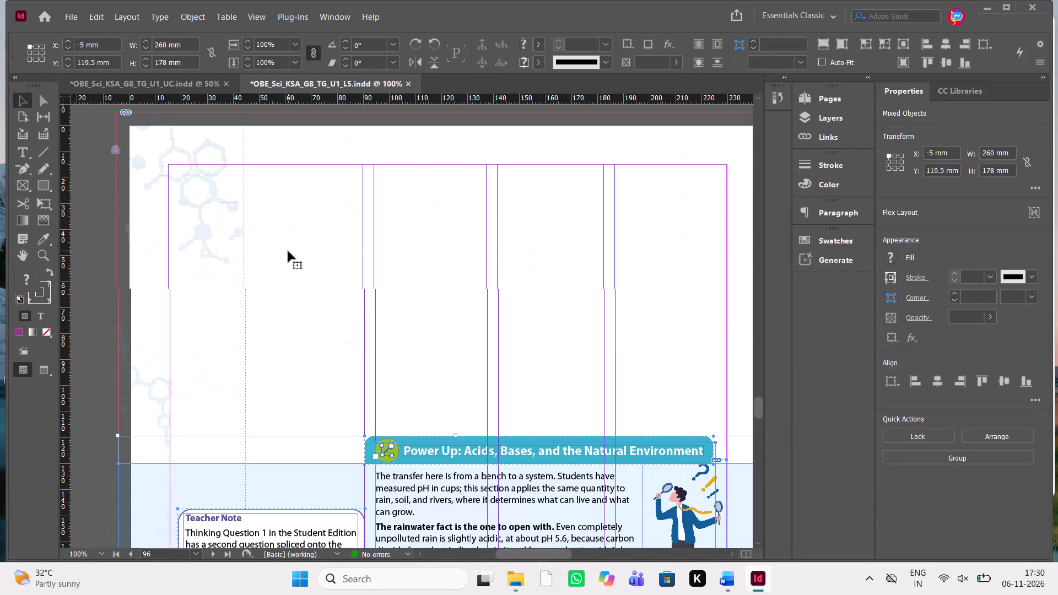
key(shift+Up)
key(shift+Up)
key(shift+Up)
key(shift+Up)
key(shift+Up)
key(shift+Up)
key(shift+Up)
key(shift+Up)
key(shift+Up)
key(shift+Up)
key(shift+Up)
key(shift+Up)
key(shift+Up)
key(shift+Up)
key(shift+Up)
key(shift+Up)
key(shift+Up)
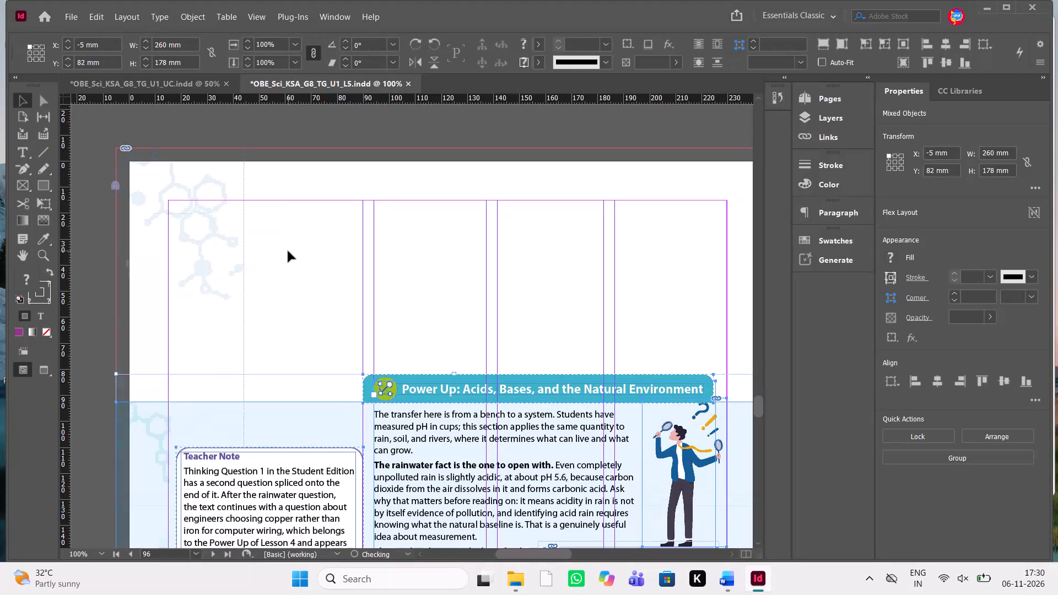
key(shift+Up)
key(shift+Up)
key(shift+Up)
key(shift+Up)
key(shift+Up)
key(shift+Up)
key(shift+Up)
key(shift+Up)
key(shift+Up)
key(shift+Up)
key(shift+Up)
key(shift+Up)
key(shift+Up)
key(shift+Up)
key(shift+Up)
key(shift+Up)
key(shift+Up)
key(shift+Up)
key(shift+Up)
key(shift+Up)
key(shift+Up)
key(shift+Up)
key(shift+Up)
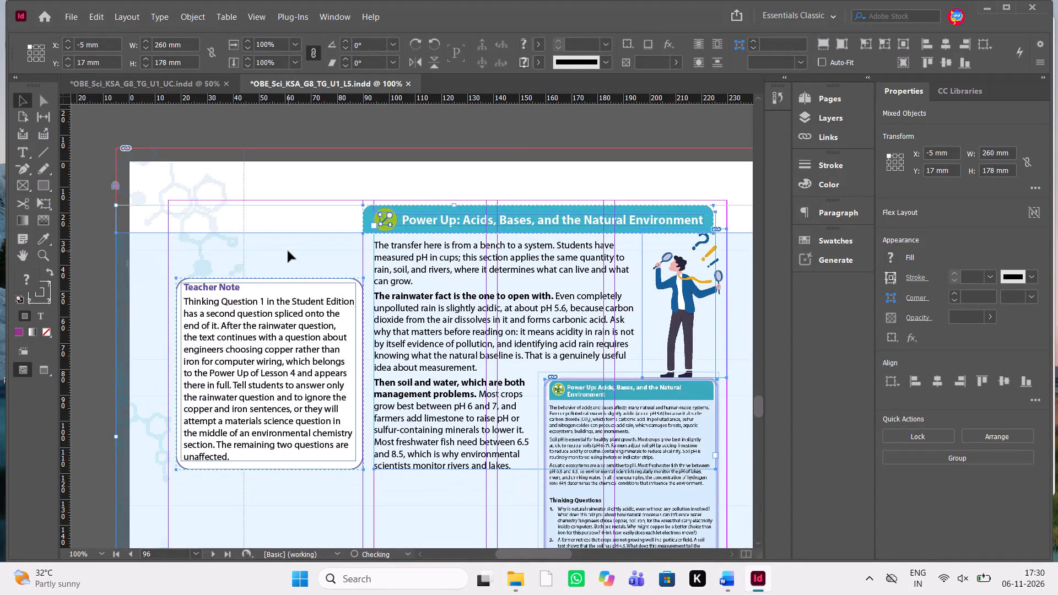
key(Up)
key(Up)
key(Up)
key(Up)
key(Up)
key(Up)
key(Up)
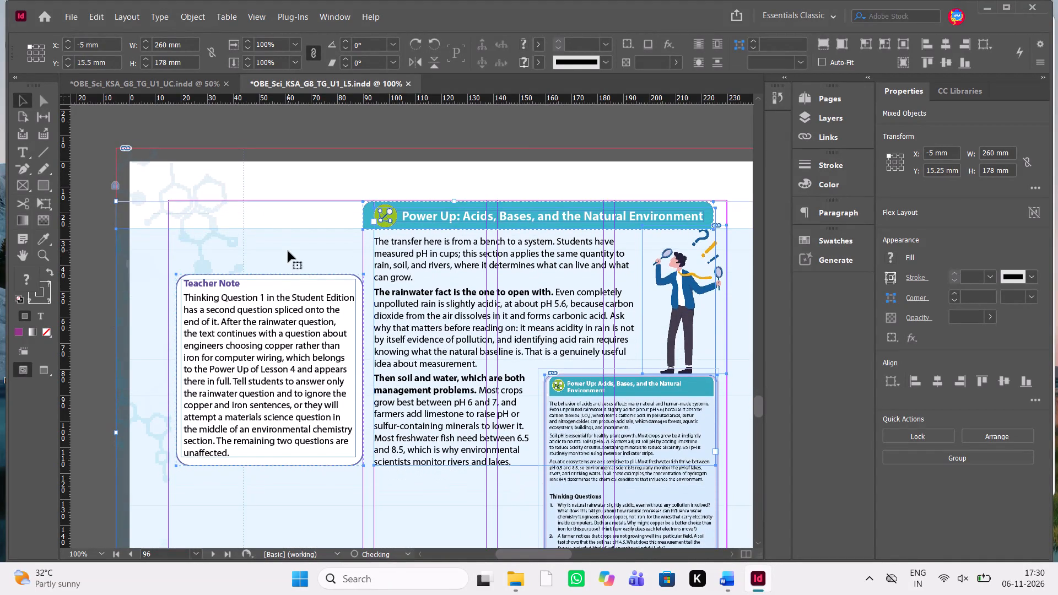
key(Up)
Extend the light blue background frame down to page 96's bottom edge, making it 274.5 mm high.
scroll(288, 251, down, 2)
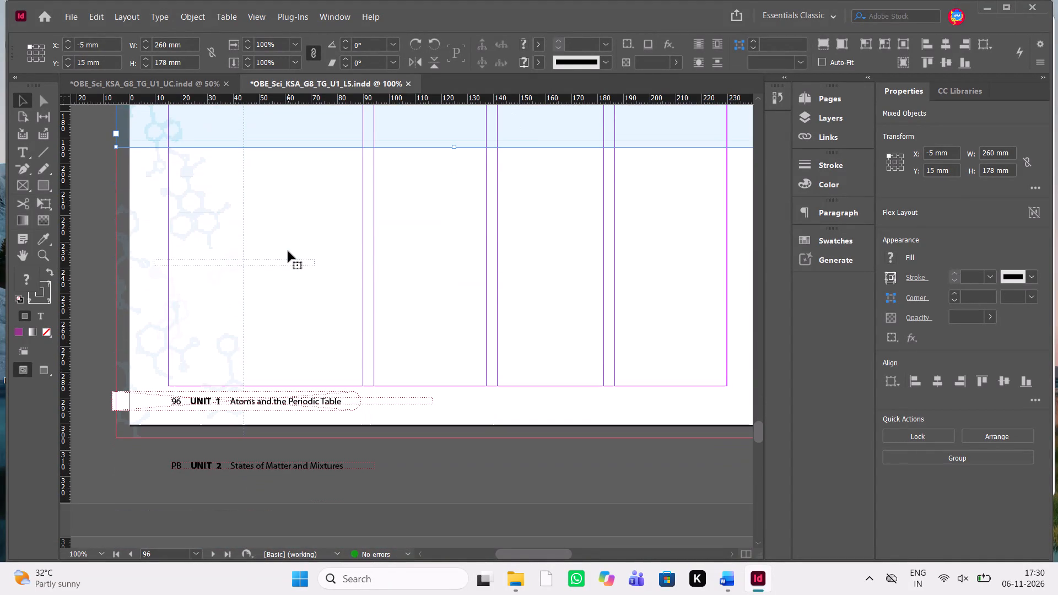
click(230, 275)
click(503, 129)
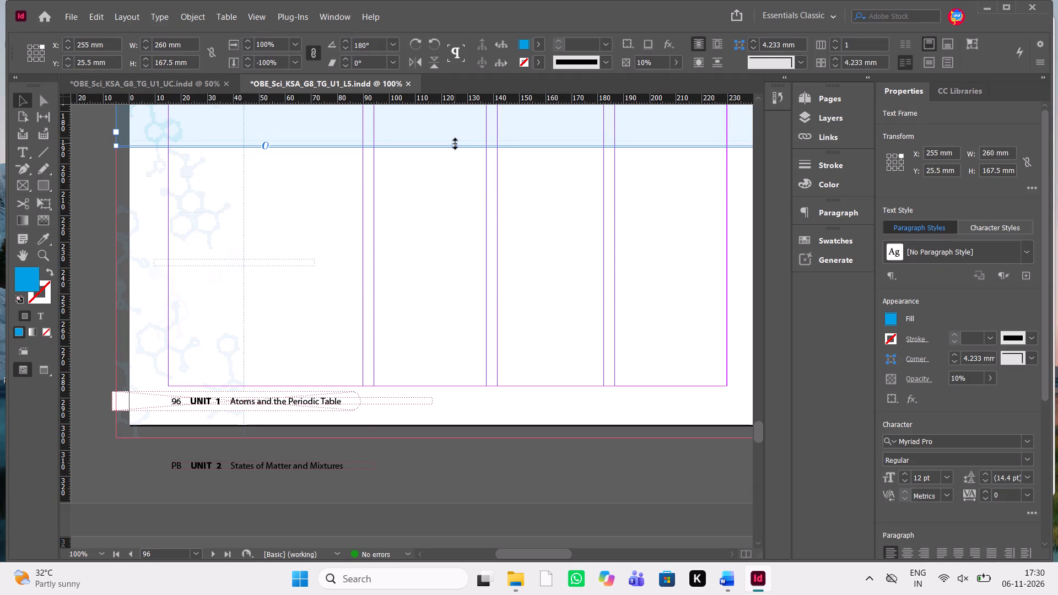
drag(455, 144, 485, 425)
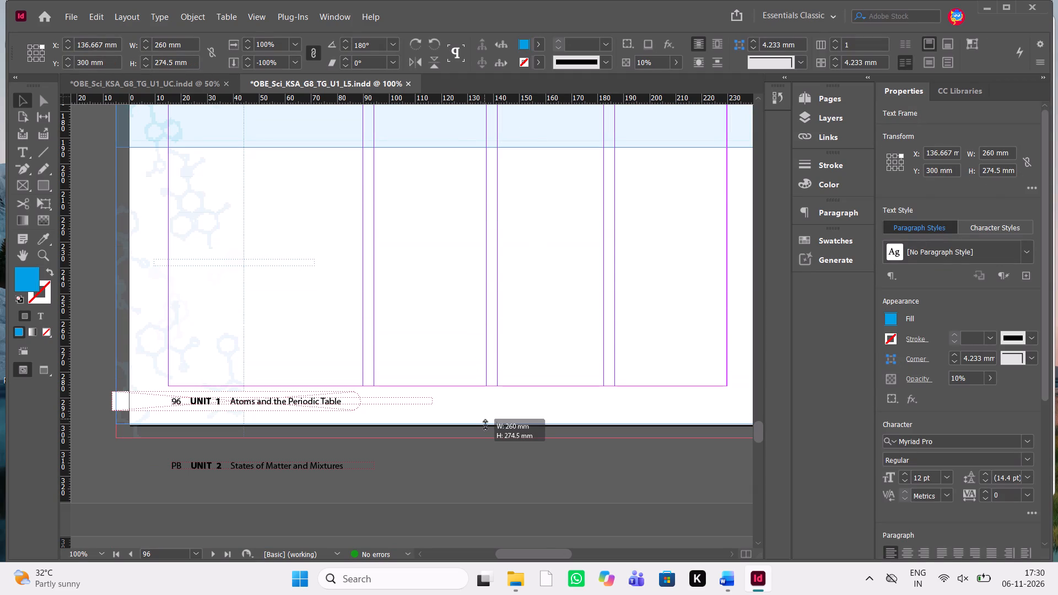
drag(485, 425, 488, 424)
Review the Power Up section on page 96 and the Thinking Questions answers on page 97.
scroll(488, 424, up, 2)
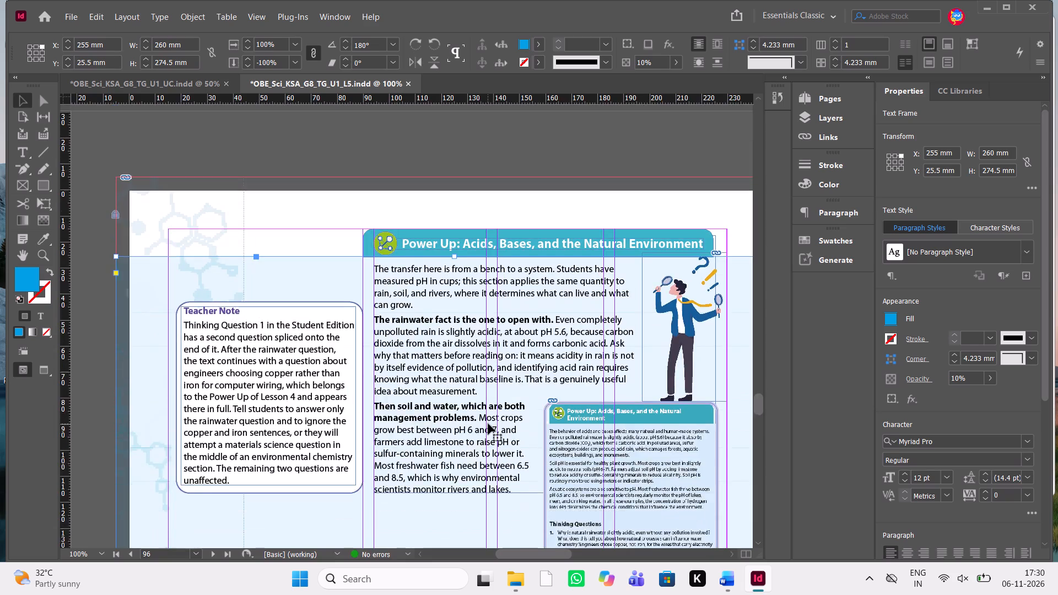
scroll(488, 424, up, 4)
scroll(488, 424, down, 1)
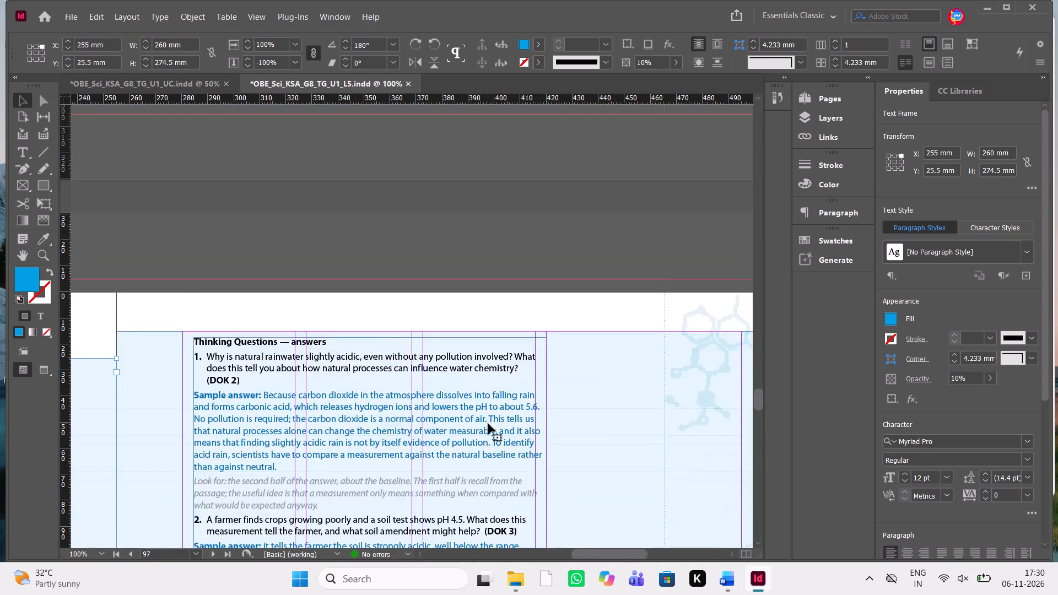
scroll(488, 424, down, 2)
scroll(488, 424, up, 1)
scroll(488, 424, down, 2)
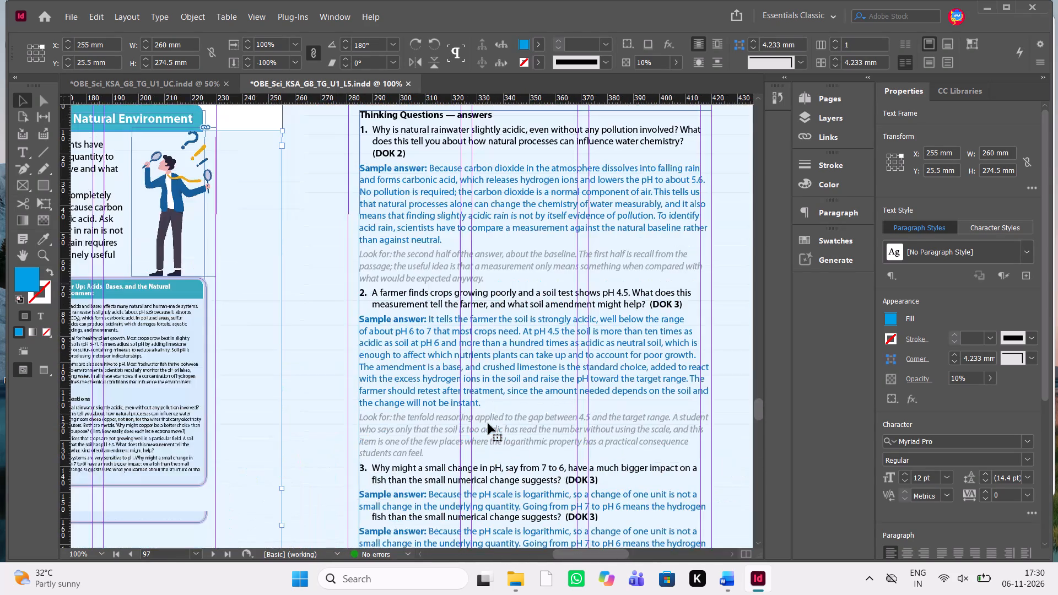
scroll(488, 424, left, 1)
scroll(488, 424, down, 2)
scroll(488, 424, left, 2)
scroll(488, 424, down, 1)
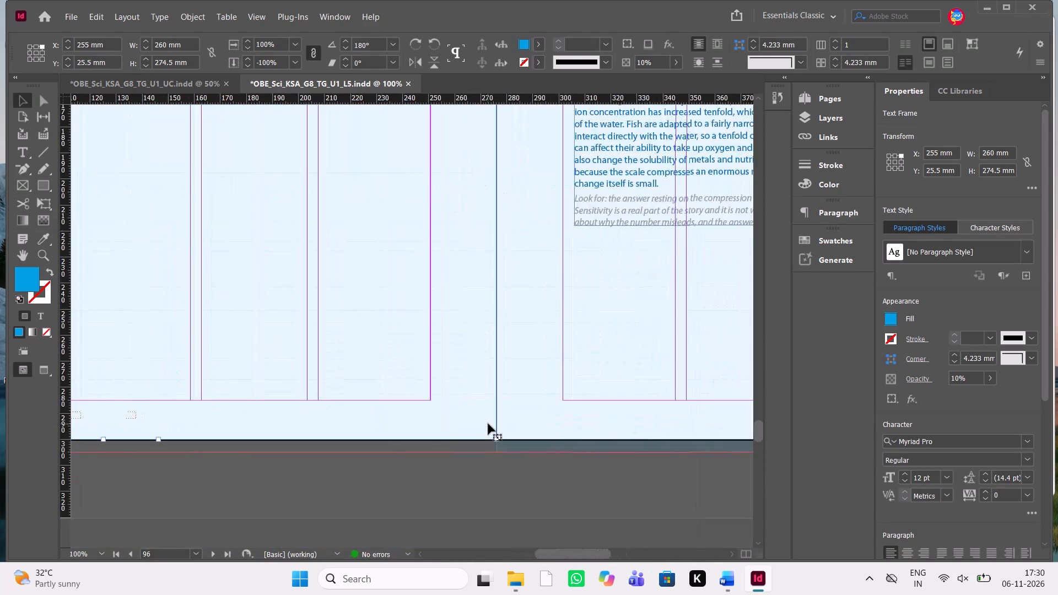
scroll(488, 424, down, 1)
scroll(488, 424, up, 3)
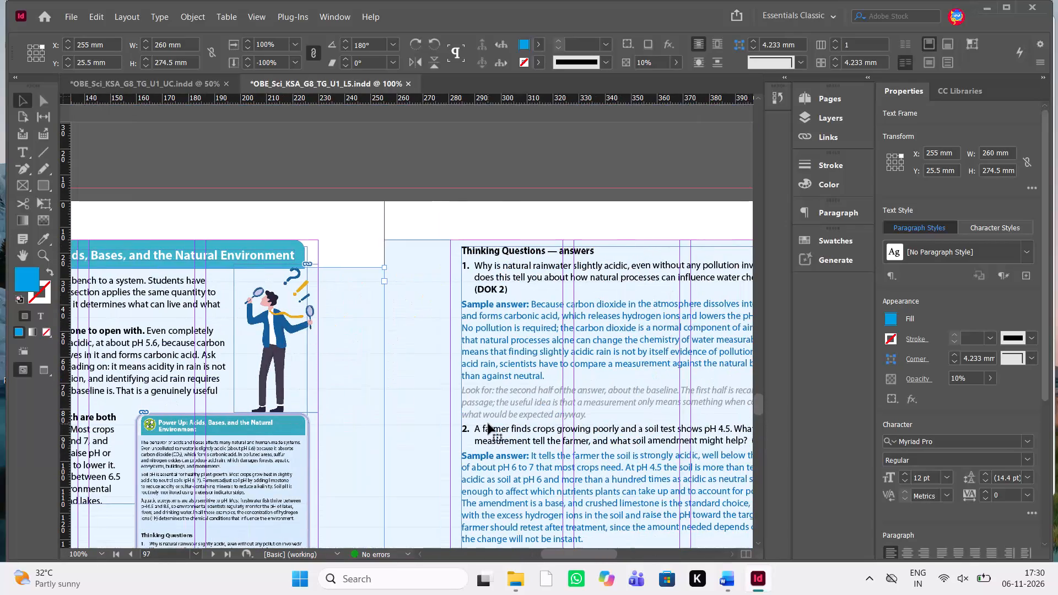
scroll(488, 424, down, 3)
click(396, 301)
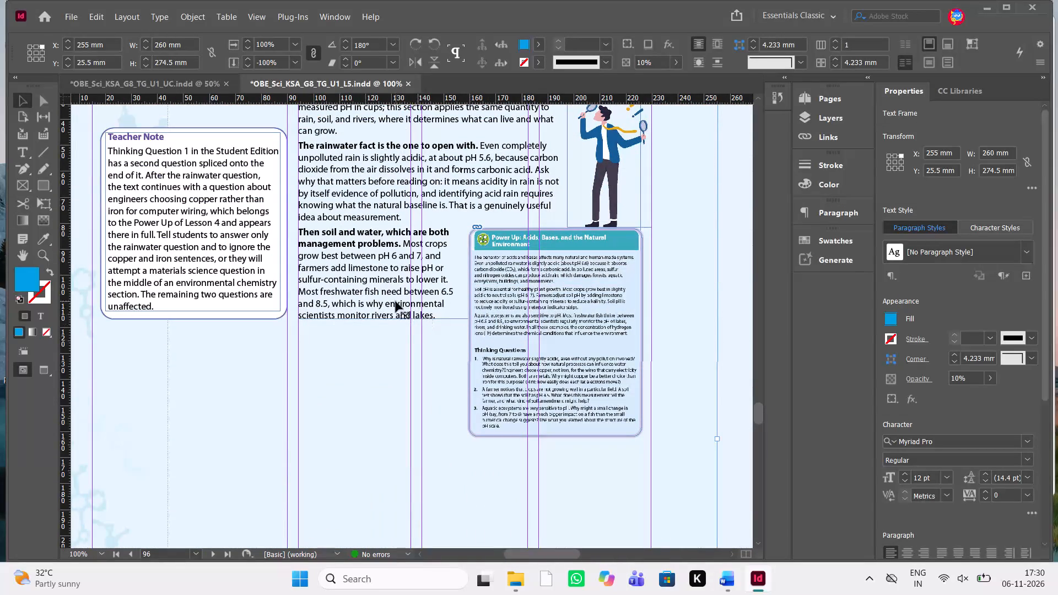
click(451, 262)
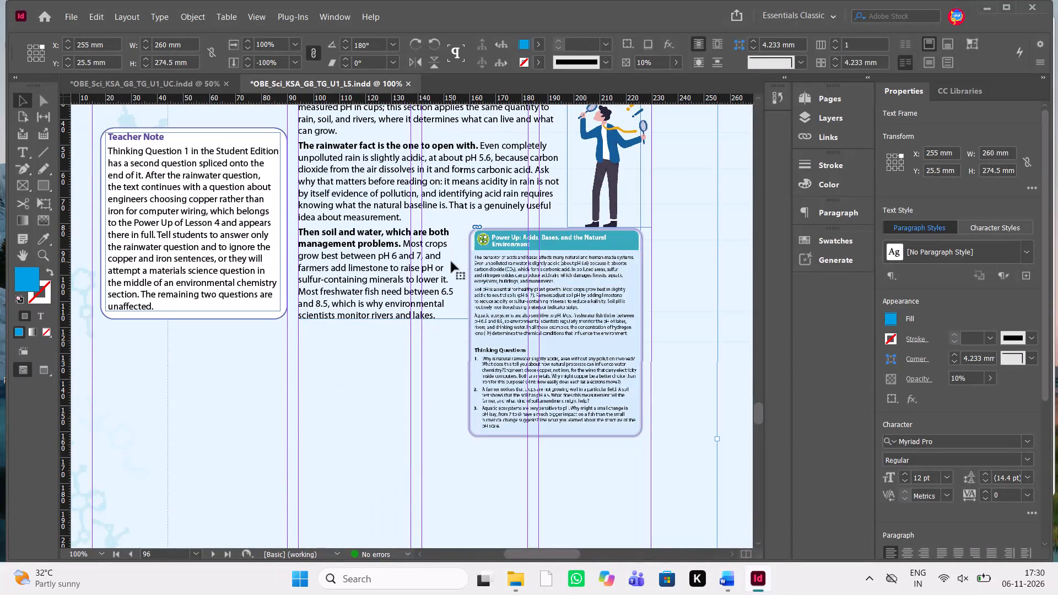
double_click(389, 239)
scroll(319, 219, up, 1)
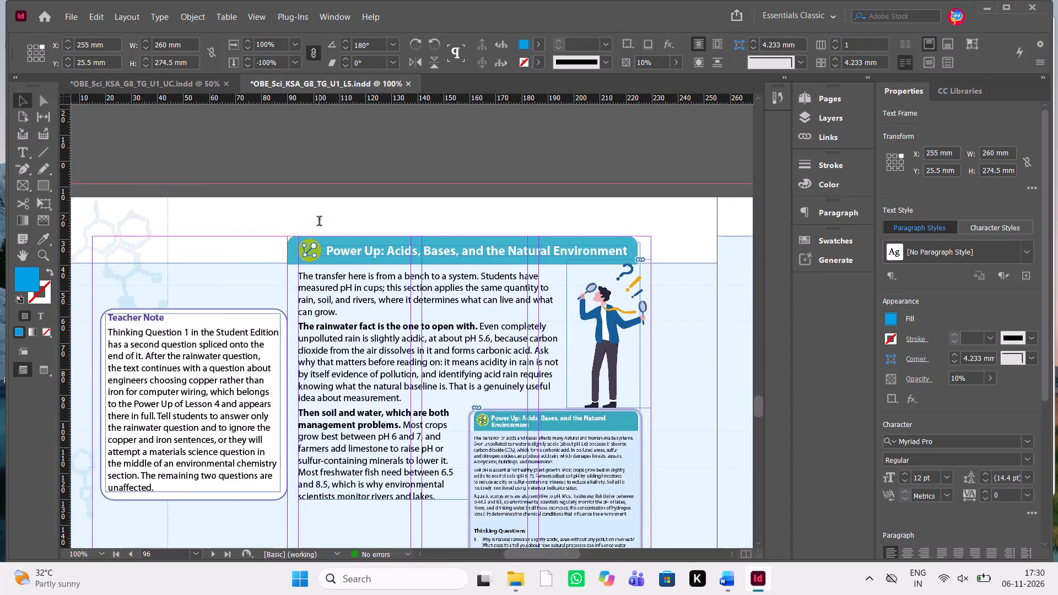
scroll(319, 219, up, 1)
scroll(319, 219, down, 1)
scroll(319, 219, left, 1)
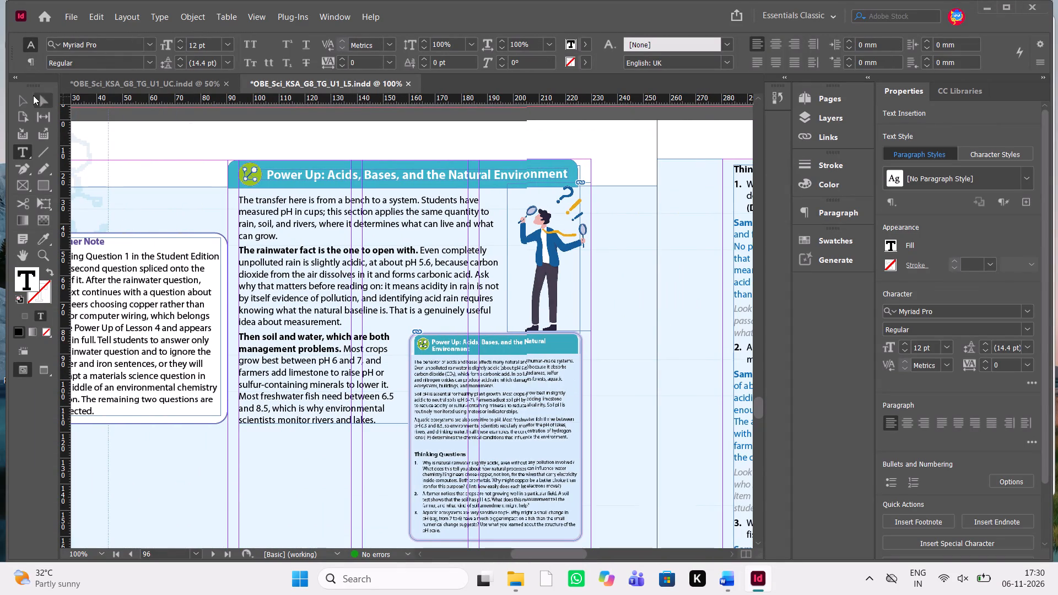
click(25, 99)
Remove the Teacher Note box from page 96's outer column beside the Power Up text.
scroll(209, 199, right, 1)
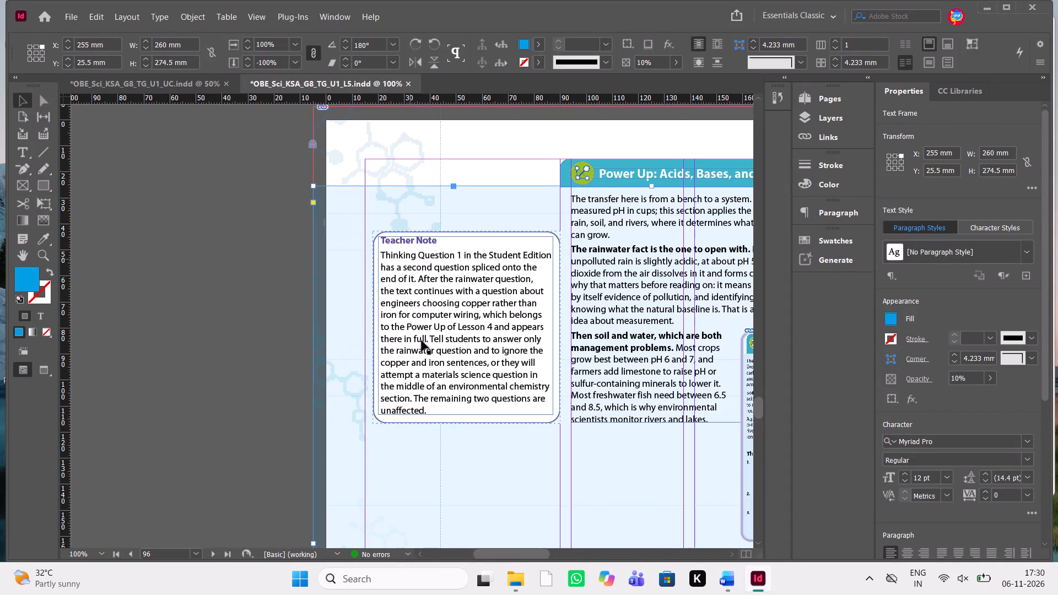
scroll(419, 349, left, 1)
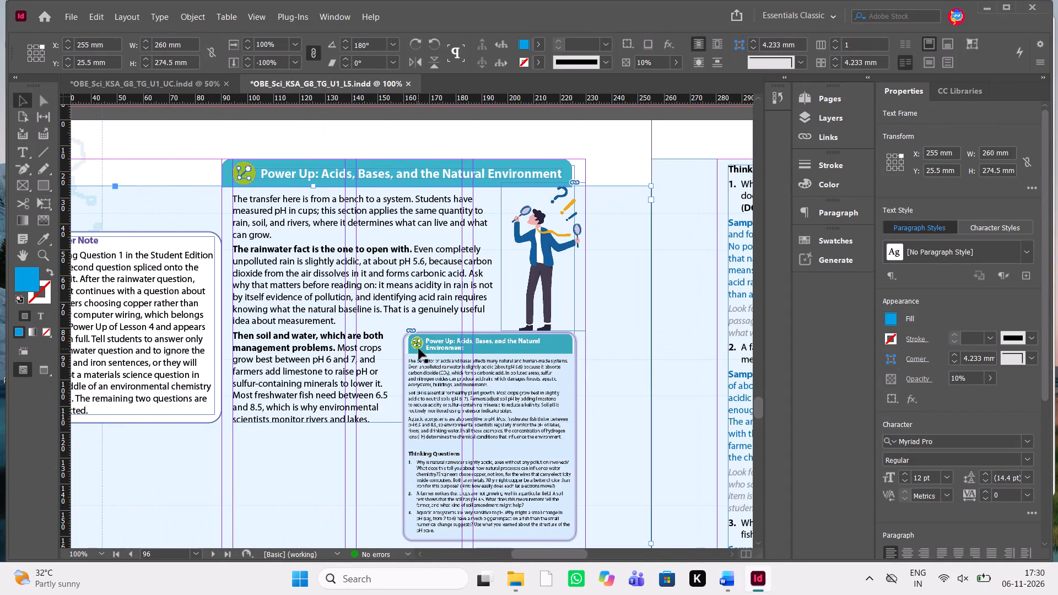
scroll(419, 349, up, 4)
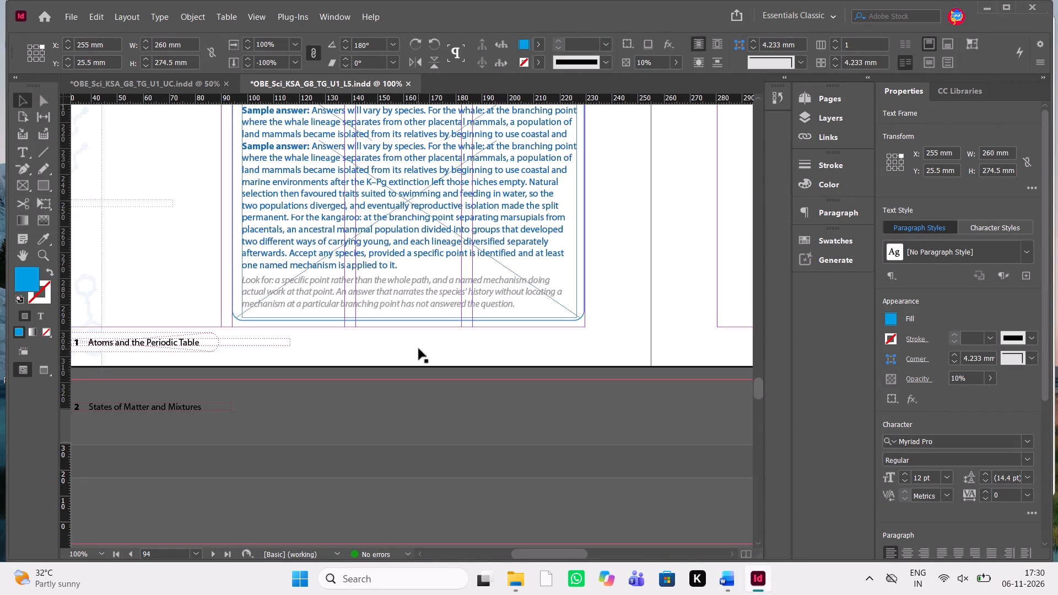
scroll(419, 349, down, 2)
click(280, 192)
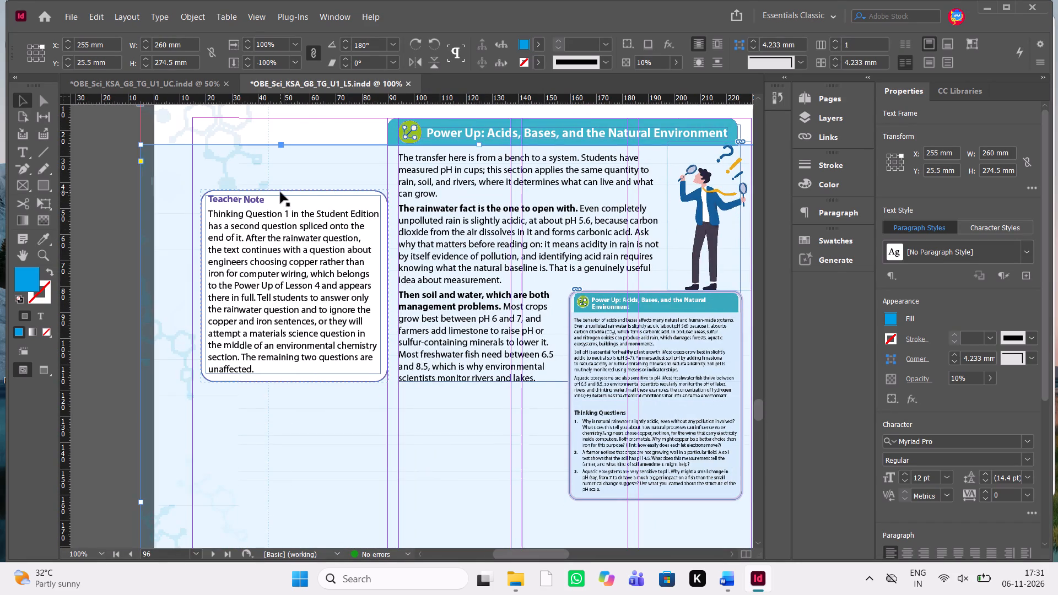
Move the illustration and the Power Up student page image together into page 96's outer column, at X 17.85 mm and Y about 25 mm.
scroll(280, 192, left, 1)
scroll(280, 192, down, 1)
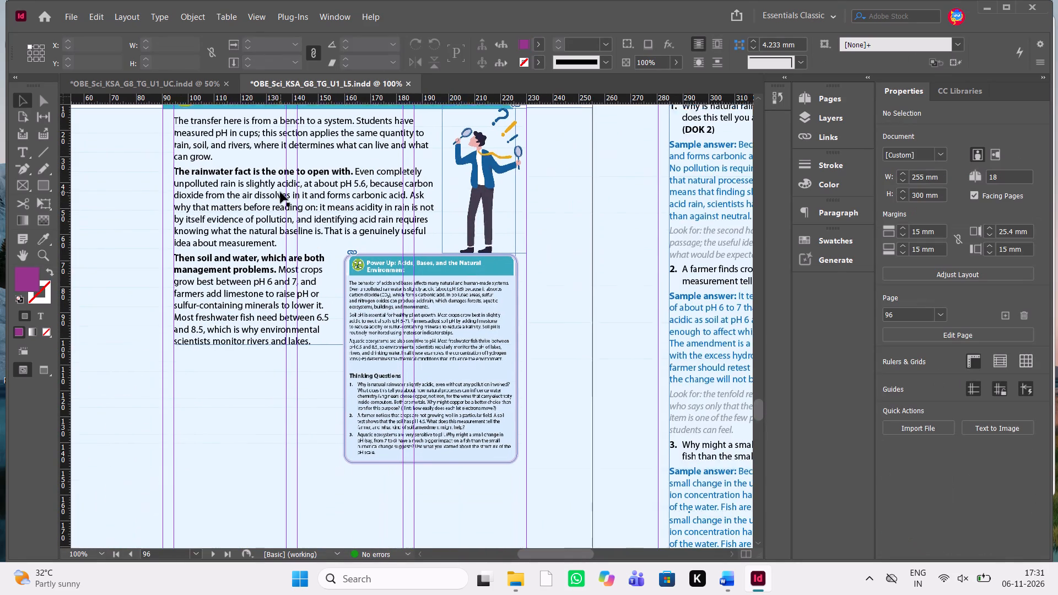
scroll(280, 192, down, 1)
click(390, 232)
scroll(390, 232, up, 1)
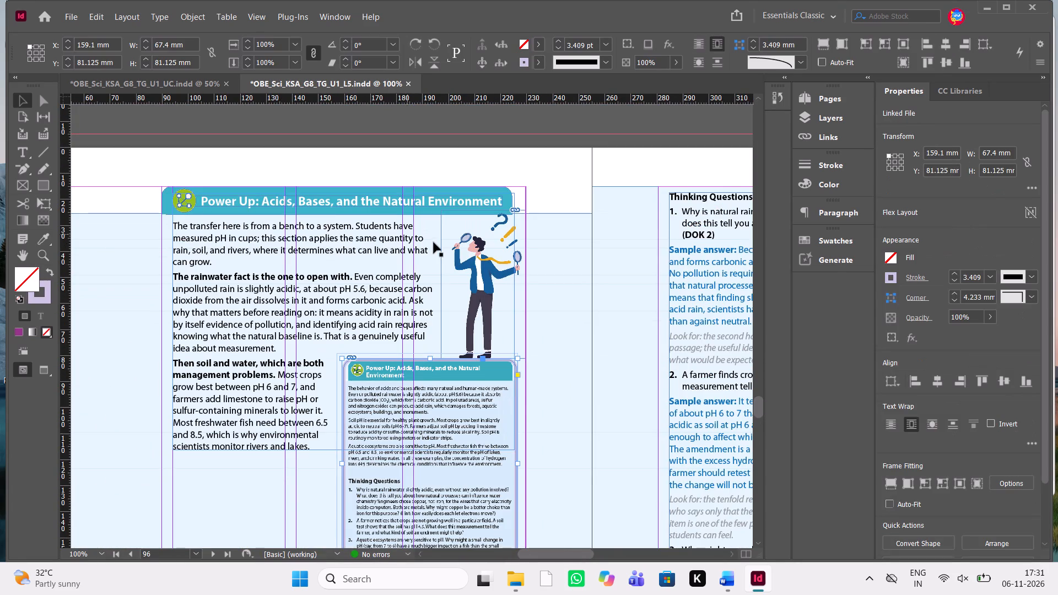
shift+click(484, 264)
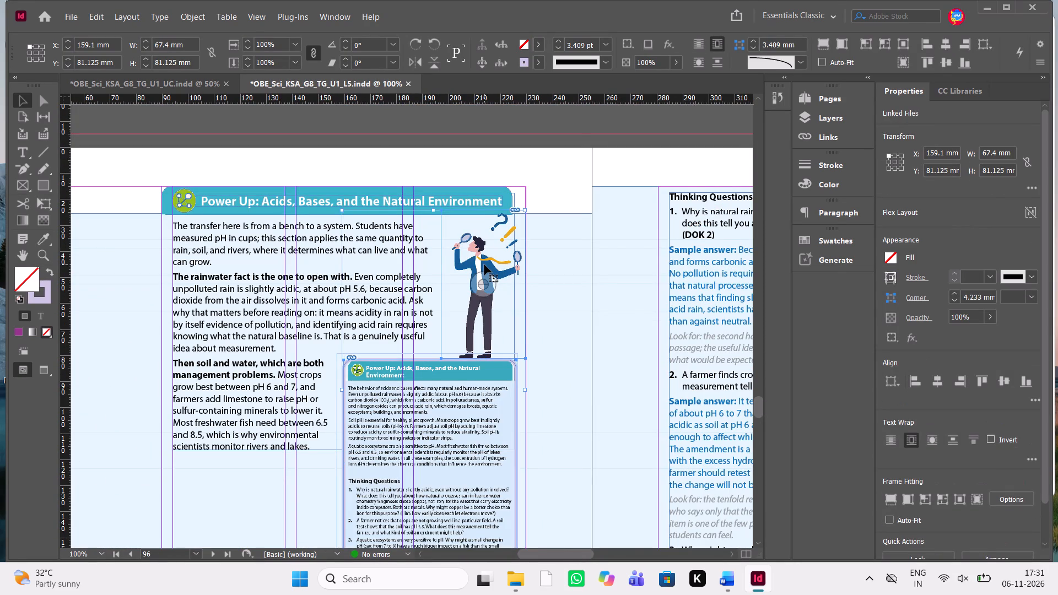
scroll(484, 264, down, 1)
key(shift+Left)
key(shift+Left)
key(shift+Left)
key(shift+Left)
key(shift+Left)
key(shift+Left)
key(shift+Left)
key(shift+Left)
key(shift+Left)
key(shift+Left)
key(shift+Left)
key(shift+Left)
key(shift+Left)
key(shift+Left)
key(shift+Left)
key(shift+Left)
key(shift+Left)
key(shift+Left)
key(shift+Left)
key(shift+Left)
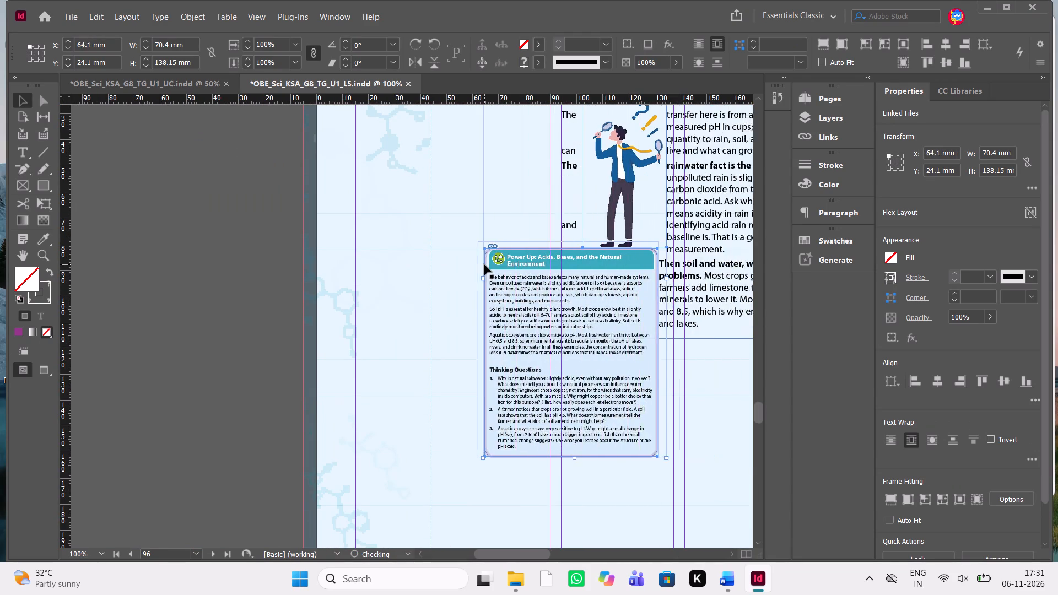
key(shift+Left)
key(shift+Left)
key(shift+Left)
key(shift+Left)
key(shift+Left)
key(shift+Left)
key(shift+Left)
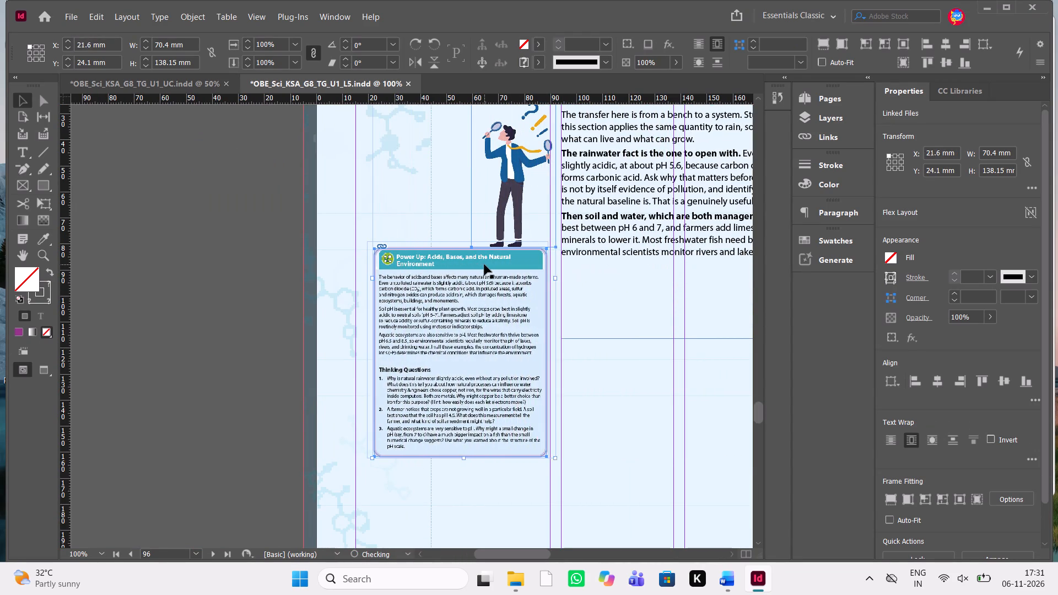
key(shift+Left)
key(shift+Left)
key(Right)
key(Right)
key(Right)
key(Right)
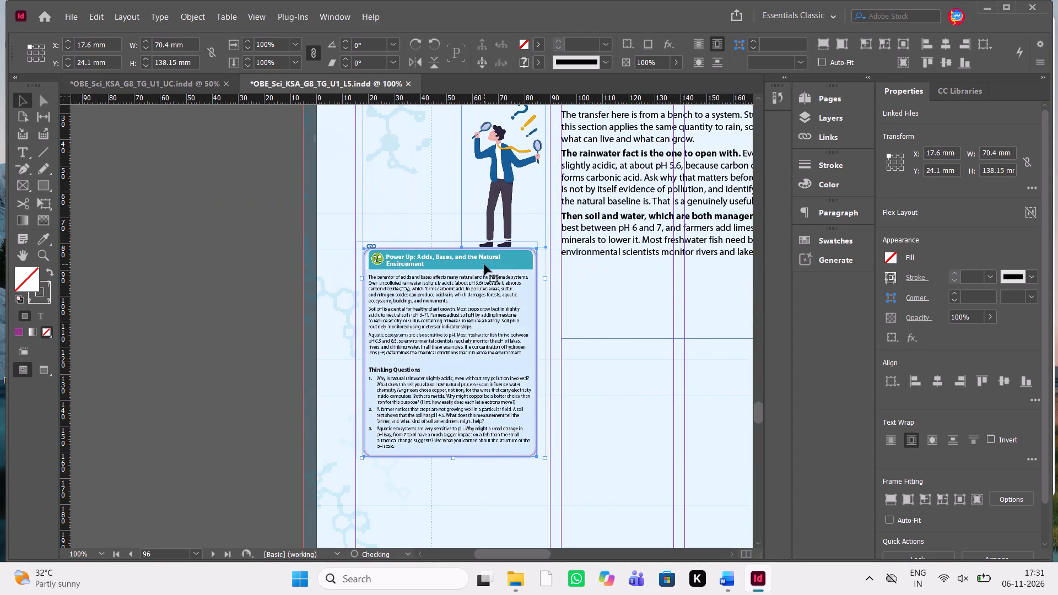
key(Right)
scroll(484, 264, up, 1)
scroll(484, 264, down, 1)
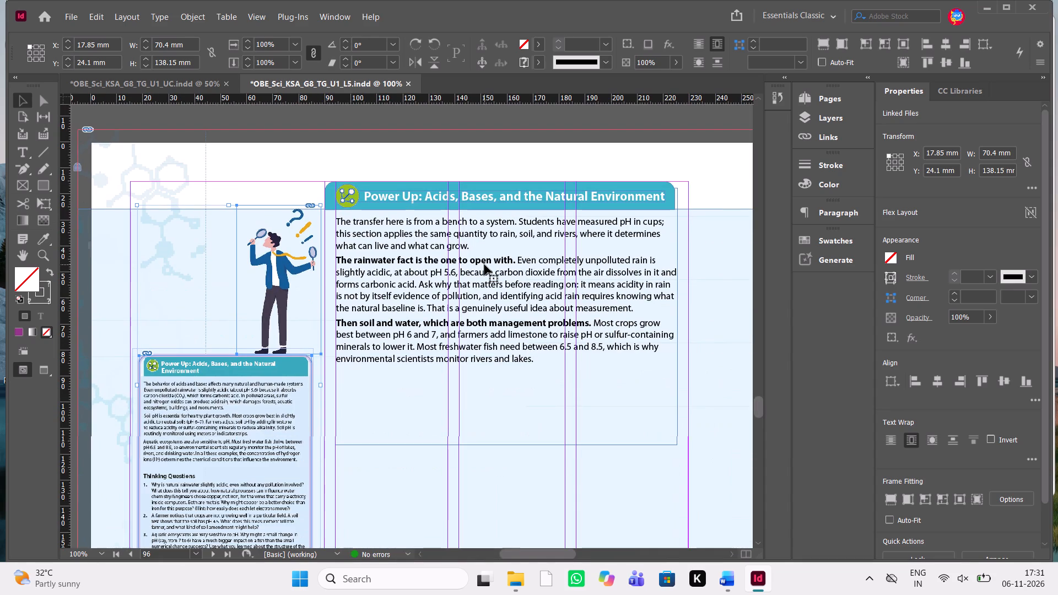
key(Down)
key(Down)
key(Down)
key(Down)
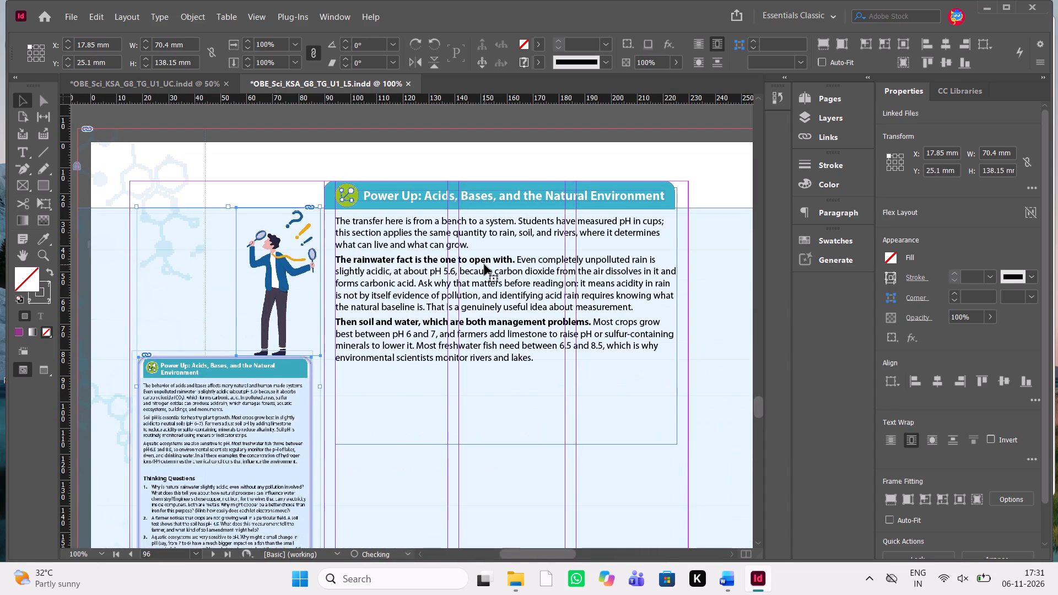
key(Down)
Enlarge the Power Up text frame to the bottom and inner margins of page 96, 135.55 mm wide and 267.467 mm high.
scroll(484, 264, down, 1)
click(315, 182)
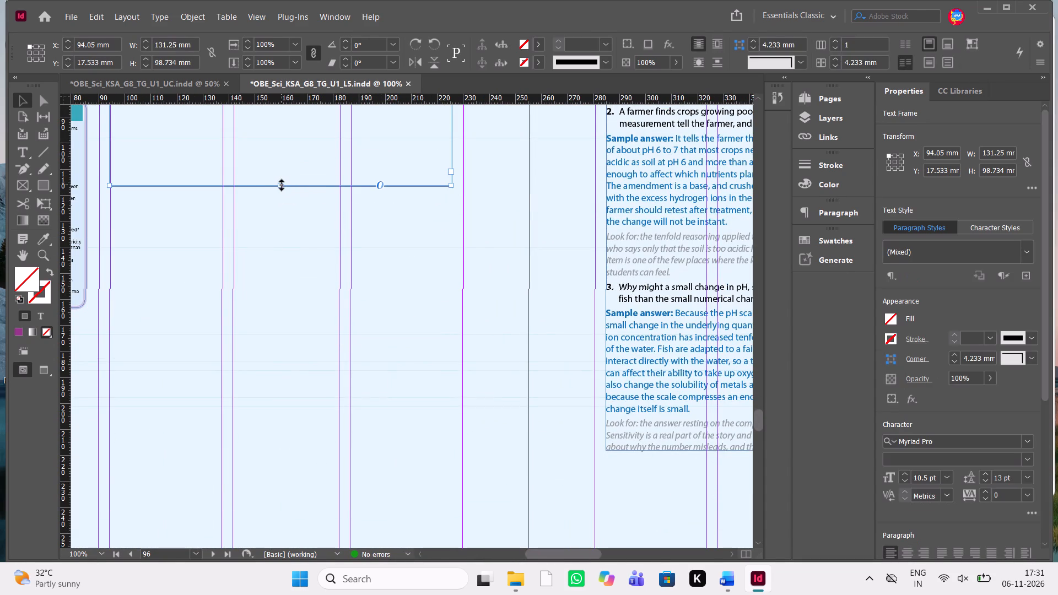
drag(282, 185, 404, 428)
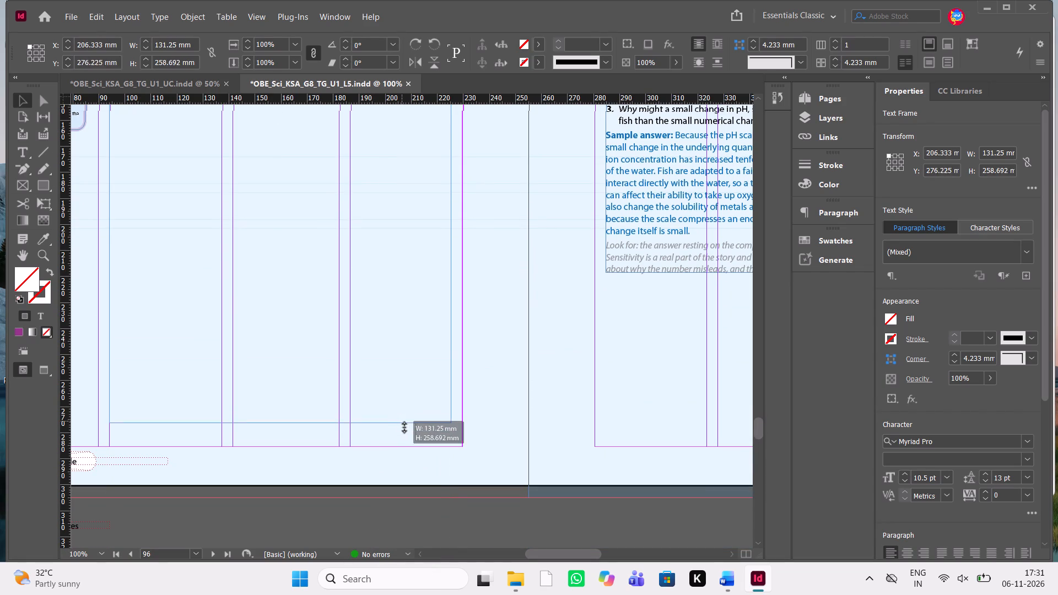
drag(404, 428, 405, 445)
scroll(405, 445, up, 3)
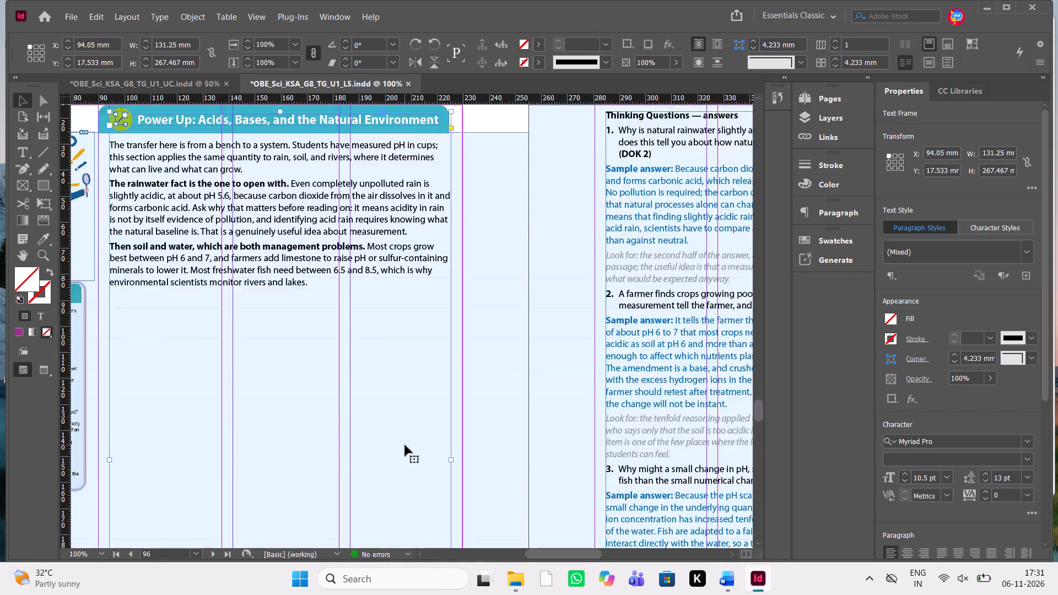
scroll(405, 445, up, 1)
scroll(405, 445, down, 1)
drag(452, 421, 462, 421)
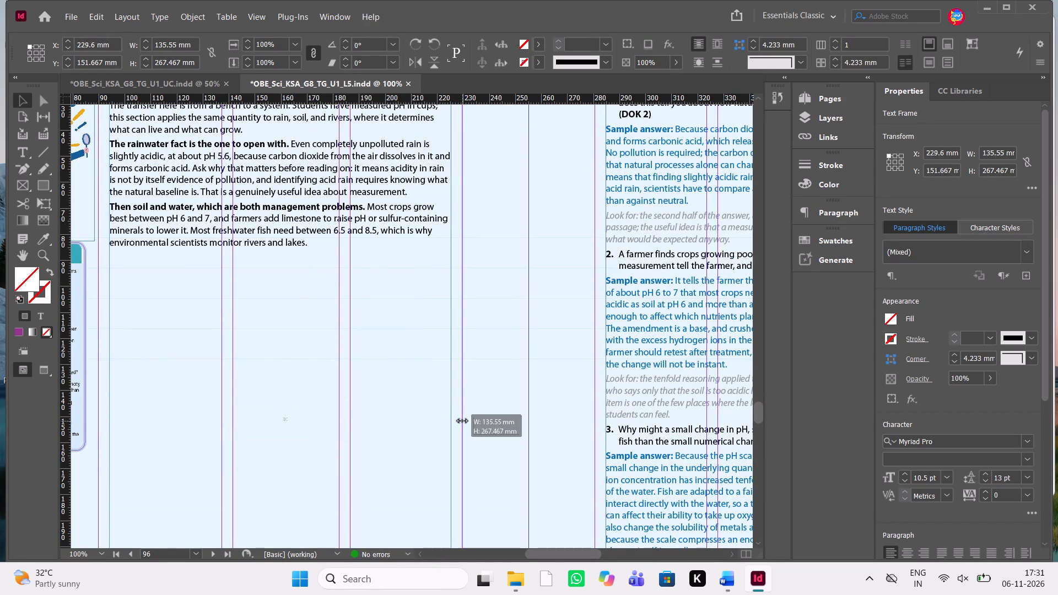
drag(462, 421, 463, 421)
scroll(463, 421, up, 1)
scroll(463, 421, down, 1)
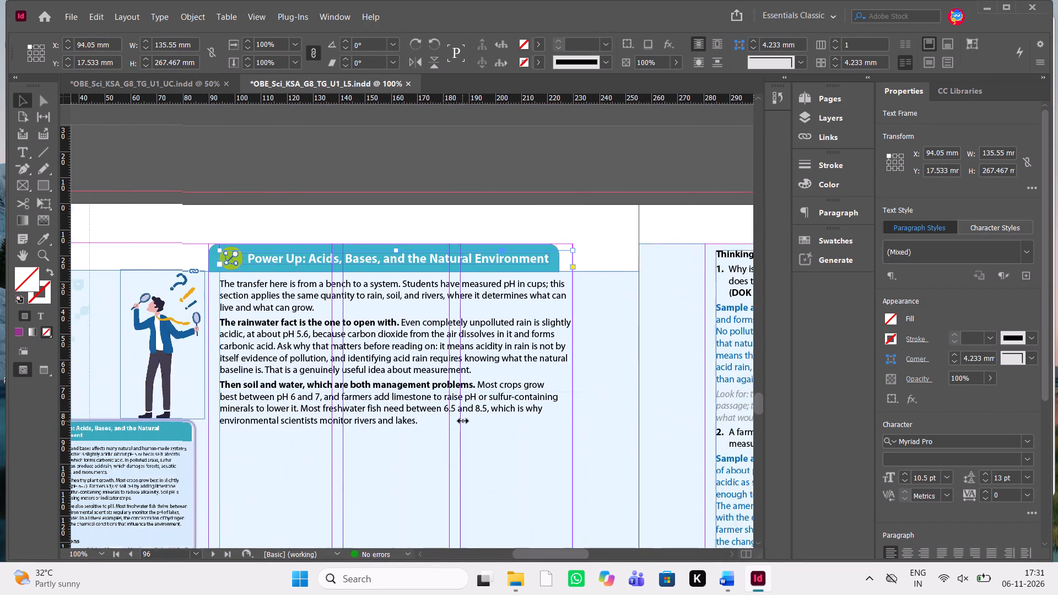
Delete the Power Up student page image from its frame in page 96's outer column, keeping the empty frame.
scroll(463, 421, down, 1)
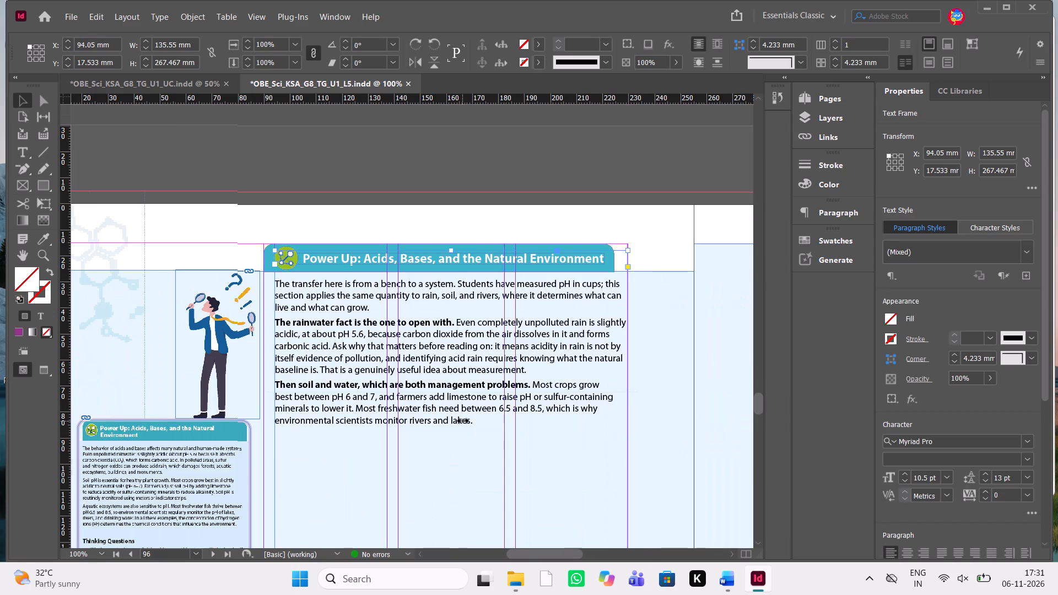
scroll(463, 421, left, 1)
scroll(463, 421, down, 1)
key(alt+Tab)
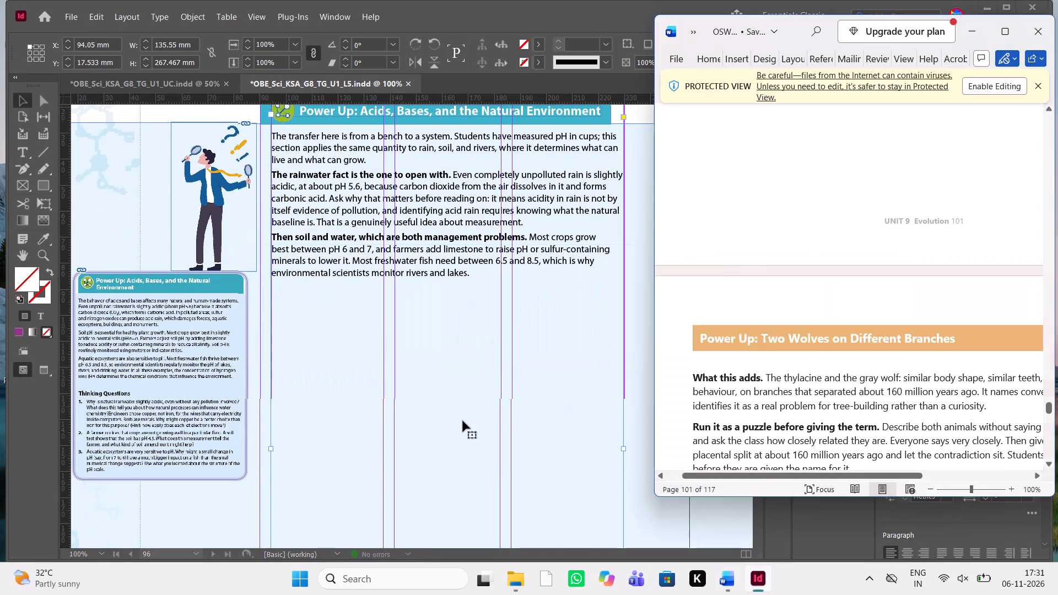
key(alt+Tab)
click(165, 372)
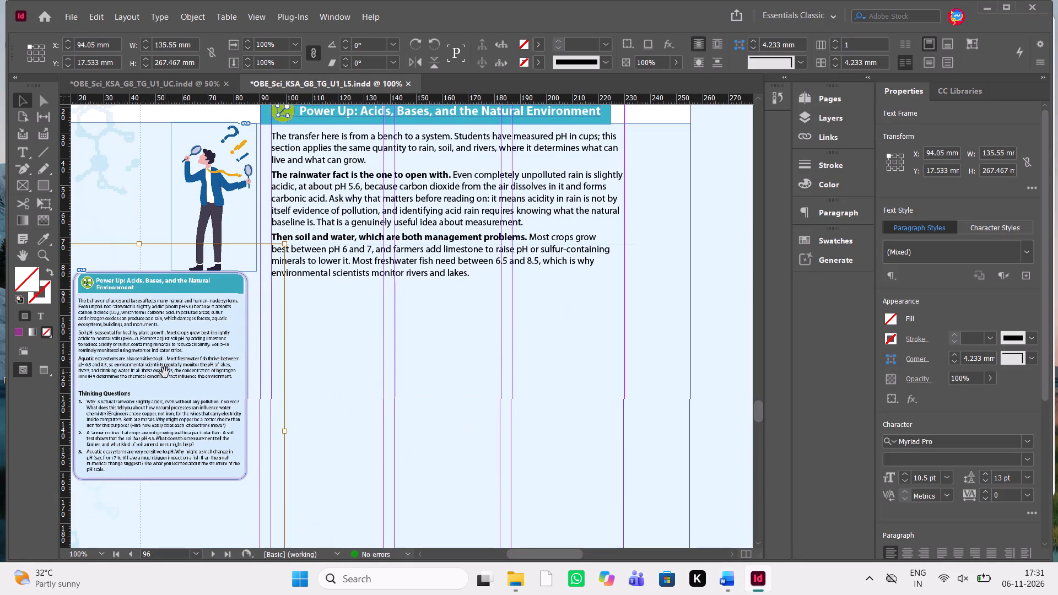
key(Delete)
Replace the page 96 Power Up heading's title with "Two Wolves on Different Branches", copied from the Word manuscript.
key(alt+Tab)
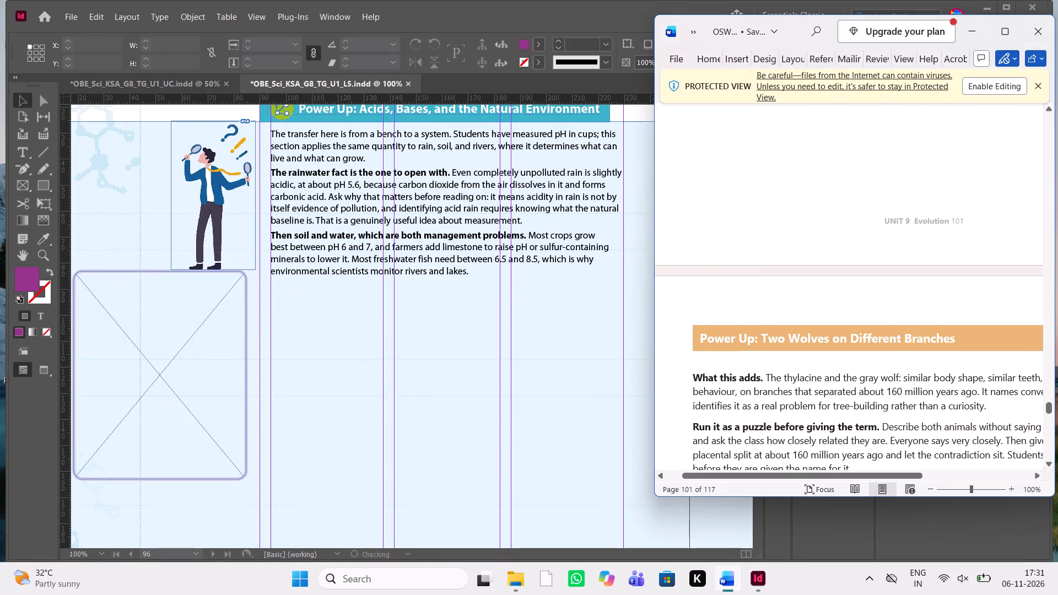
drag(965, 334, 778, 350)
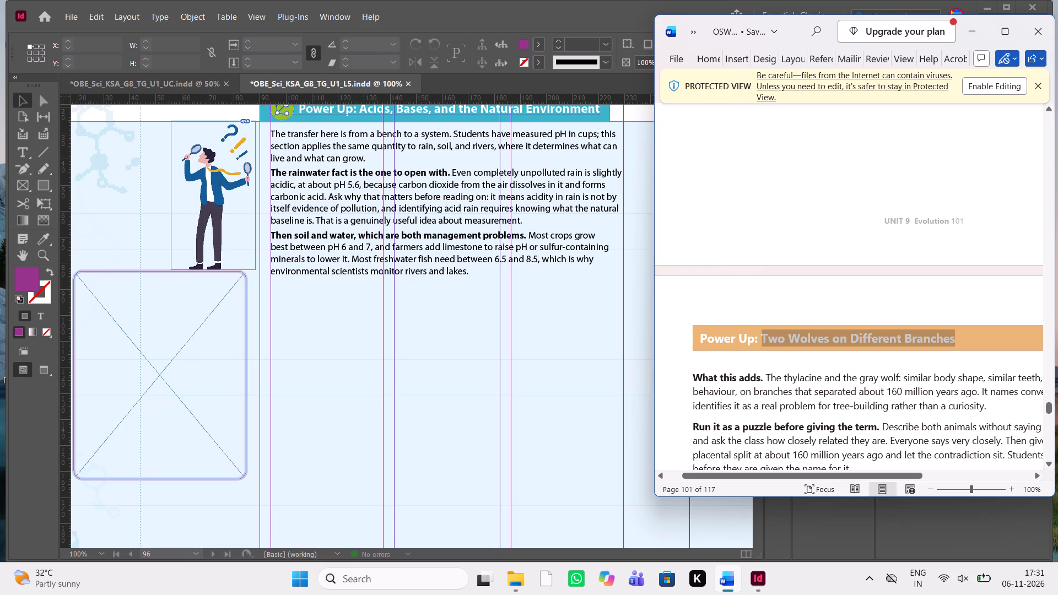
key(ctrl+c)
key(ctrl+c)
scroll(474, 221, up, 1)
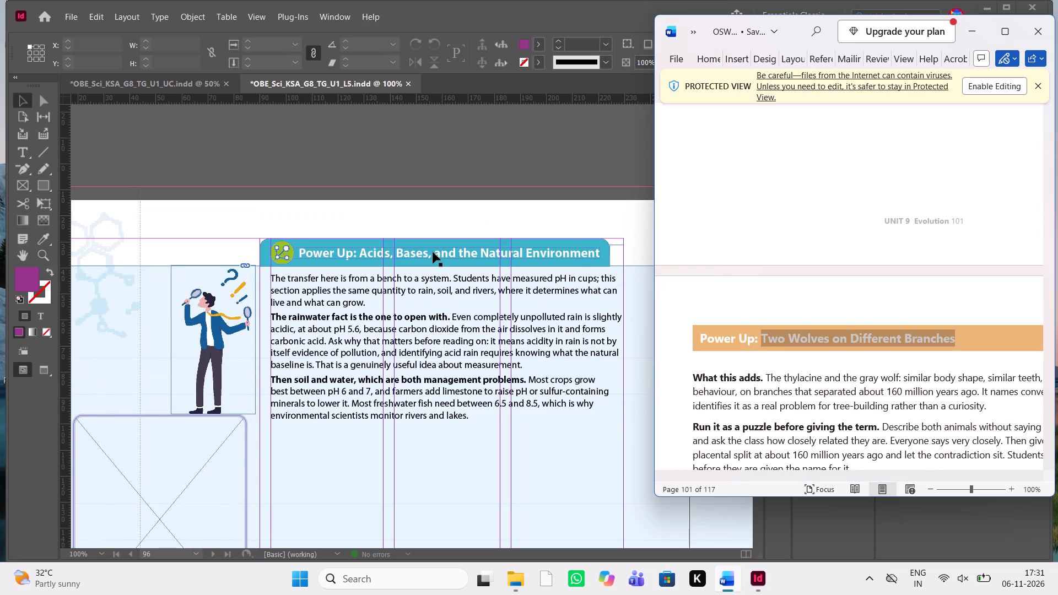
double_click(433, 252)
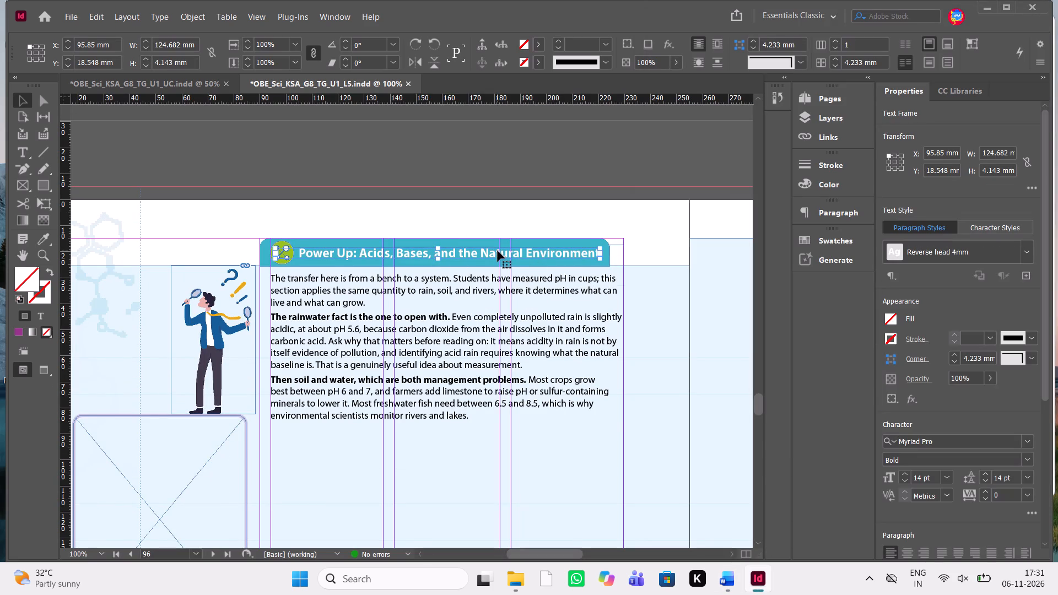
triple_click(496, 251)
double_click(536, 246)
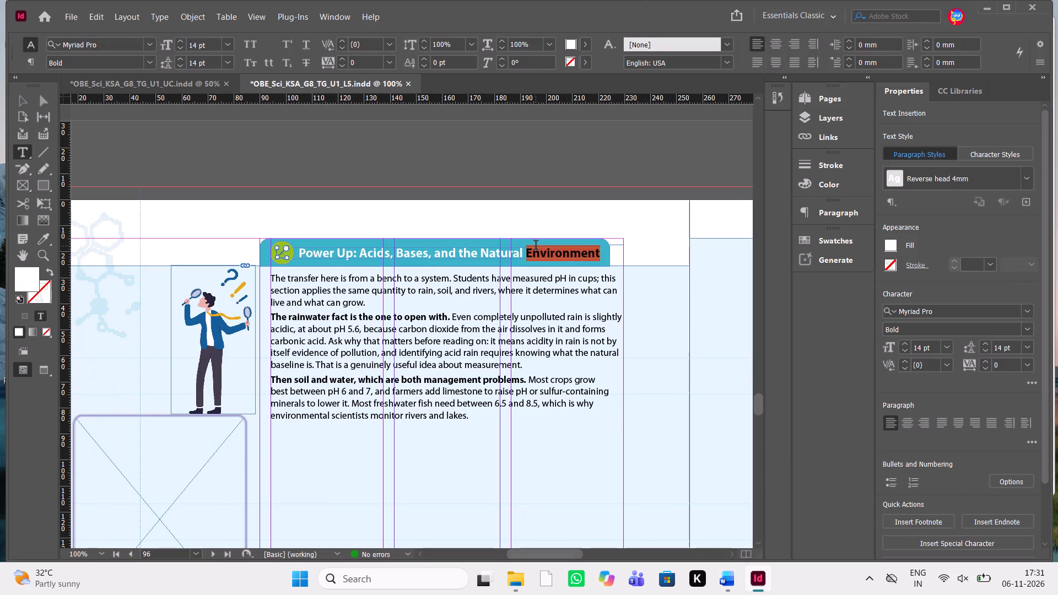
drag(604, 253, 402, 250)
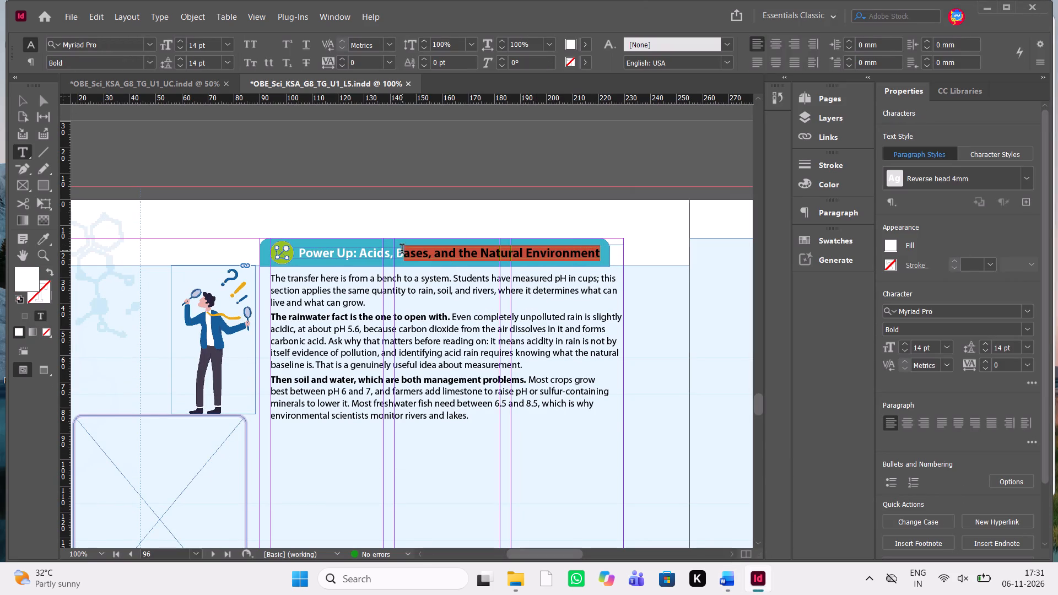
drag(402, 250, 360, 252)
key(ctrl+v)
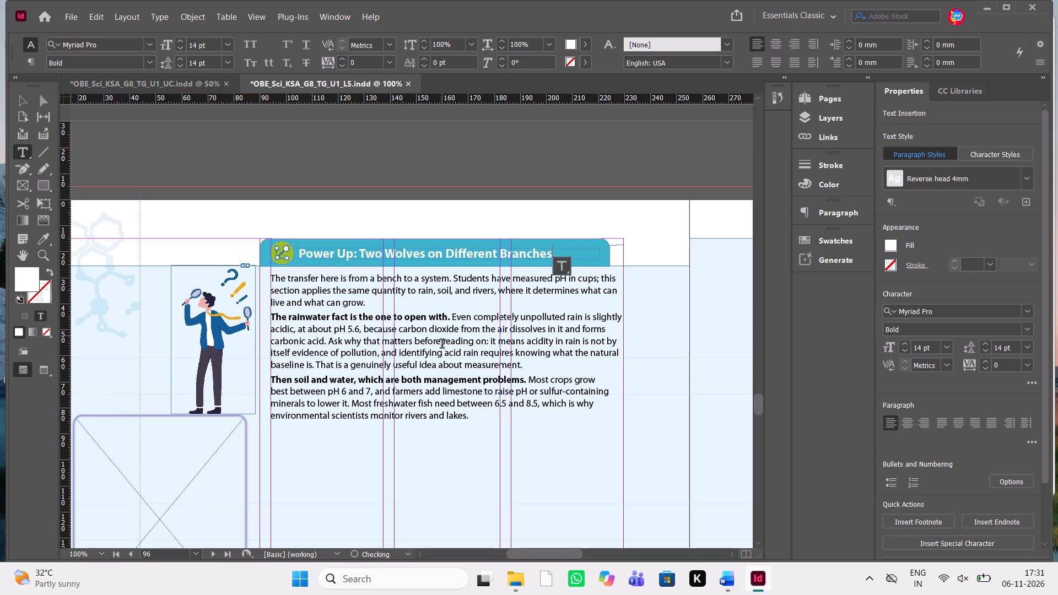
Replace page 96's Power Up body text with Word's paragraphs from "What this adds." through "The third Thinking Question deserves real time.".
key(alt+Tab)
scroll(737, 340, down, 1)
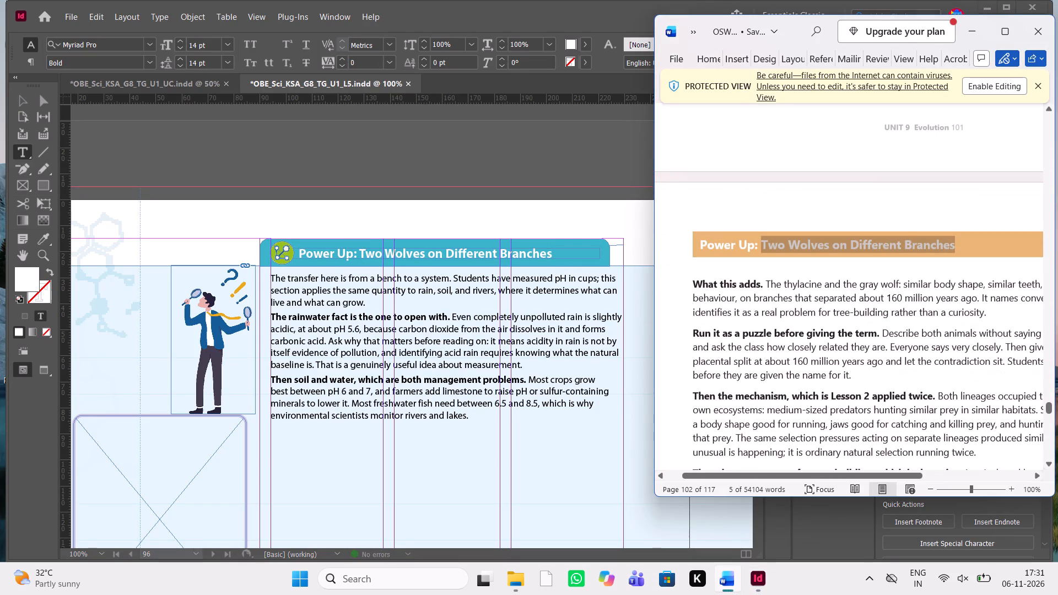
drag(692, 285, 790, 560)
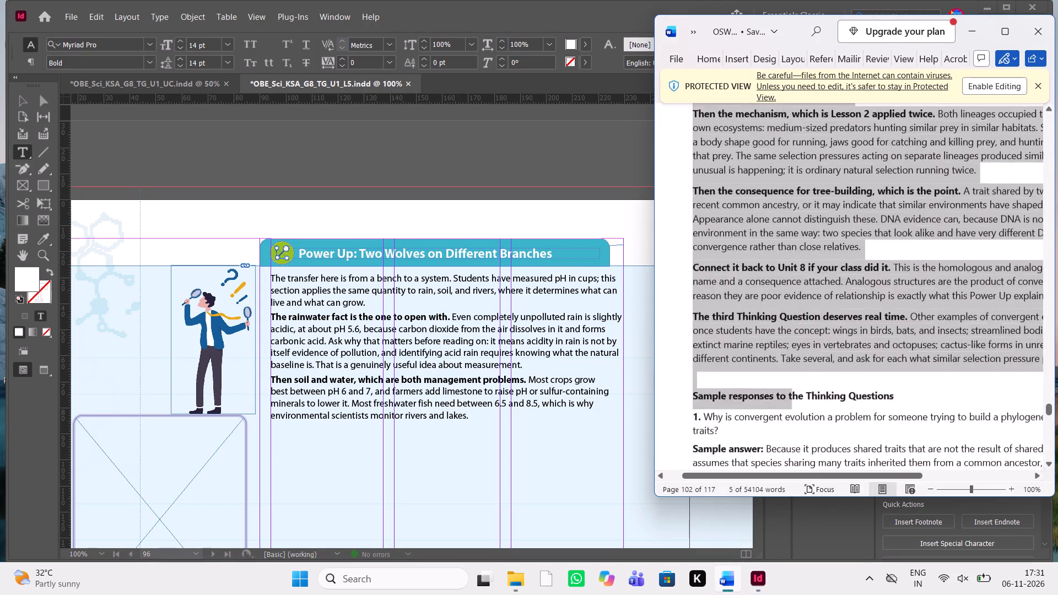
drag(790, 560, 790, 182)
scroll(790, 182, up, 1)
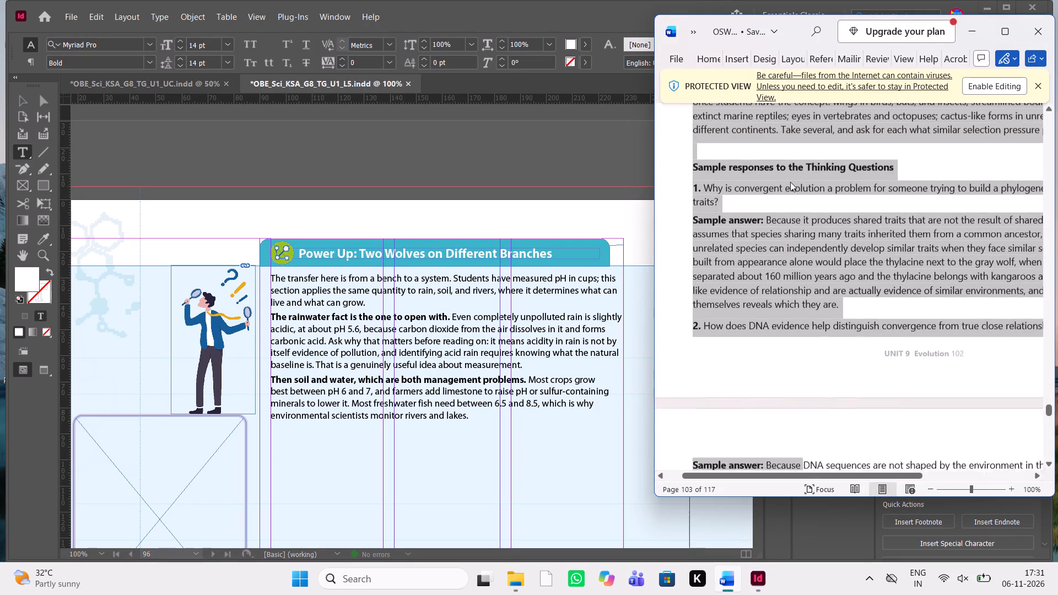
key(shift+Up)
key(shift+Up)
key(shift+Up)
key(shift+Up)
key(shift+Up)
key(shift+Up)
key(shift+Up)
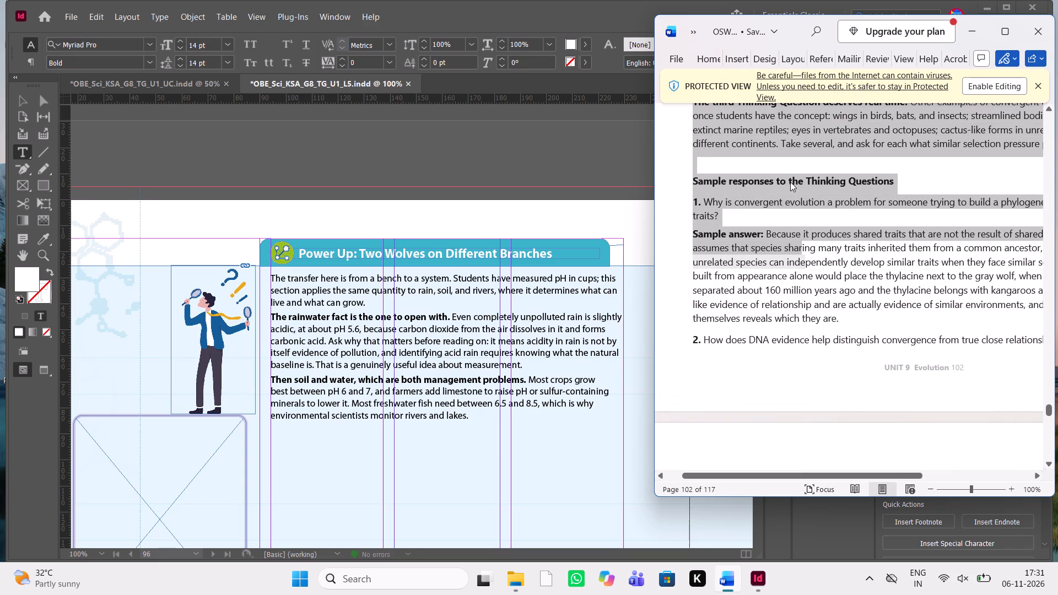
key(shift+Up)
key(shift+Up)
key(shift+Up)
key(shift+Up)
key(shift+Up)
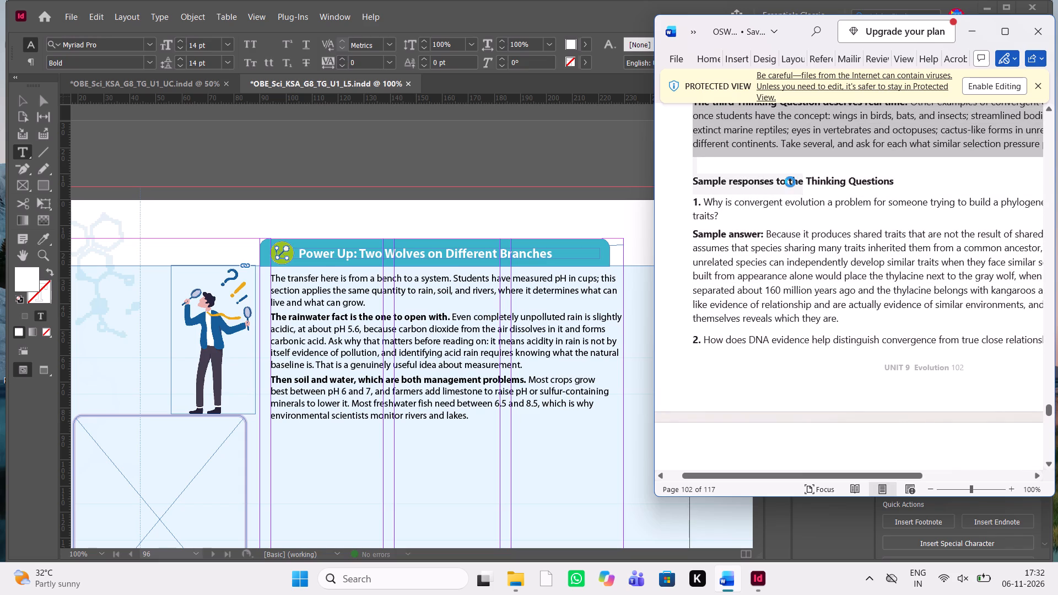
key(ctrl+c)
key(ctrl+c)
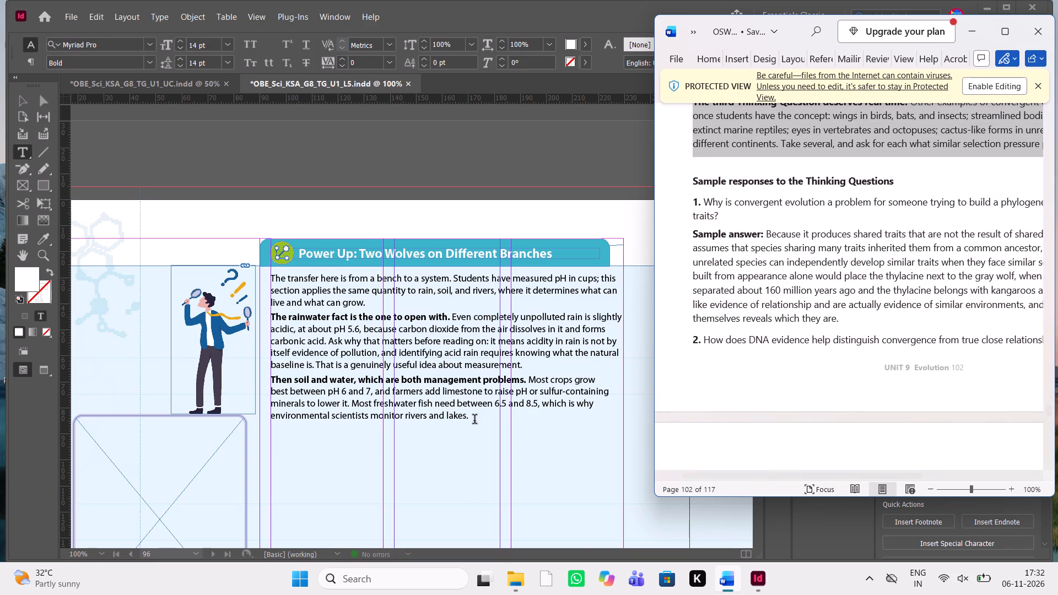
drag(478, 420, 241, 277)
key(ctrl+v)
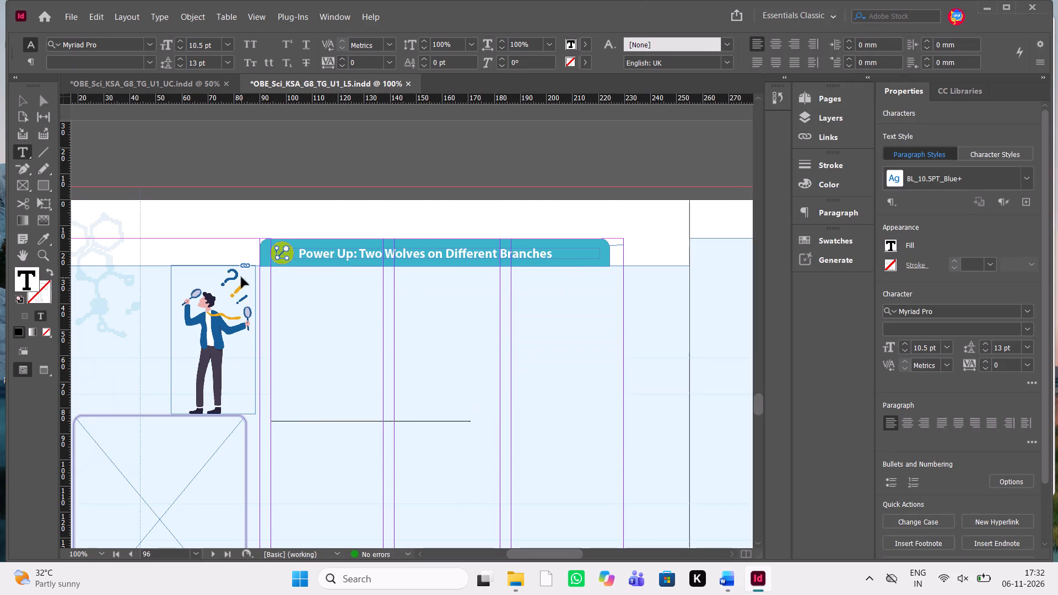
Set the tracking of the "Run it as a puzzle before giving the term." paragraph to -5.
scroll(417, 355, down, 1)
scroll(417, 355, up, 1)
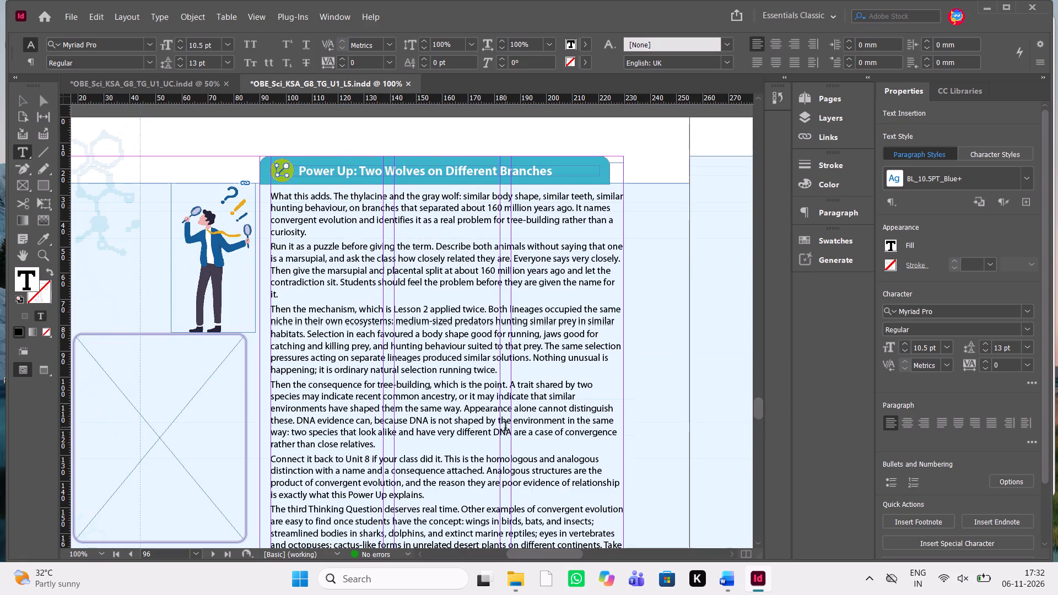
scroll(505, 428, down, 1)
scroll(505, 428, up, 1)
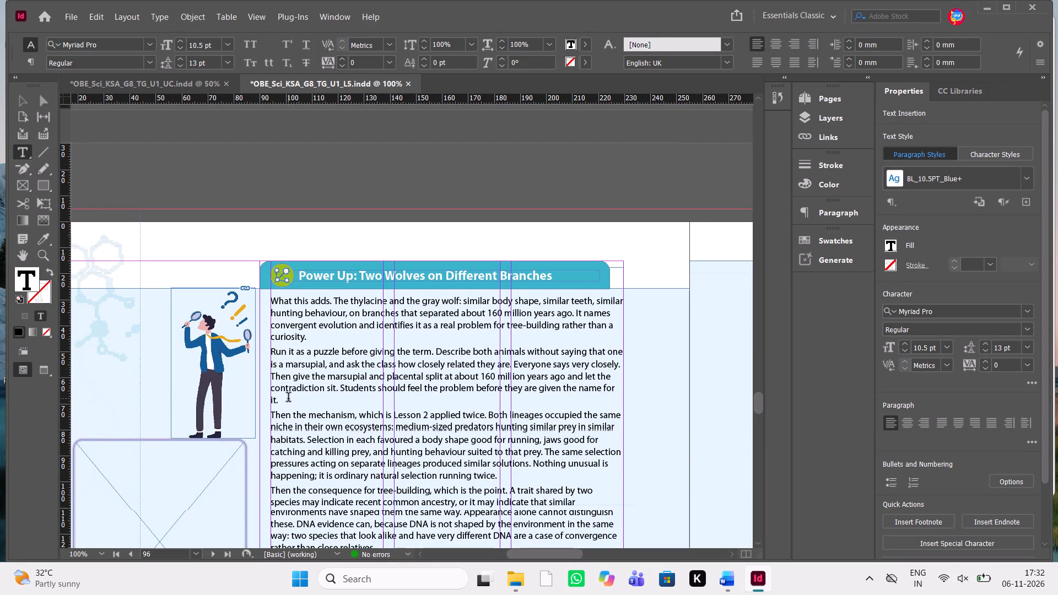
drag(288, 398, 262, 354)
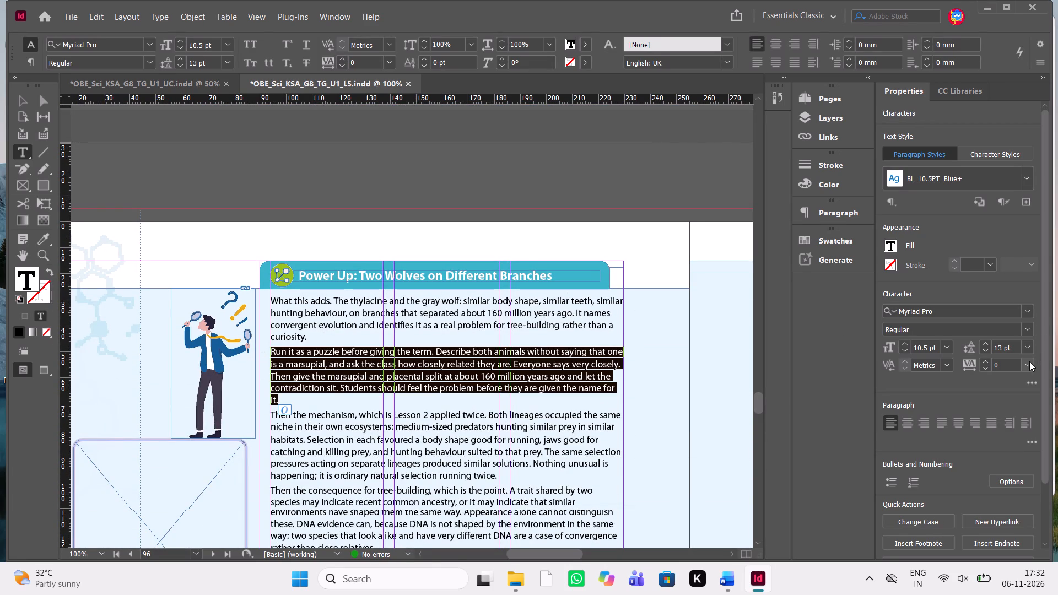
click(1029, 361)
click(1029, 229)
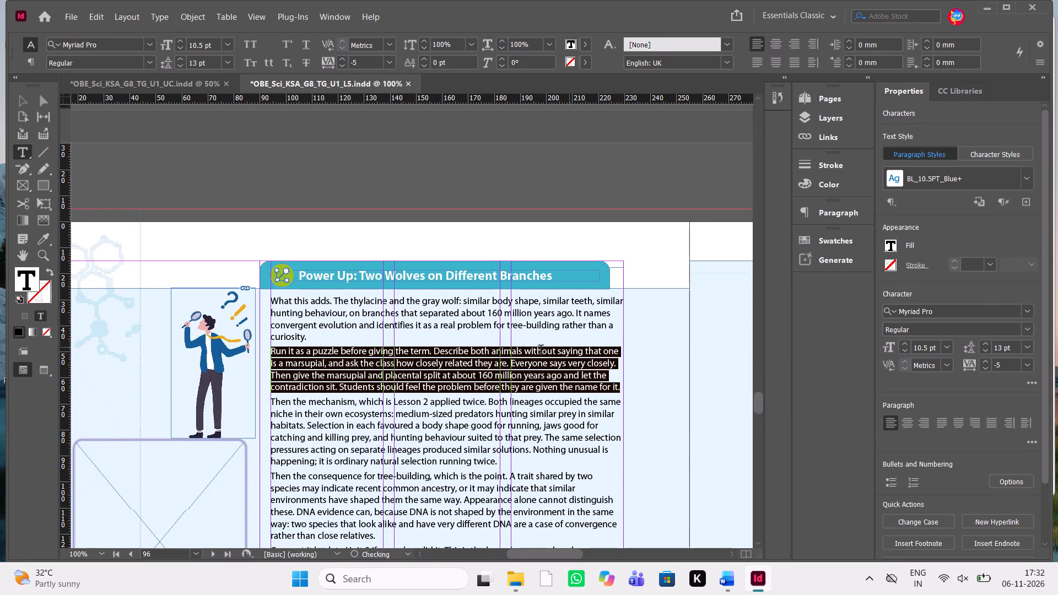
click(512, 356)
Bold the lead-ins "What this adds." and "Run it as a puzzle before giving the term." to match the Word manuscript.
scroll(512, 356, down, 1)
key(alt+Tab)
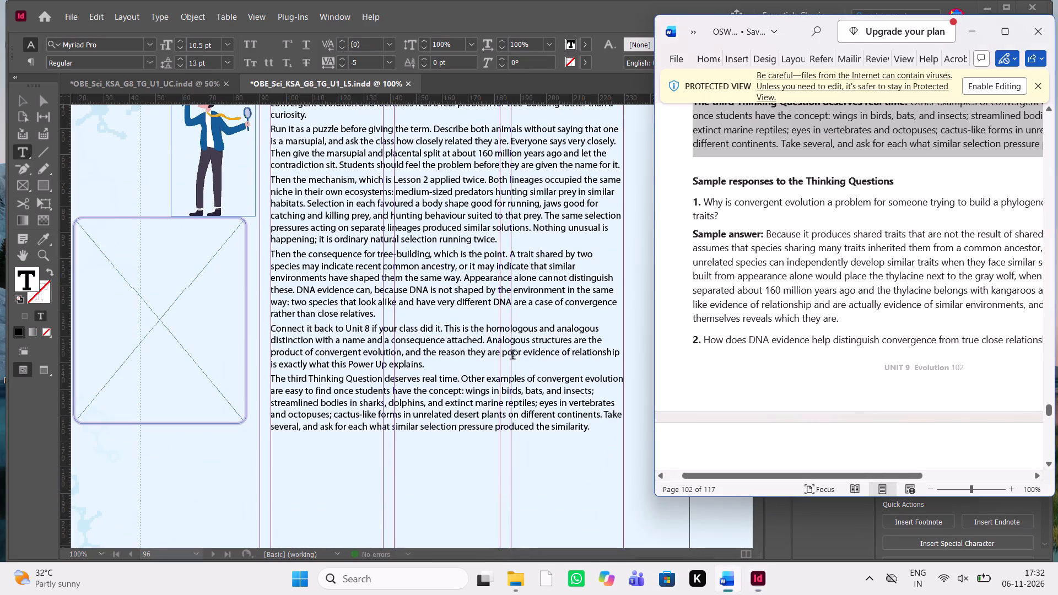
scroll(849, 286, up, 2)
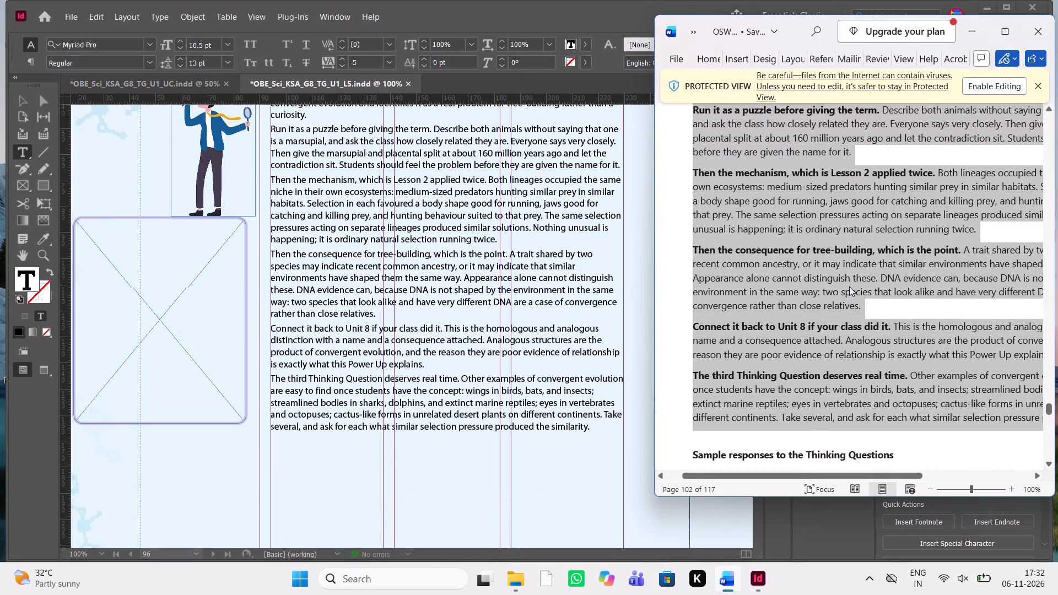
scroll(849, 286, up, 1)
scroll(452, 221, up, 1)
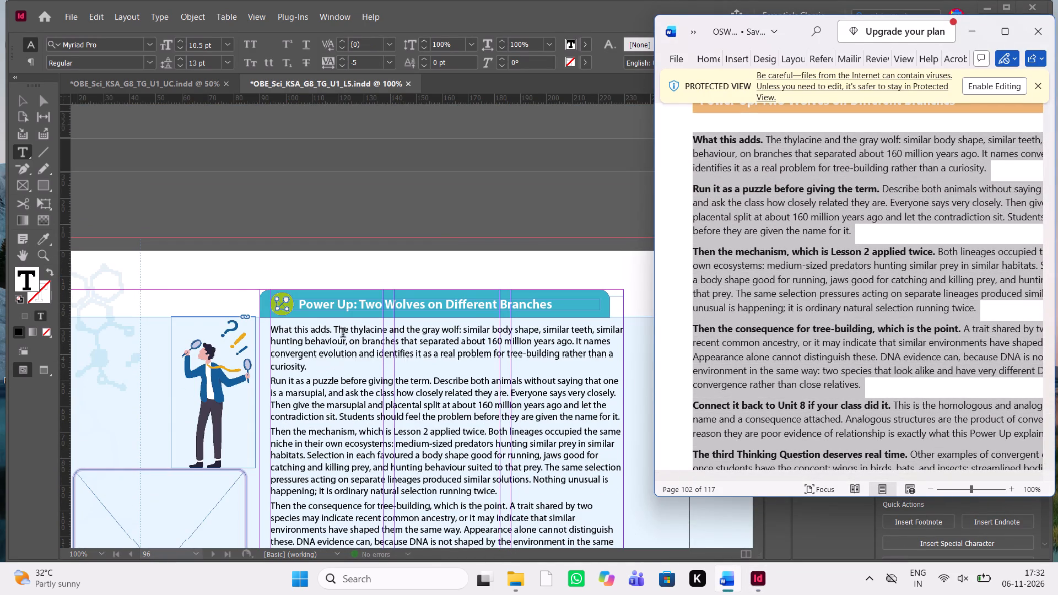
drag(337, 331, 280, 324)
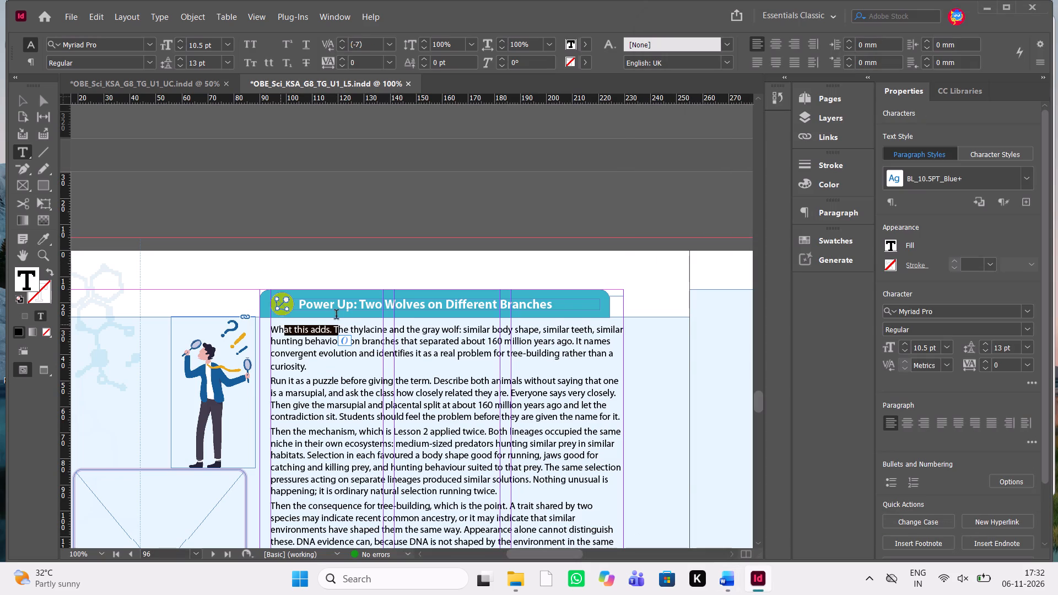
drag(334, 328, 268, 328)
key(ctrl+shift+b)
key(alt+Tab)
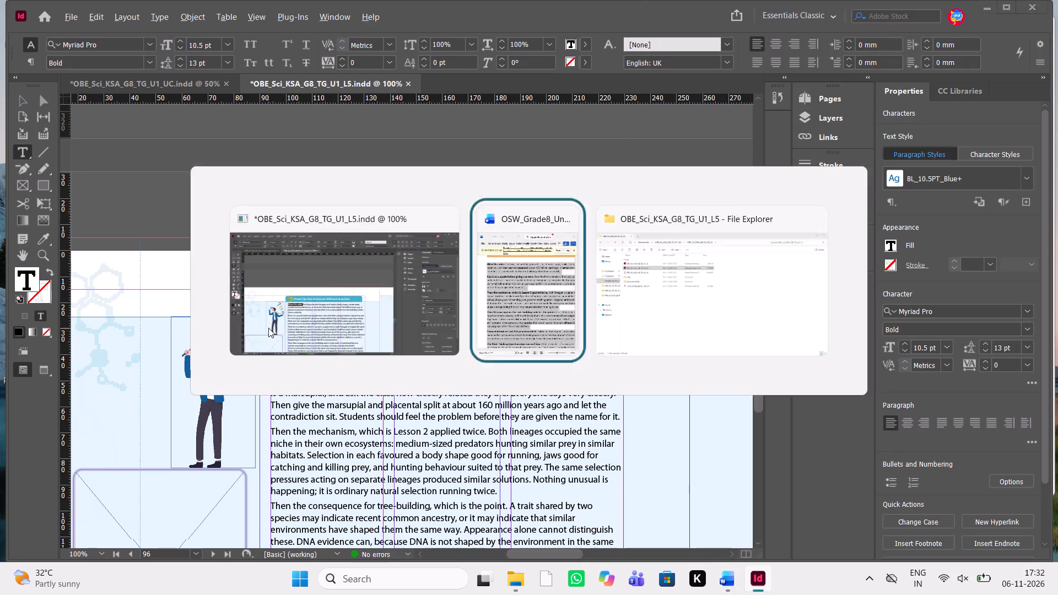
scroll(521, 327, down, 1)
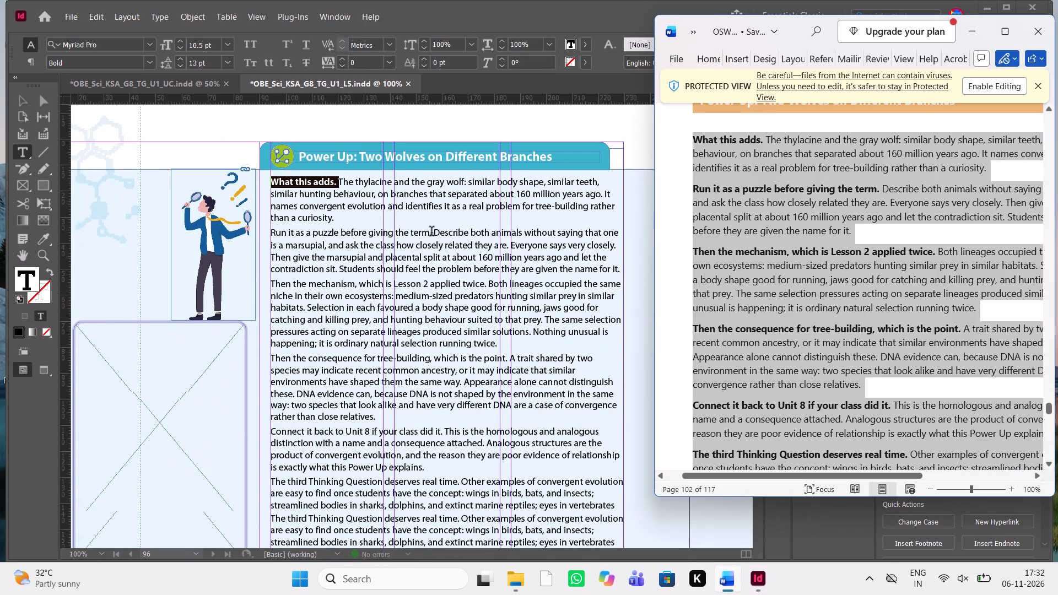
drag(431, 234, 264, 233)
key(ctrl+shift+b)
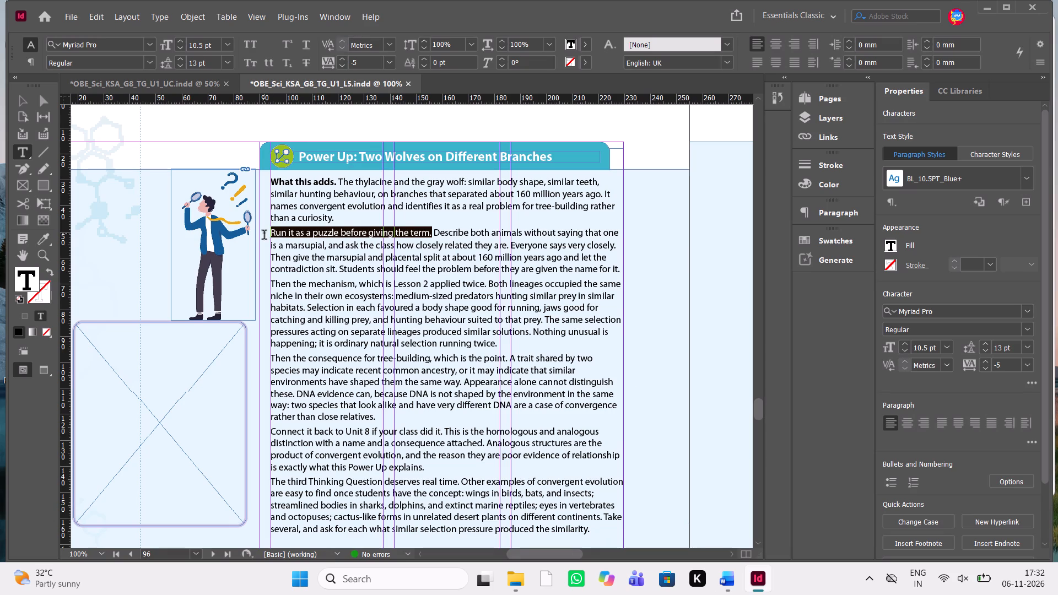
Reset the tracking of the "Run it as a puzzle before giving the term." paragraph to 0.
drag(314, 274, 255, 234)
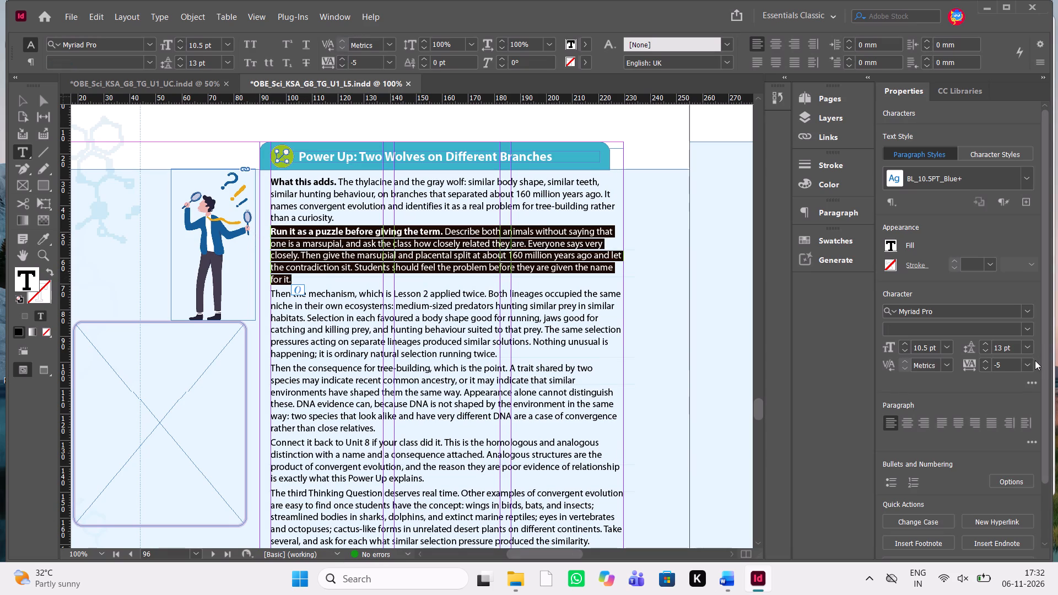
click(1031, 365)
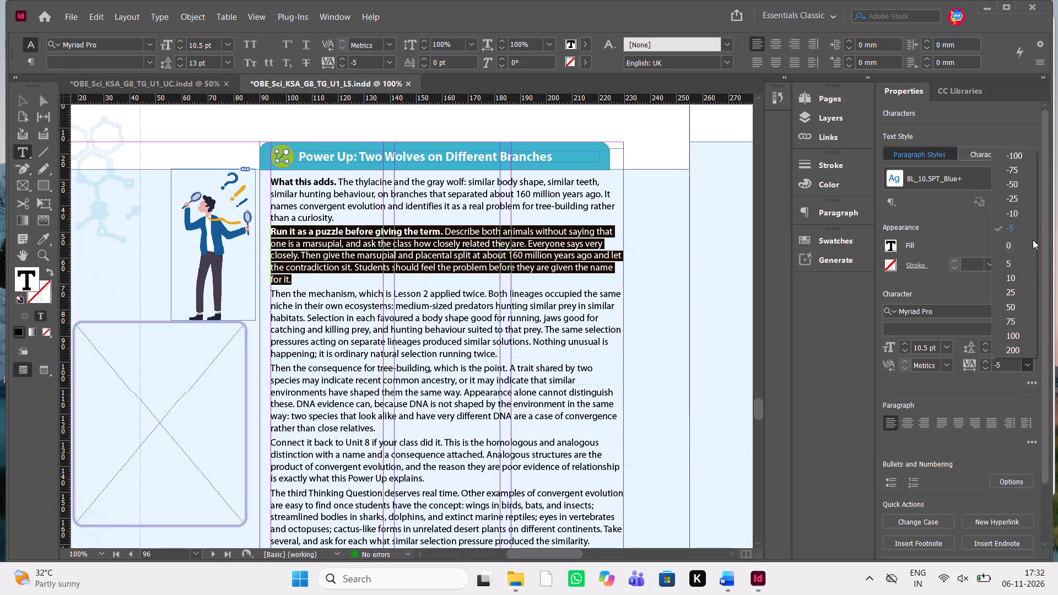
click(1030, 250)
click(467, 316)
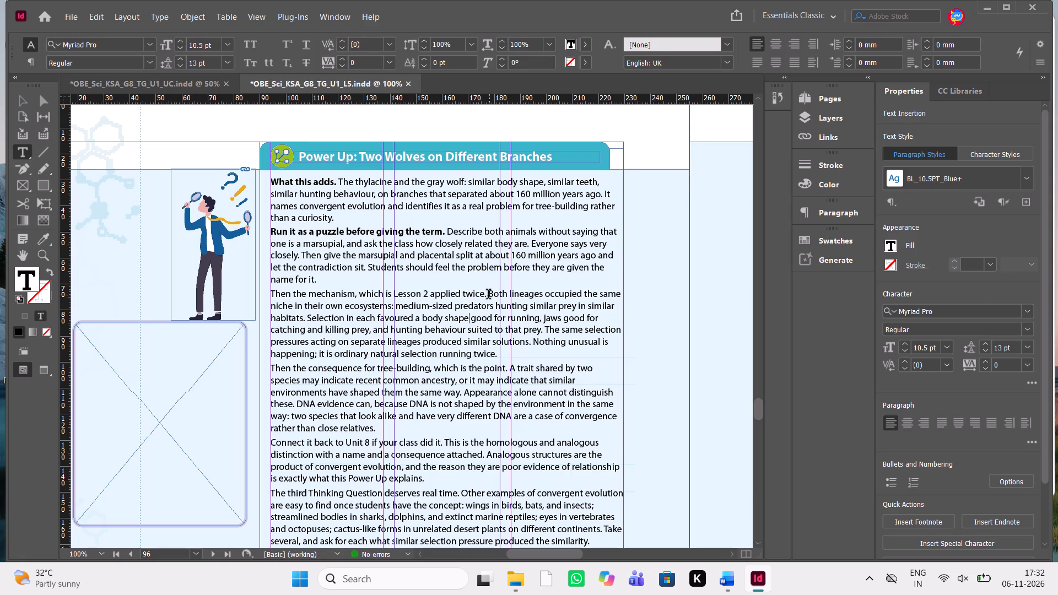
Bold the lead-ins "Then the mechanism, which is Lesson 2 applied twice." and "Then the consequence for tree-building, which is the point.".
drag(487, 295, 267, 289)
key(ctrl+shift+b)
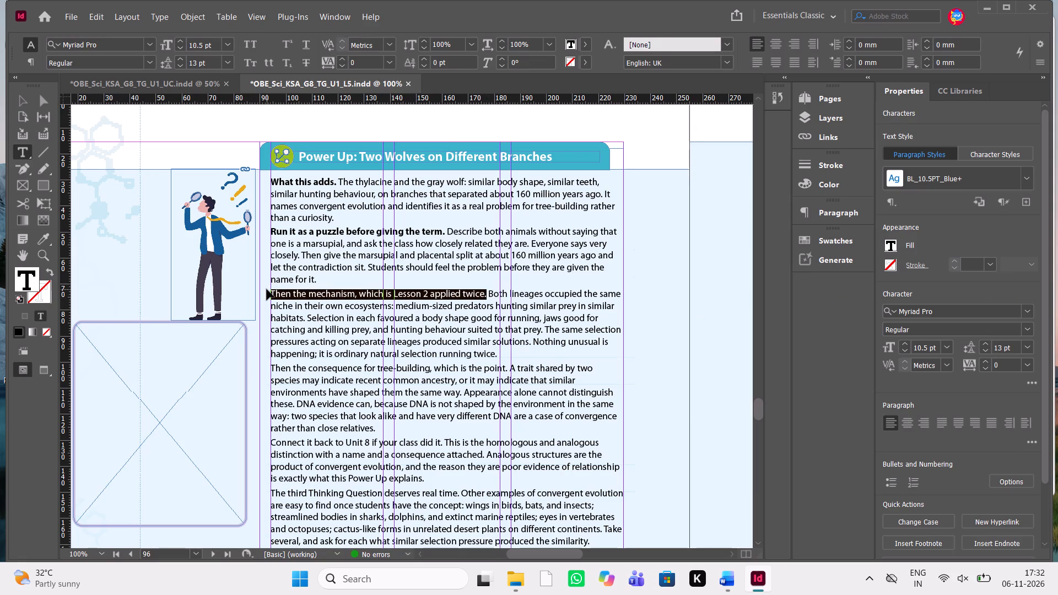
key(alt+Tab)
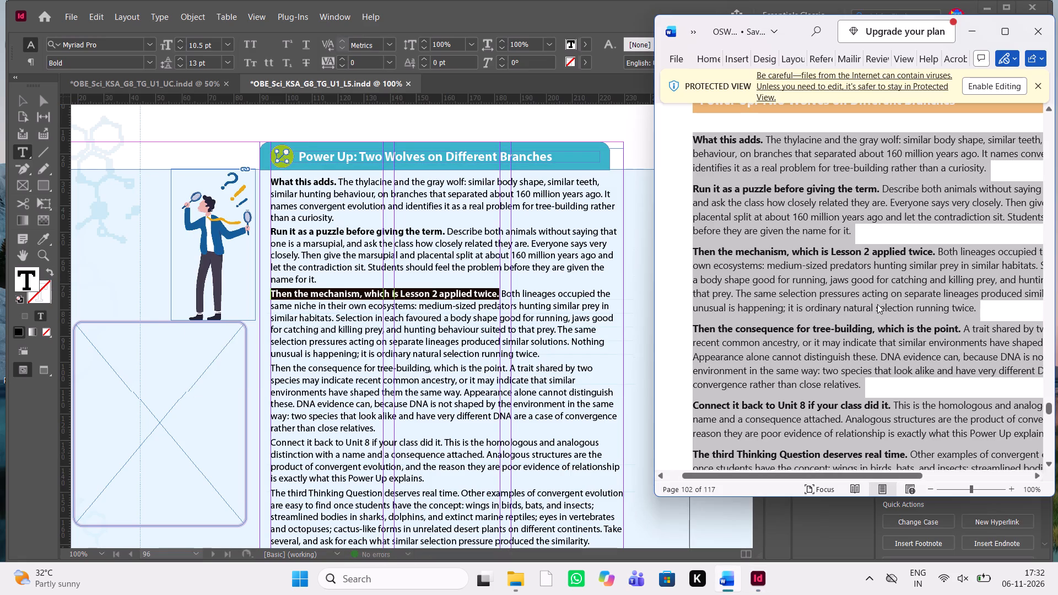
drag(507, 369, 264, 363)
key(ctrl+shift+b)
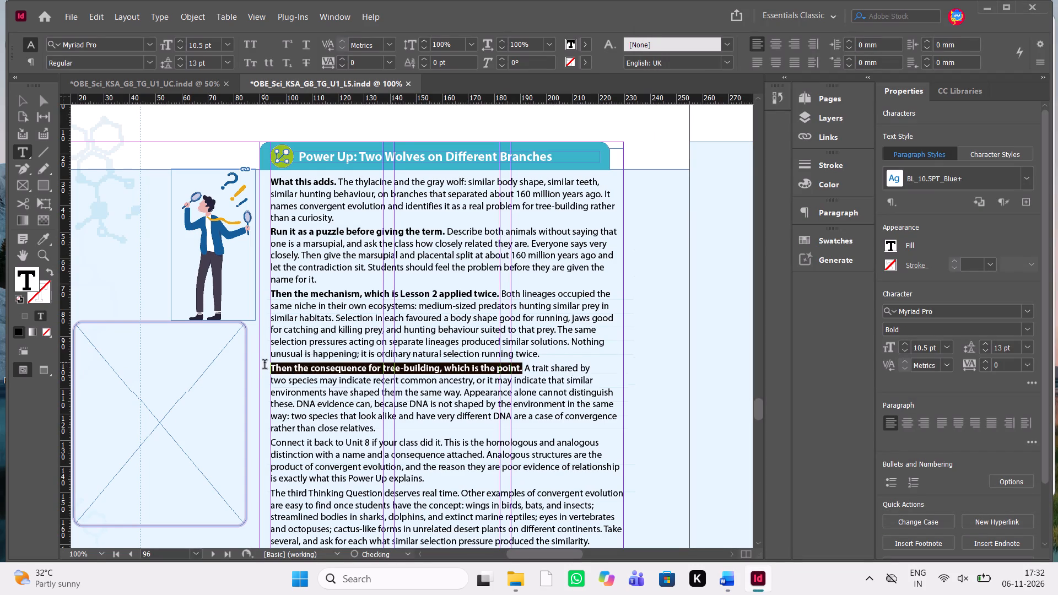
Bold the lead-ins "Connect it back to Unit 8 if your class did it." and "The third Thinking Question deserves real time." to match the Word manuscript.
key(alt+Tab)
scroll(449, 385, down, 1)
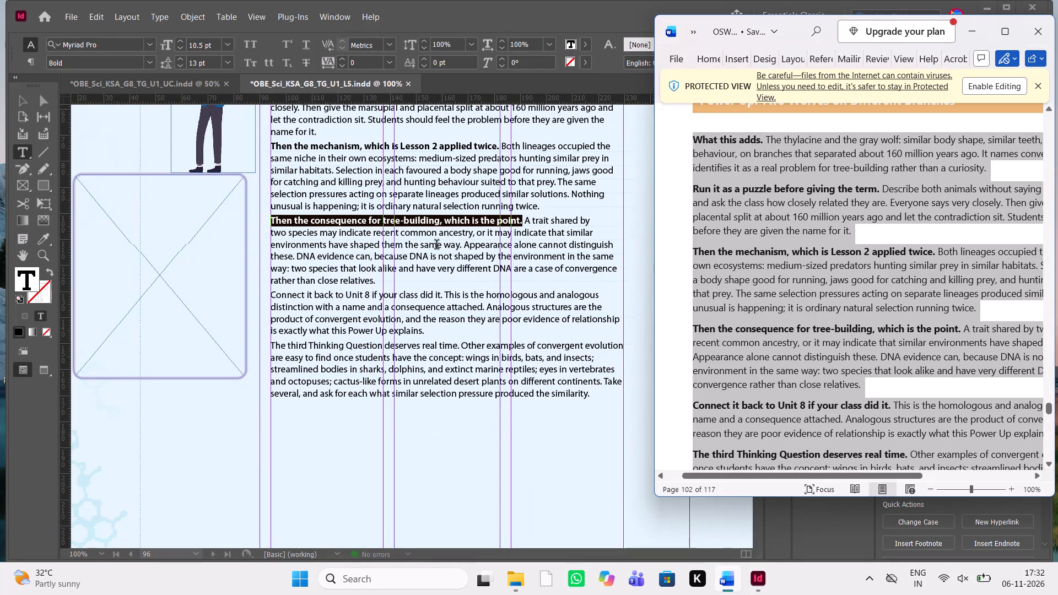
drag(443, 256, 264, 255)
key(ctrl+shift+b)
key(alt+Tab)
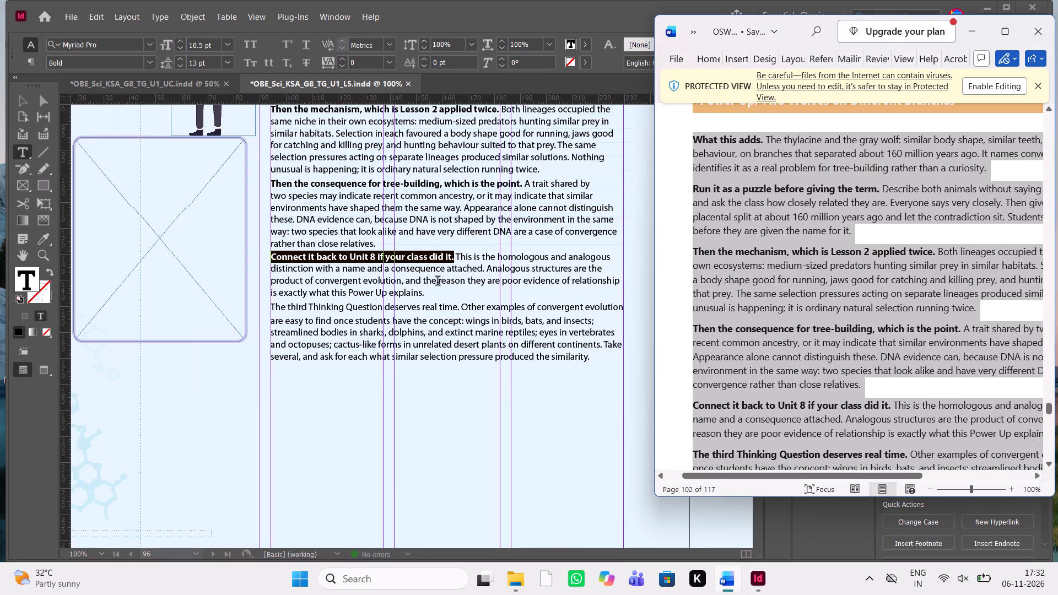
scroll(438, 282, down, 1)
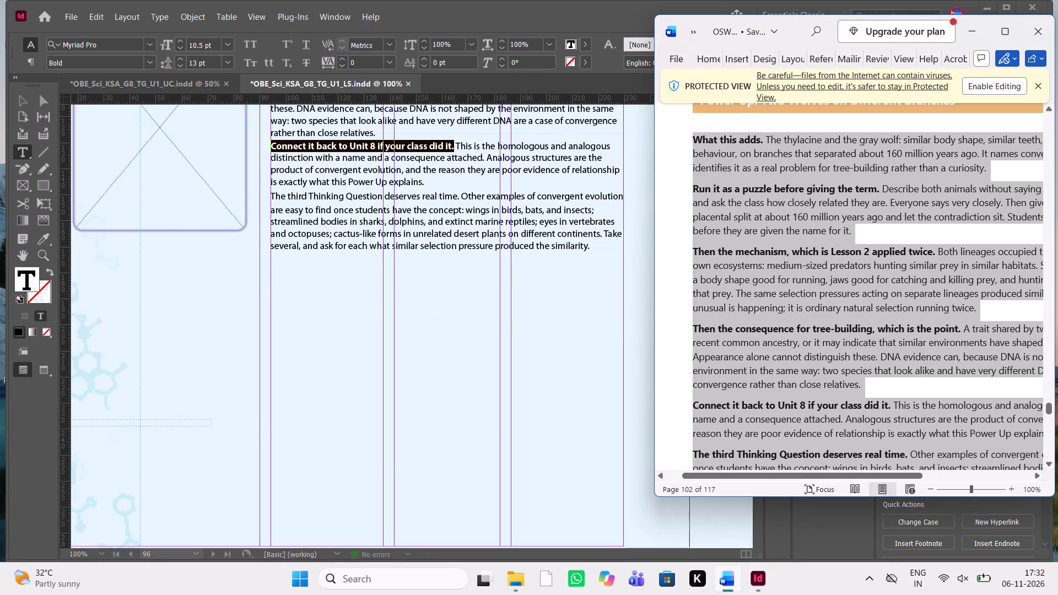
scroll(778, 356, down, 1)
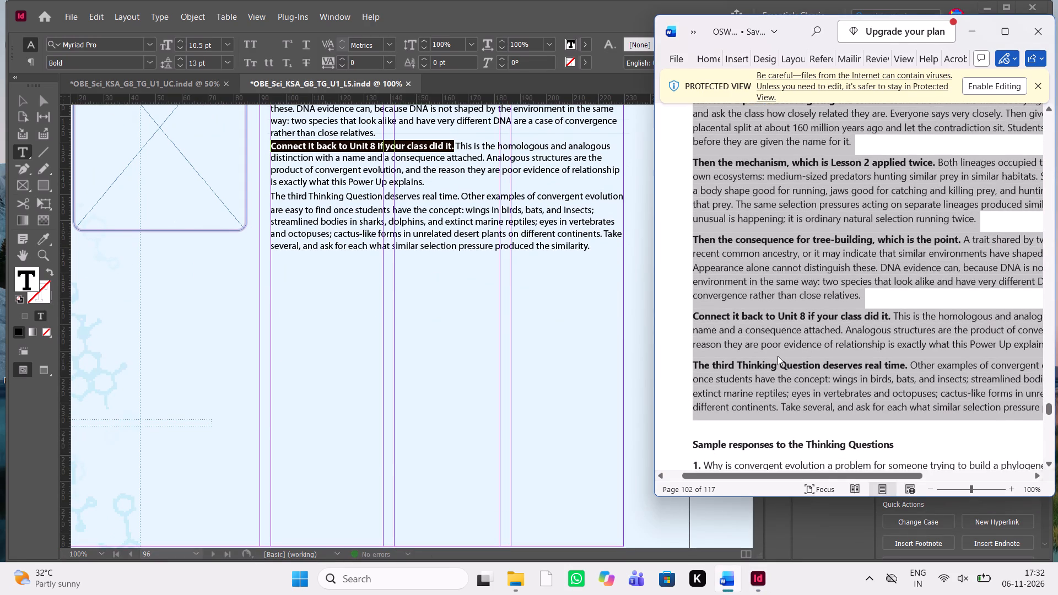
scroll(778, 356, down, 1)
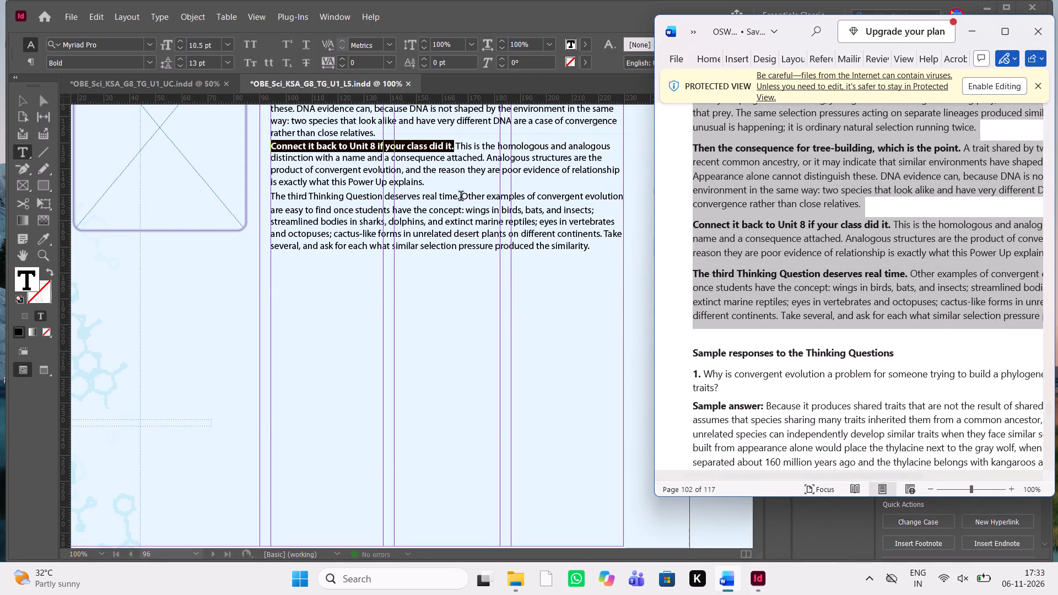
drag(461, 197, 268, 199)
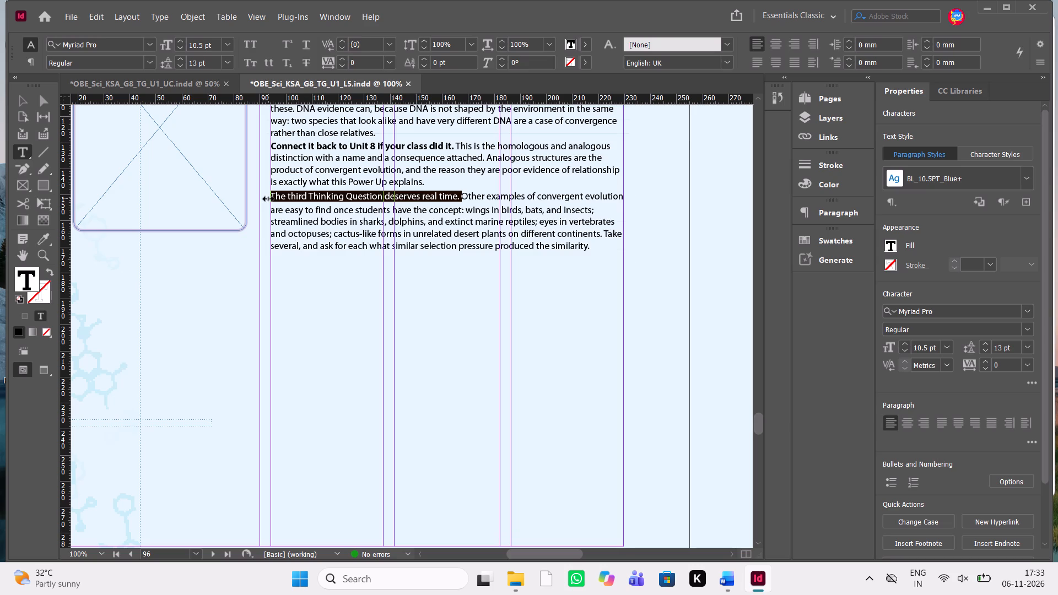
key(ctrl+shift+b)
Set the tracking of the "The third Thinking Question deserves real time." paragraph to 10 after trying -5 and 5.
scroll(474, 312, up, 1)
scroll(474, 312, down, 1)
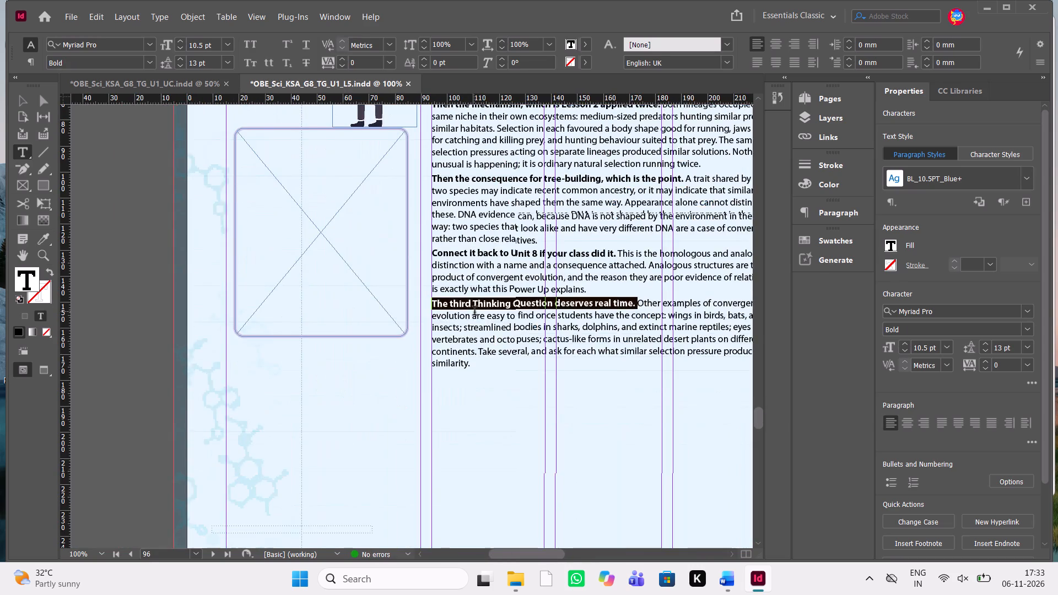
scroll(474, 312, left, 1)
drag(306, 372, 238, 300)
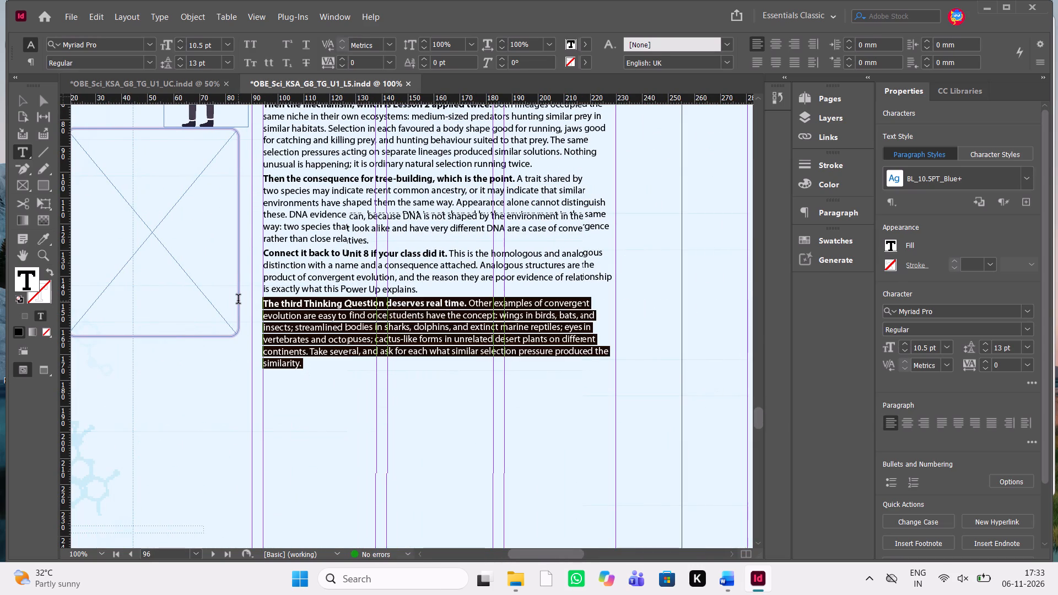
drag(238, 300, 238, 300)
click(1024, 365)
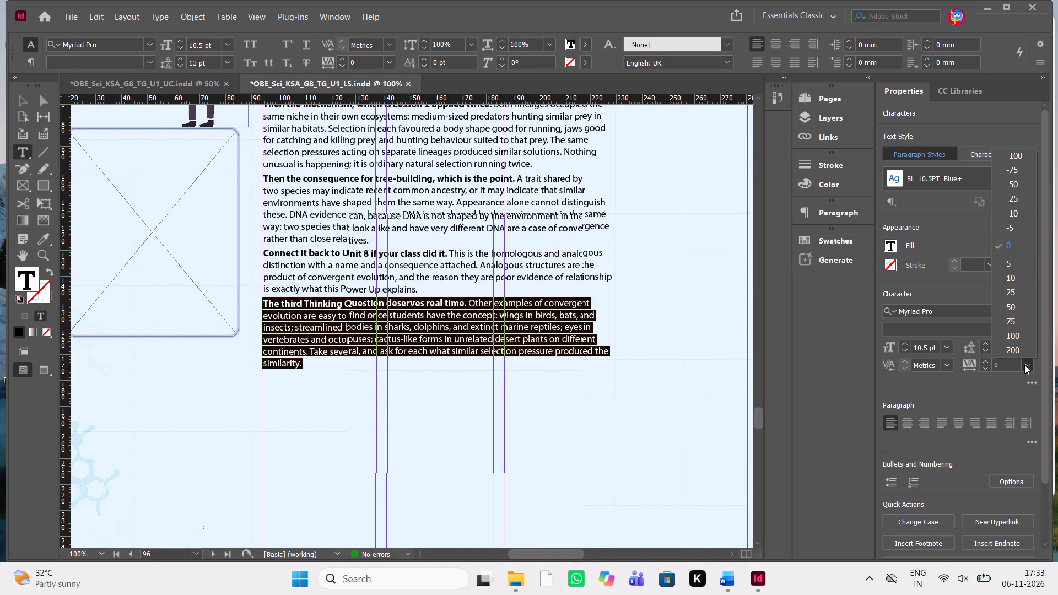
click(1028, 228)
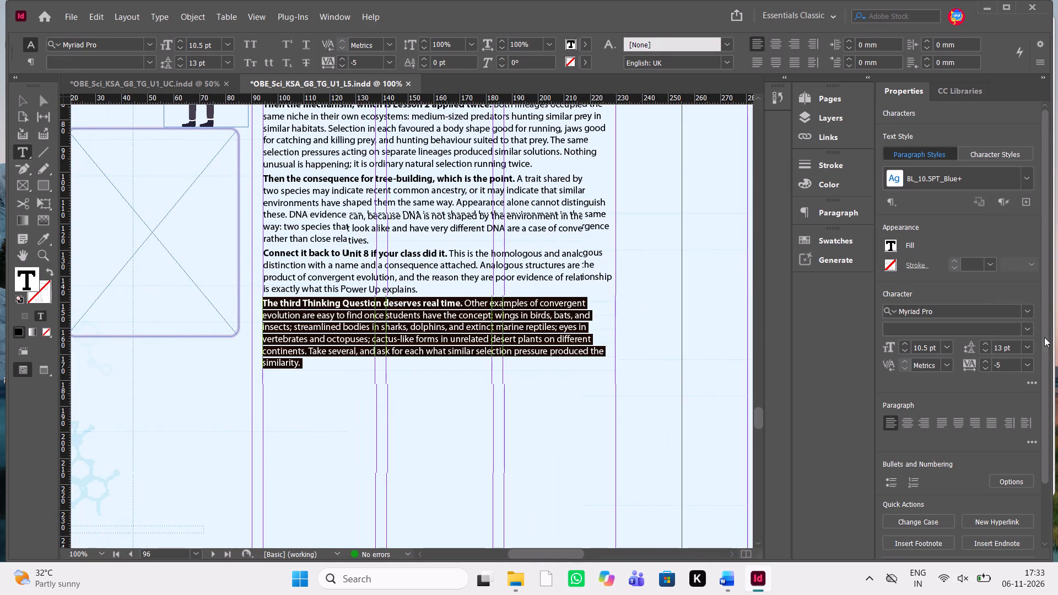
click(1031, 359)
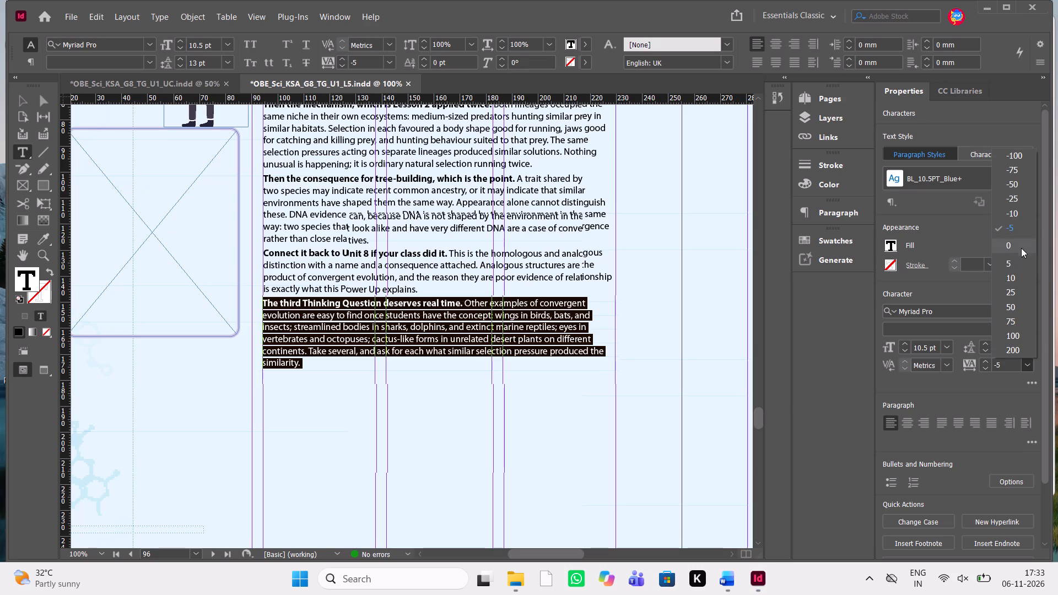
click(1018, 260)
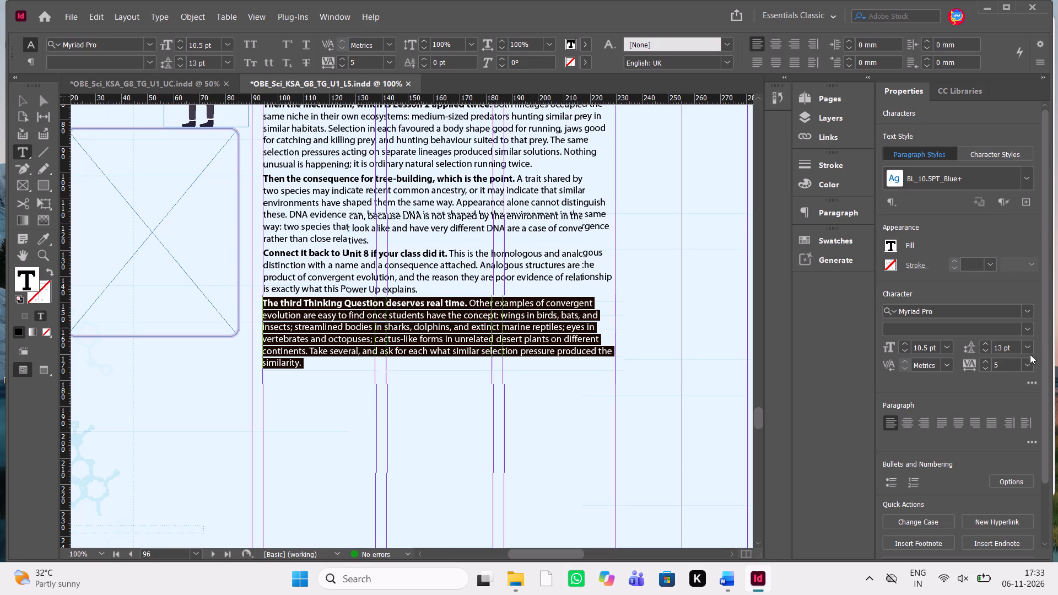
click(1028, 360)
click(1029, 274)
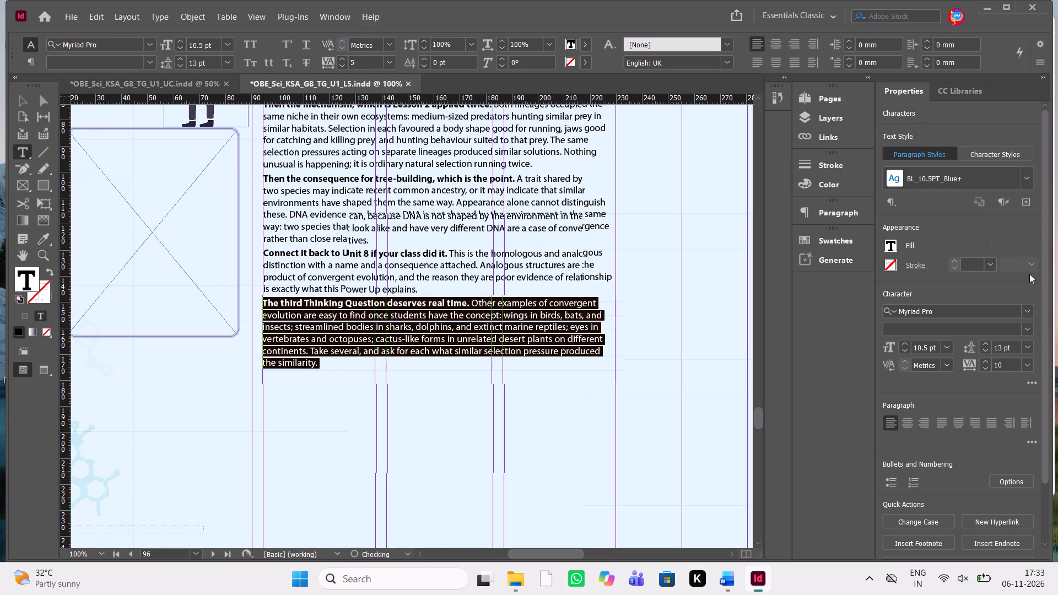
click(527, 291)
Move the whole "Thinking Questions — answers" text from page 97 to the end of the Power Up text on page 96.
scroll(548, 342, up, 1)
scroll(548, 342, down, 2)
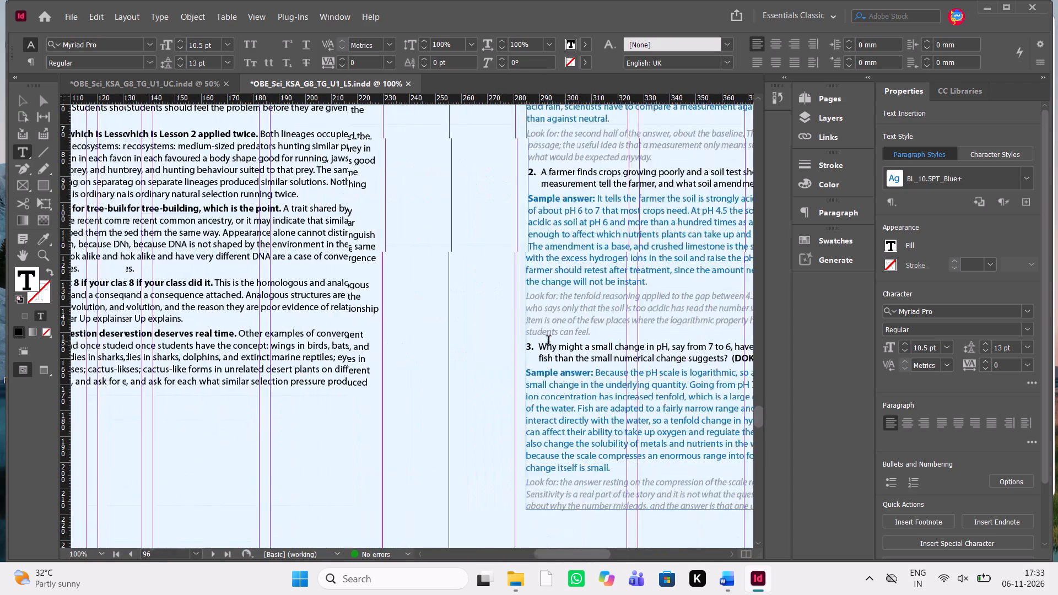
scroll(548, 342, down, 1)
scroll(548, 342, up, 2)
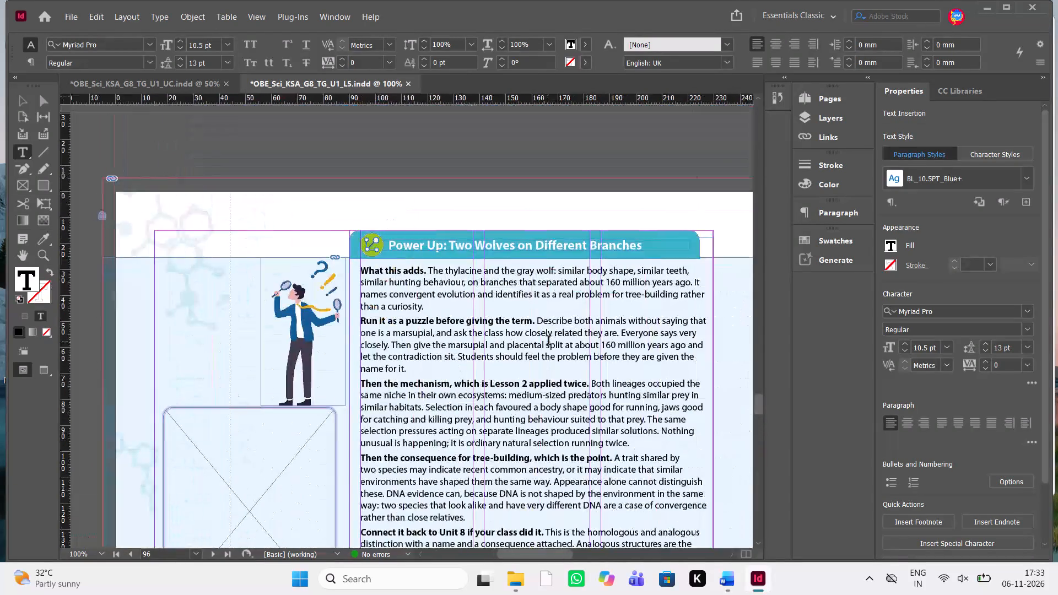
scroll(548, 342, up, 1)
scroll(548, 342, down, 1)
scroll(548, 342, up, 1)
scroll(548, 342, down, 1)
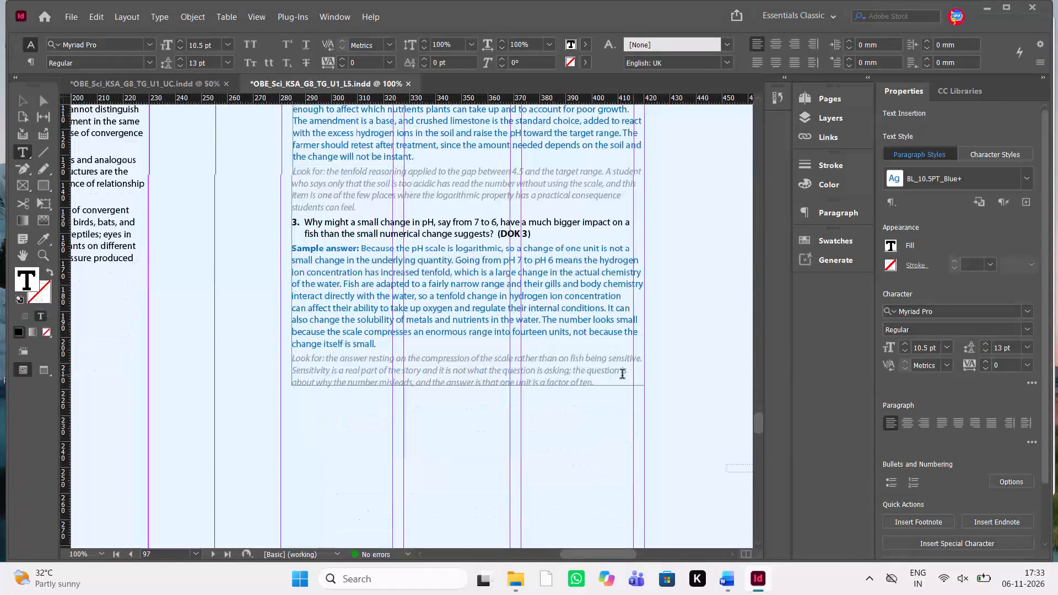
drag(609, 378, 283, 273)
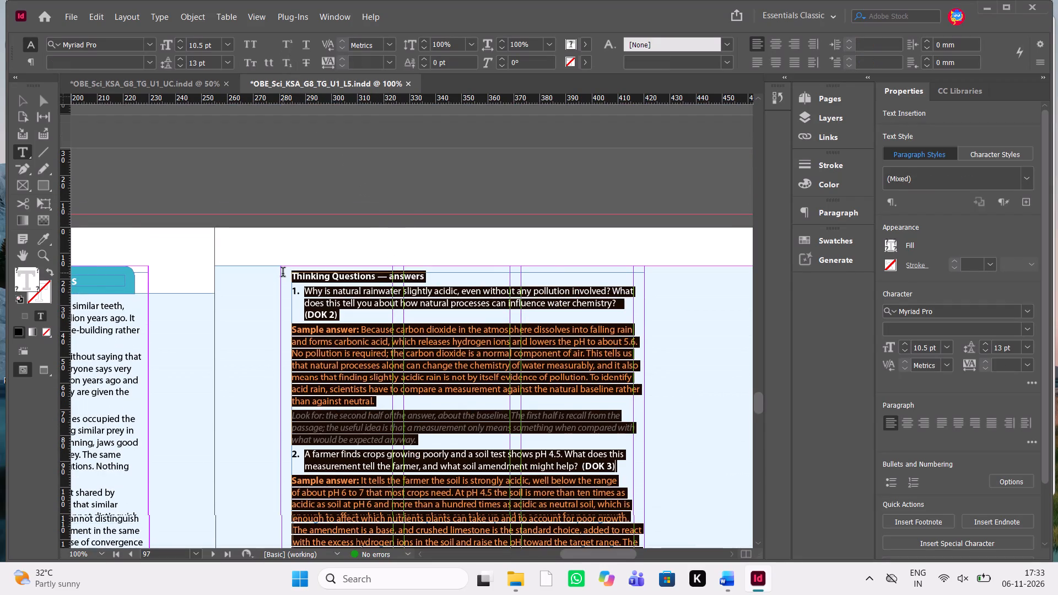
drag(283, 273, 282, 272)
key(ctrl+x)
scroll(282, 272, down, 1)
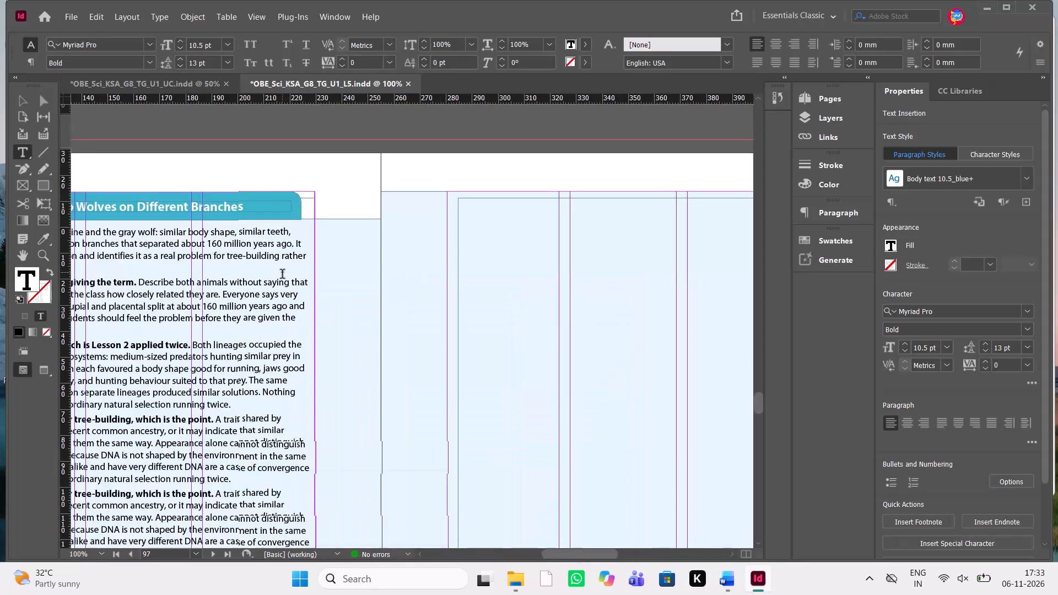
scroll(282, 272, down, 2)
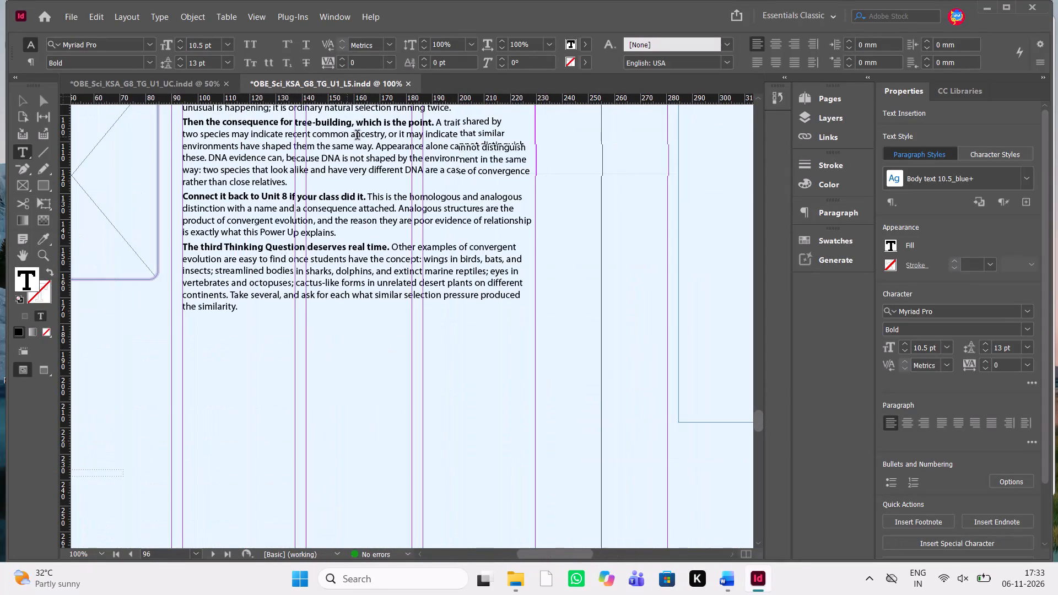
click(236, 322)
key(ctrl+v)
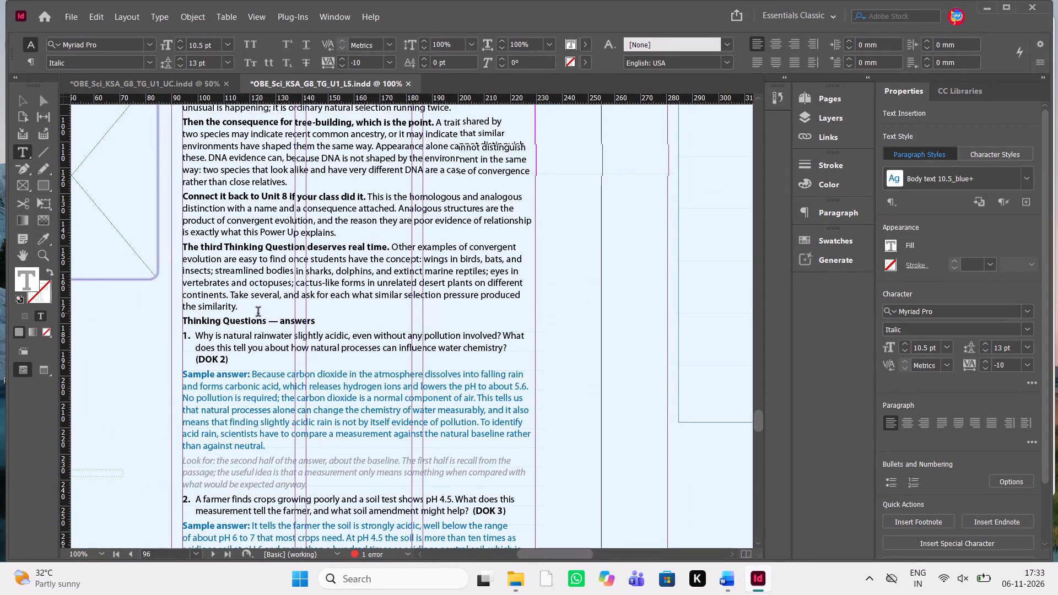
click(258, 313)
Delete the emptied text frame on page 97.
scroll(258, 313, up, 3)
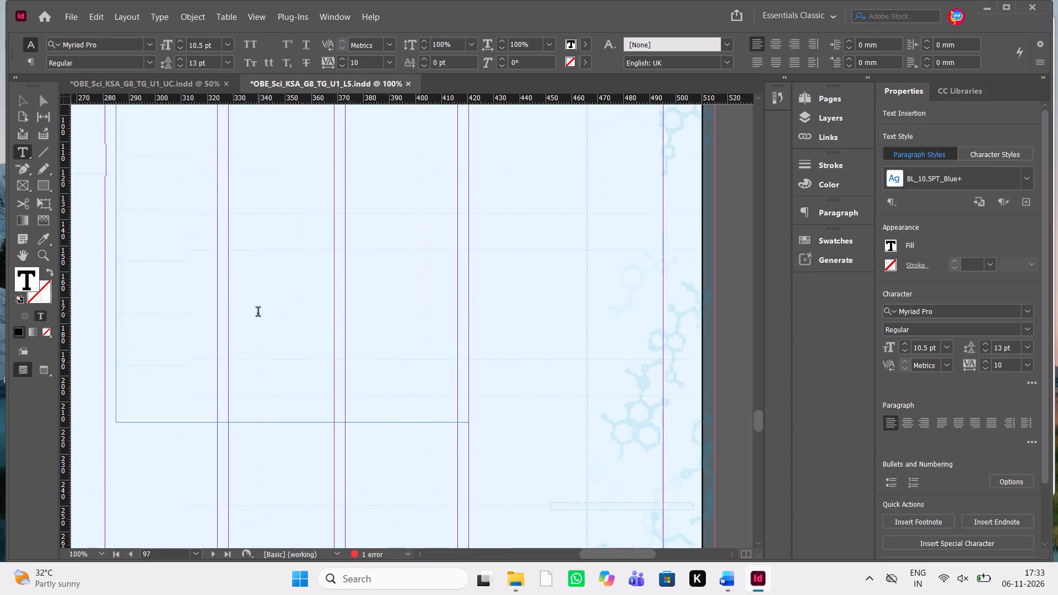
scroll(258, 313, up, 2)
scroll(258, 313, down, 1)
scroll(258, 313, left, 1)
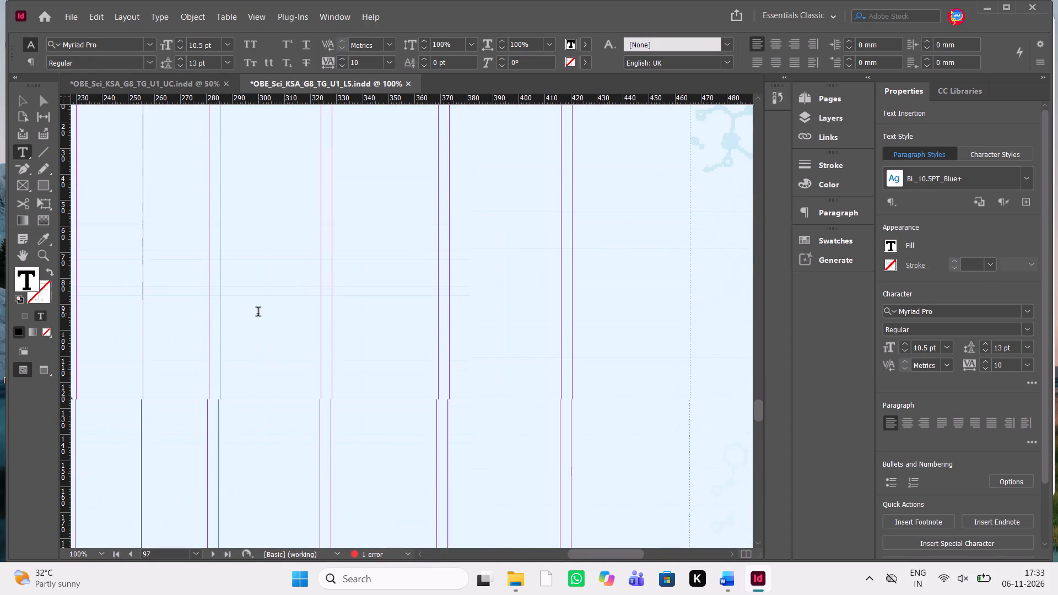
key(Escape)
click(363, 329)
scroll(363, 329, up, 1)
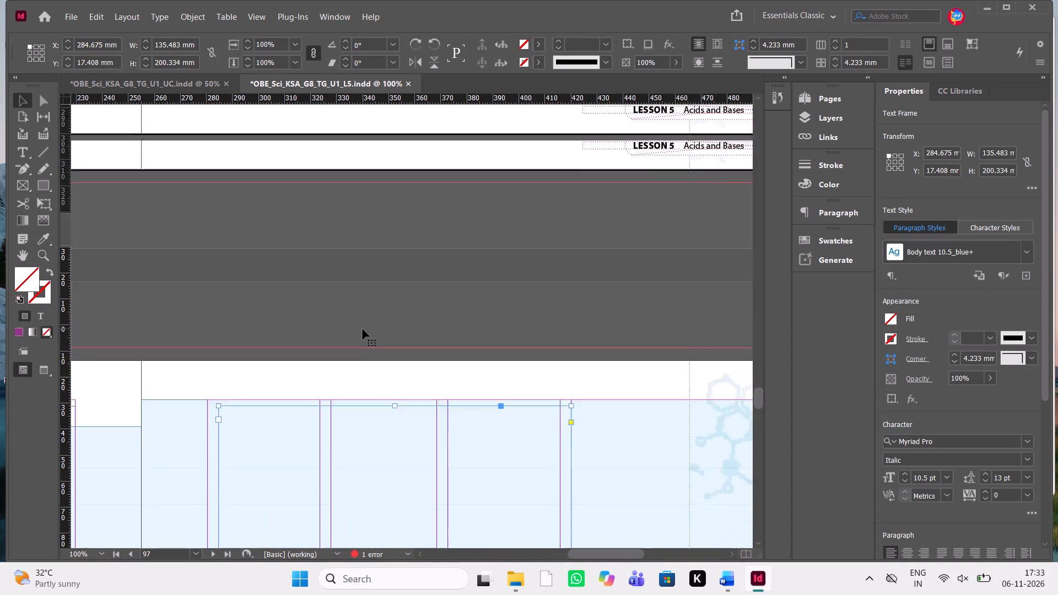
scroll(363, 329, up, 1)
key(Delete)
Thread the overset text from page 96 into a new text frame on page 97, about 130 mm wide and 154 mm high.
scroll(363, 329, down, 1)
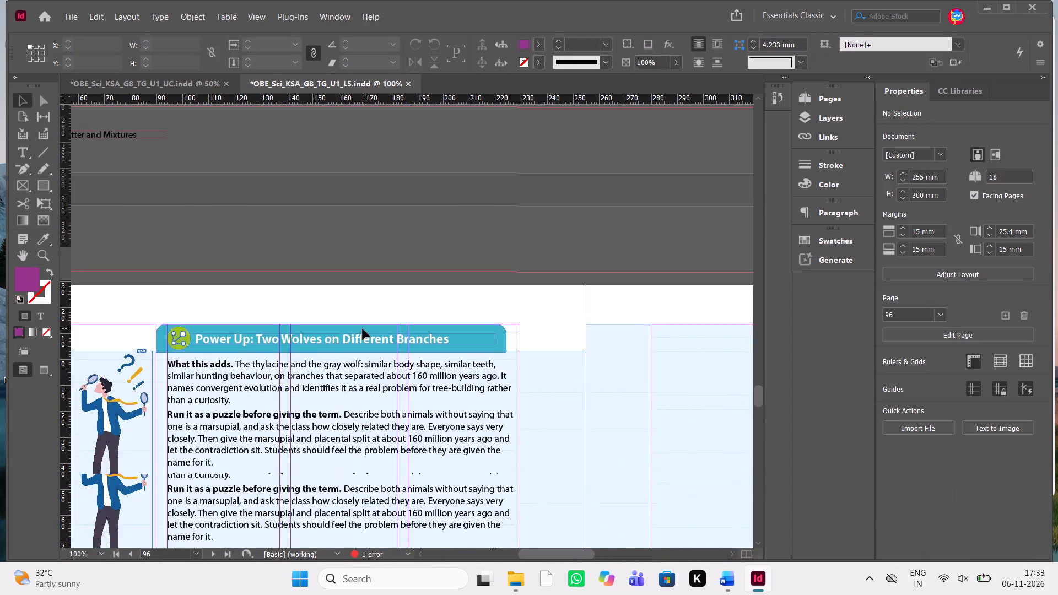
scroll(363, 329, down, 2)
scroll(363, 329, up, 5)
click(346, 389)
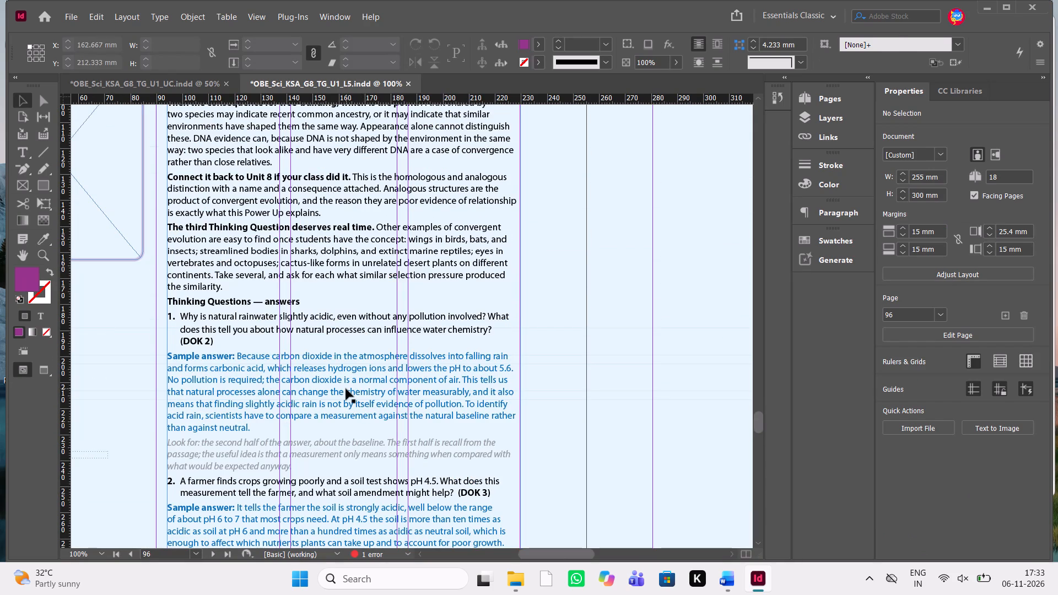
scroll(346, 389, down, 2)
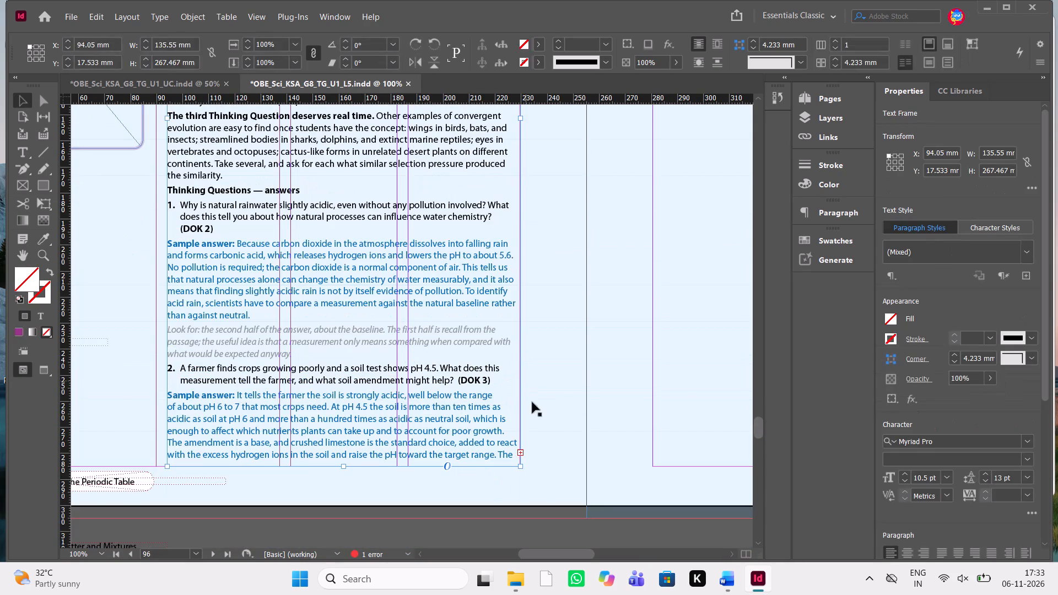
click(520, 451)
scroll(614, 340, up, 1)
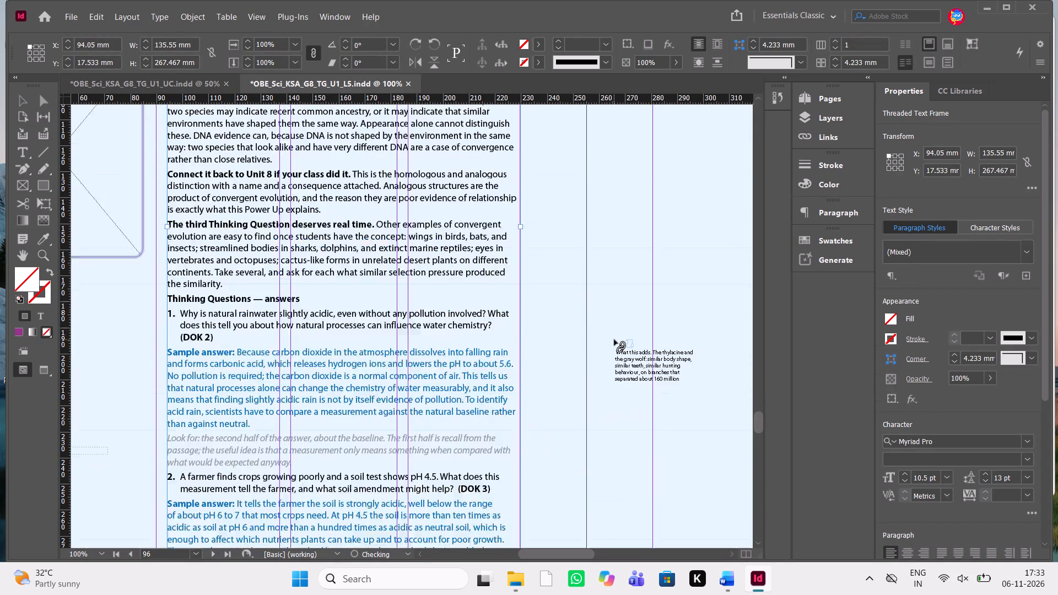
scroll(614, 340, up, 2)
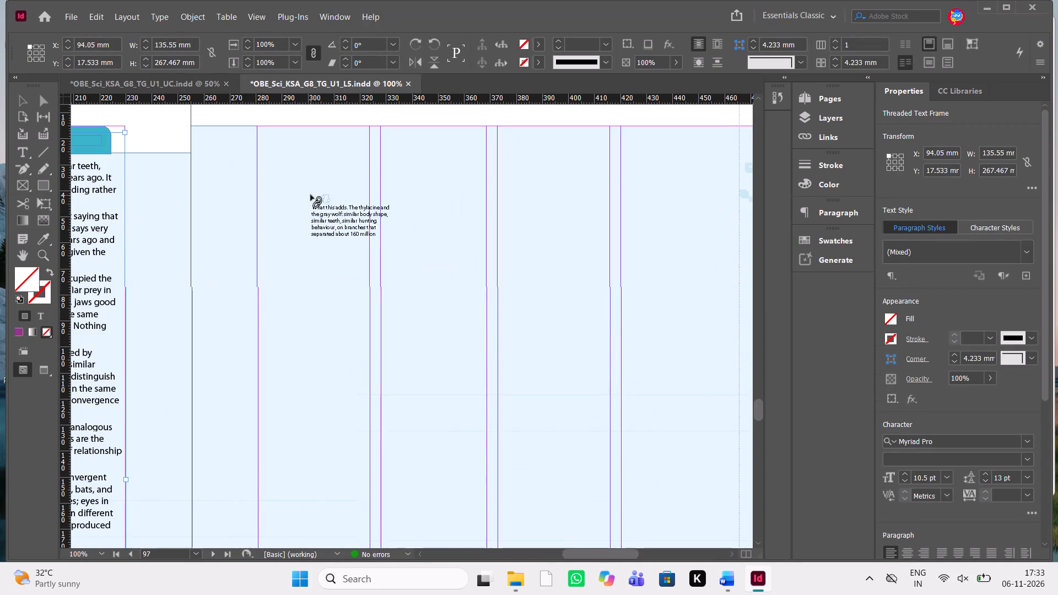
drag(271, 132, 661, 531)
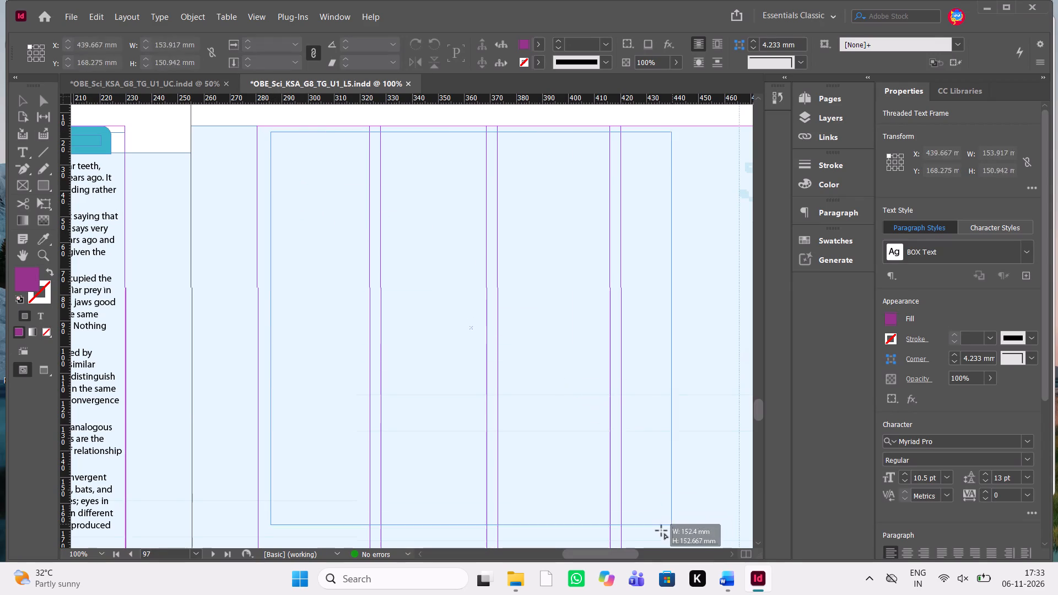
drag(661, 531, 607, 531)
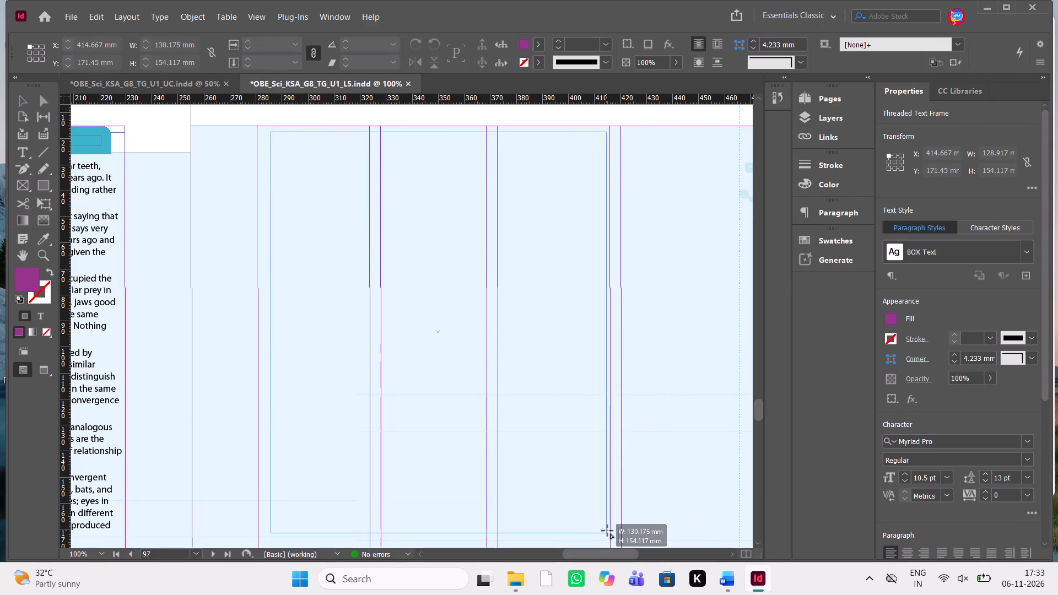
drag(607, 531, 610, 531)
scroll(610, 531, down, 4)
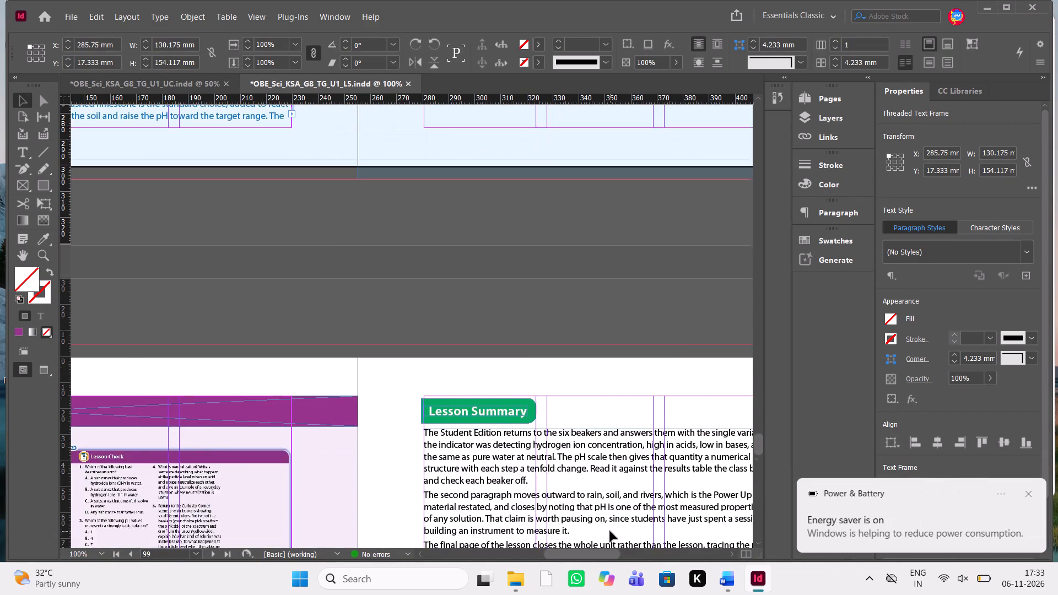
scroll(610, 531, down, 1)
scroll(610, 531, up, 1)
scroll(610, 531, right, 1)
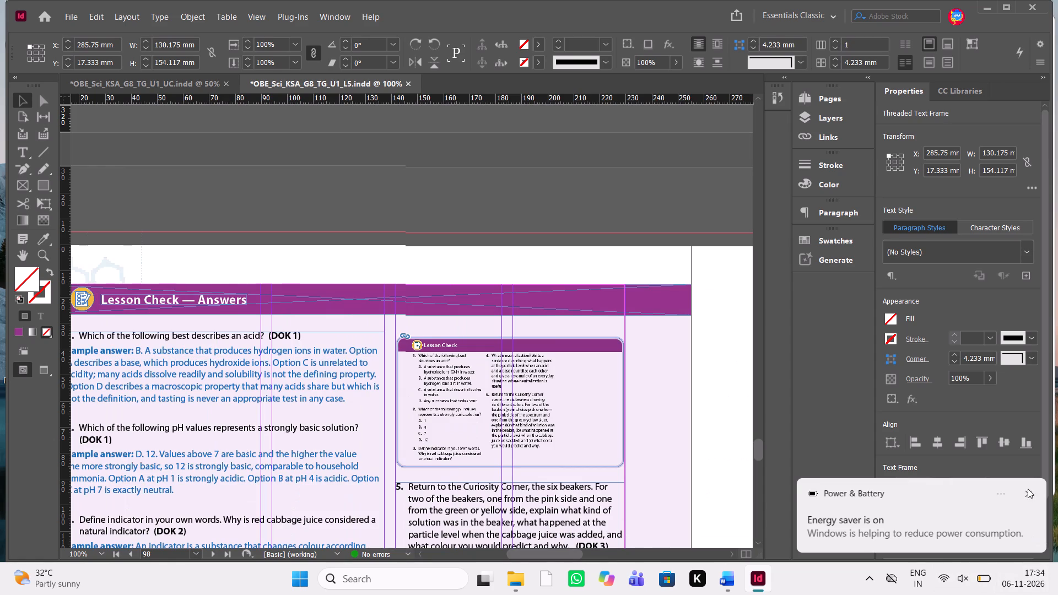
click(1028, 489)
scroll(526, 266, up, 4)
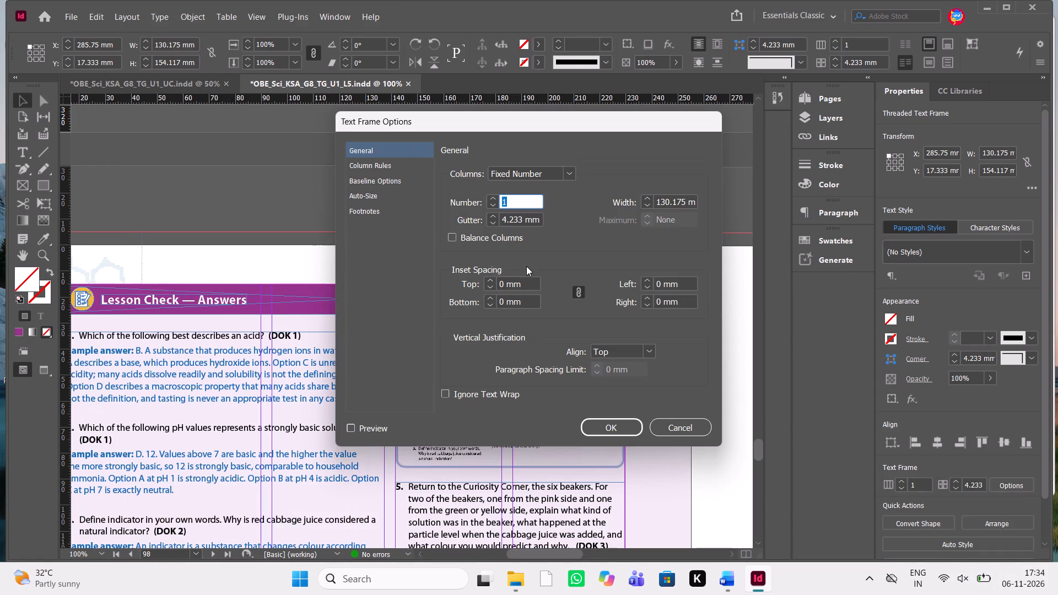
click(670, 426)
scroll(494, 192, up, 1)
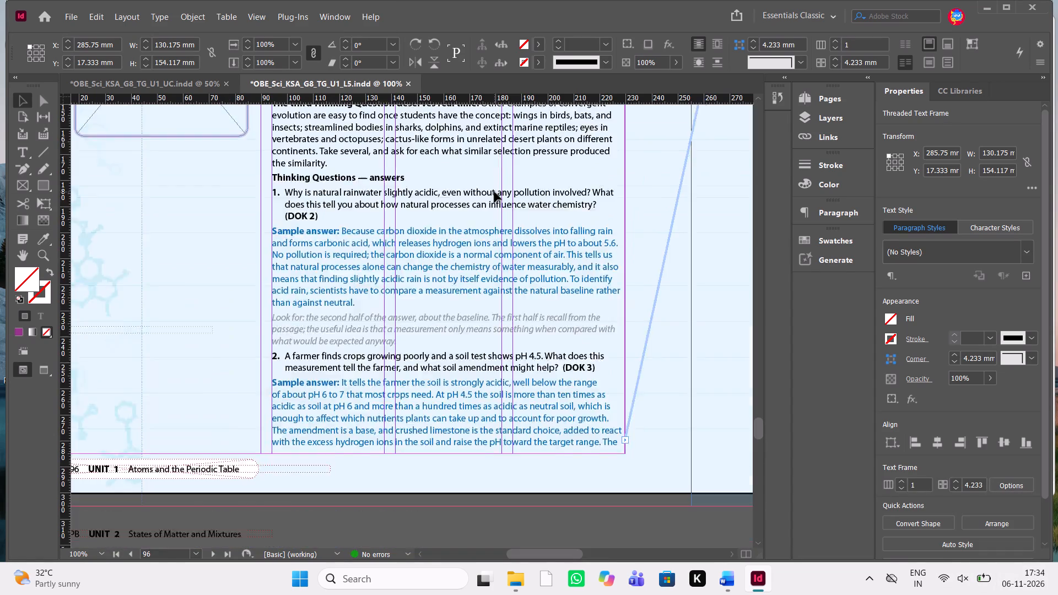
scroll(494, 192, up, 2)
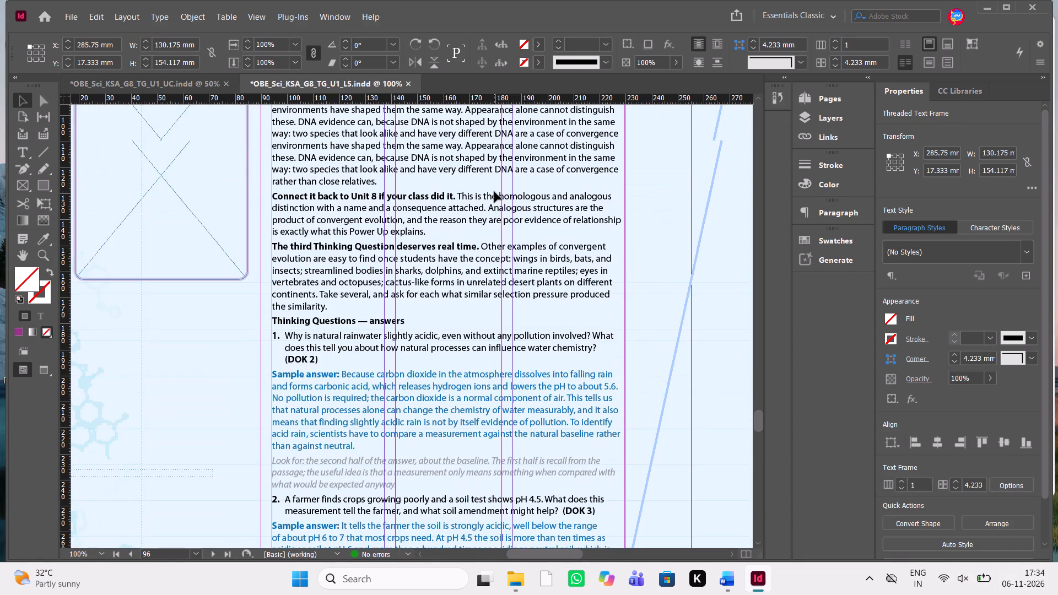
Switch to Word and copy the heading "Sample responses to the Thinking Questions".
key(alt+Tab)
scroll(729, 214, left, 1)
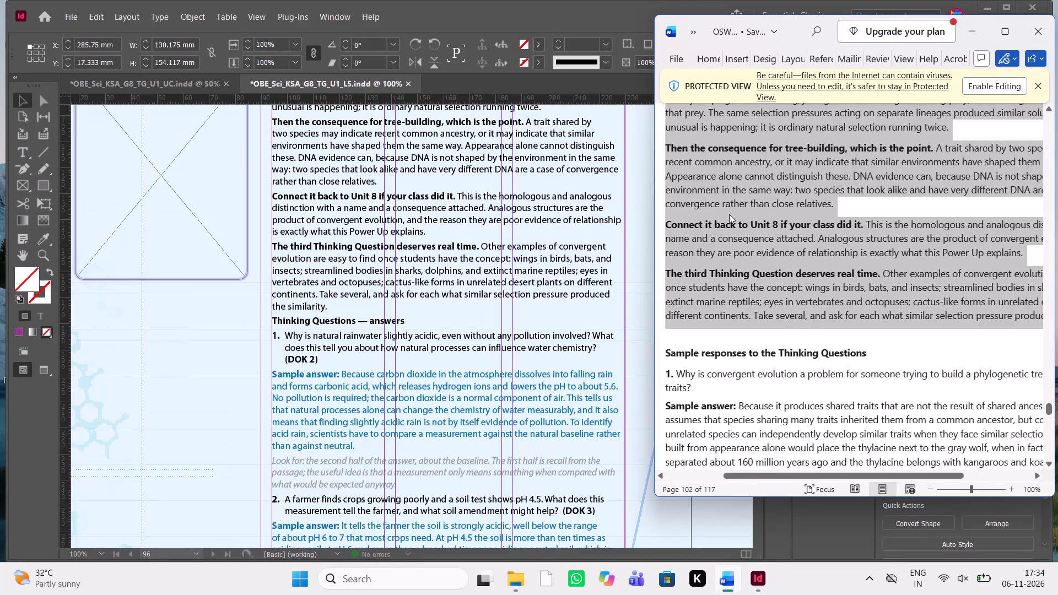
scroll(729, 214, left, 1)
scroll(729, 214, right, 1)
scroll(729, 214, down, 1)
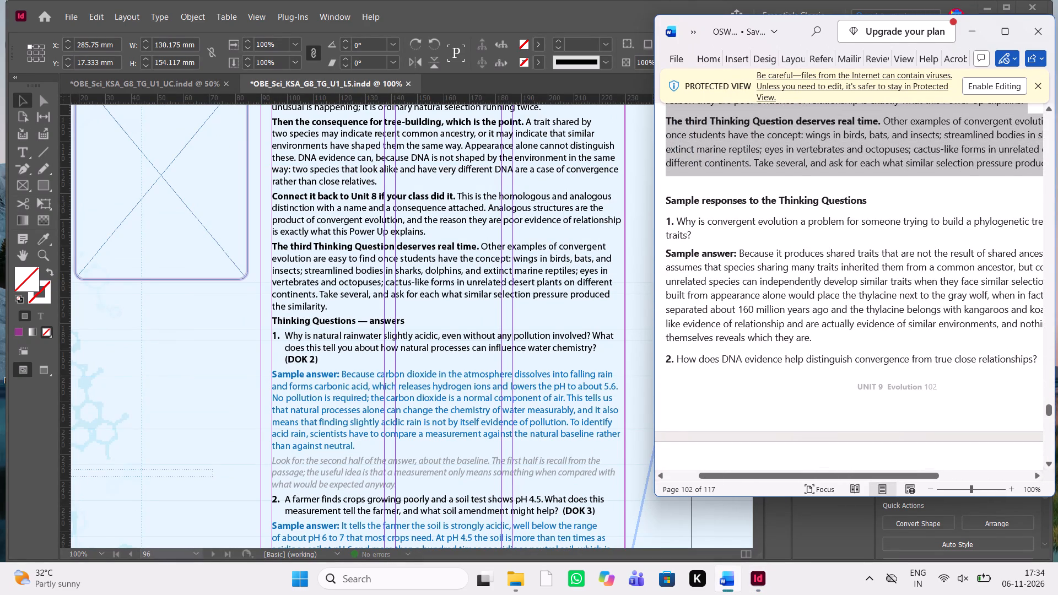
drag(704, 236, 685, 231)
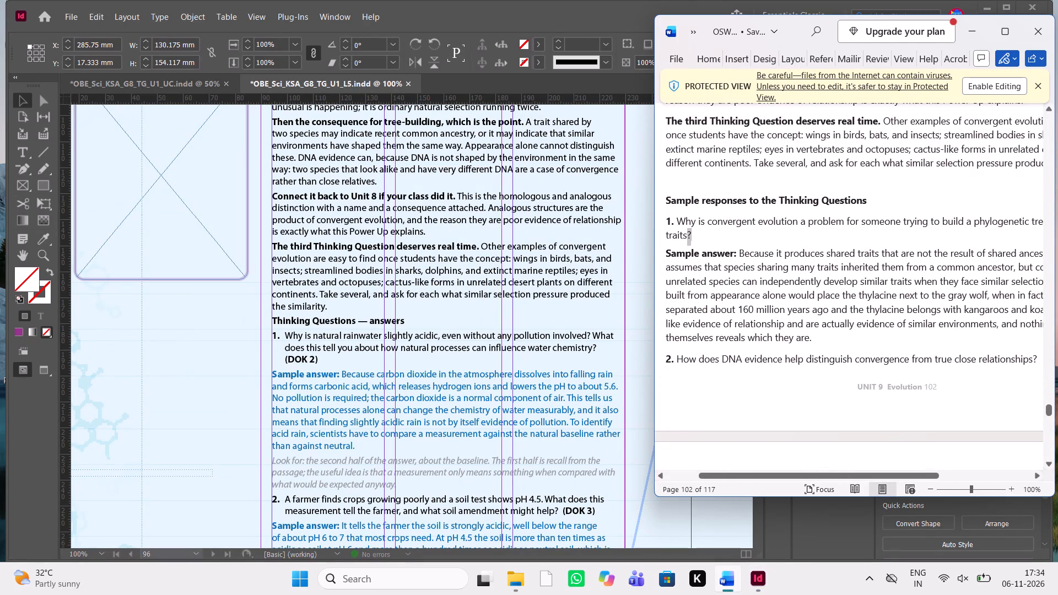
drag(881, 199, 674, 199)
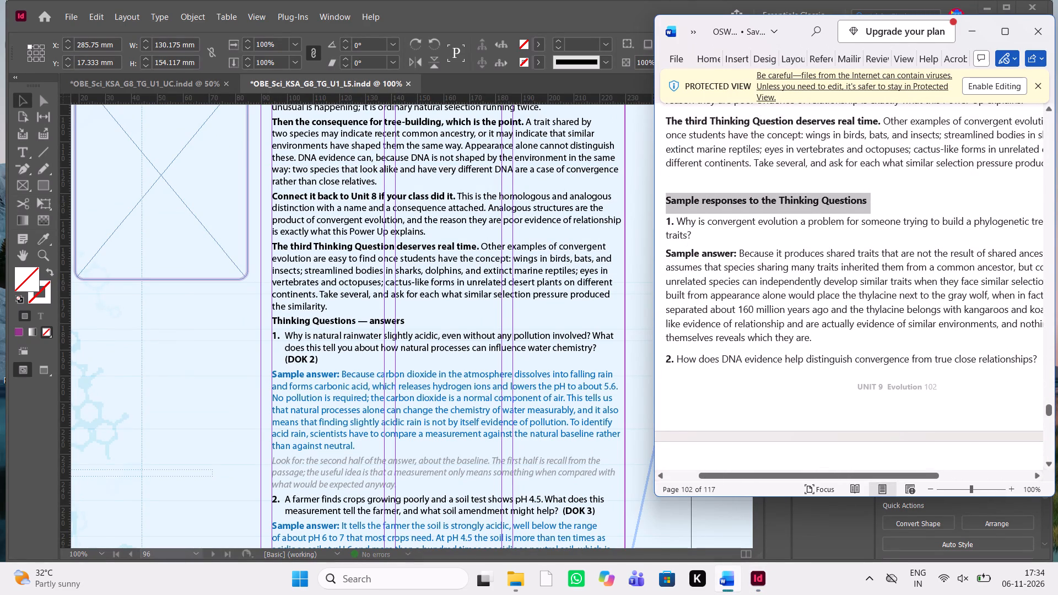
drag(674, 199, 671, 198)
key(ctrl+c)
key(ctrl+c)
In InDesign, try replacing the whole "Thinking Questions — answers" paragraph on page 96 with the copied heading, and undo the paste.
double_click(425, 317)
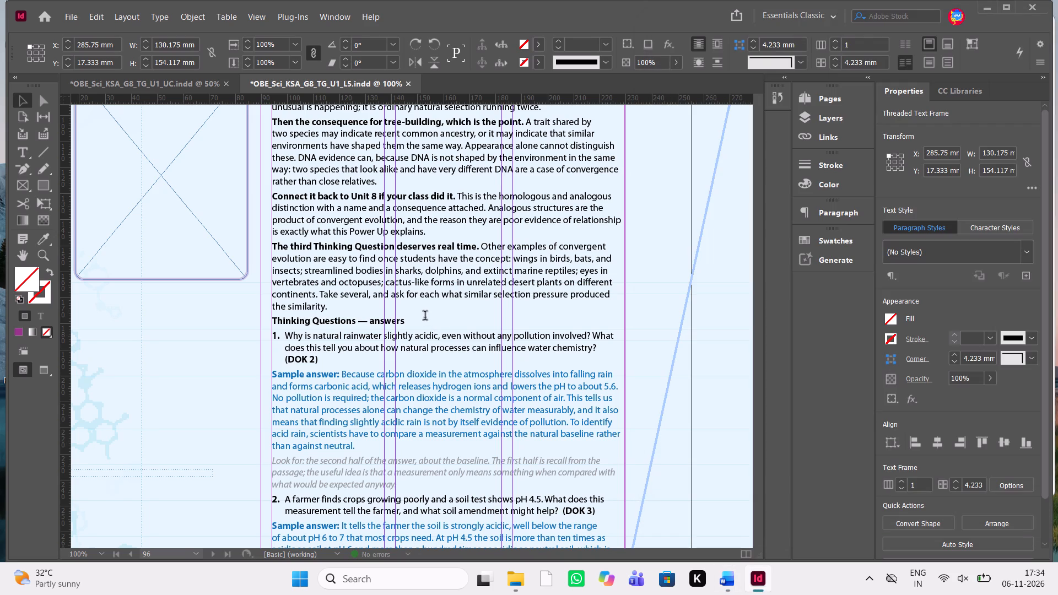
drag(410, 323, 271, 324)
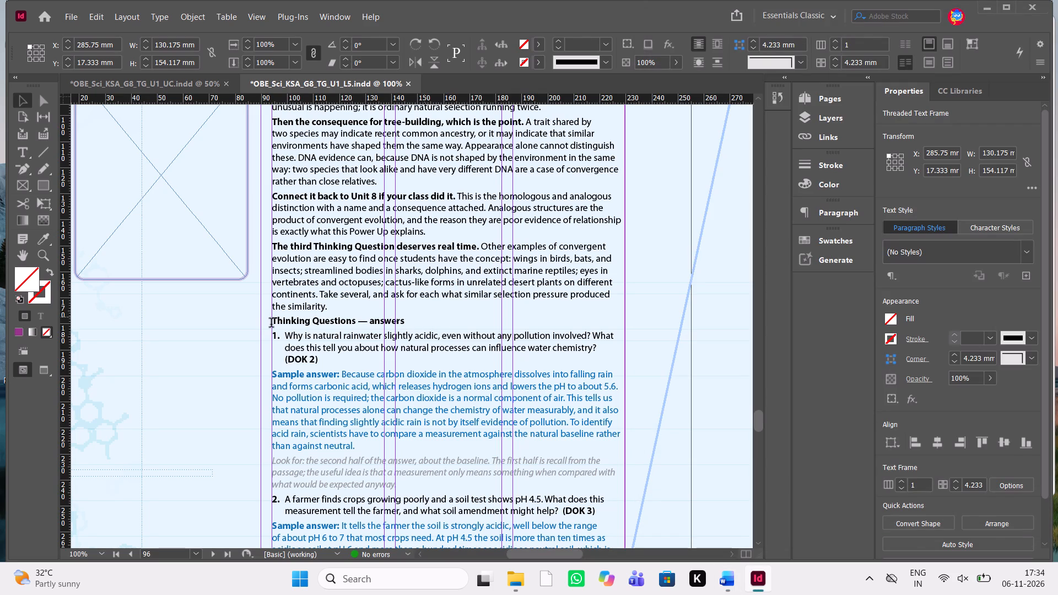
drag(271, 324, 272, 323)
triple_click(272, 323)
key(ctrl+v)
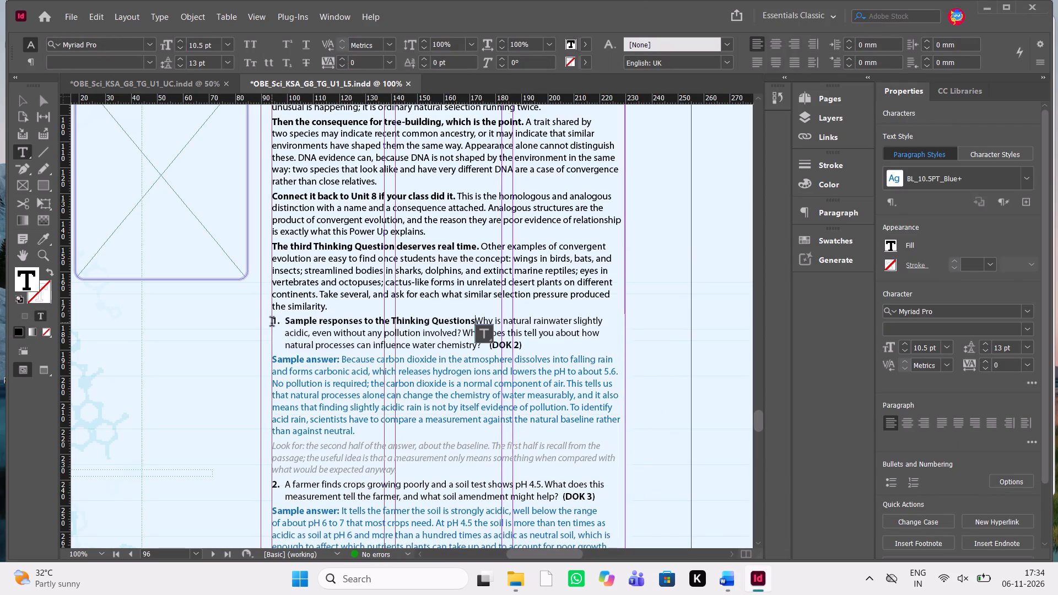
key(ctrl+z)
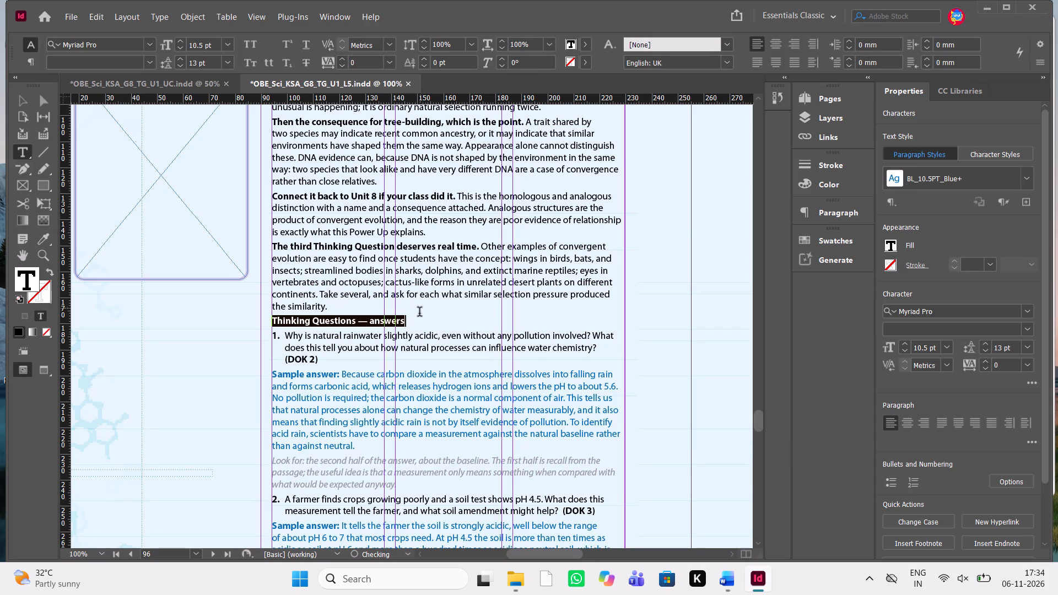
Replace only the words "Thinking Questions — answers" with "Sample responses to the Thinking Questions", removing the leftover letter at the end.
click(417, 316)
drag(273, 321, 295, 321)
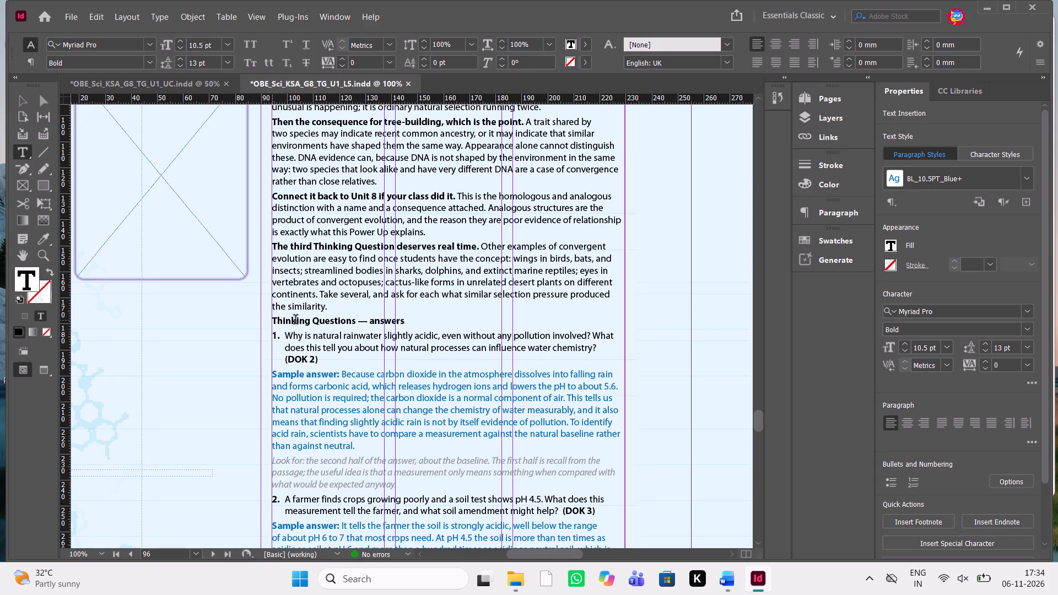
drag(295, 321, 401, 322)
key(ctrl+v)
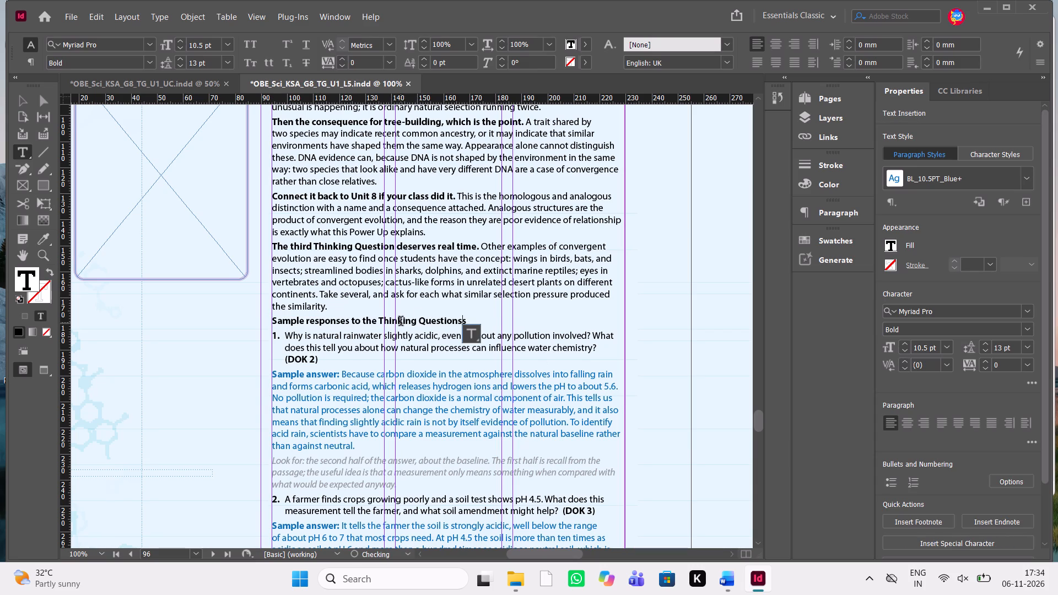
key(Delete)
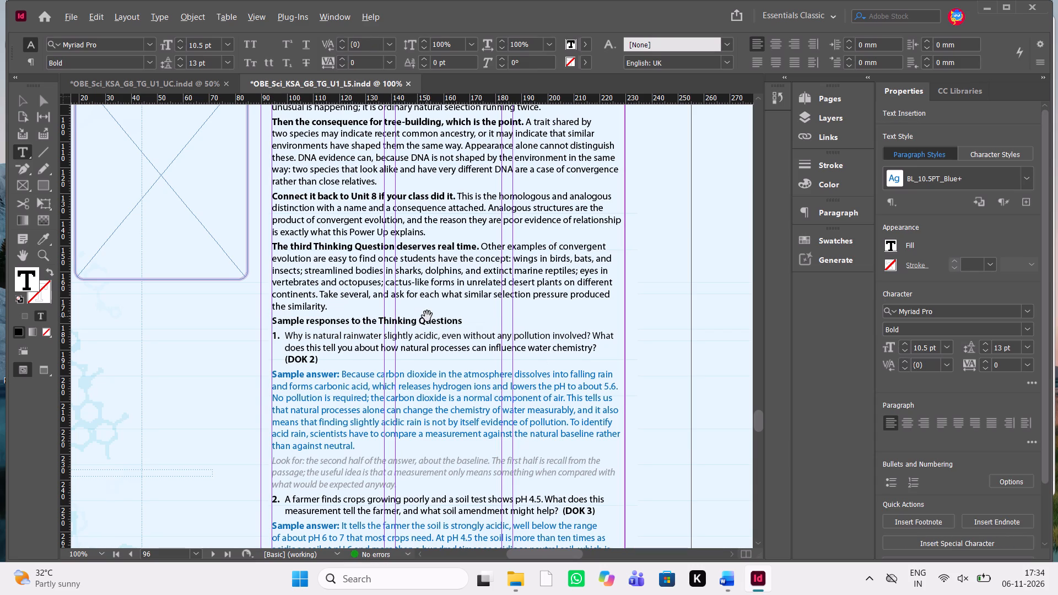
Replace question 1 on page 96 with Word's "Why is convergent evolution a problem…" question, deleting the stray period before it.
key(alt+Tab)
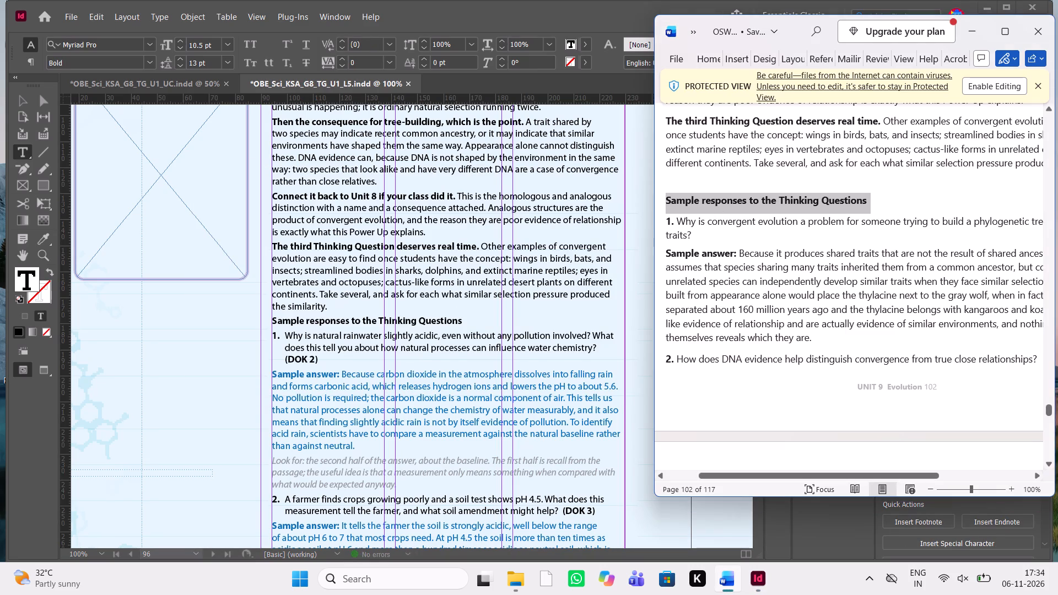
drag(698, 229, 673, 223)
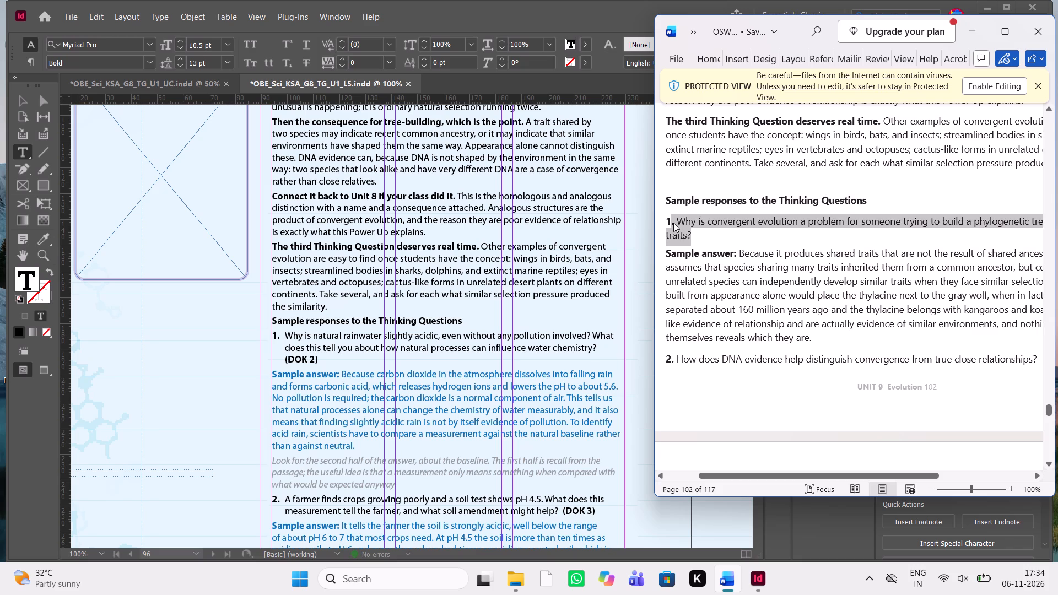
key(ctrl+c)
key(ctrl+c)
drag(321, 361, 290, 342)
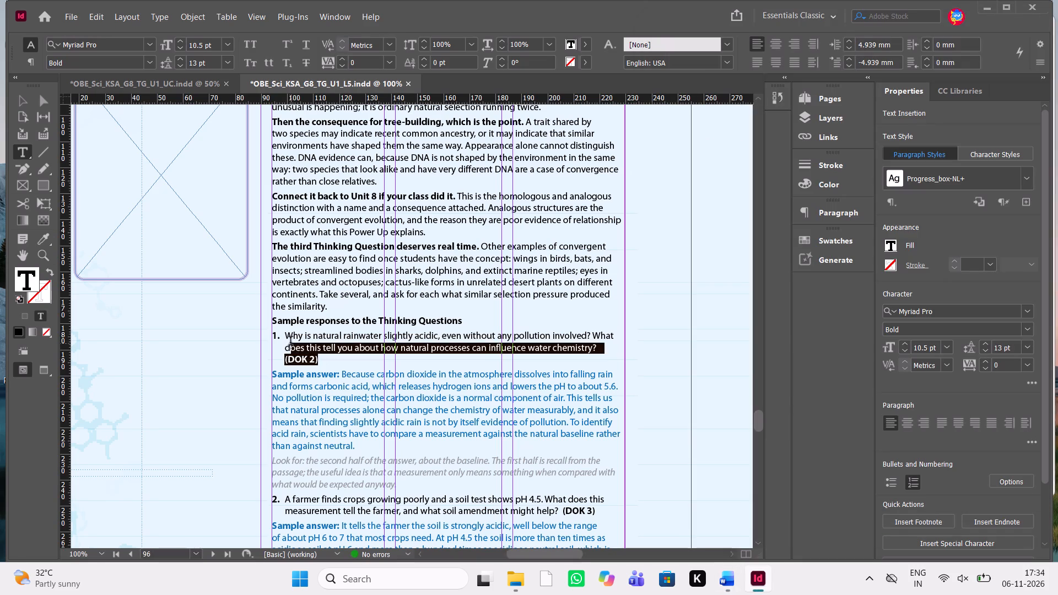
drag(290, 342, 285, 337)
key(ctrl+v)
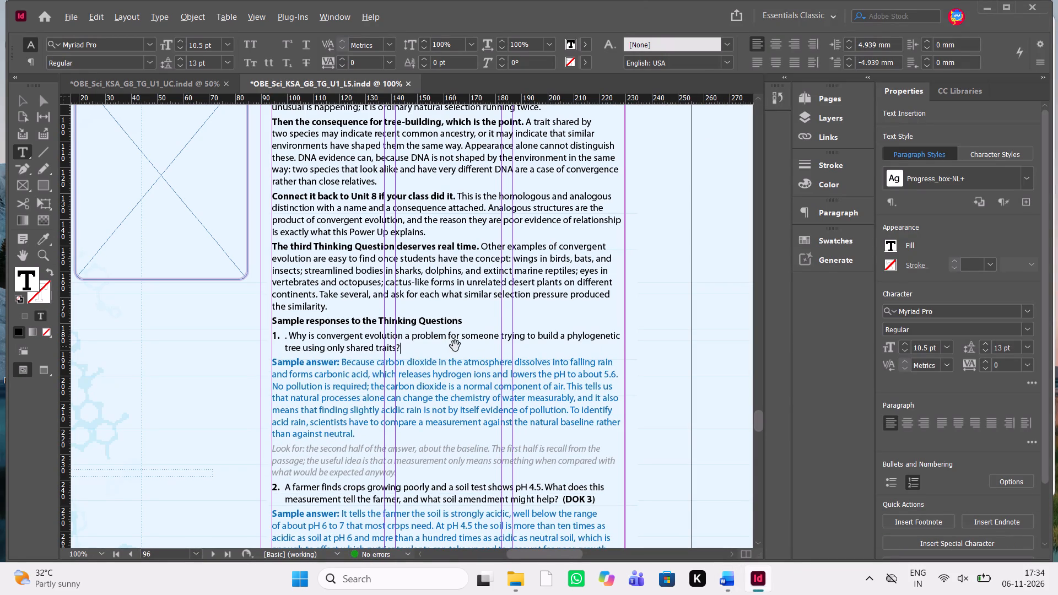
click(280, 338)
key(Delete)
Replace the answer text after question 1's "Sample answer:" with Word's answer beginning "Because it produces shared traits".
key(alt+Tab)
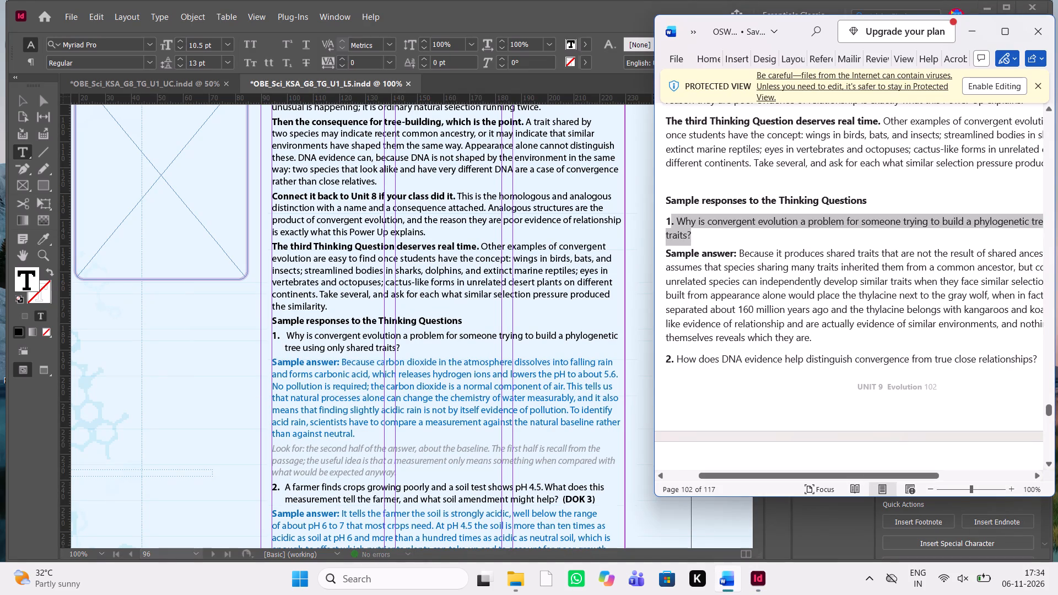
drag(821, 334, 742, 251)
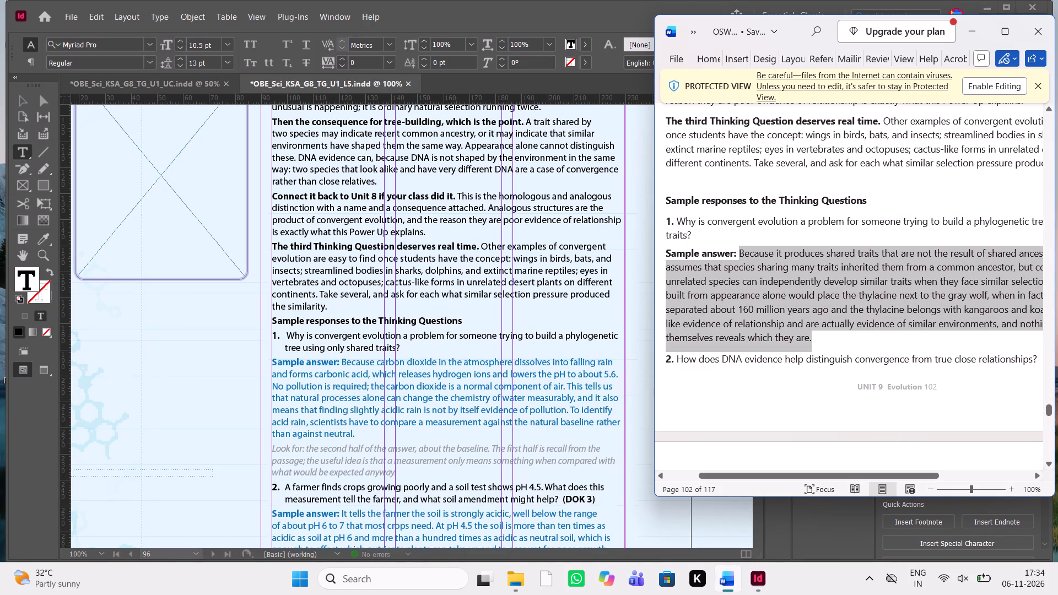
drag(742, 251, 742, 252)
key(ctrl+c)
key(ctrl+c)
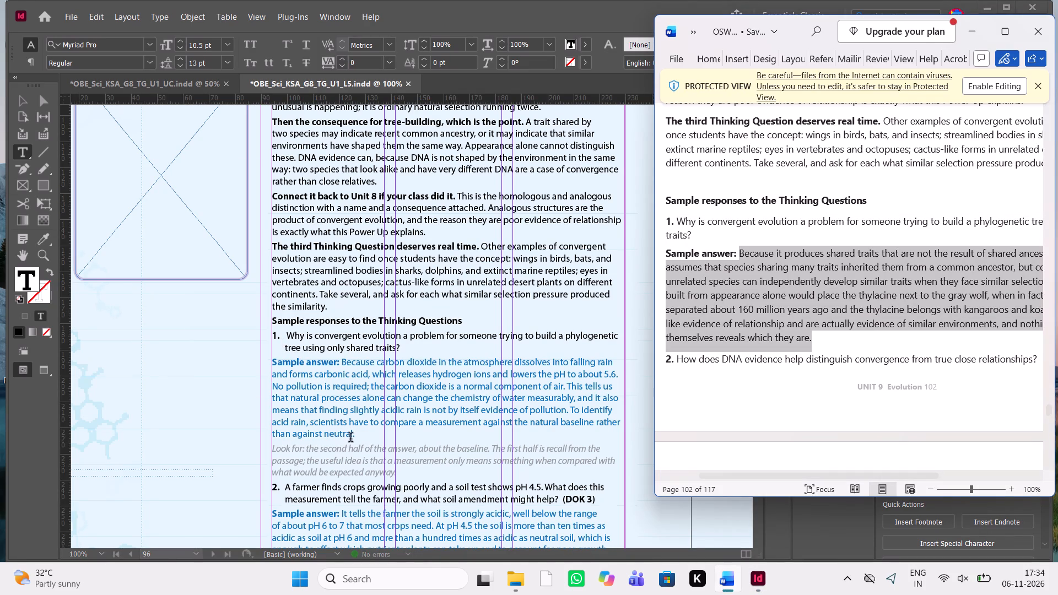
drag(354, 436, 336, 371)
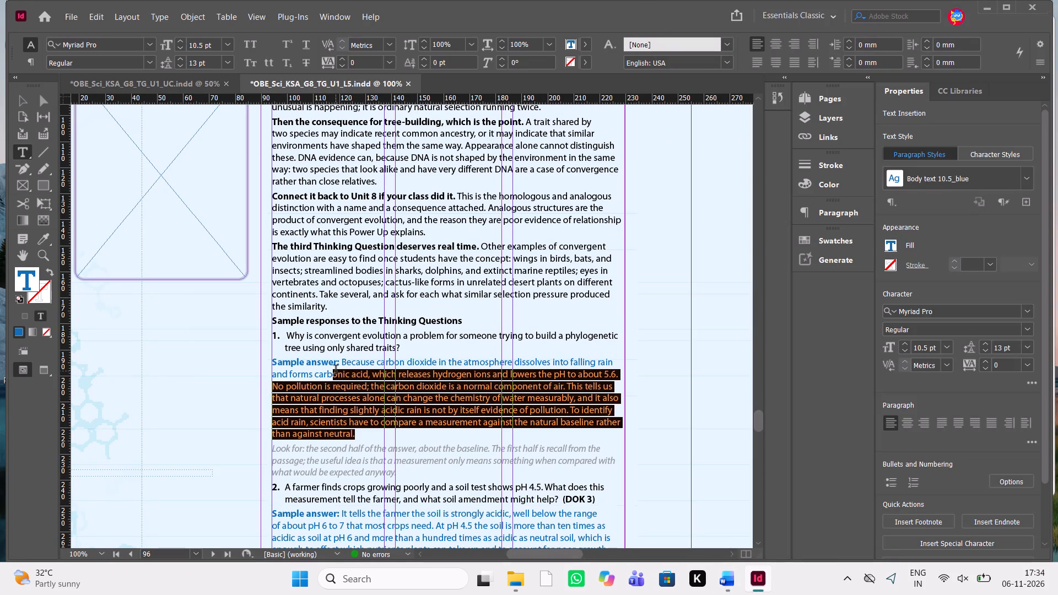
drag(336, 371, 344, 365)
key(ctrl+v)
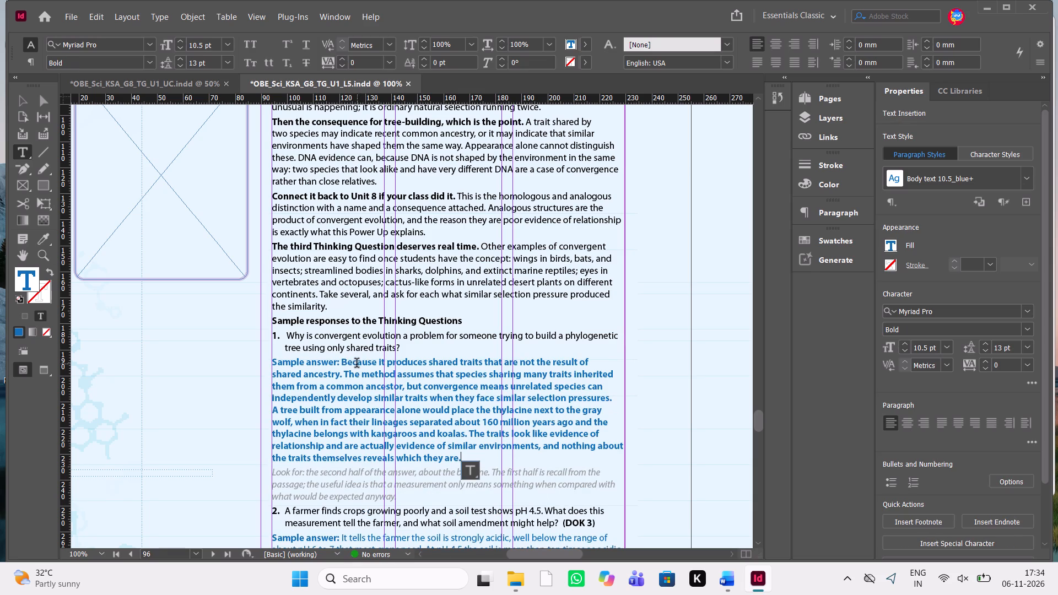
Change question 1's pasted answer text from bold to Regular, leaving the "Sample answer:" label bold.
drag(344, 364, 478, 456)
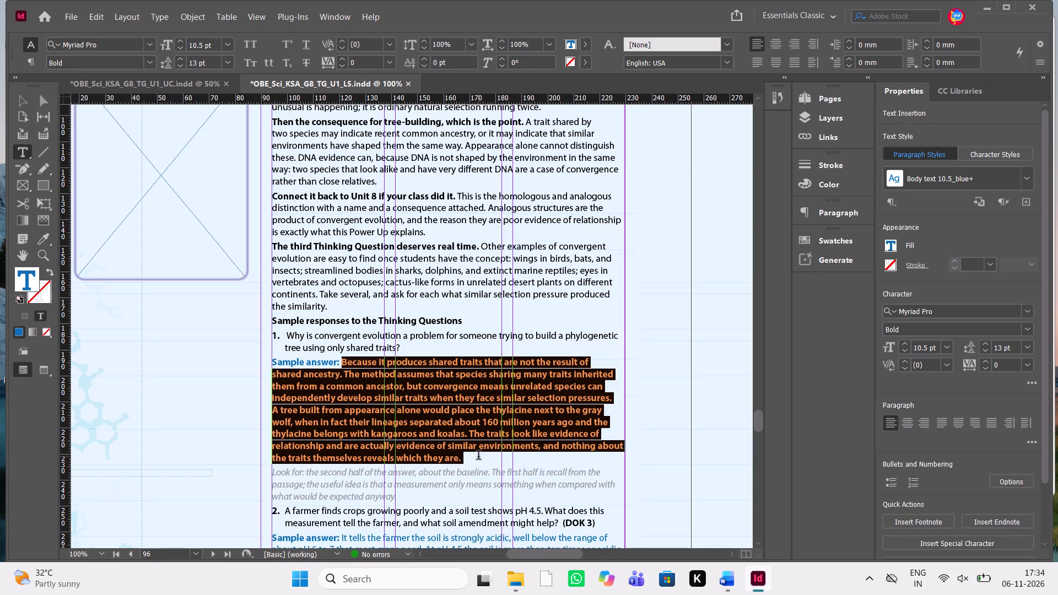
drag(478, 456, 478, 457)
key(ctrl+shift+b)
key(ctrl+shift+b)
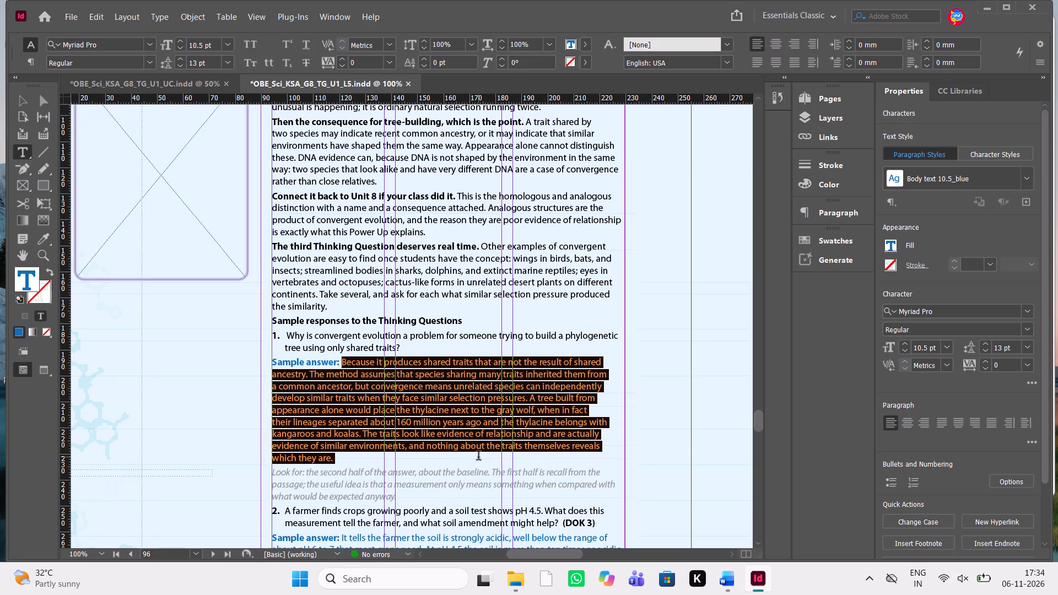
click(419, 407)
Check the Word source after answer 1, and delete the grey italic "Look for" note and its empty line in InDesign.
scroll(419, 407, down, 1)
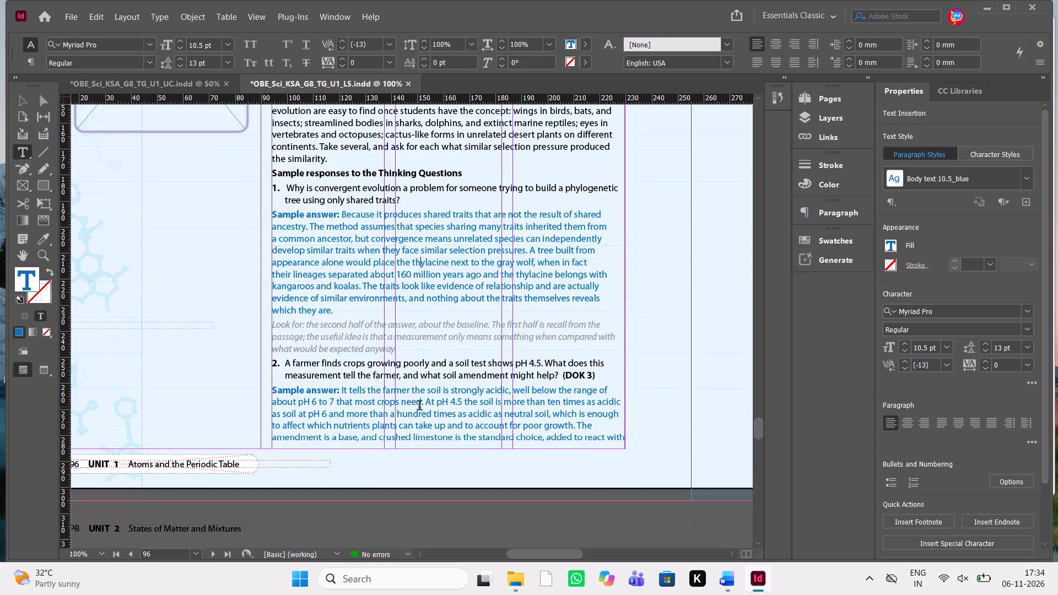
scroll(419, 407, down, 1)
key(alt+Tab)
scroll(753, 345, down, 1)
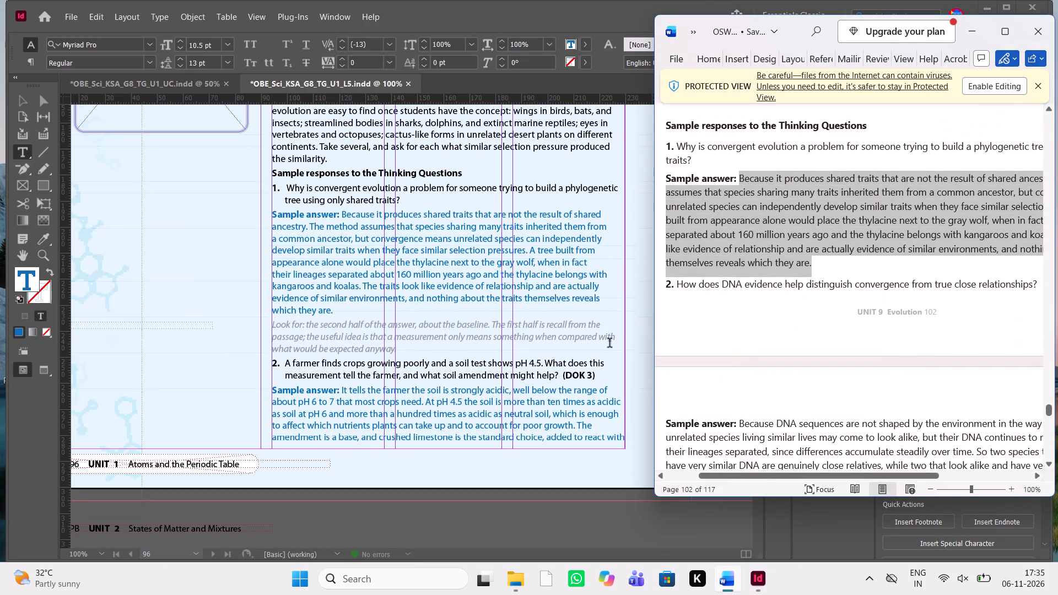
drag(404, 347, 269, 325)
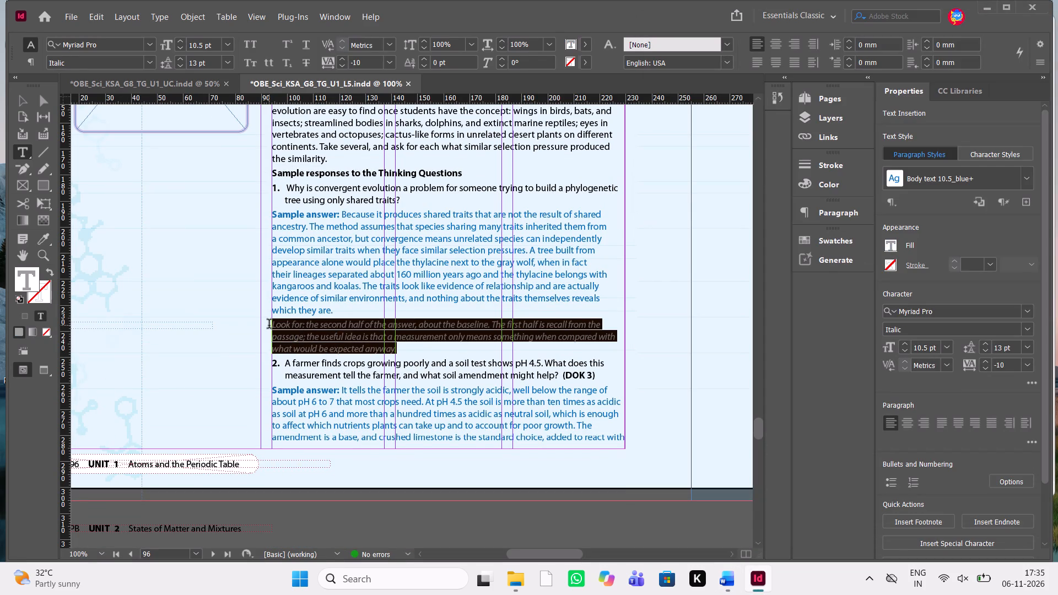
key(Delete)
key(Delete)
Replace question 2, including its DOK label, with Word's "How does DNA evidence help distinguish convergence from true close relationships?".
key(alt+Tab)
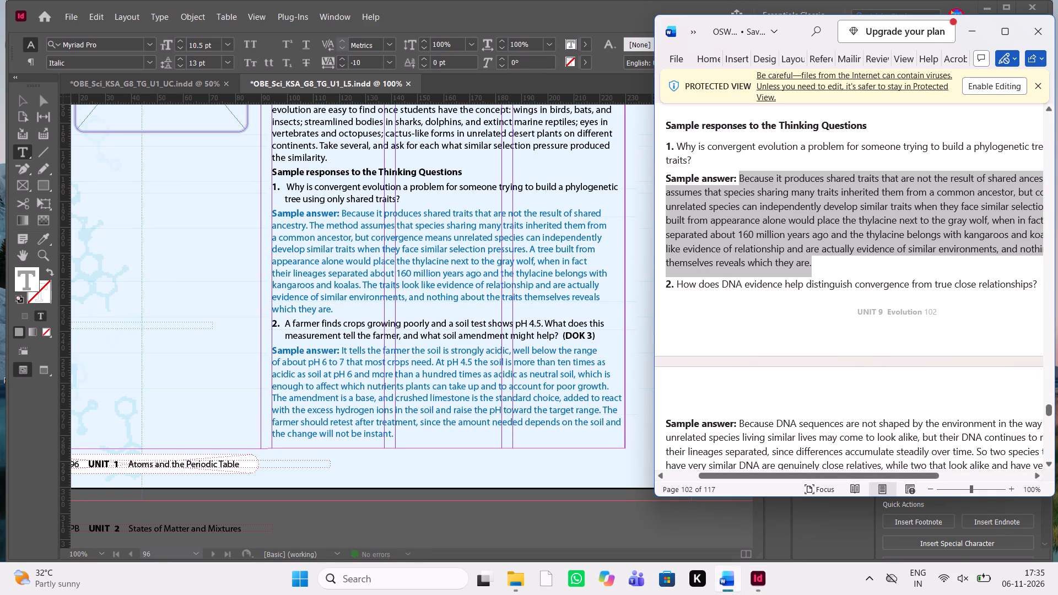
drag(1039, 284, 687, 303)
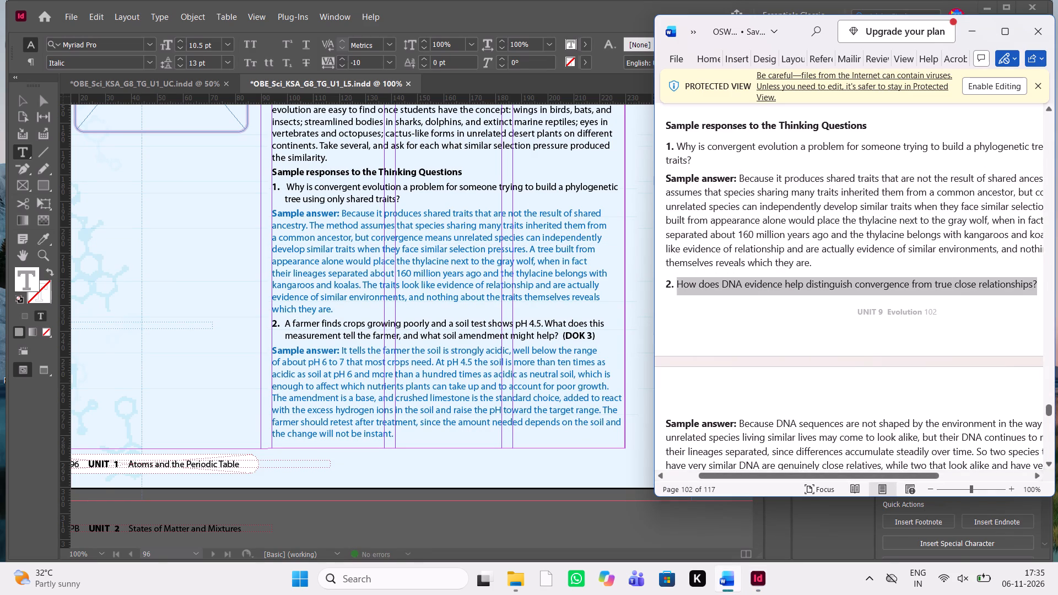
key(ctrl+c)
key(ctrl+c)
key(ctrl+c)
scroll(687, 303, left, 1)
scroll(687, 303, down, 1)
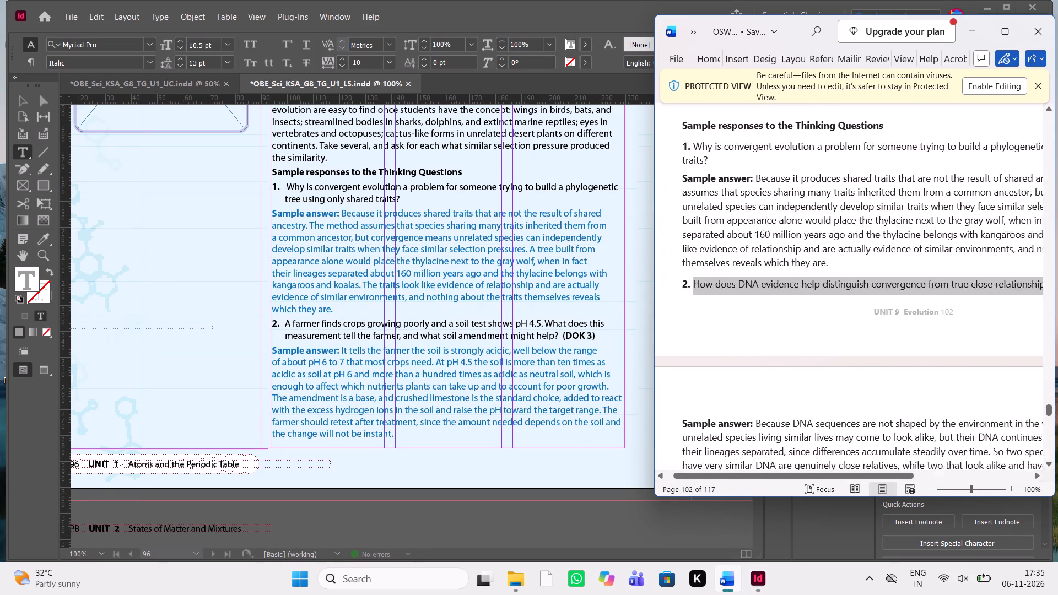
scroll(687, 303, down, 1)
scroll(687, 303, up, 1)
scroll(687, 303, down, 1)
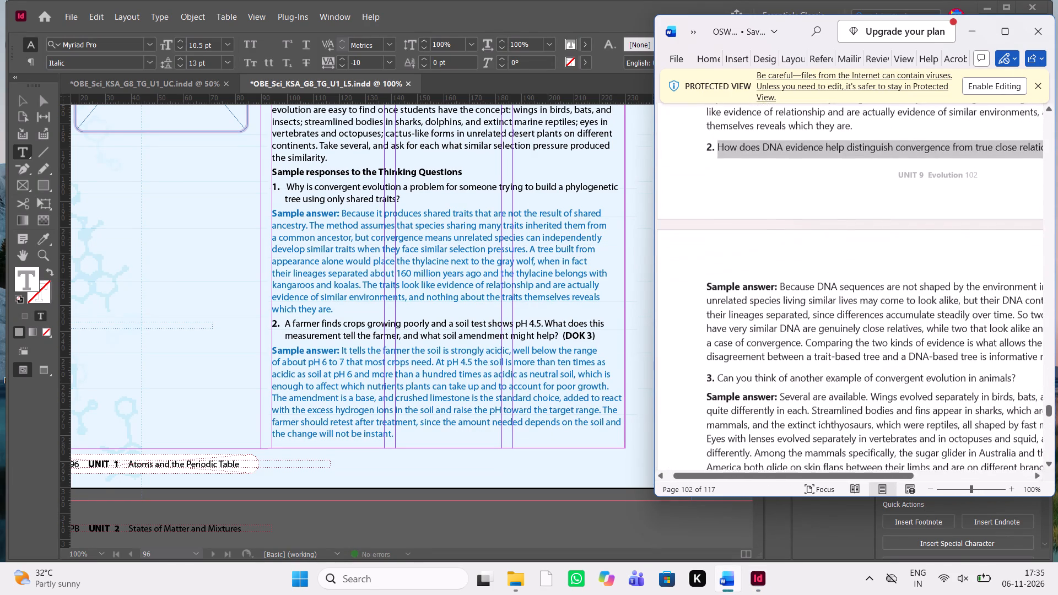
drag(605, 335, 598, 335)
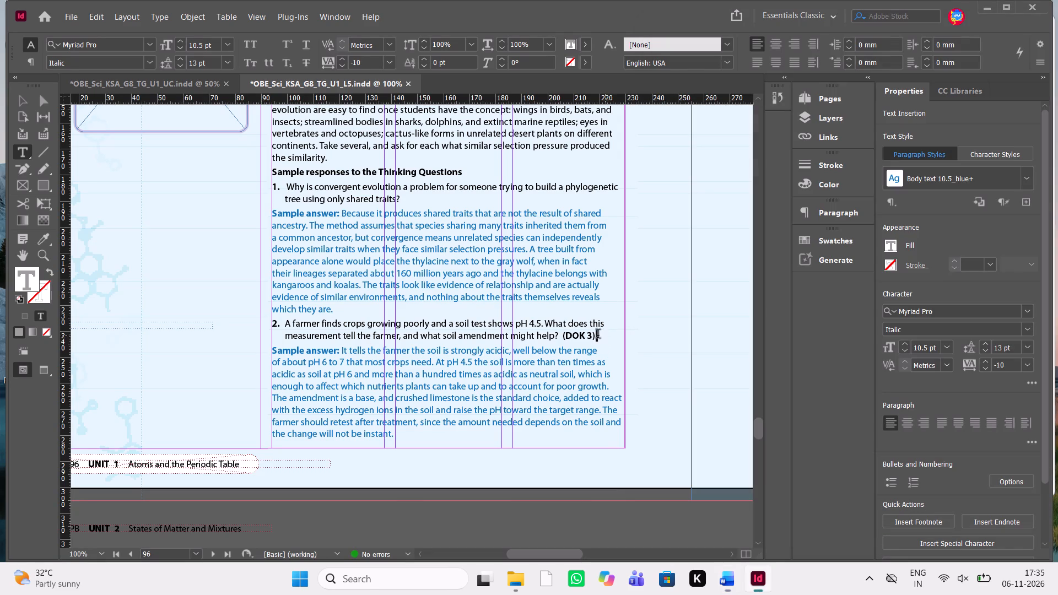
drag(598, 335, 280, 322)
key(ctrl+v)
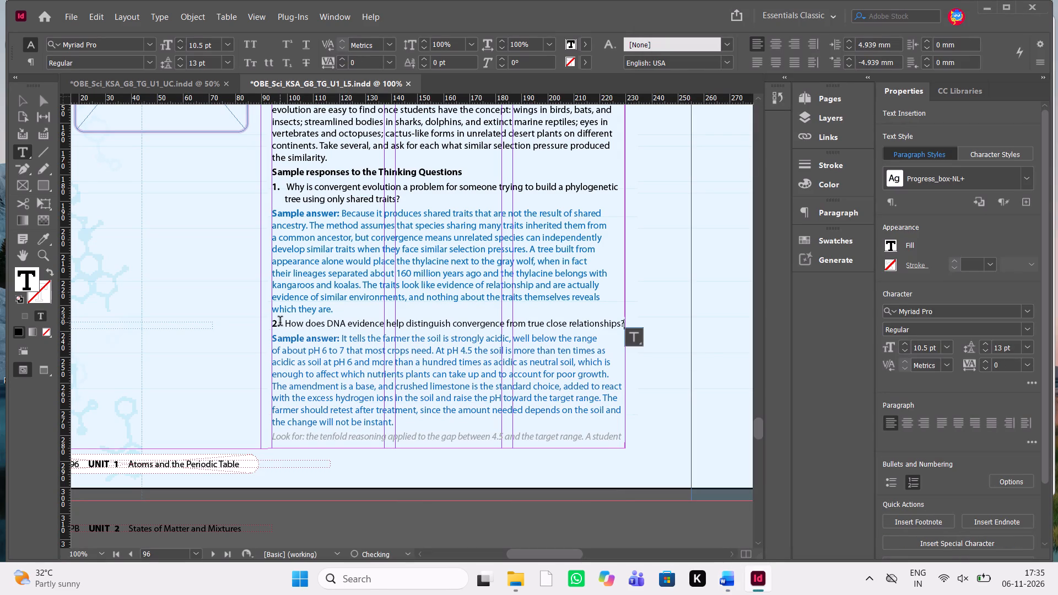
Replace the answer text after question 2's "Sample answer:" with Word's answer beginning "Because DNA sequences are not shaped by the environment".
key(alt+Tab)
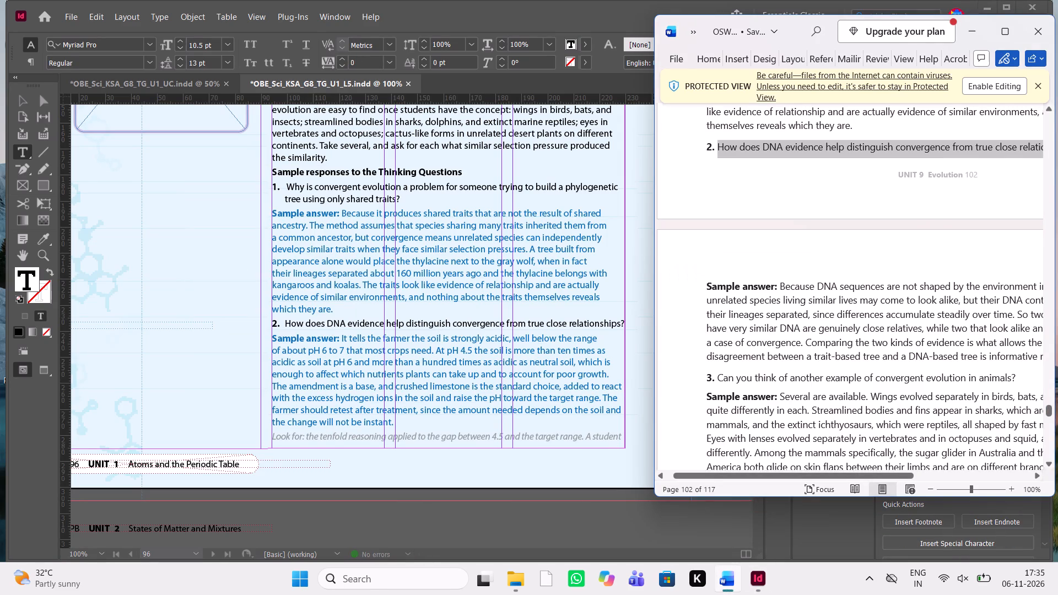
scroll(764, 309, left, 2)
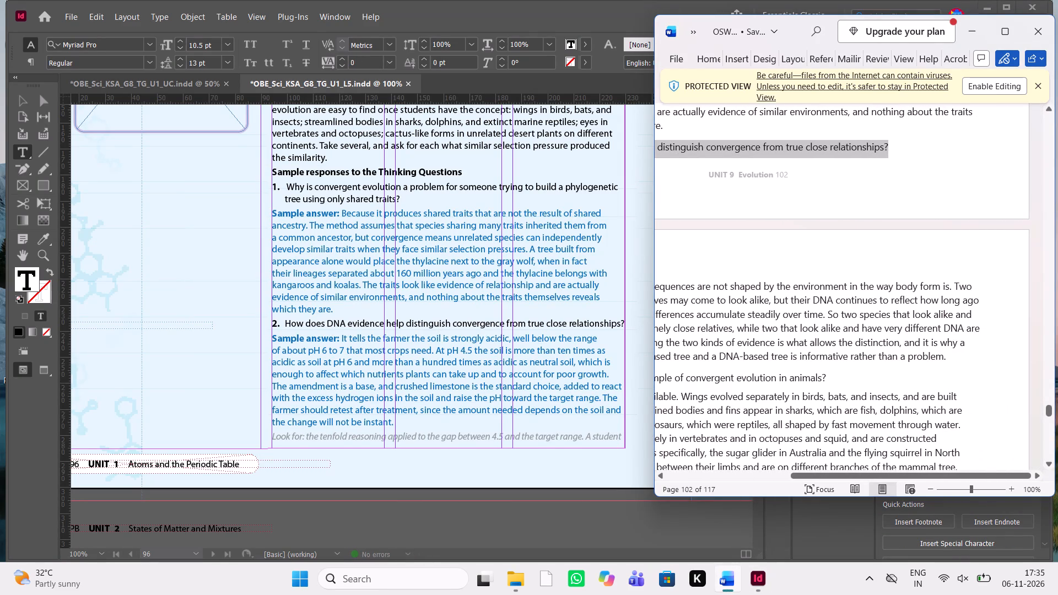
drag(952, 358, 662, 280)
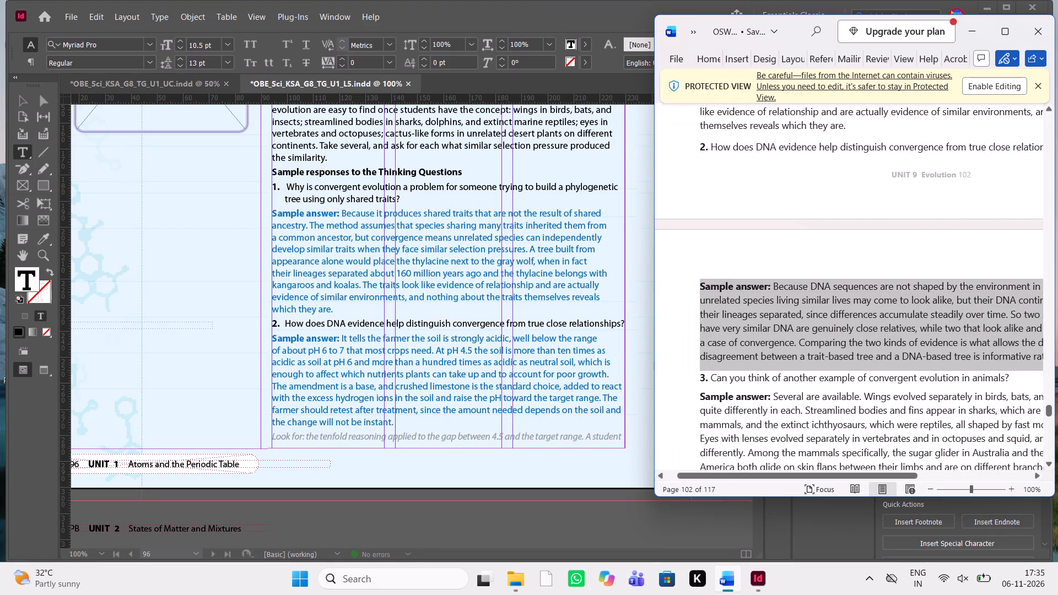
drag(662, 280, 774, 285)
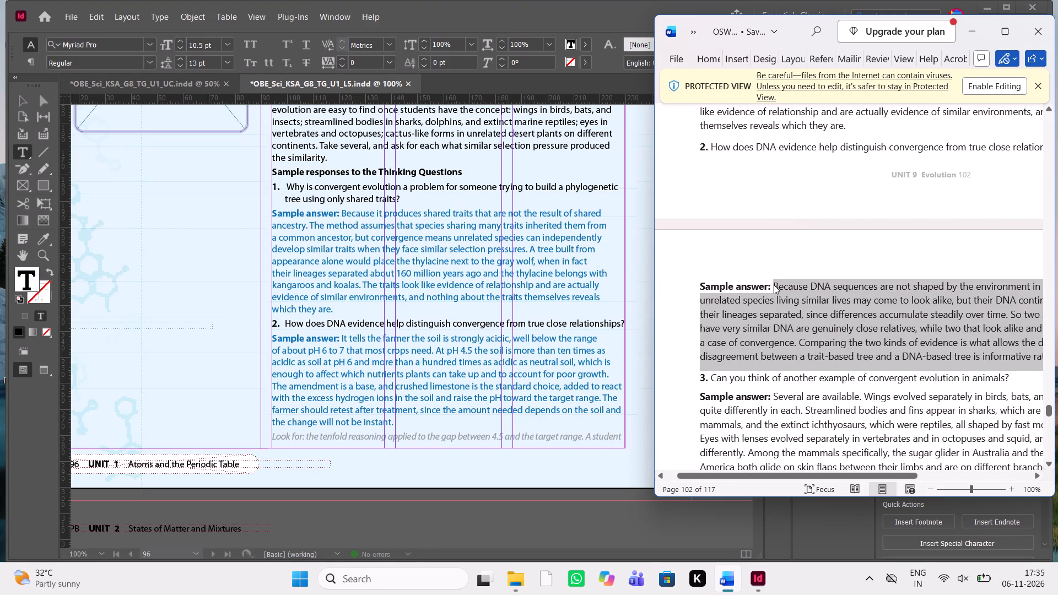
key(ctrl+c)
key(ctrl+c)
key(ctrl+c)
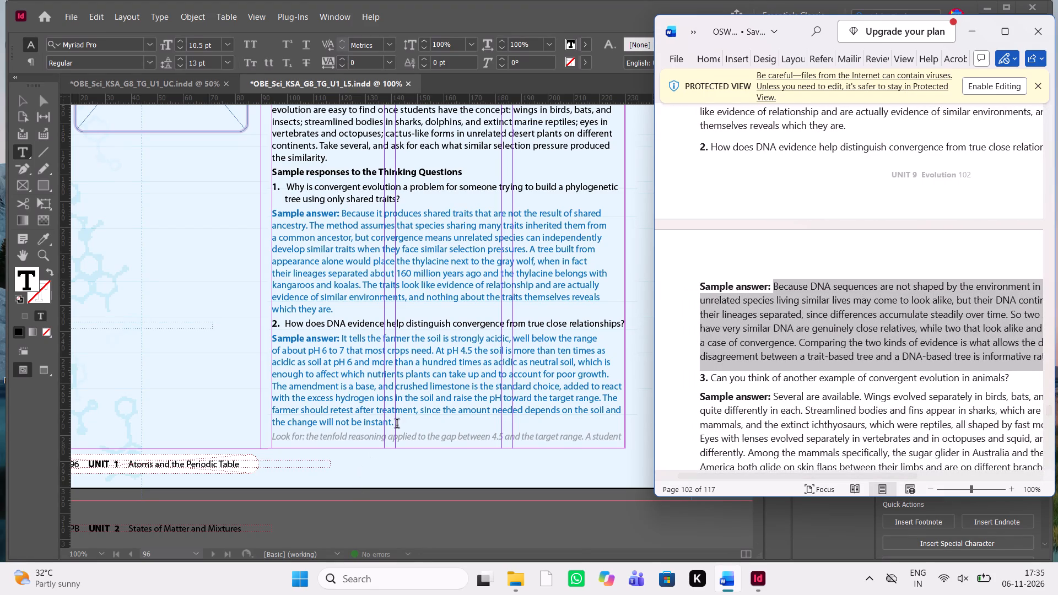
drag(397, 425, 340, 341)
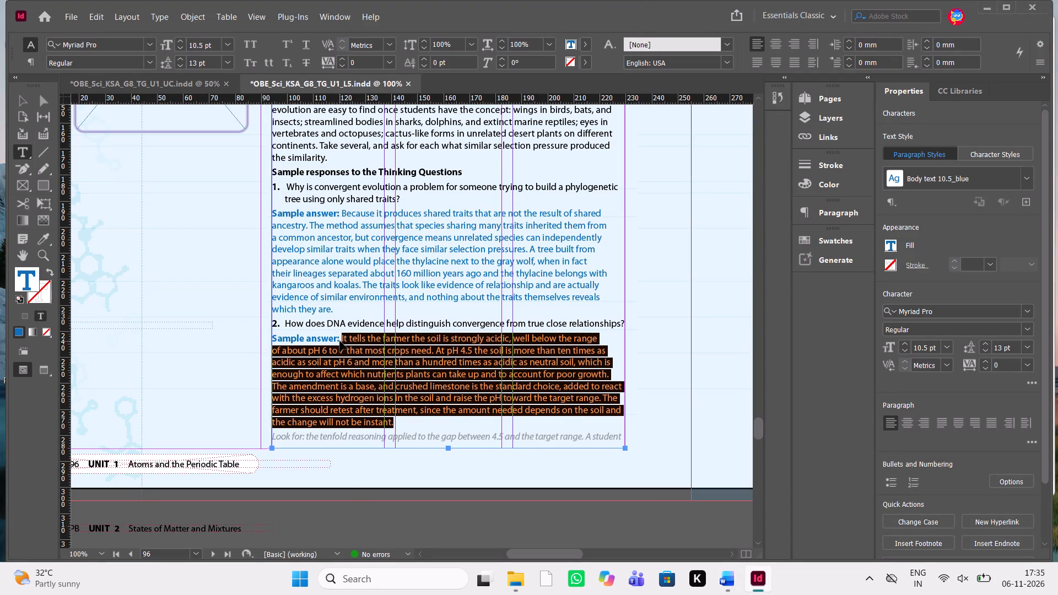
key(ctrl+v)
Change question 2's pasted answer text from bold to Regular, leaving the "Sample answer:" label bold.
drag(342, 339, 358, 342)
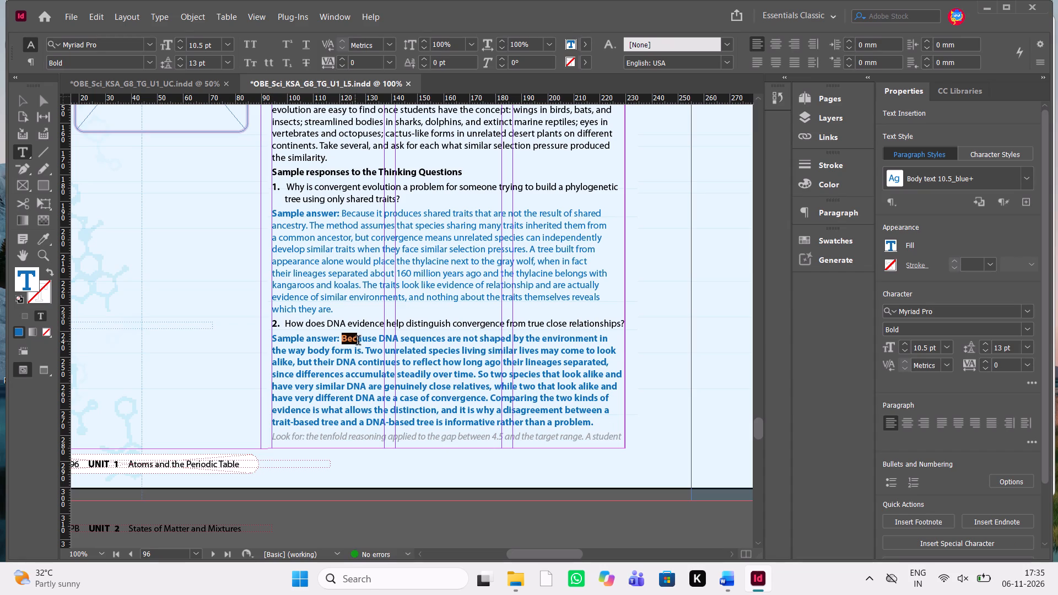
drag(358, 342, 608, 418)
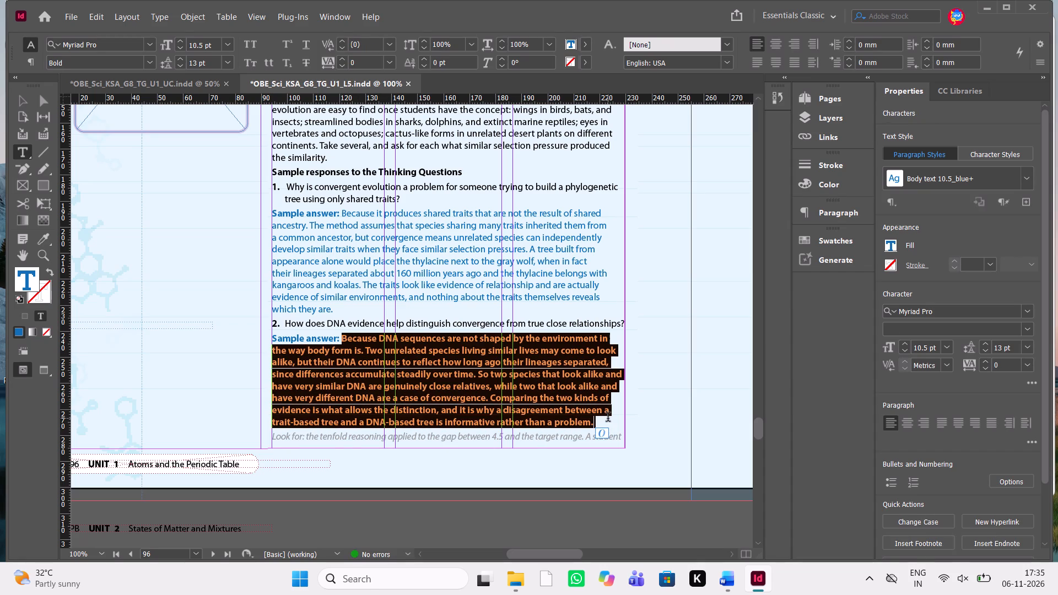
key(ctrl+shift+b)
key(ctrl+shift+b)
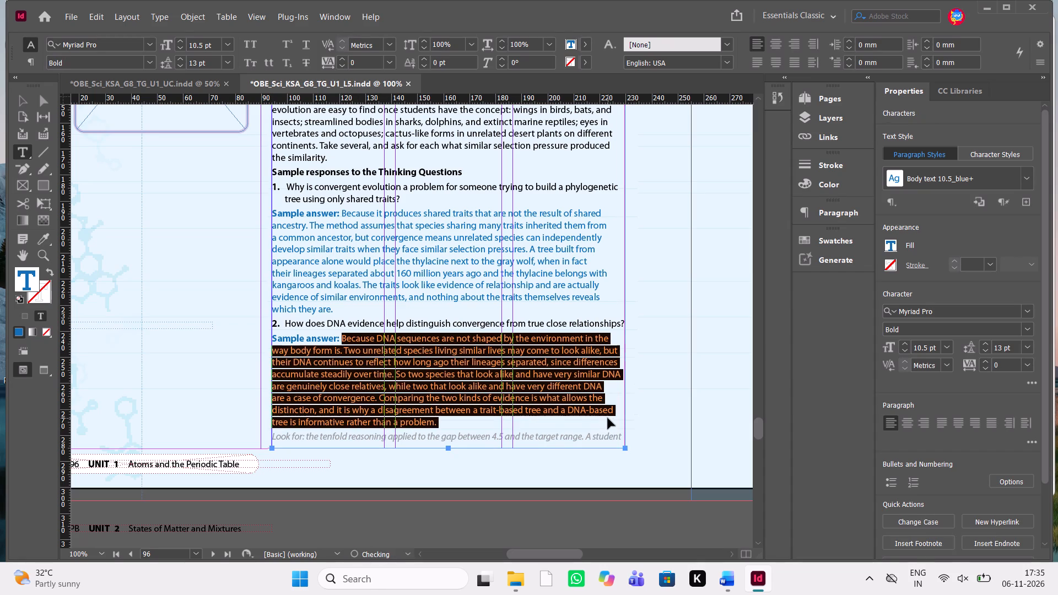
click(478, 423)
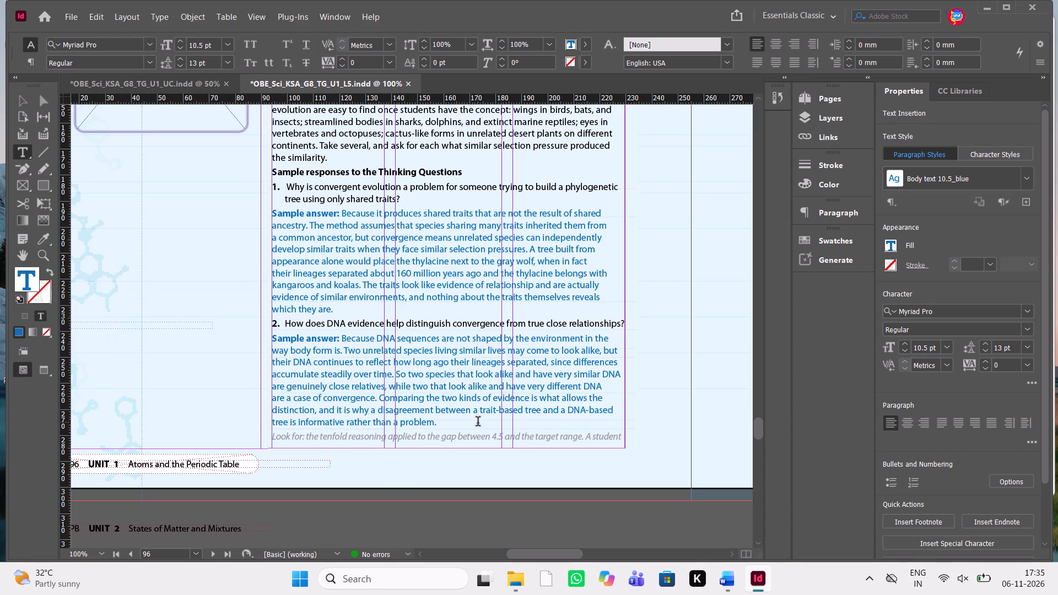
Delete the grey italic "Look for" note after answer 2, including its continuation at the top of page 97.
drag(272, 436, 621, 430)
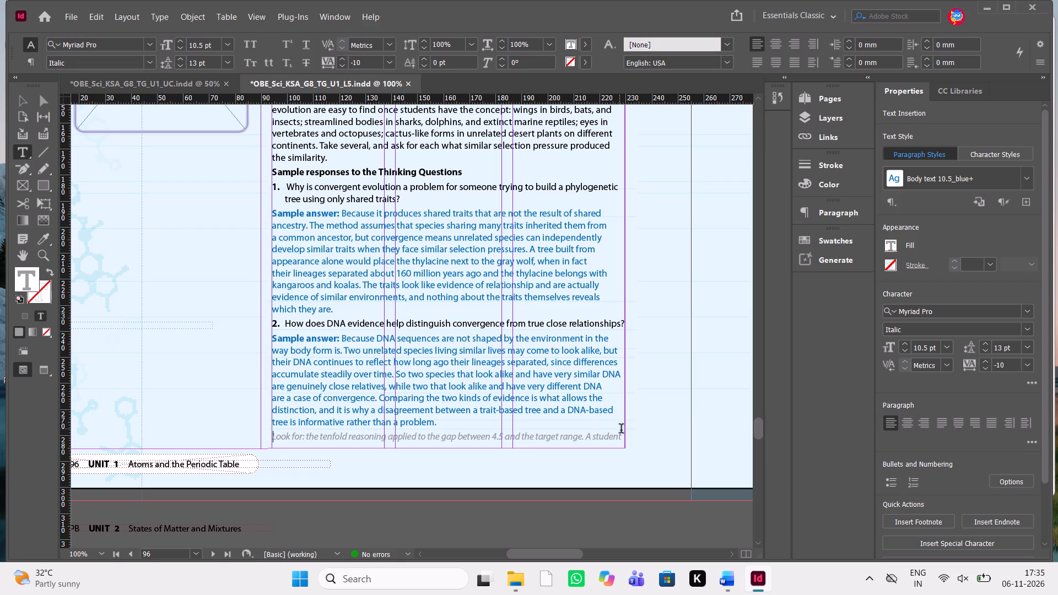
drag(621, 430, 624, 433)
scroll(670, 398, up, 3)
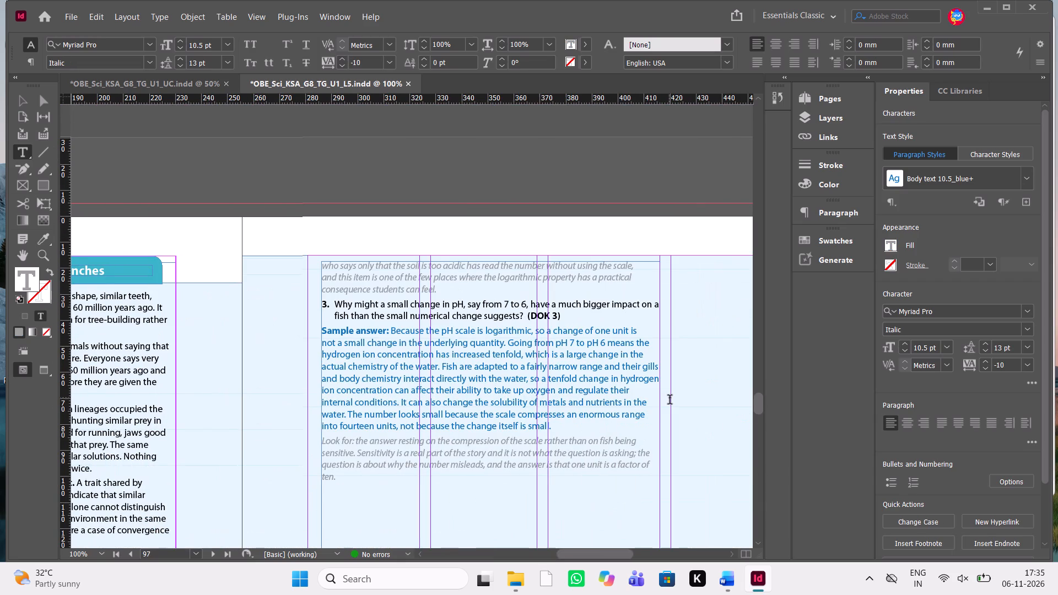
key(shift+Down)
key(shift+Down)
key(shift+Down)
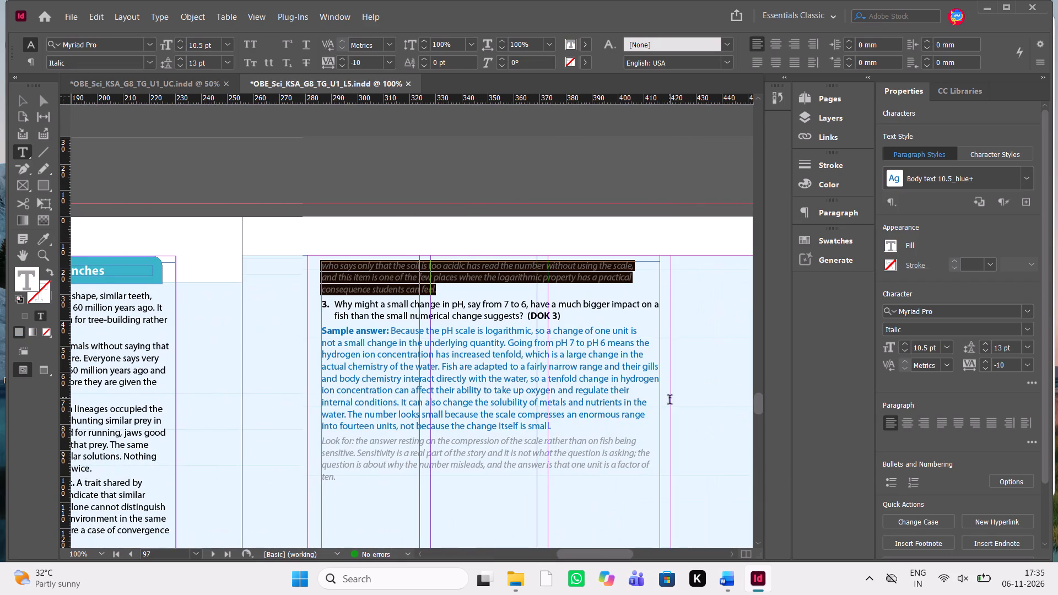
key(Delete)
Replace question 3, including its DOK label, with Word's "Can you think of another example of convergent evolution in animals?".
key(alt+Tab)
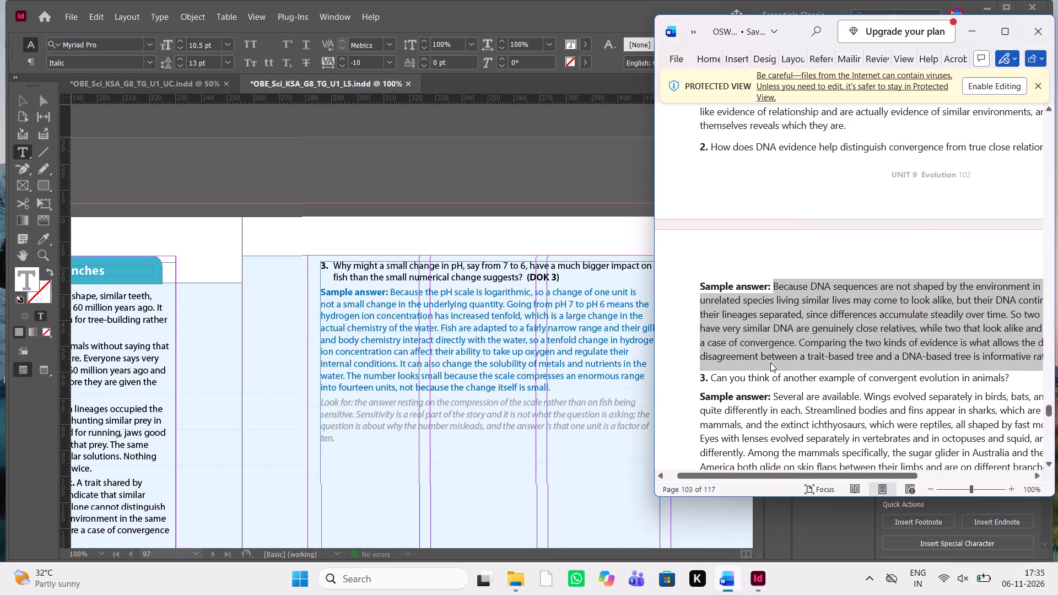
scroll(870, 413, down, 1)
drag(1019, 302, 726, 301)
key(ctrl+c)
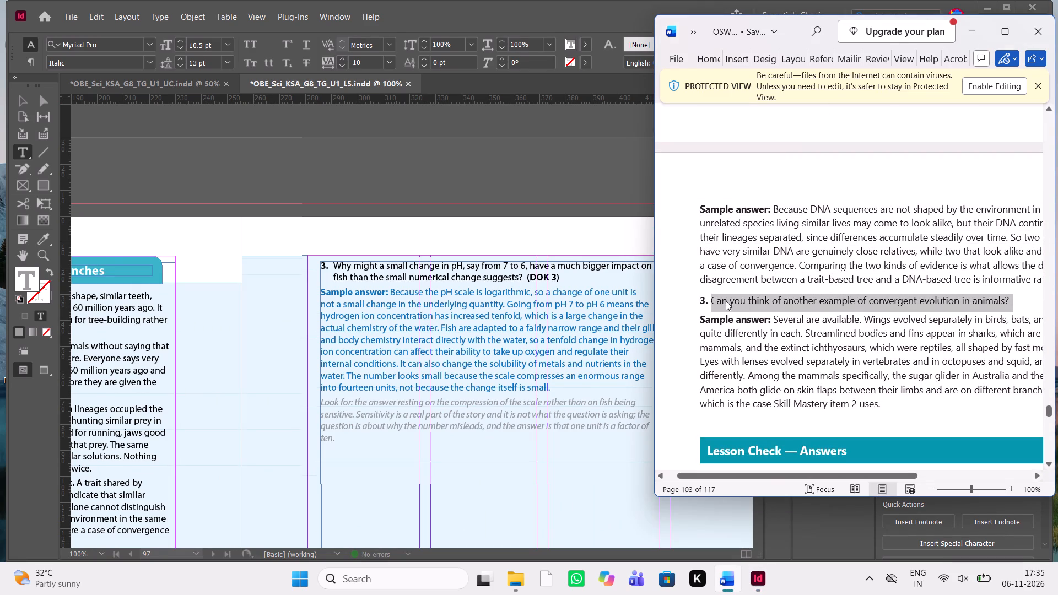
key(ctrl+c)
drag(567, 276, 323, 269)
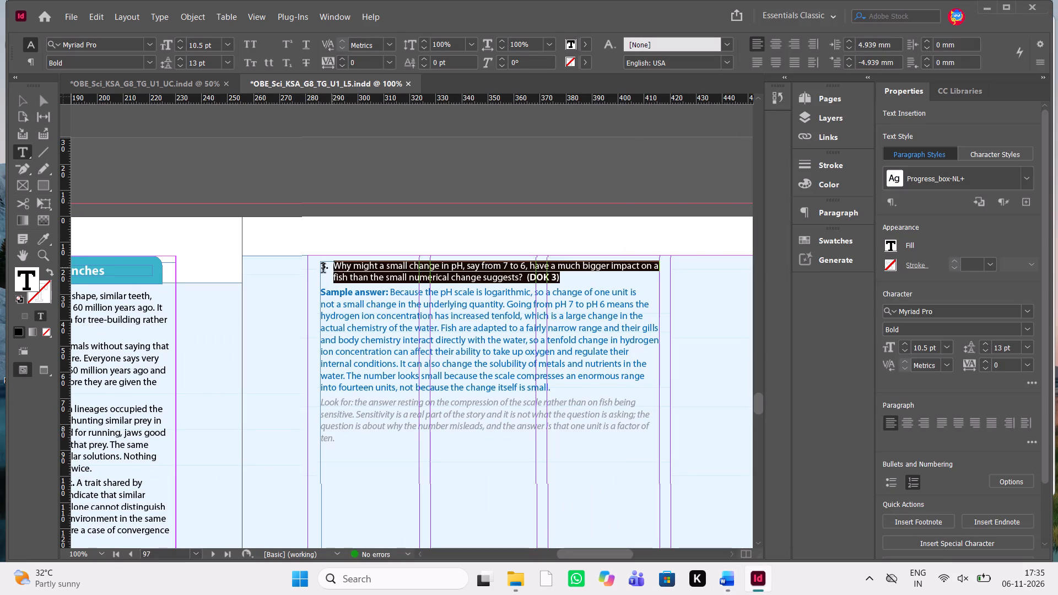
drag(323, 269, 320, 269)
key(ctrl+v)
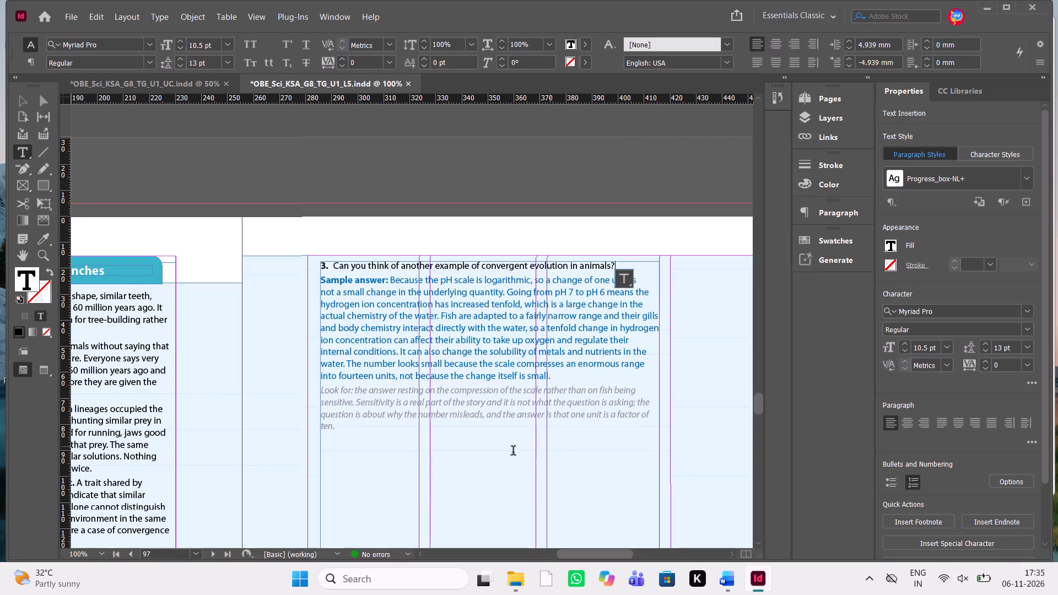
Delete the grey italic "Look for" note below question 3's sample answer.
drag(339, 426, 322, 402)
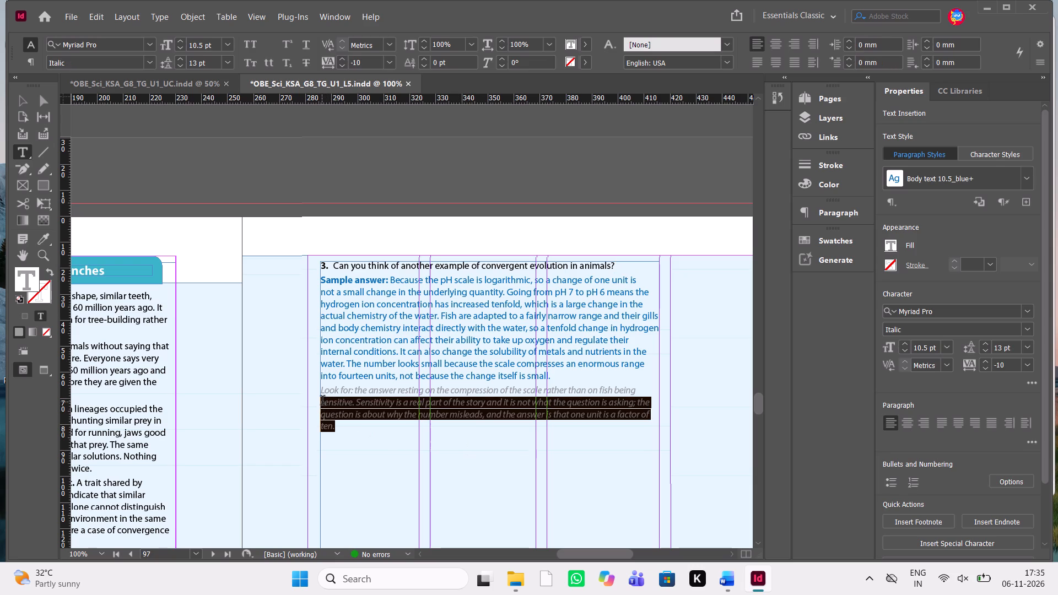
drag(322, 402, 322, 401)
key(shift+Up)
key(Delete)
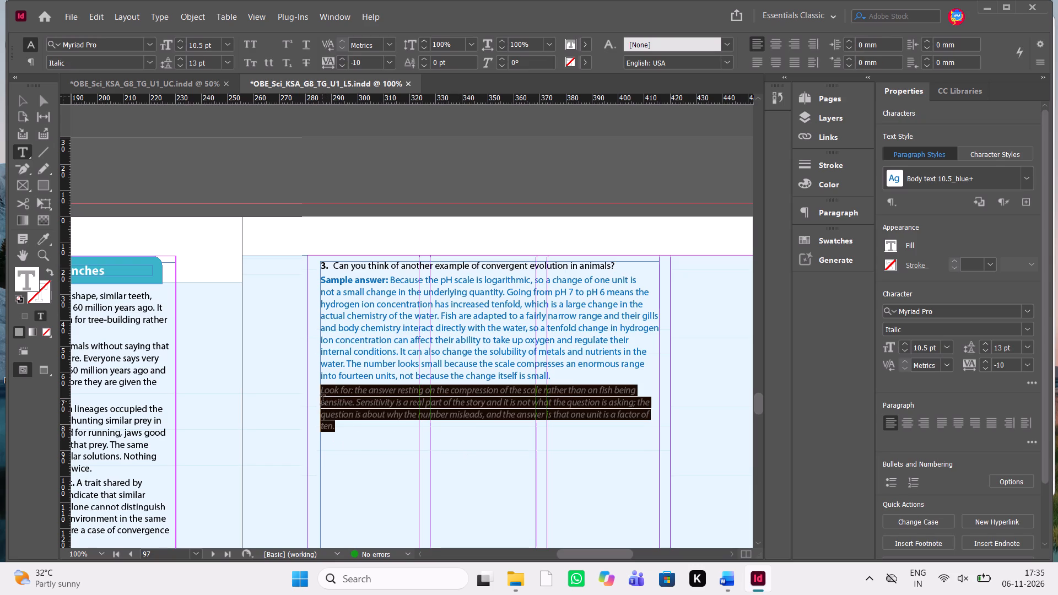
Replace the answer text after question 3's "Sample answer:" with Word's answer beginning "Several are available. Wings evolved separately".
key(alt+Tab)
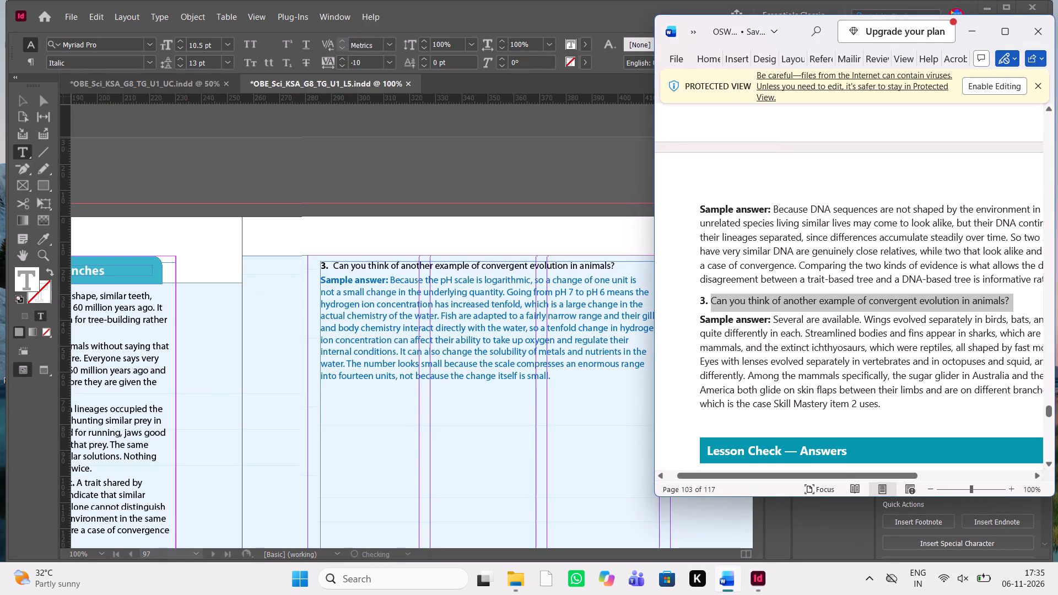
drag(904, 405, 777, 322)
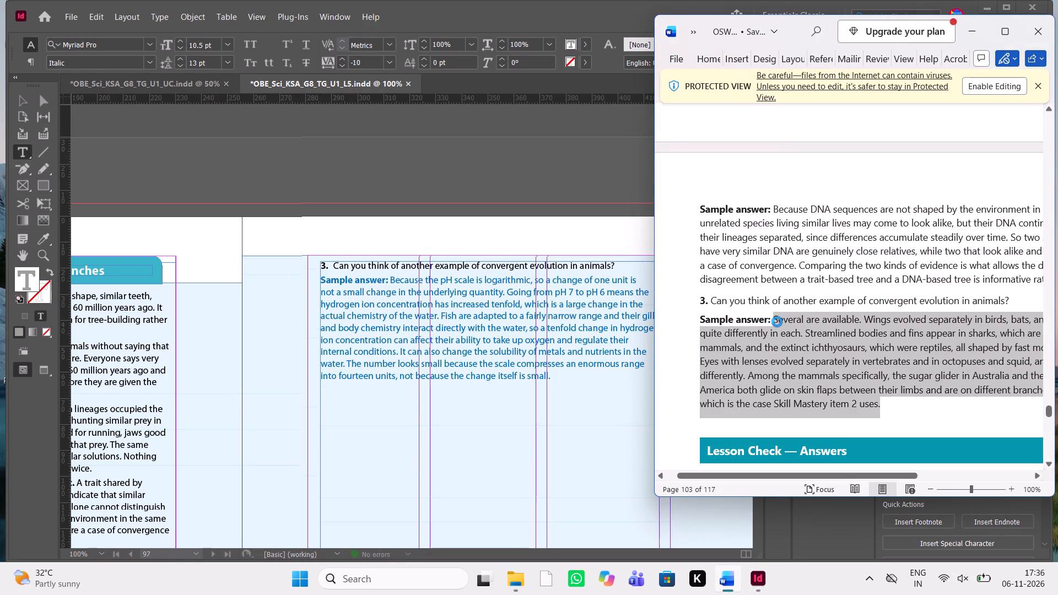
key(ctrl+c)
key(ctrl+c)
key(ctrl+c)
drag(554, 372, 392, 283)
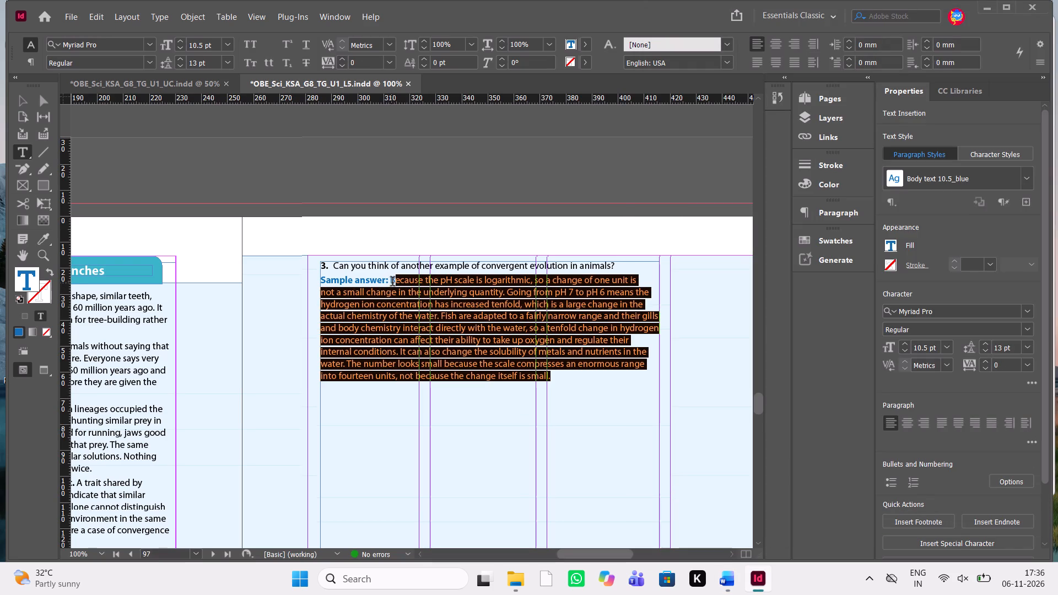
drag(392, 283, 390, 283)
key(ctrl+v)
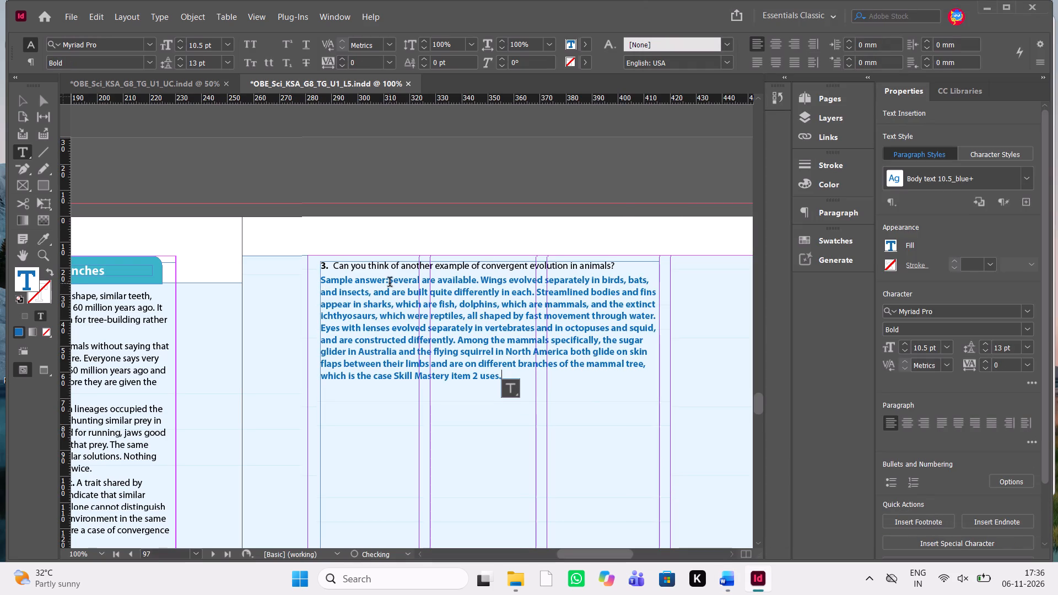
Change question 3's pasted answer text from bold to Regular and set its tracking to -5.
click(390, 283)
drag(390, 283, 511, 399)
key(ctrl+shift+b)
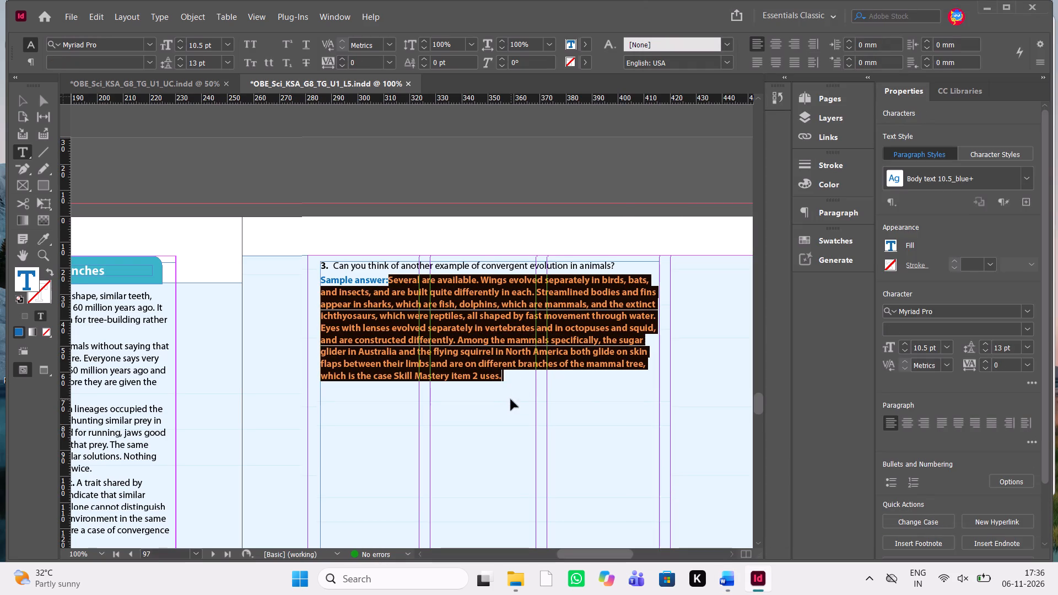
key(ctrl+shift+b)
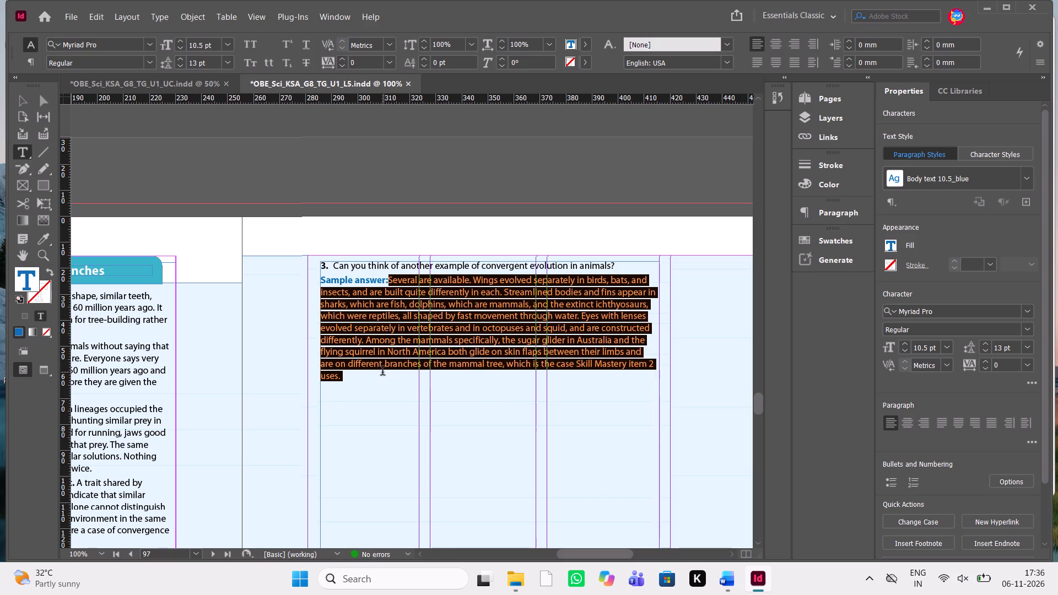
click(1029, 364)
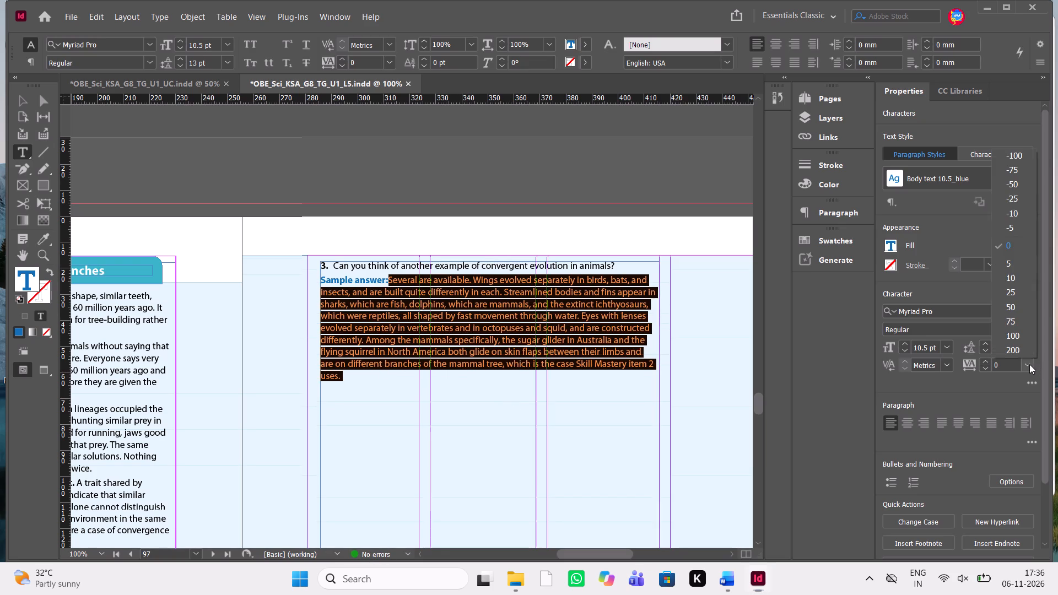
click(1007, 226)
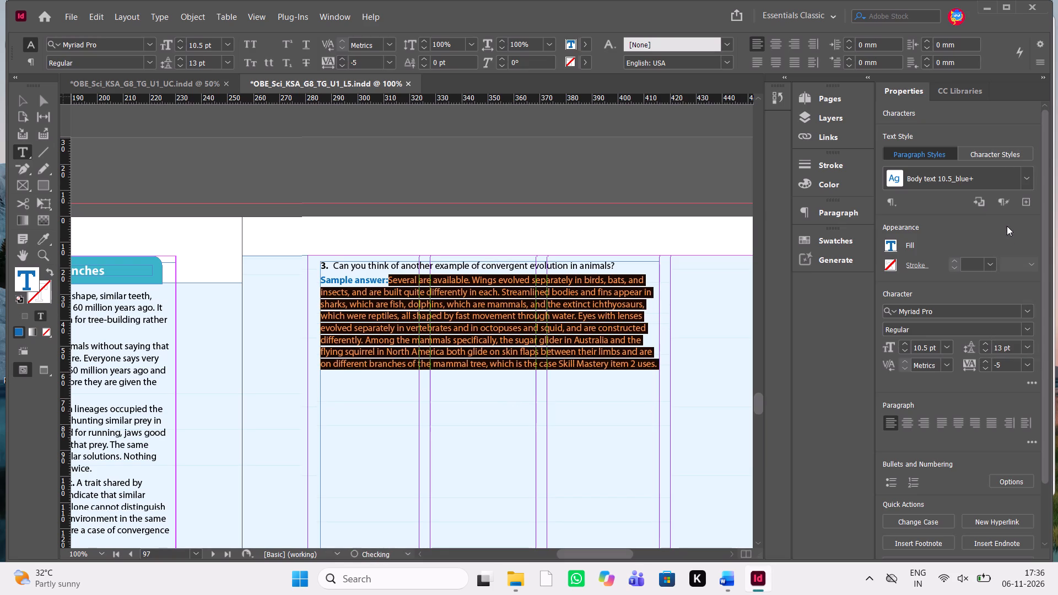
click(485, 359)
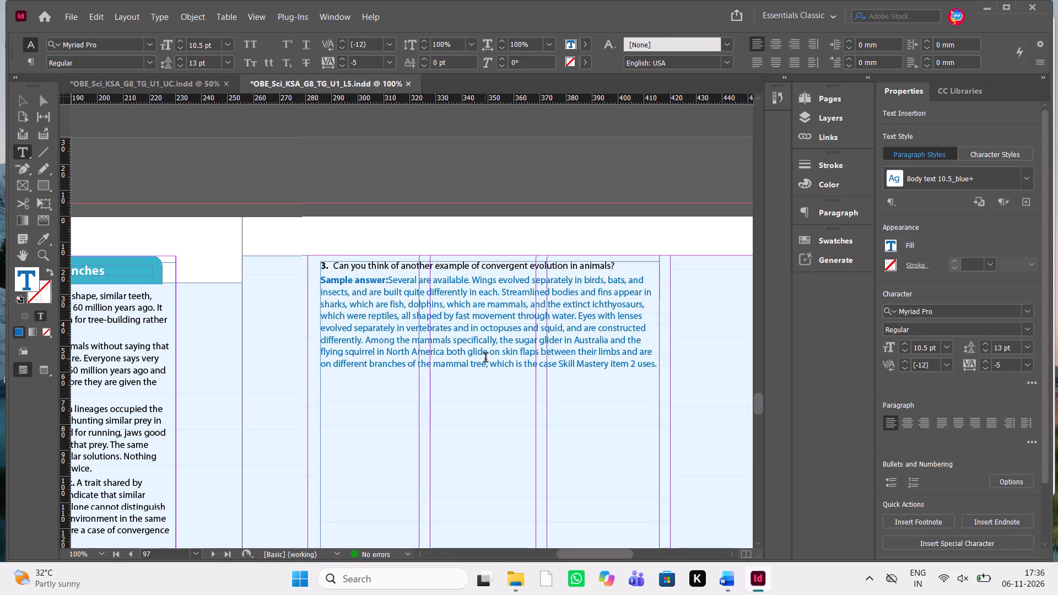
Check the Word source after answer 3, and shorten page 97's text frame to about 43 mm high, ending just below the answer.
scroll(485, 359, down, 1)
key(alt+Tab)
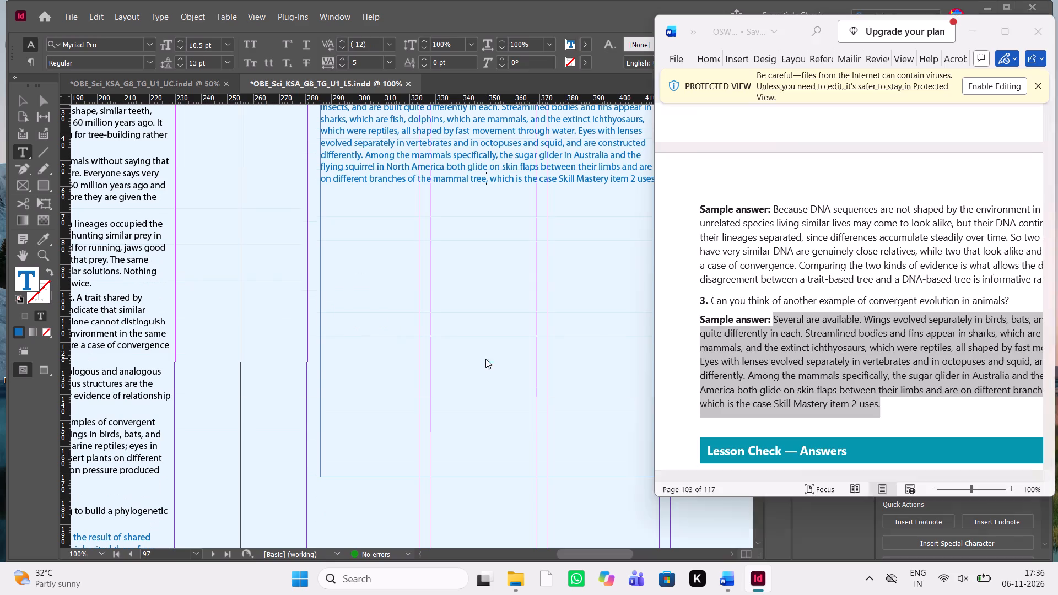
scroll(852, 390, down, 1)
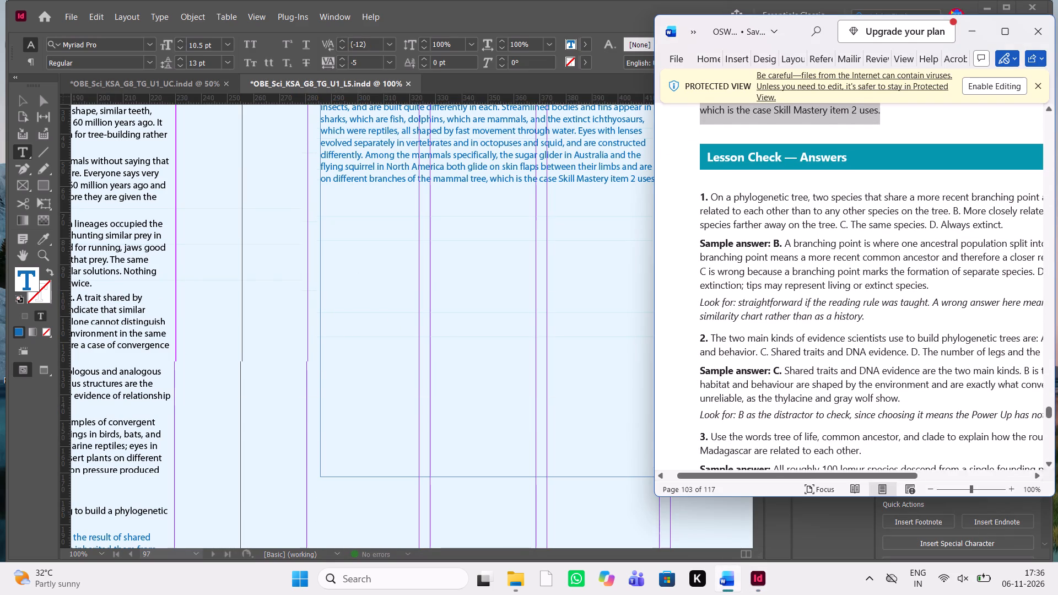
scroll(852, 390, up, 2)
click(974, 34)
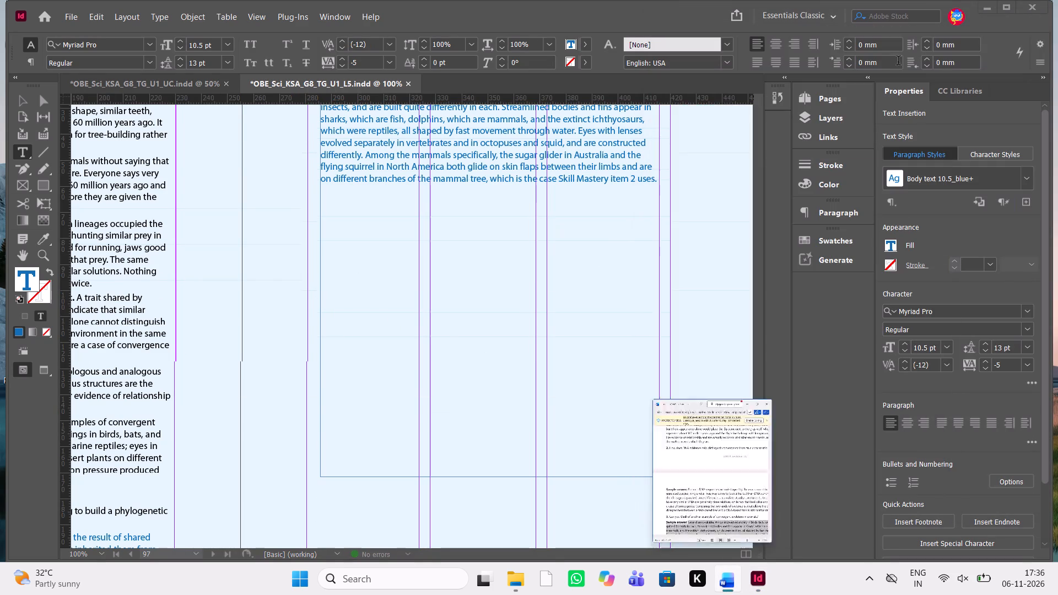
scroll(606, 280, up, 1)
scroll(606, 280, down, 1)
key(Escape)
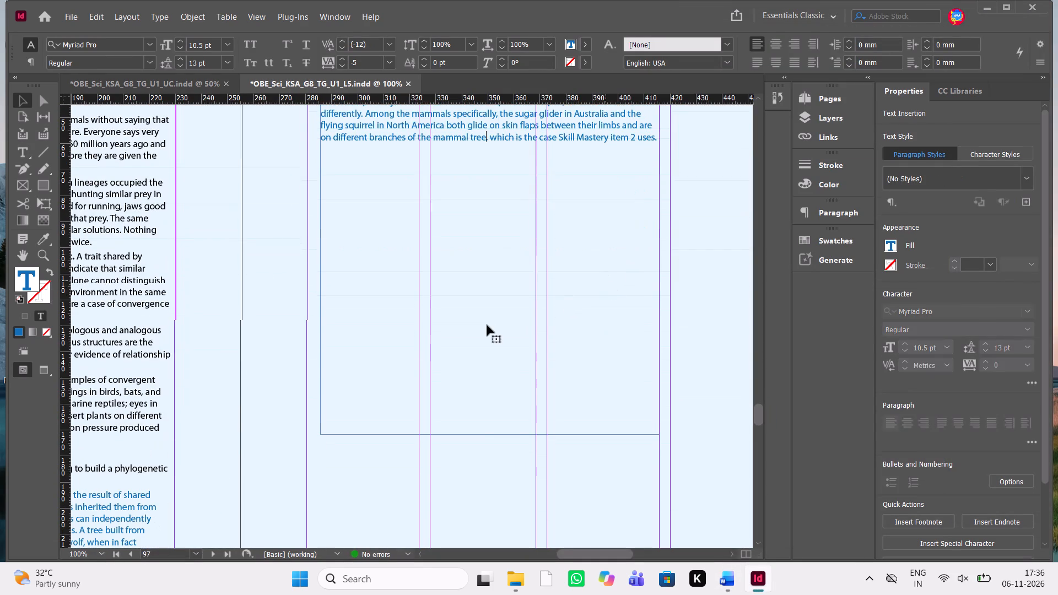
click(487, 325)
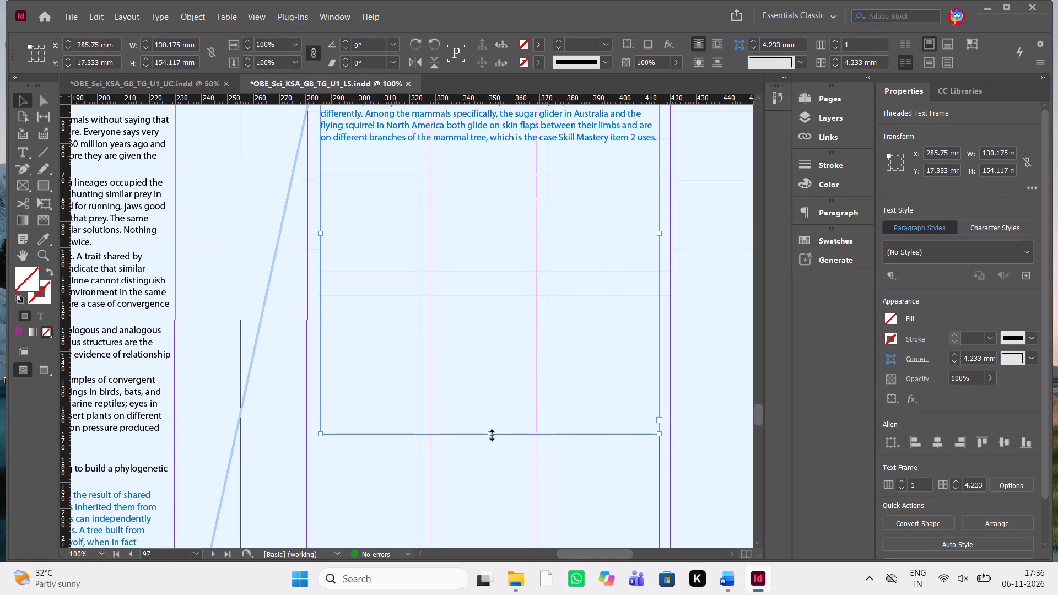
drag(490, 434, 485, 141)
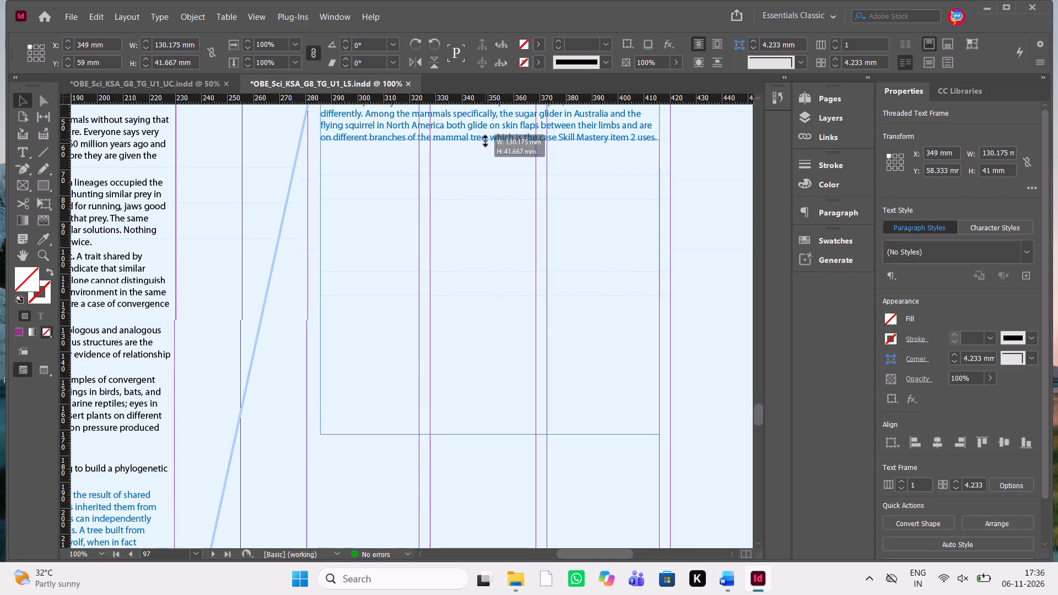
drag(485, 141, 487, 143)
scroll(473, 345, down, 2)
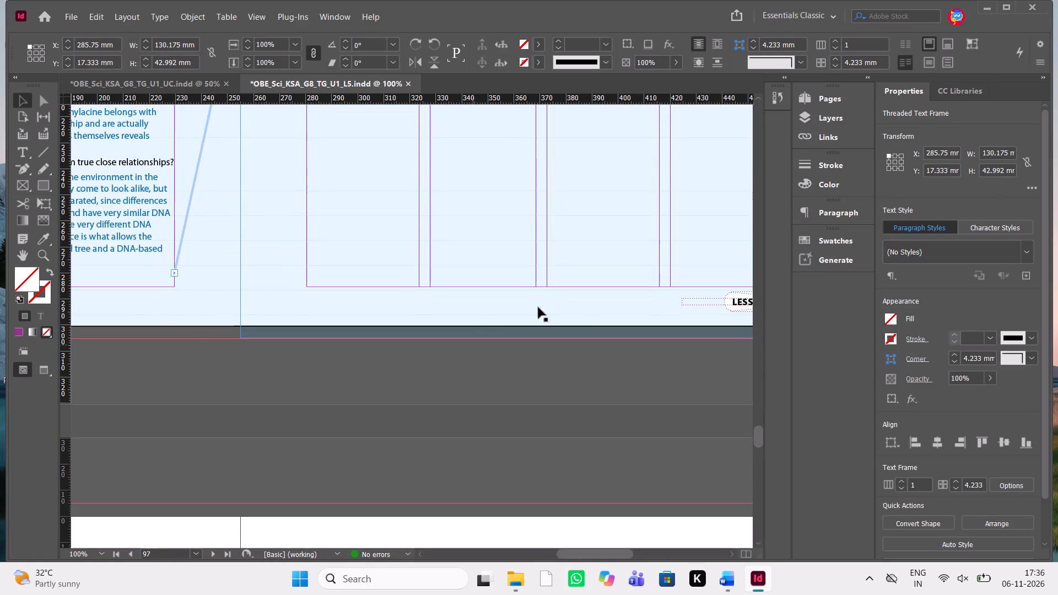
Shorten page 97's light-blue background frame to about 47 mm high, ending just below question 3's answer.
click(584, 308)
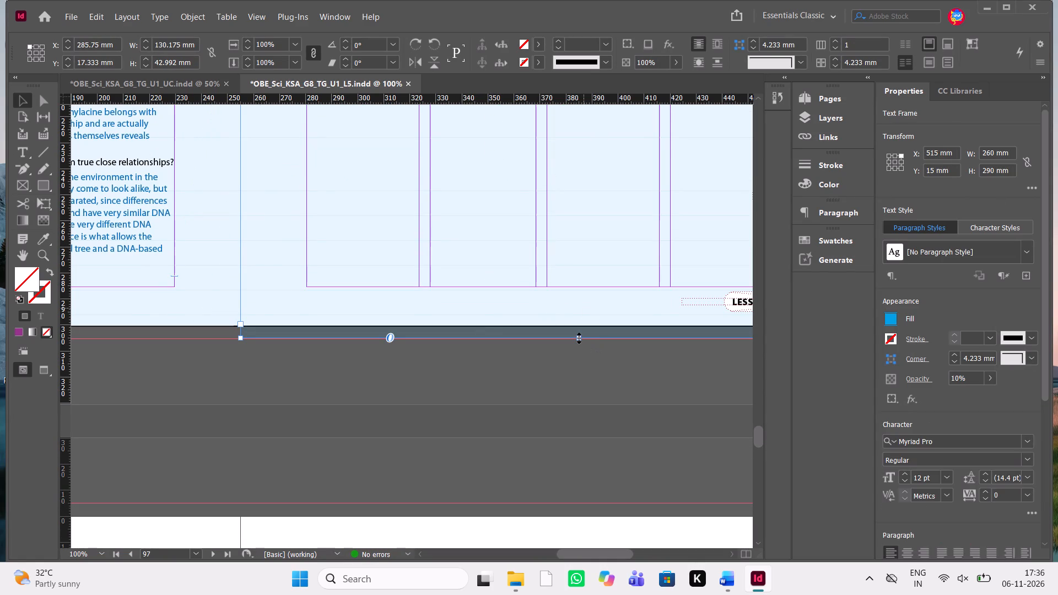
drag(579, 338, 533, 14)
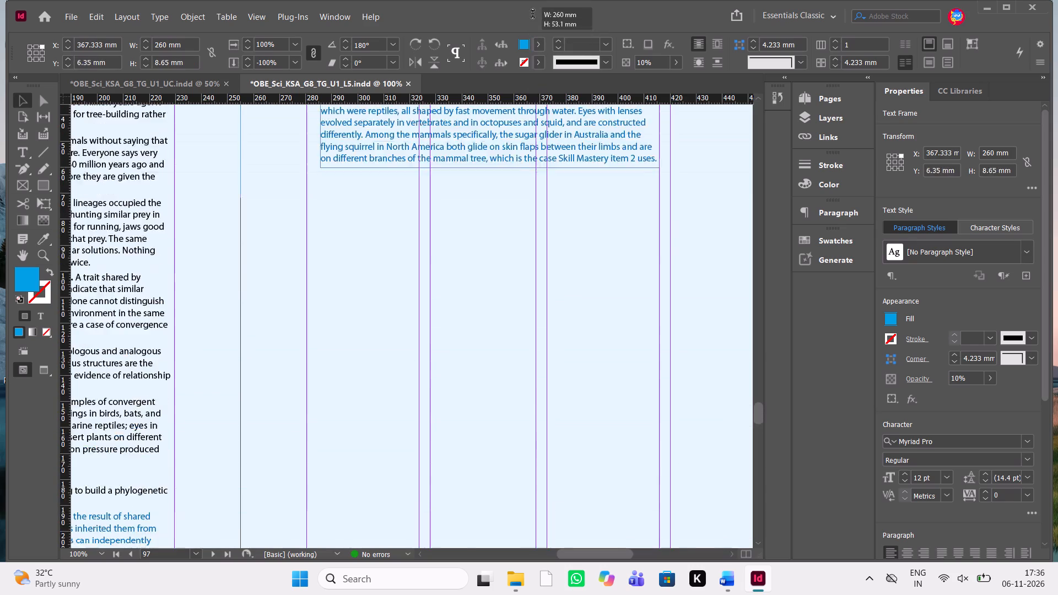
drag(533, 14, 525, 486)
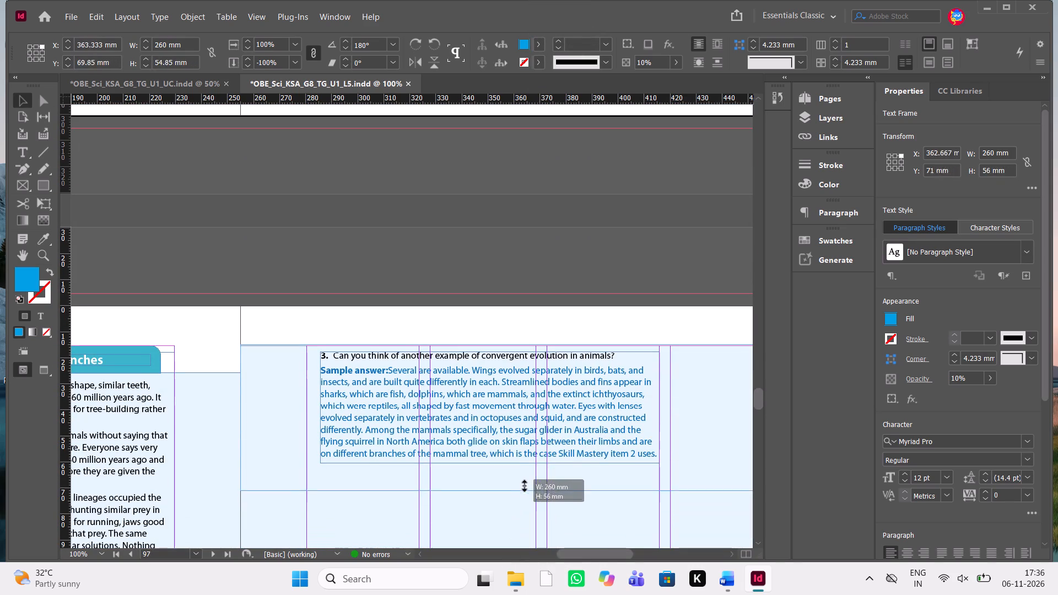
drag(525, 486, 541, 470)
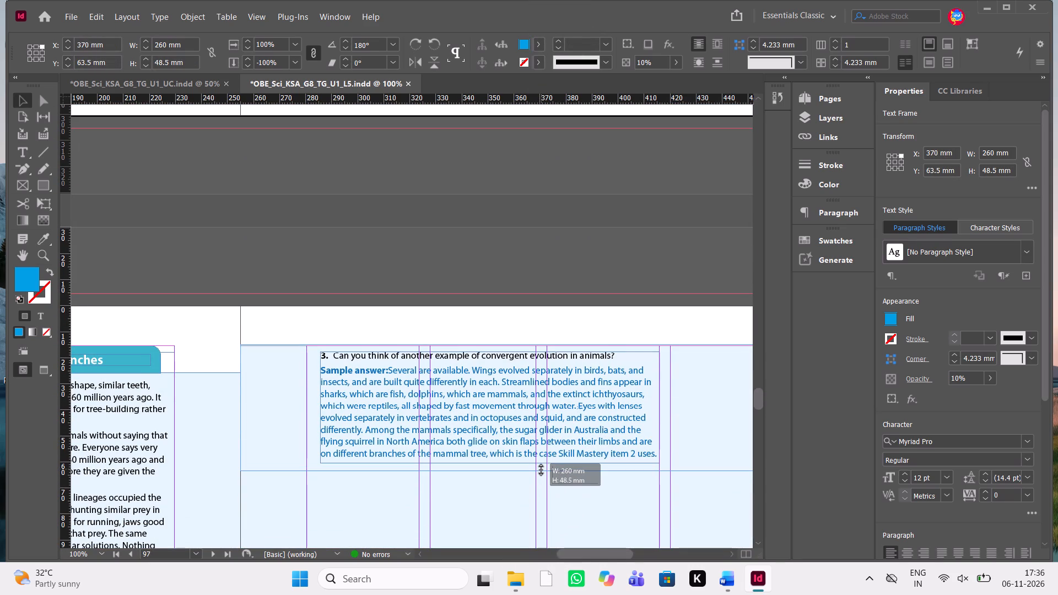
drag(541, 470, 543, 468)
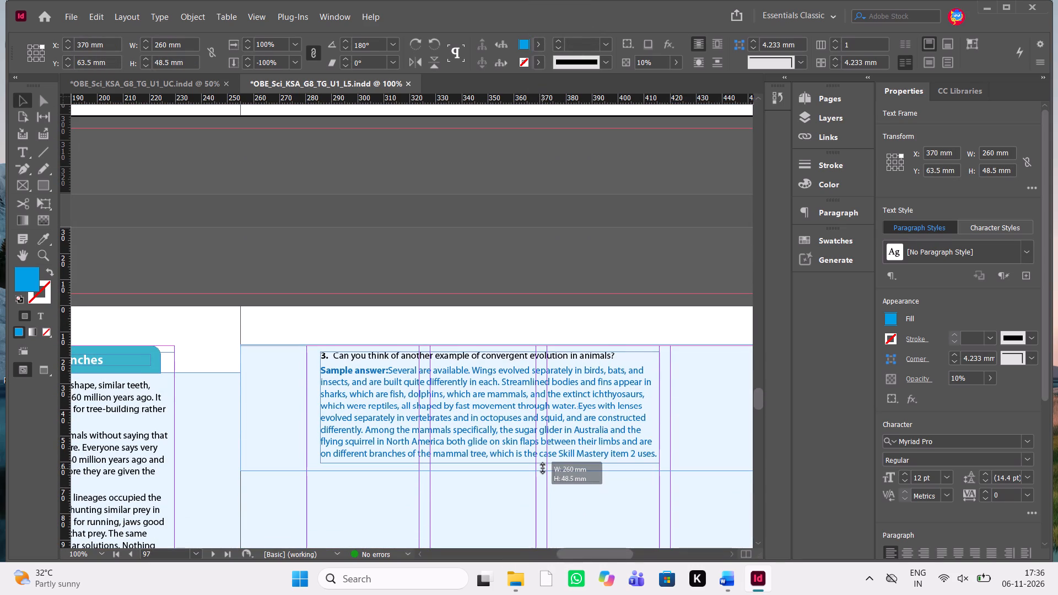
drag(543, 468, 543, 468)
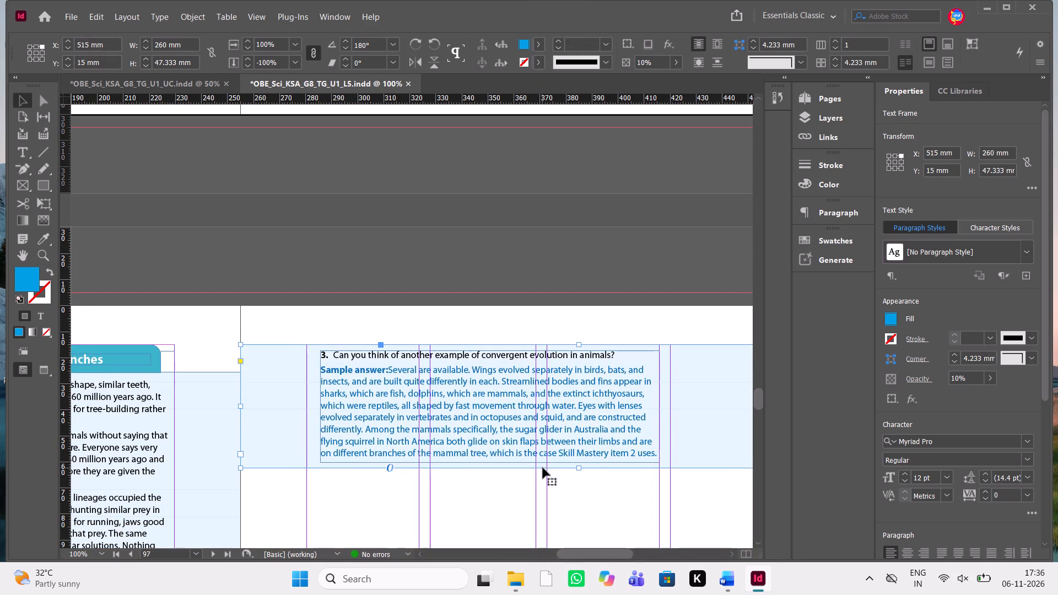
Move the complete Lesson Check — Answers block, with its background, banner, text frames and thumbnail, from page 98 to page 97 below question 3.
scroll(543, 453, down, 4)
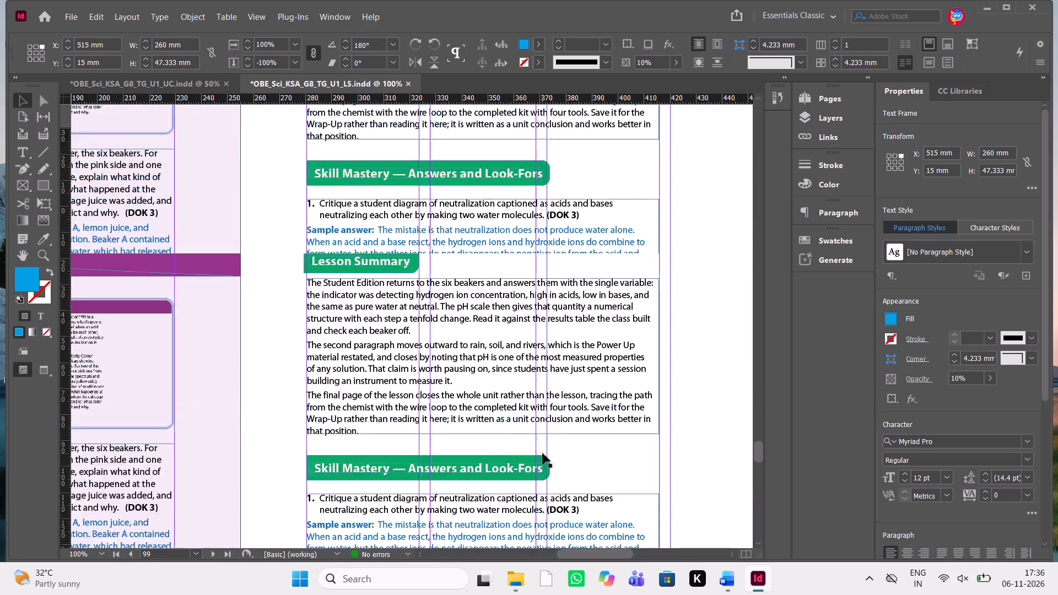
scroll(543, 453, down, 2)
scroll(543, 453, up, 3)
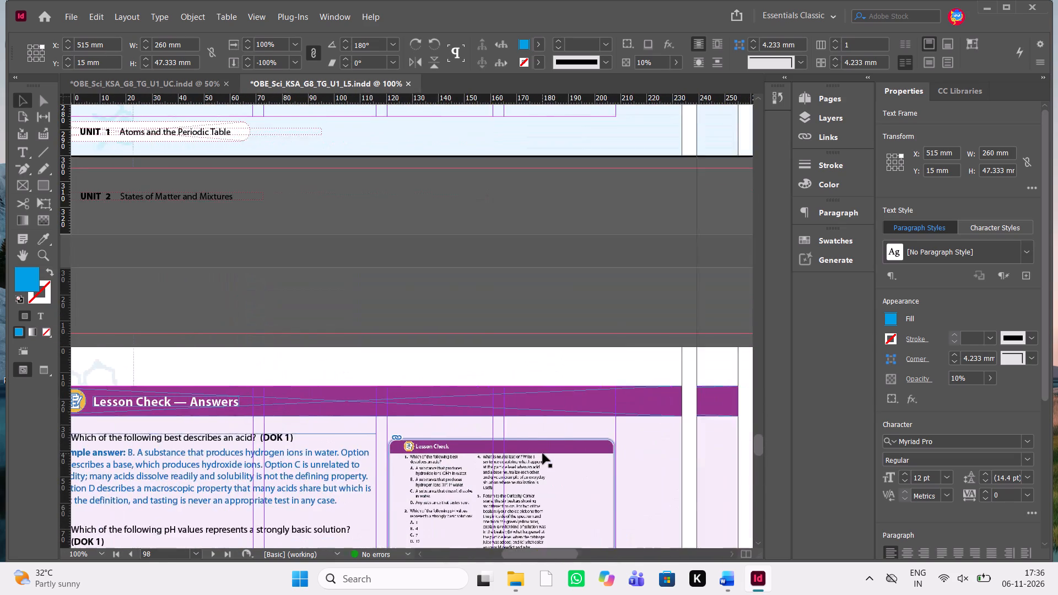
scroll(543, 453, up, 1)
scroll(543, 453, down, 1)
drag(248, 328, 347, 342)
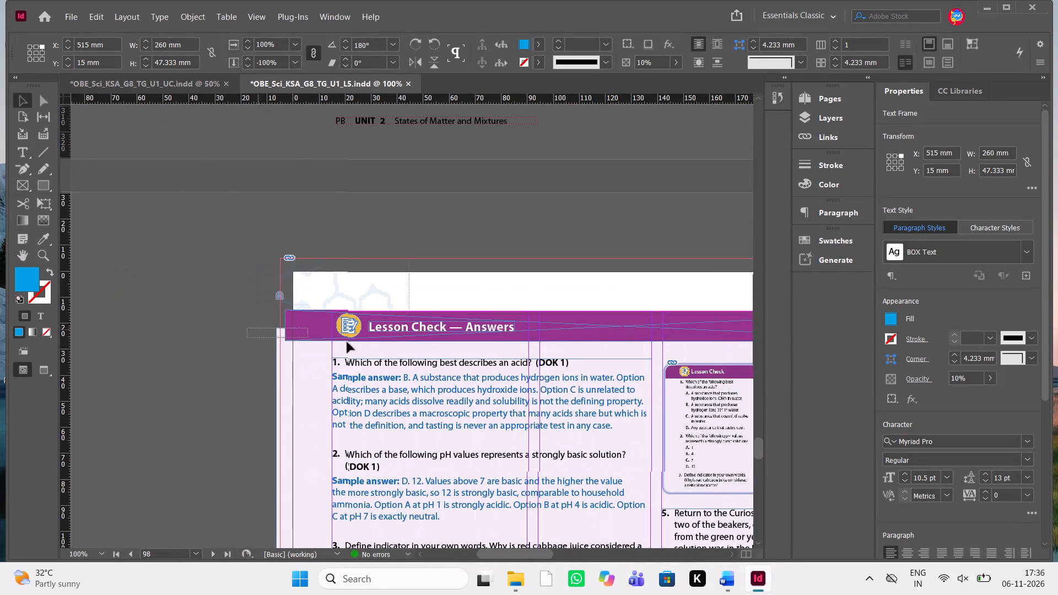
drag(347, 342, 746, 366)
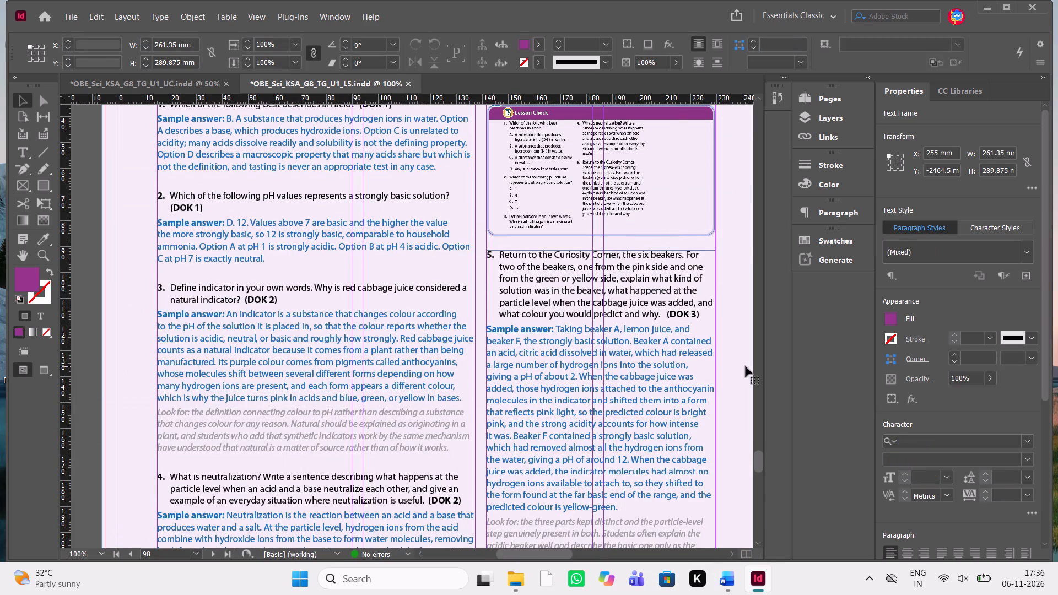
scroll(746, 366, up, 1)
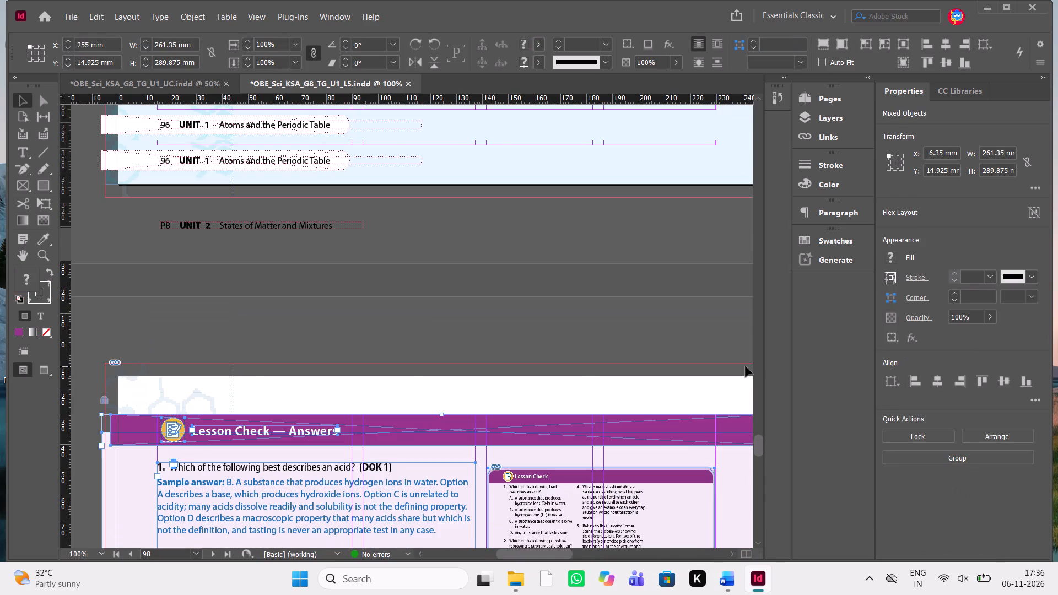
key(ctrl+minus)
key(ctrl+minus)
key(ctrl+minus)
ctrl+scroll(746, 366, up, 1)
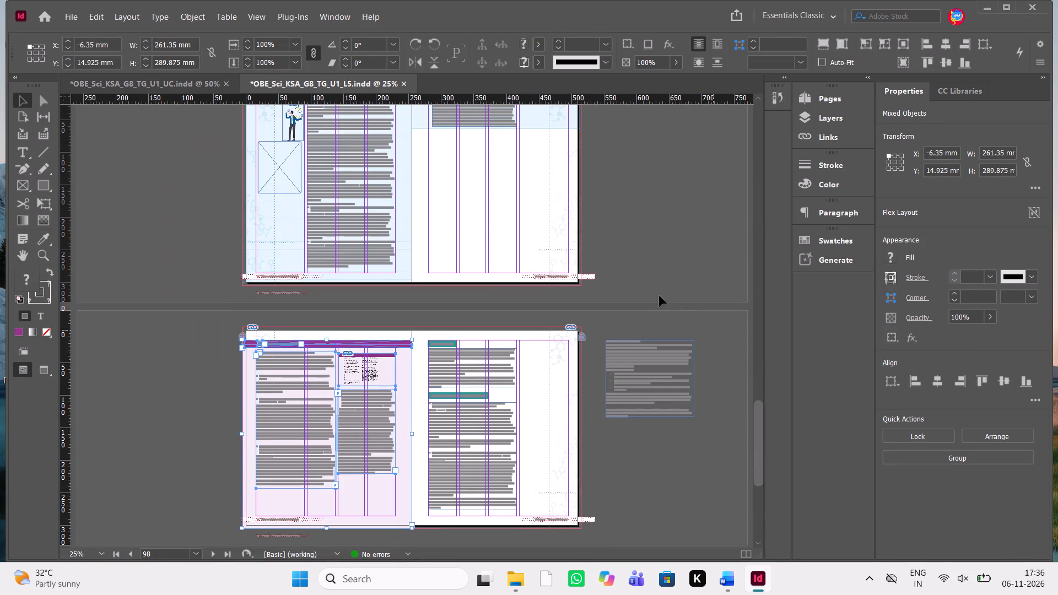
drag(326, 409, 431, 318)
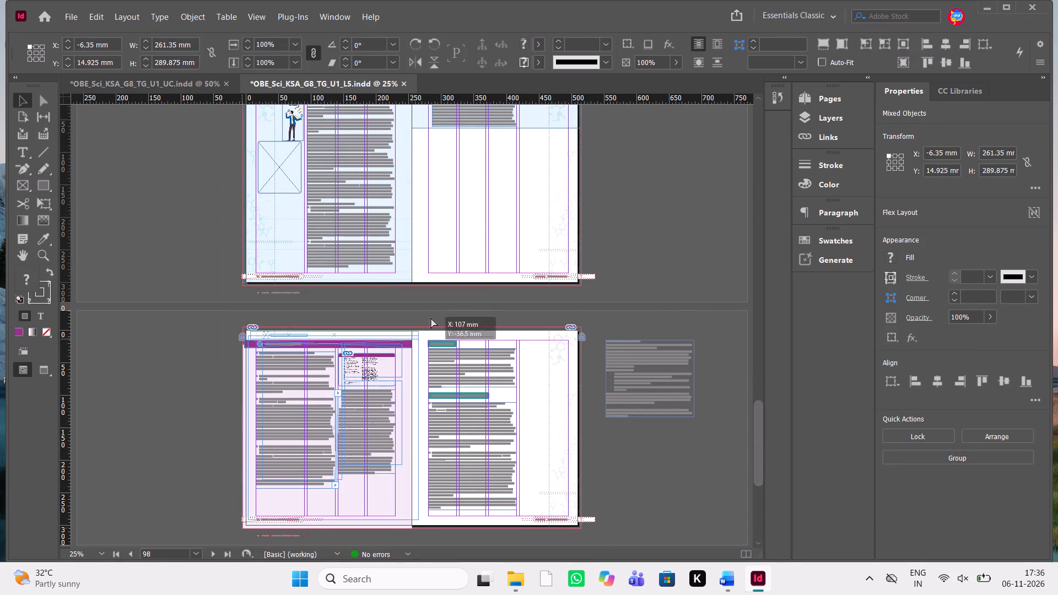
drag(431, 318, 497, 203)
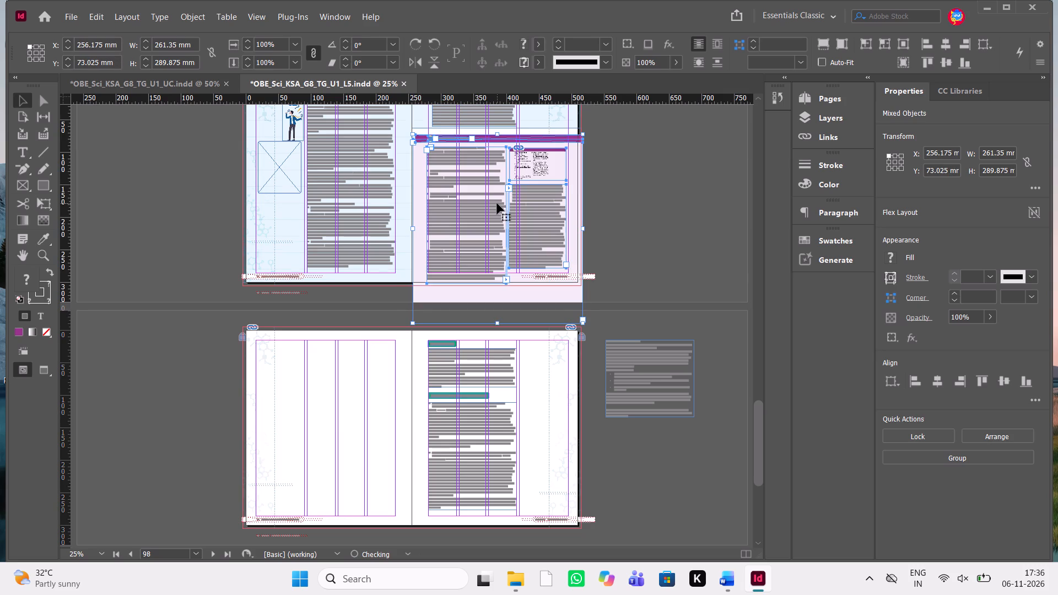
Nudge the Lesson Check block to X 255.175 mm, Y 62.525 mm, so it starts directly below page 97's light-blue background.
key(ctrl+equal)
key(ctrl+equal)
key(ctrl+equal)
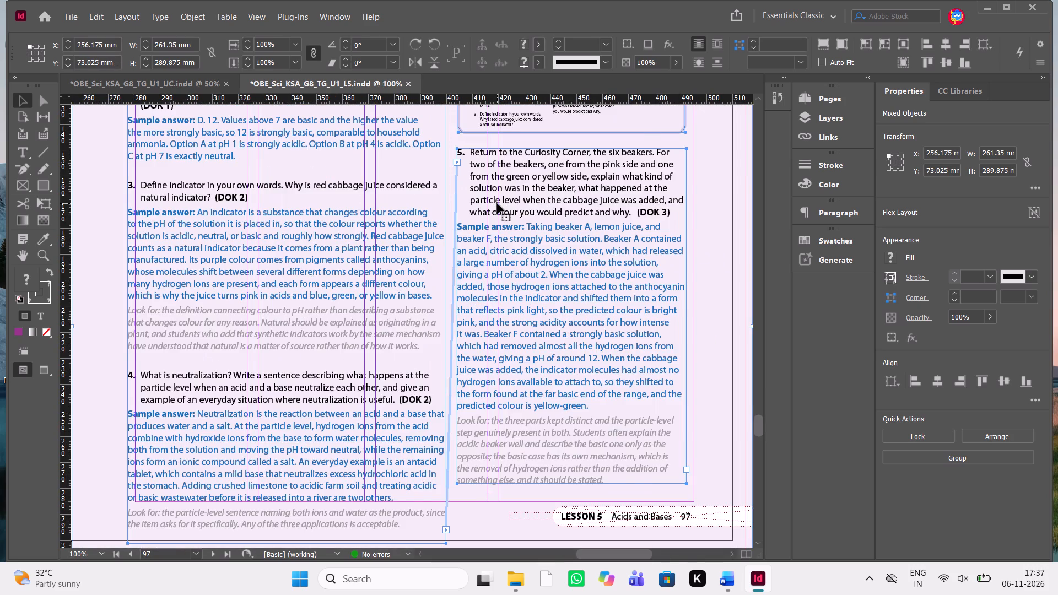
scroll(497, 203, up, 6)
scroll(497, 203, right, 2)
scroll(497, 203, up, 1)
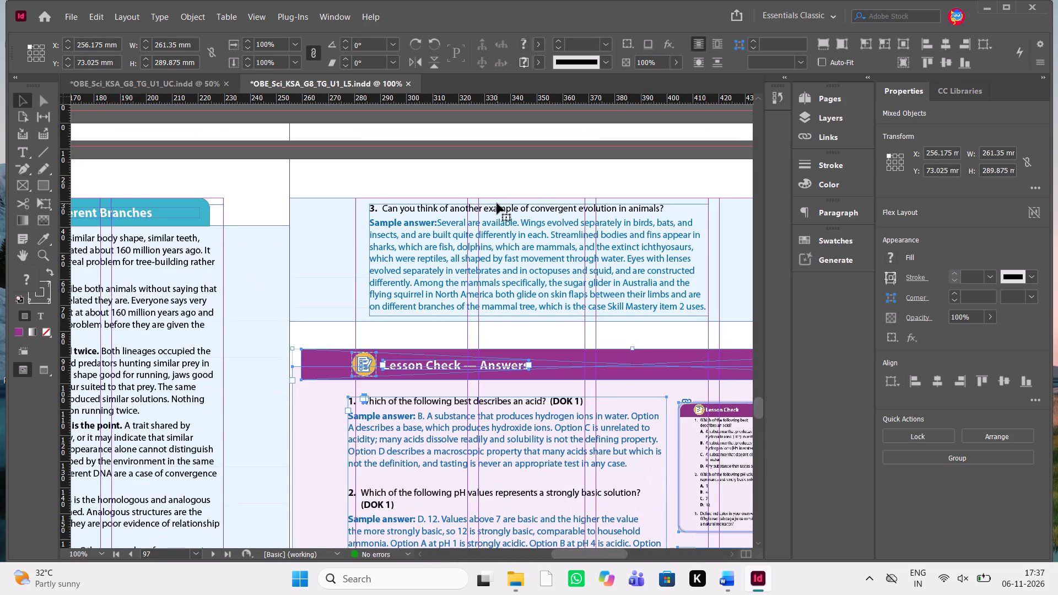
key(Left)
key(Left)
key(Left)
key(Left)
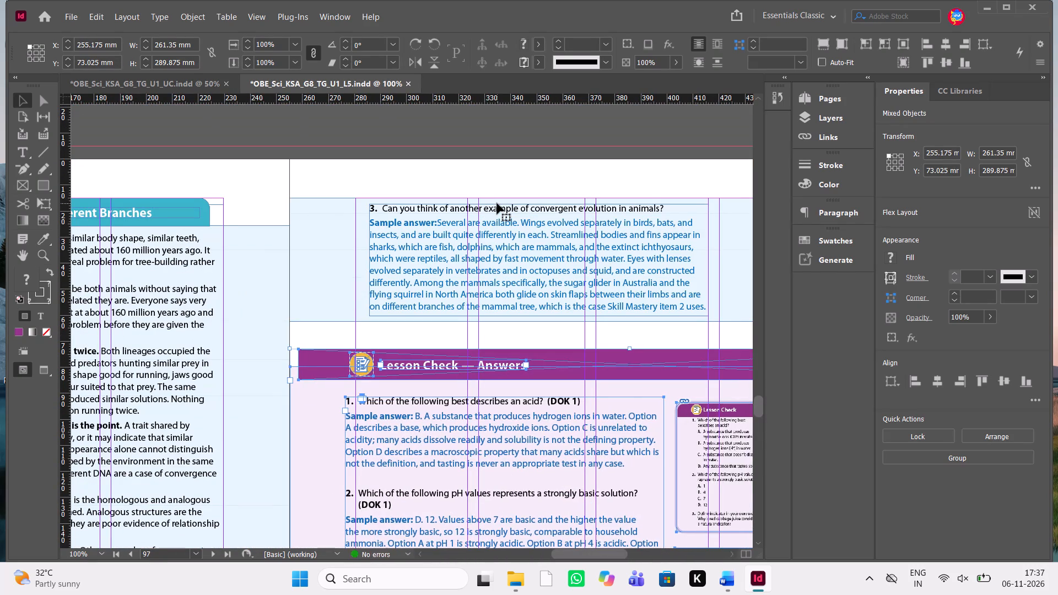
key(Up)
key(Up)
key(Up)
key(Up)
key(Up)
key(Up)
key(Up)
key(Up)
key(Up)
key(Up)
key(Up)
key(Up)
key(Up)
key(Up)
key(Up)
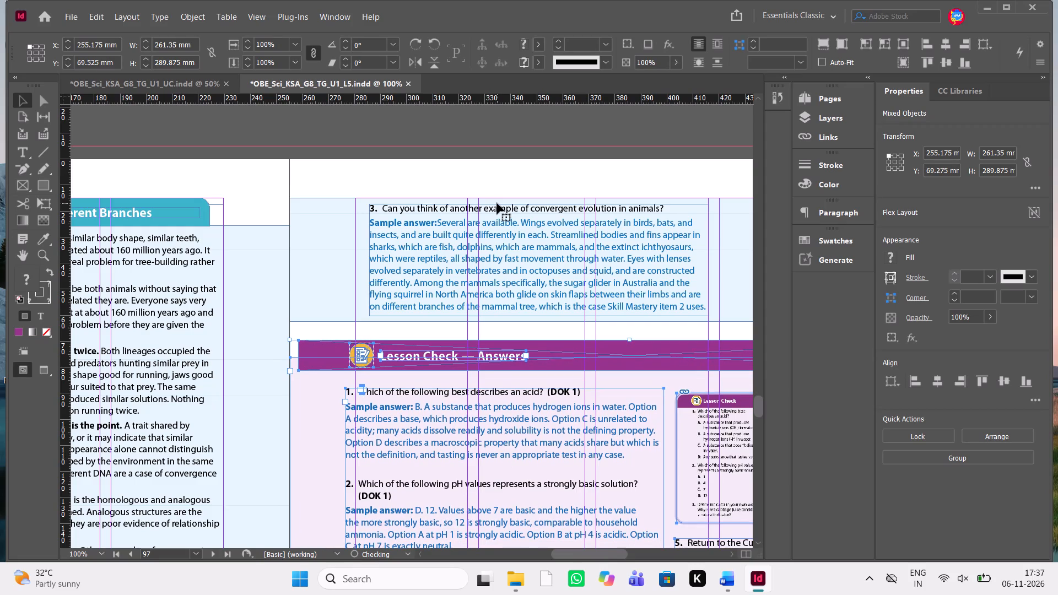
key(Up)
key(Up)
key(Up)
key(Up)
key(Up)
key(Up)
key(Up)
key(Up)
key(Up)
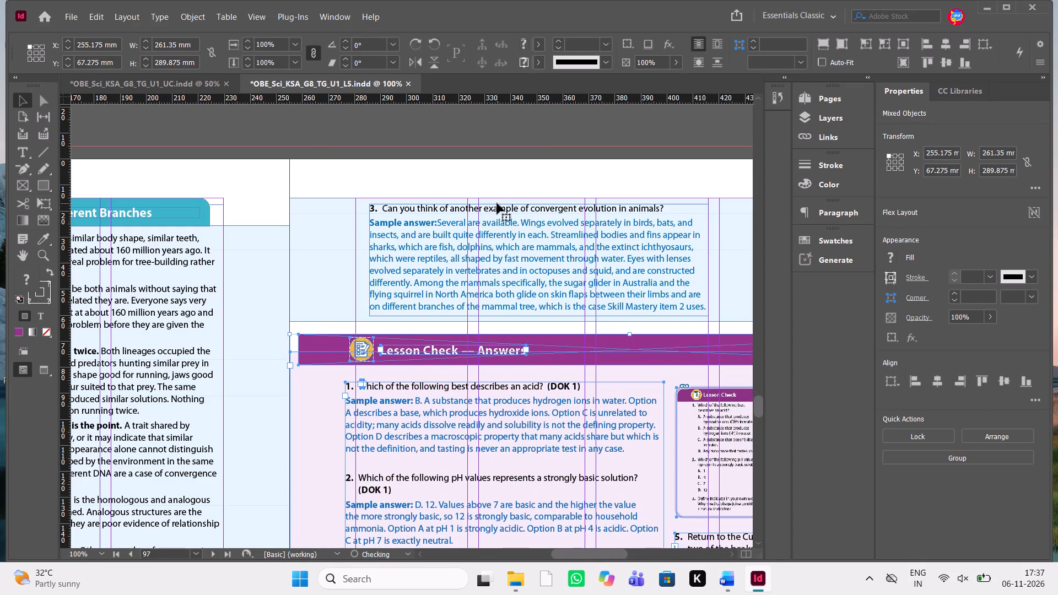
key(Up)
key(Up)
key(Up)
key(Up)
key(Up)
key(Up)
key(Up)
key(Up)
key(Up)
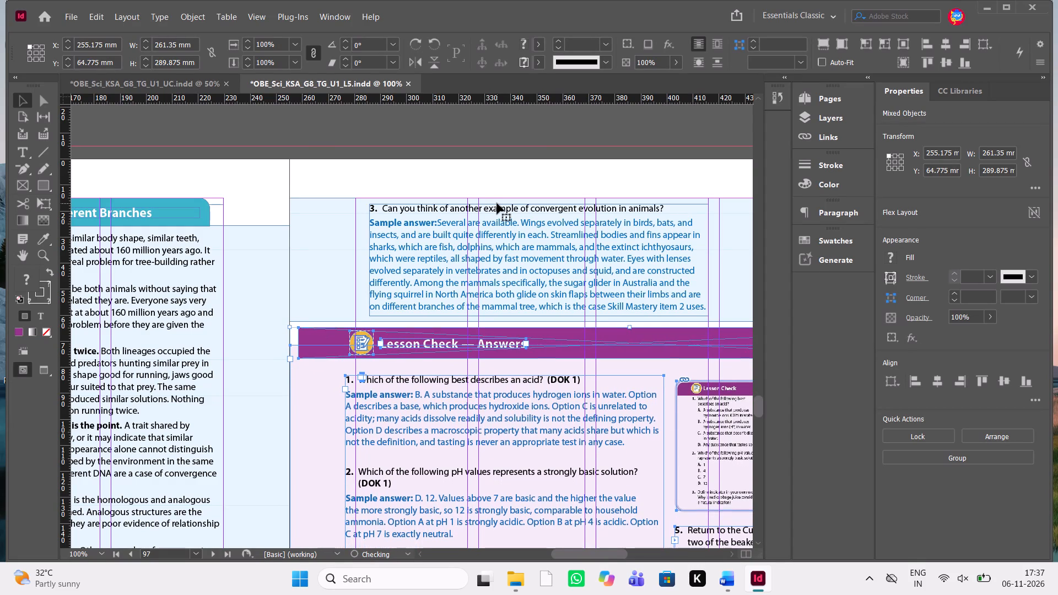
key(Up)
key(Up)
key(Up)
key(Up)
key(Up)
key(Up)
key(Up)
key(Up)
key(Up)
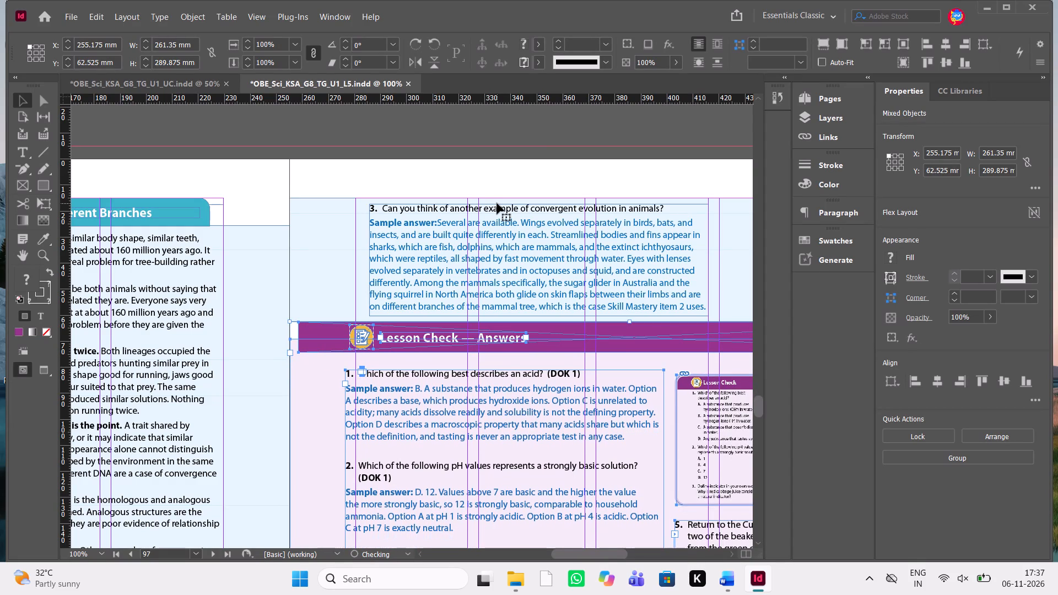
click(432, 113)
Shift the purple Lesson Check banner with its icon and title left to X 255.025 mm, flush with page 97's inner edge.
click(327, 331)
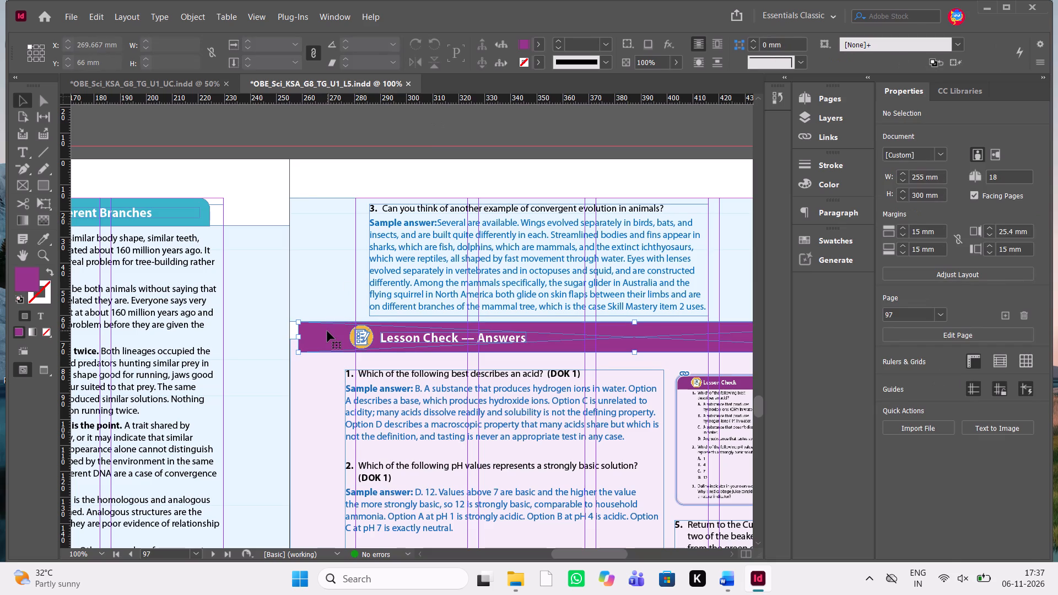
shift+click(363, 335)
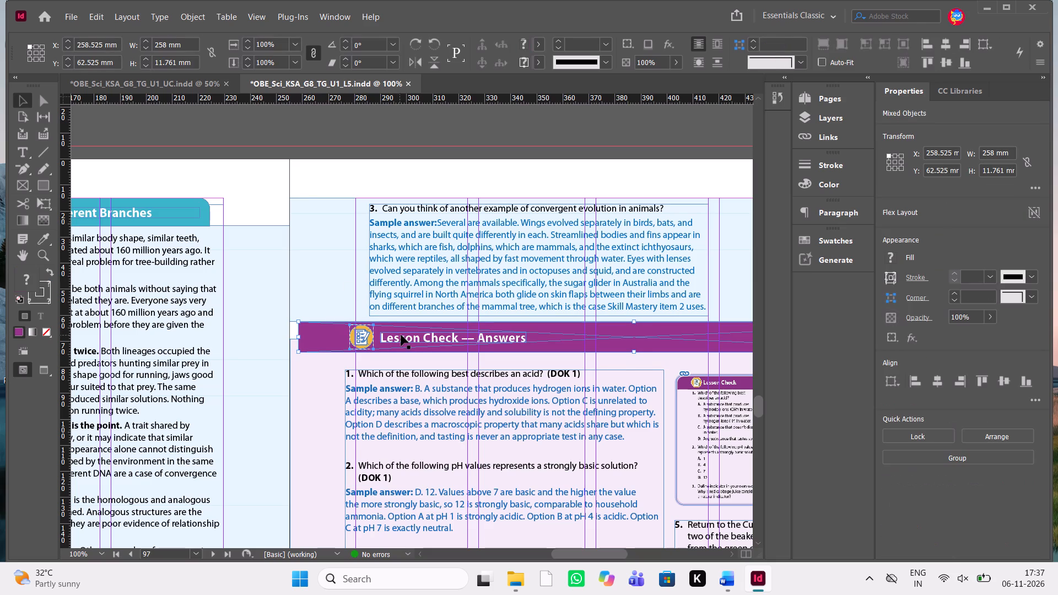
shift+click(403, 335)
key(Left)
key(Left)
key(Left)
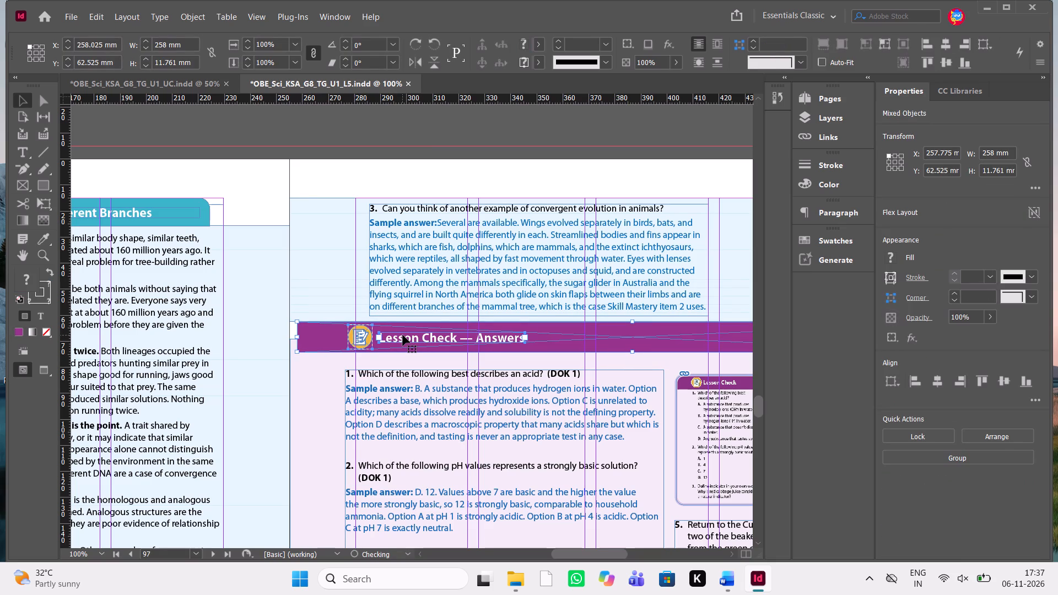
key(Left)
key(Left)
key(Left)
key(Left)
key(Left)
key(Left)
key(Left)
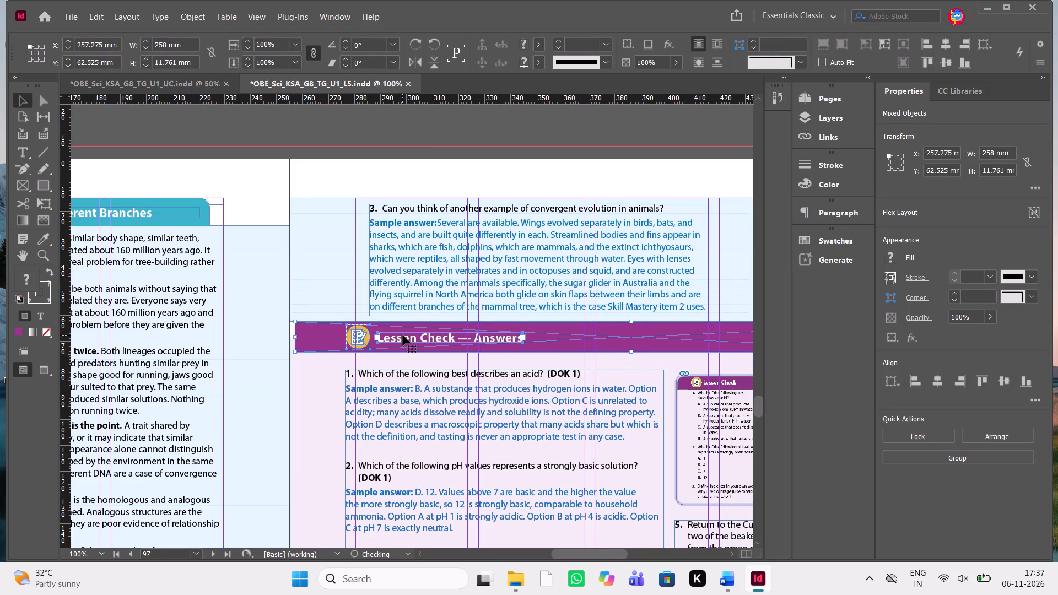
key(Left)
key(Left)
key(Left)
key(Left)
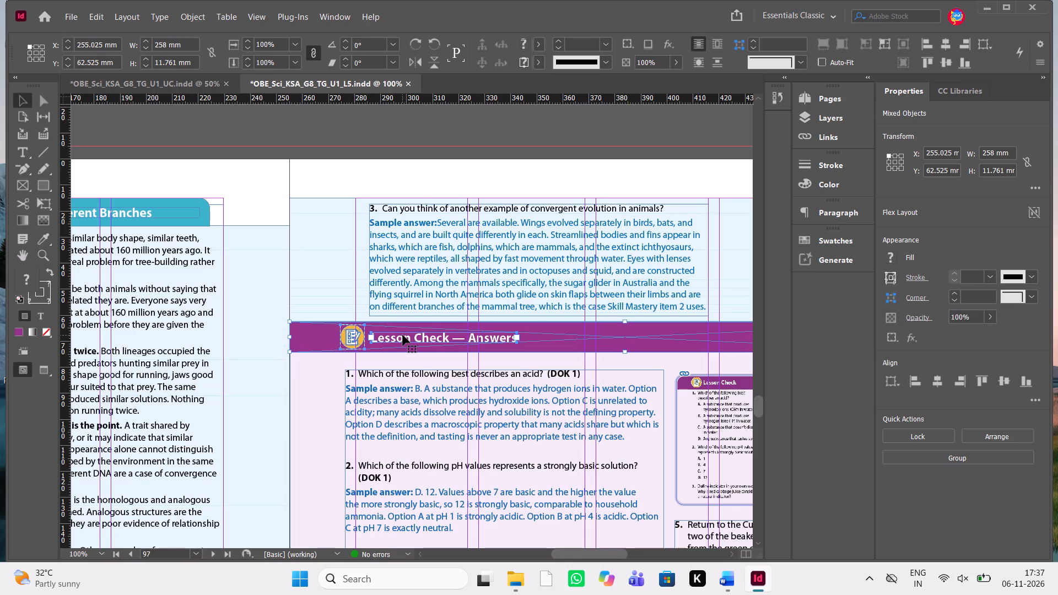
Move the linked Lesson Check thumbnail right to X 406.758 mm, aligning its outer edge with page 97's margin.
scroll(403, 335, down, 1)
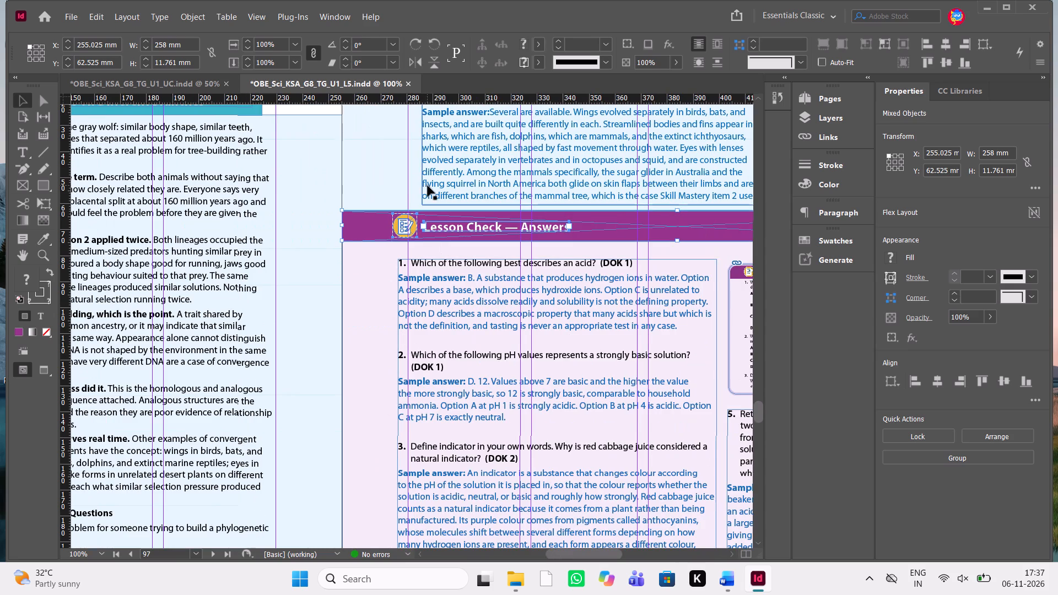
click(358, 174)
click(455, 323)
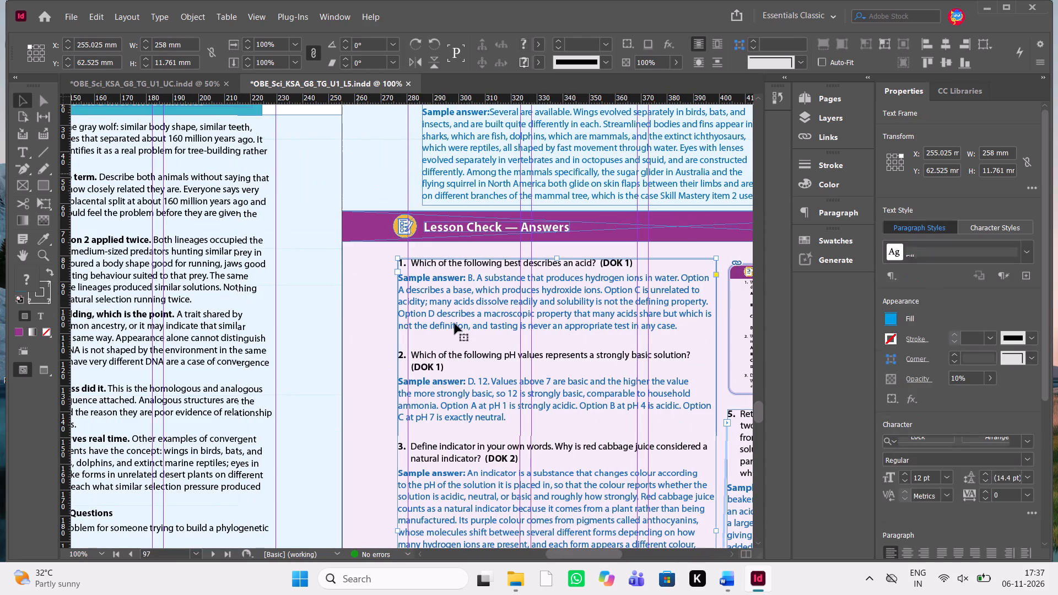
scroll(455, 323, left, 2)
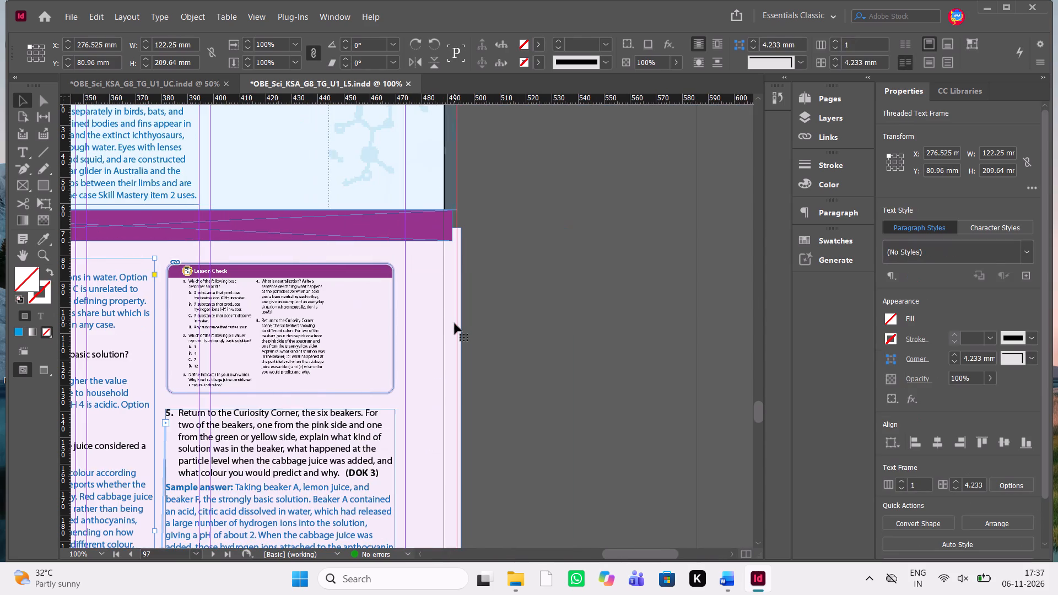
scroll(455, 323, down, 1)
click(440, 234)
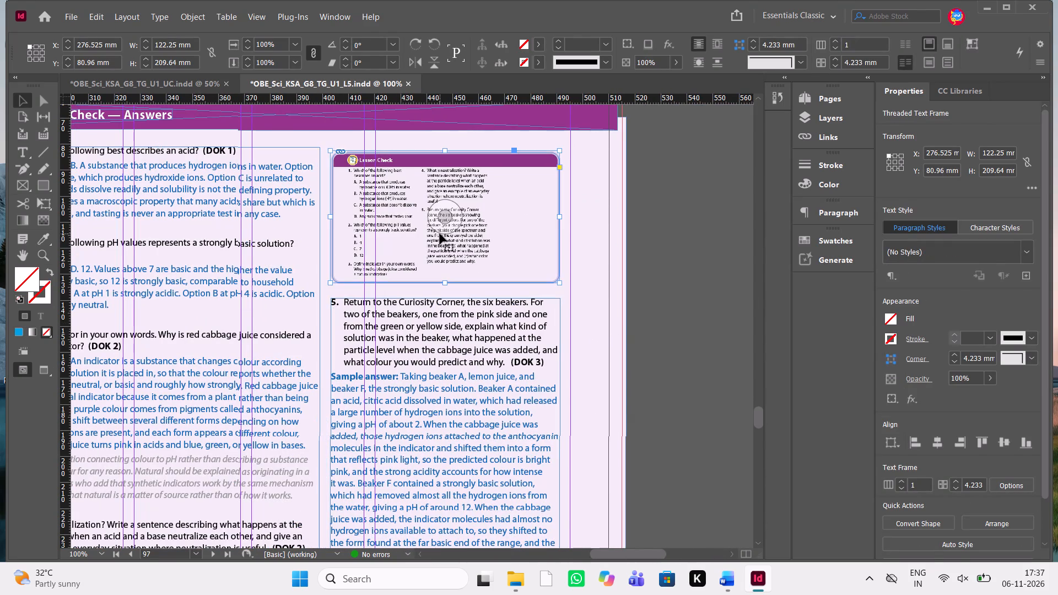
key(Right)
key(Right)
key(Right)
key(Right)
key(Right)
key(Right)
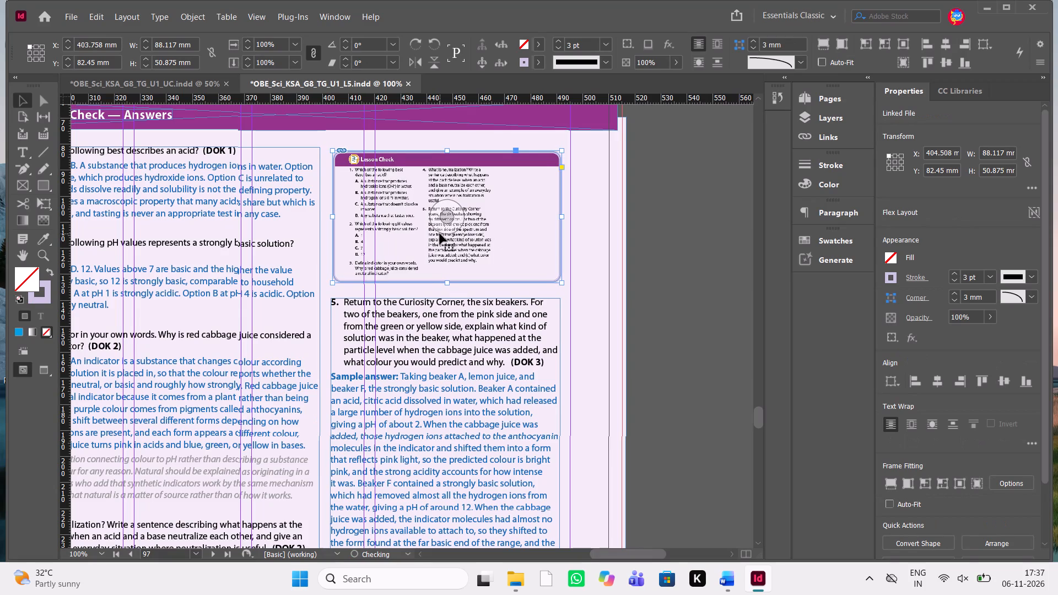
key(Right)
key(Right)
key(Right)
key(Right)
key(Right)
key(Right)
key(Right)
key(Right)
key(Right)
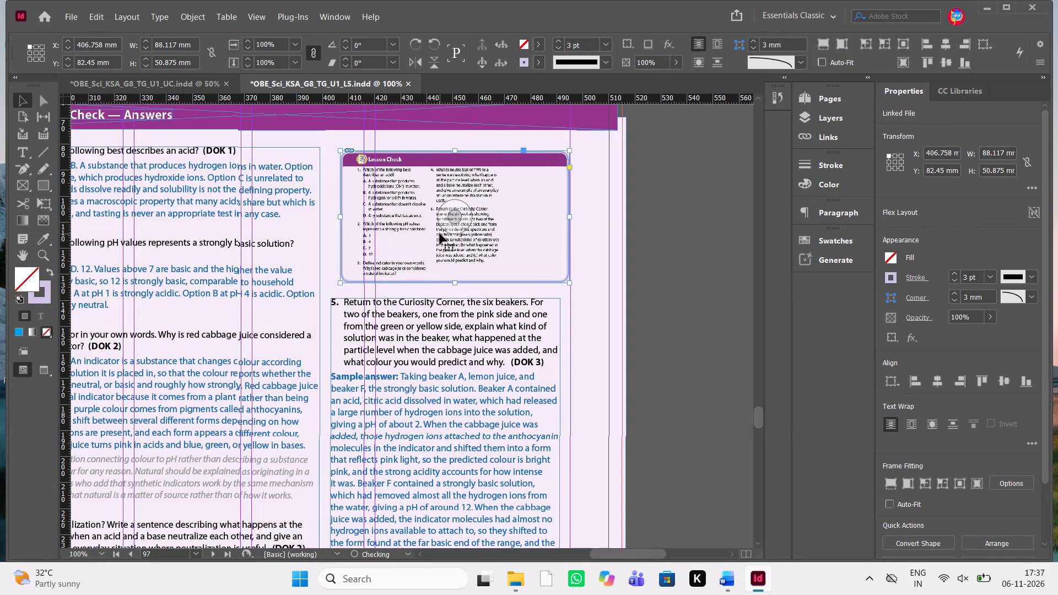
Move question 5's text frame right to X 407.008 mm, lining it up beneath the Lesson Check thumbnail.
scroll(440, 234, down, 1)
click(447, 336)
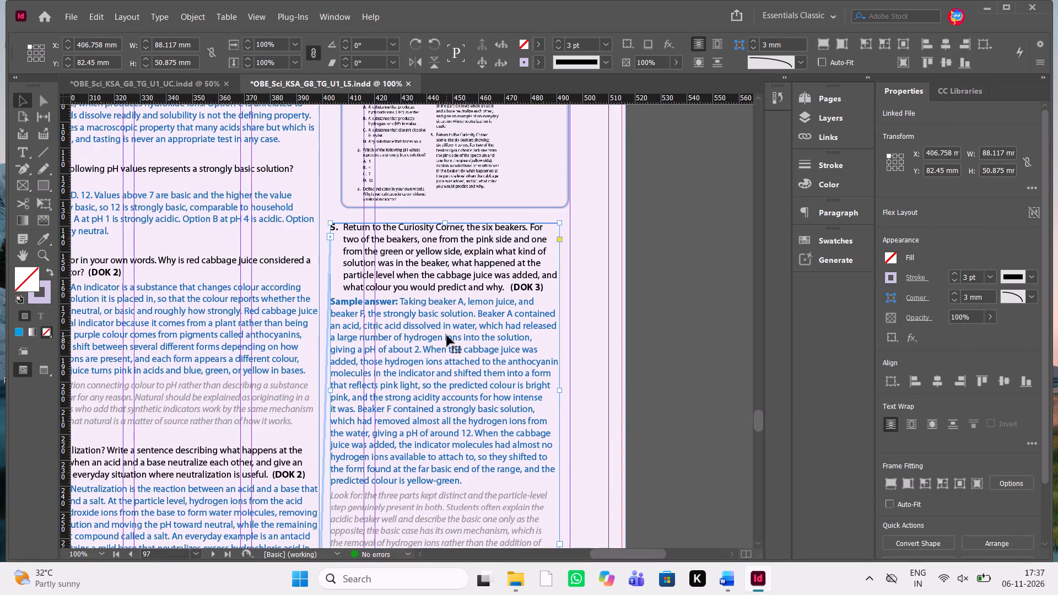
key(shift+Right)
key(shift+Right)
key(Left)
key(Left)
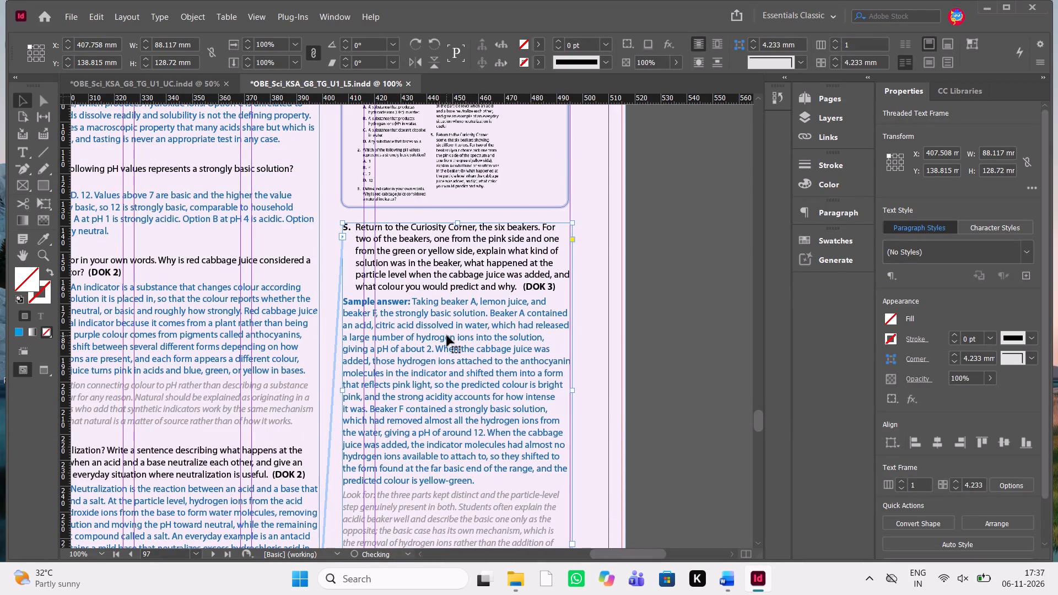
key(Left)
key(Left)
scroll(447, 336, right, 1)
scroll(447, 336, up, 1)
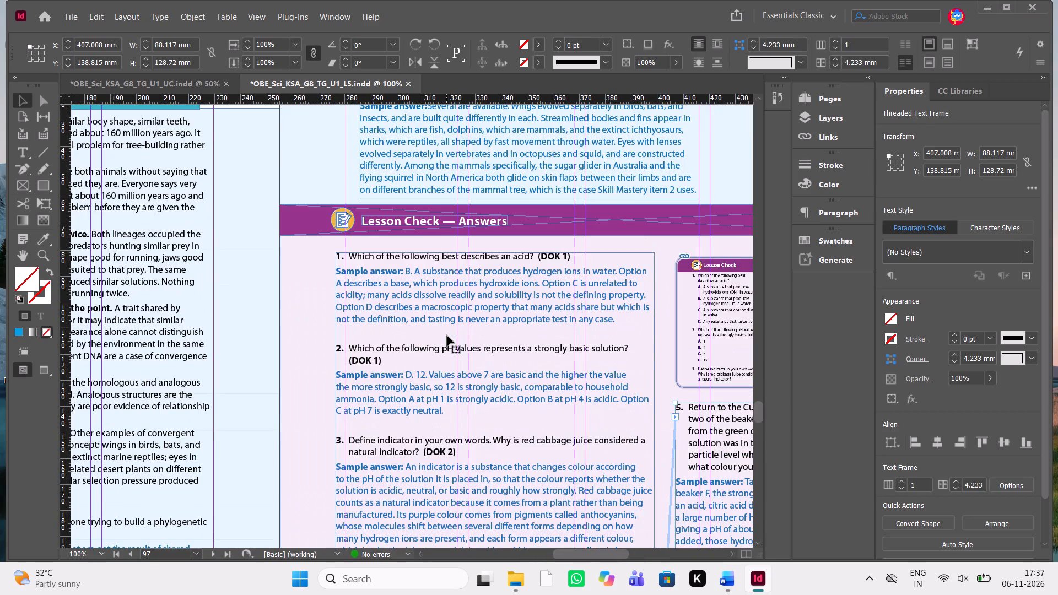
Nudge the text frame holding Lesson Check questions 1 to 4 right to X 277.525 mm.
click(437, 363)
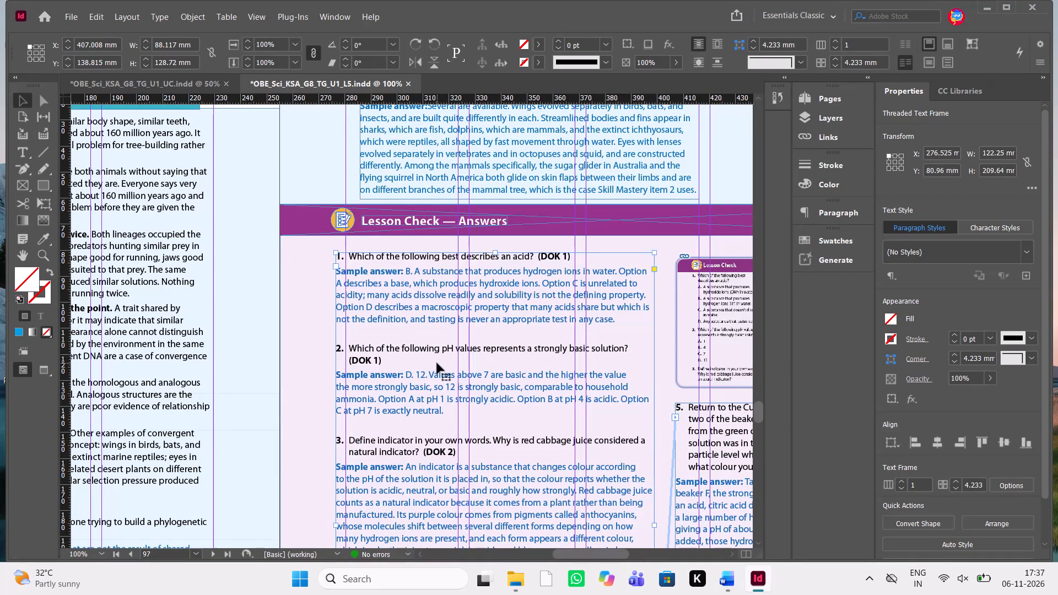
key(Right)
key(Right)
key(Right)
key(Right)
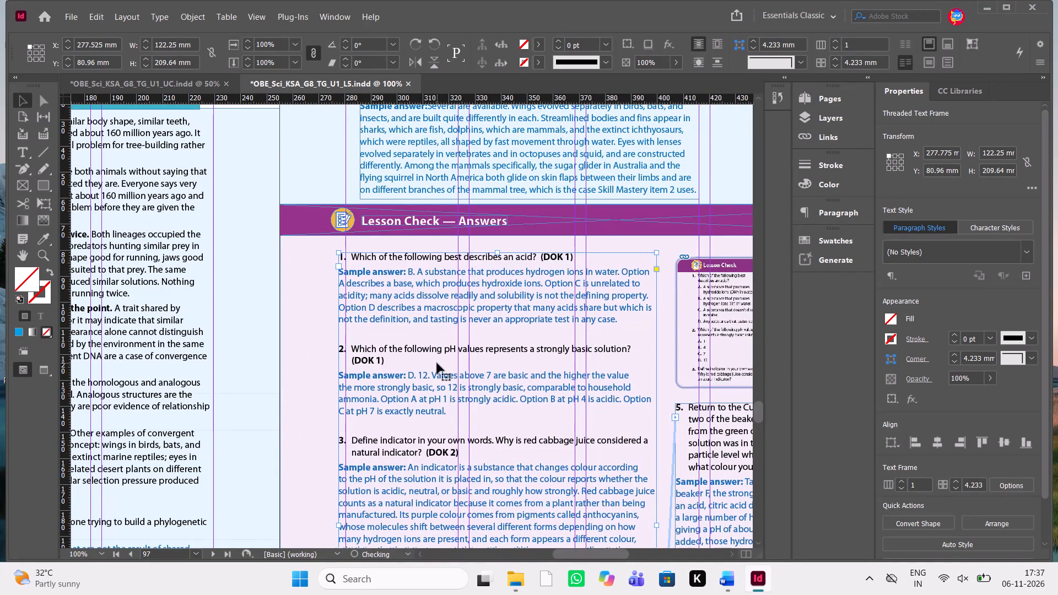
key(Right)
key(Right)
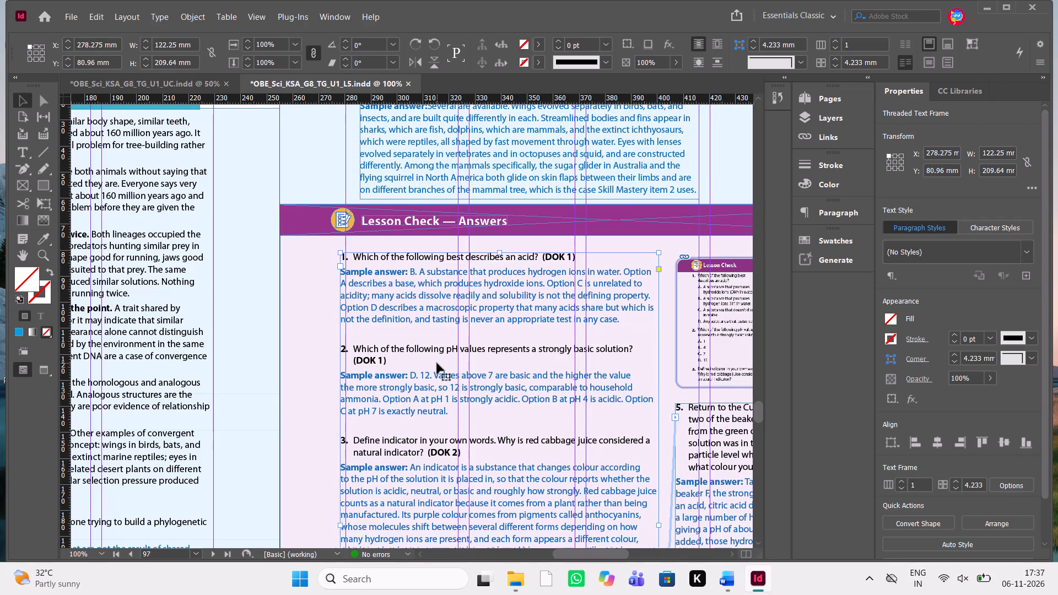
key(Down)
key(Up)
key(Left)
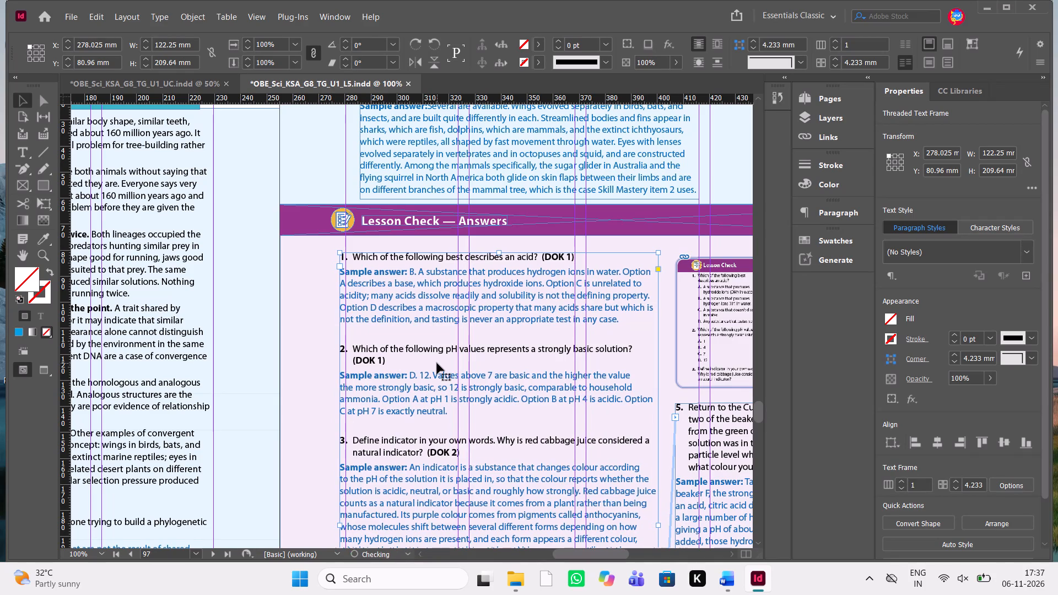
key(Right)
key(Left)
key(Left)
key(Left)
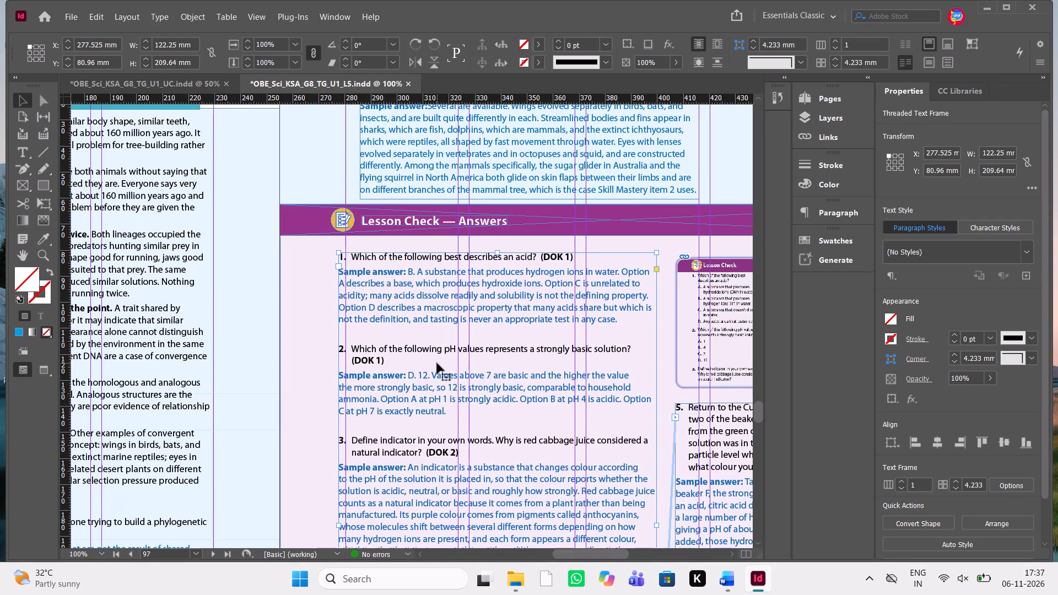
Shorten the pale pink Lesson Check background frame to a height of 230.8 mm, ending at page 97's bottom edge.
scroll(437, 363, down, 3)
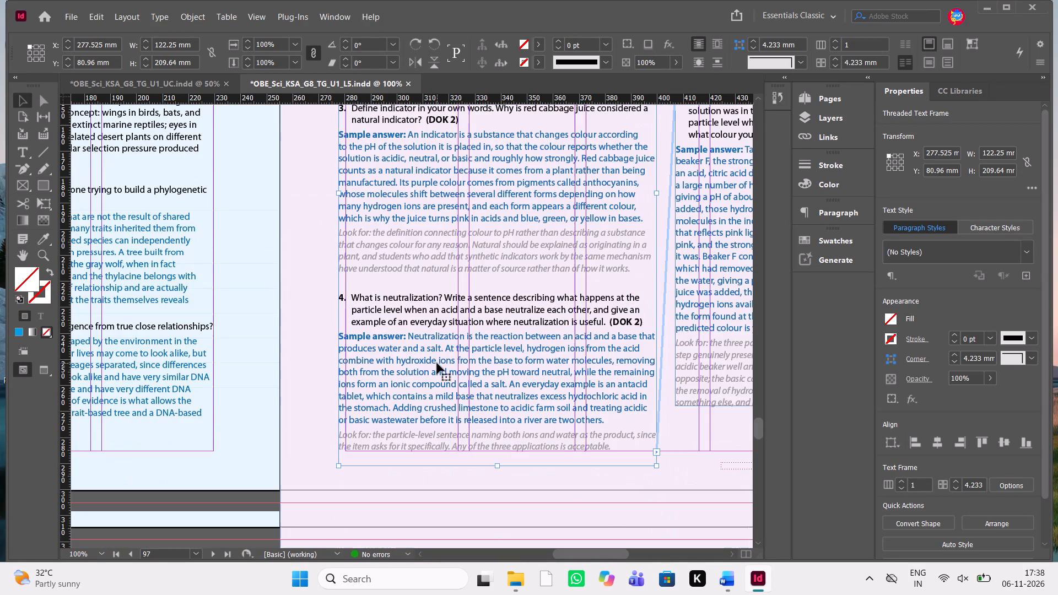
scroll(437, 363, left, 1)
scroll(437, 363, down, 3)
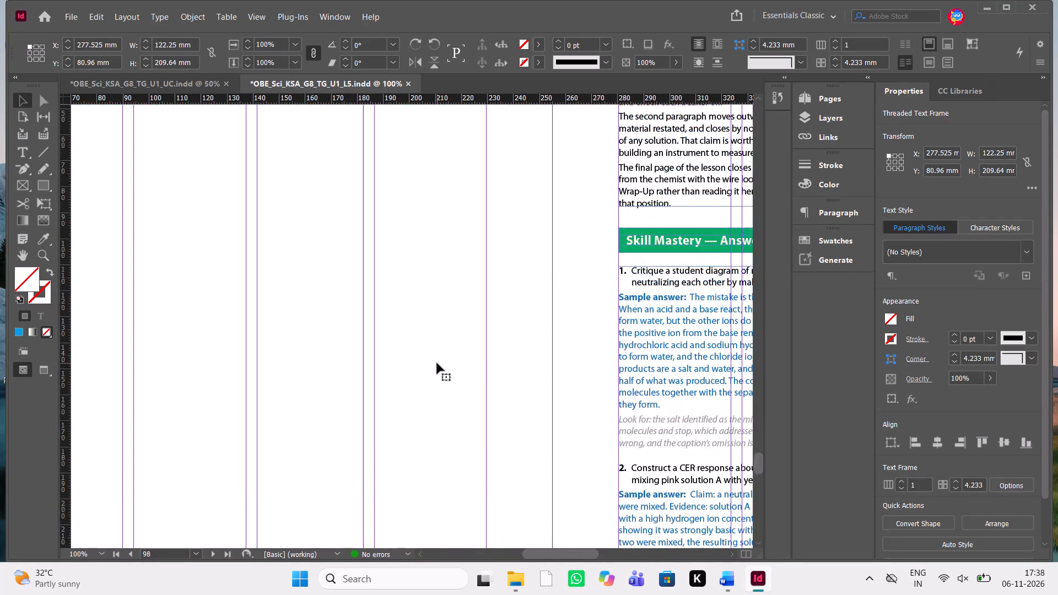
scroll(437, 363, up, 3)
scroll(437, 363, down, 1)
scroll(437, 363, up, 1)
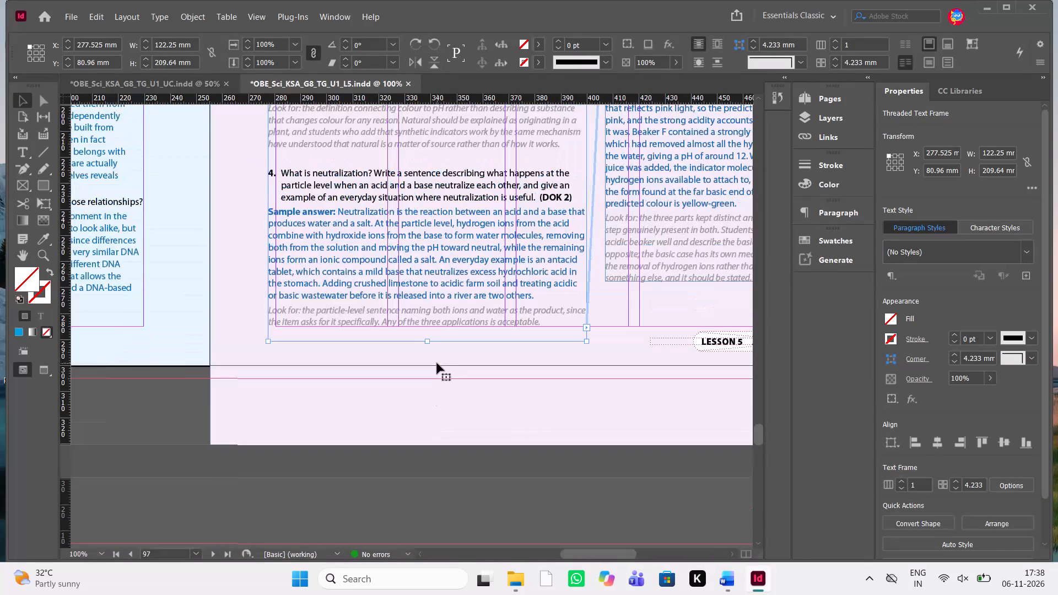
click(523, 429)
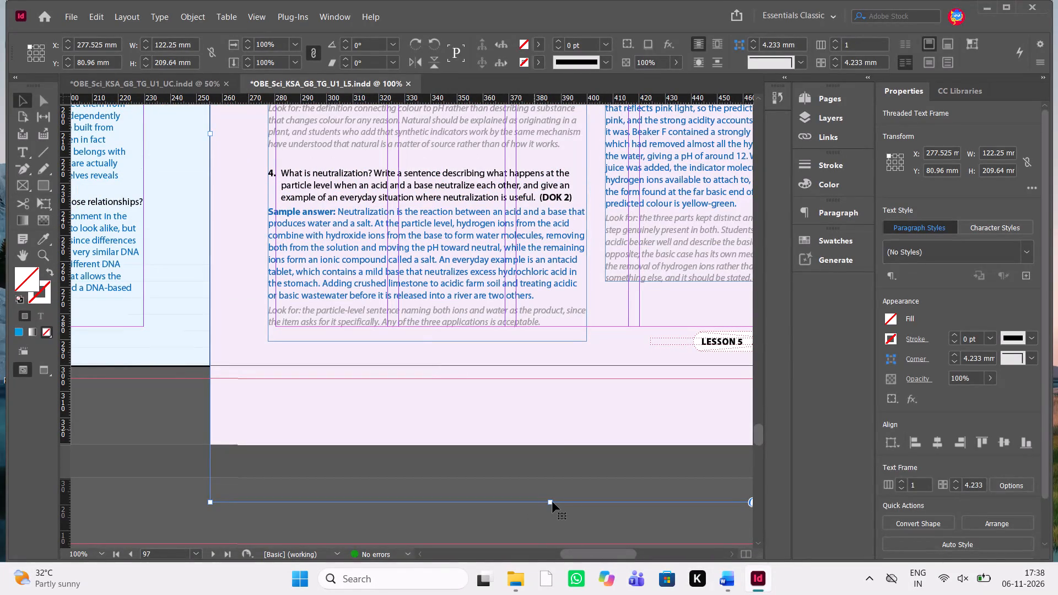
drag(549, 502, 511, 363)
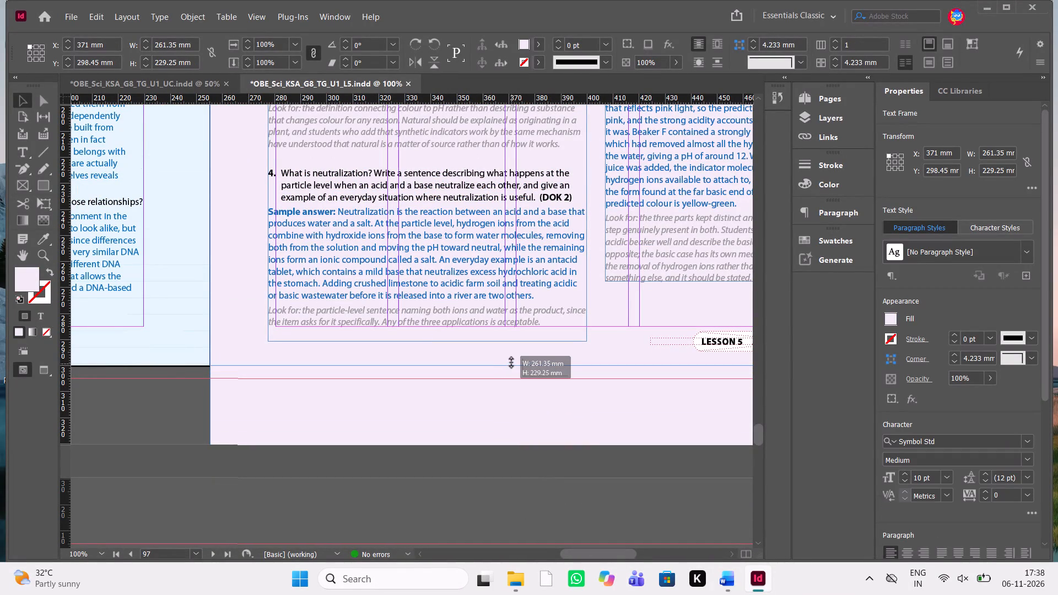
drag(511, 363, 512, 366)
scroll(512, 366, left, 1)
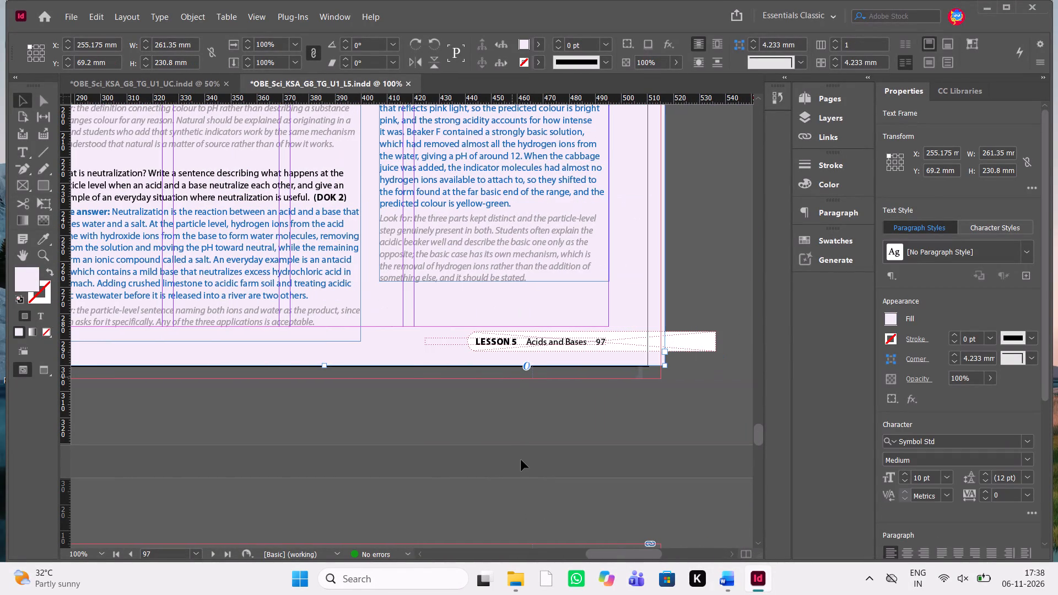
click(521, 460)
Preview the spread without guides and examine the layout of pages 96 and 97, including the Power Up and Lesson Check sections.
key(w)
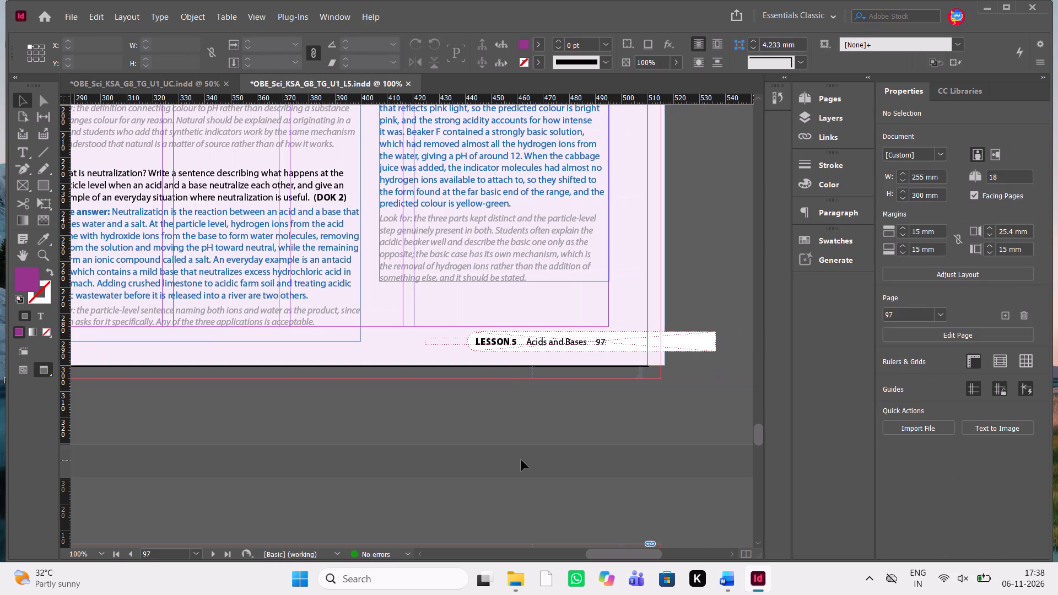
scroll(521, 460, right, 2)
scroll(521, 460, up, 1)
scroll(521, 460, down, 1)
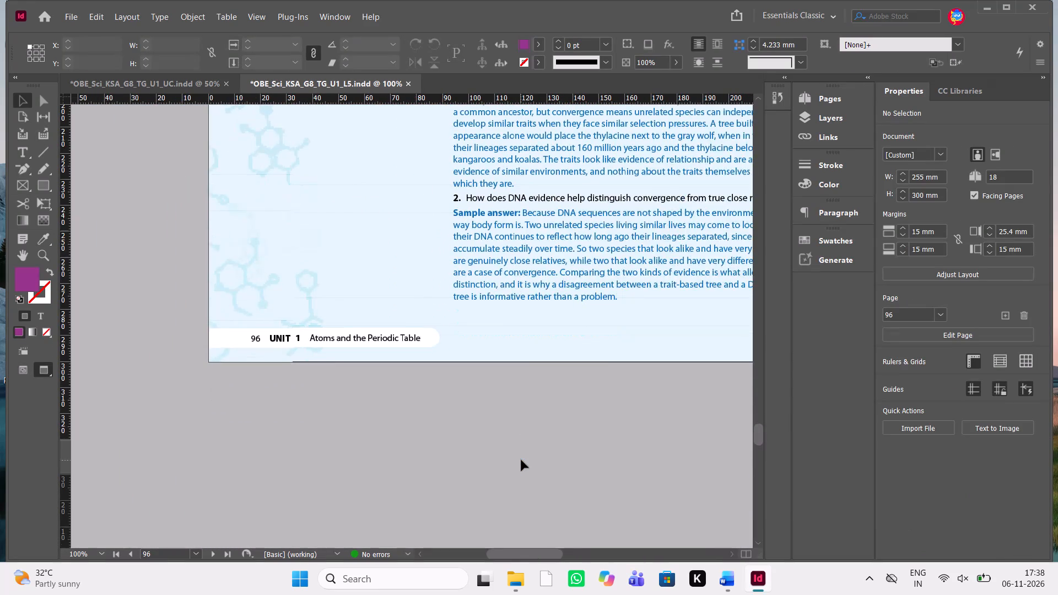
scroll(521, 460, up, 3)
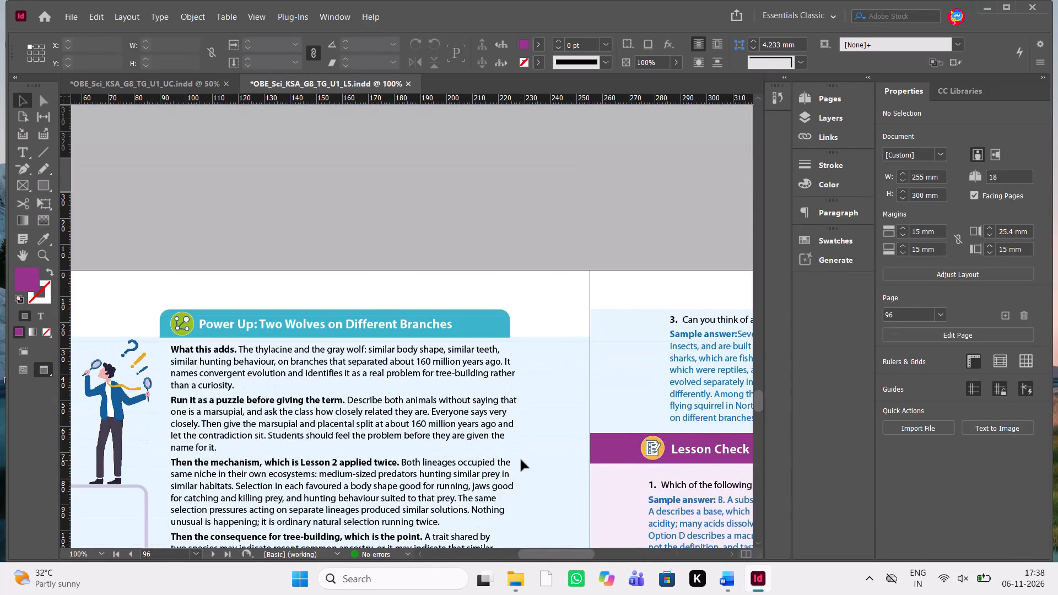
scroll(521, 460, down, 1)
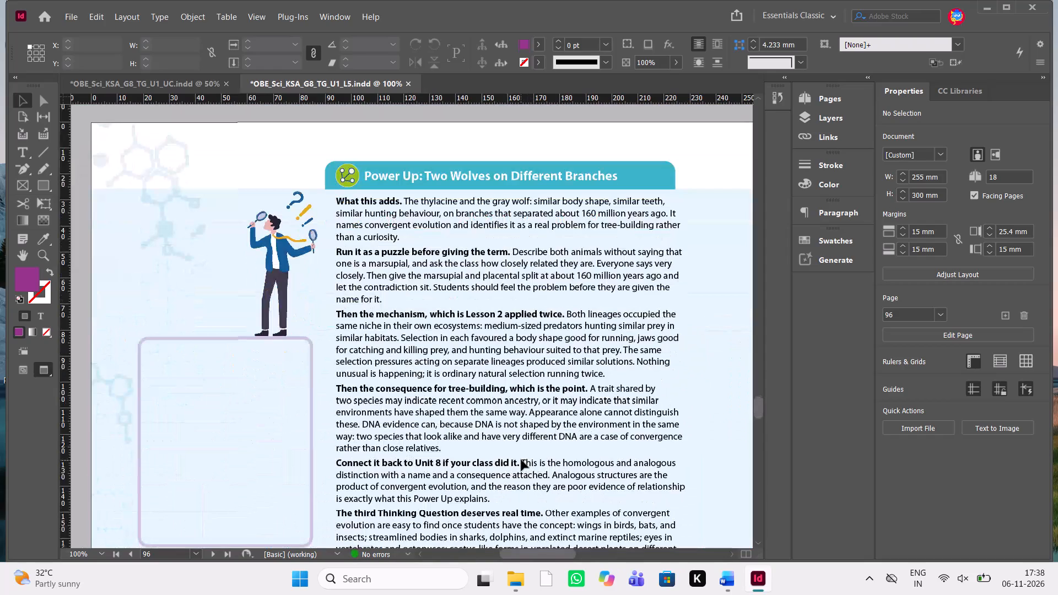
scroll(521, 460, down, 1)
scroll(521, 460, up, 1)
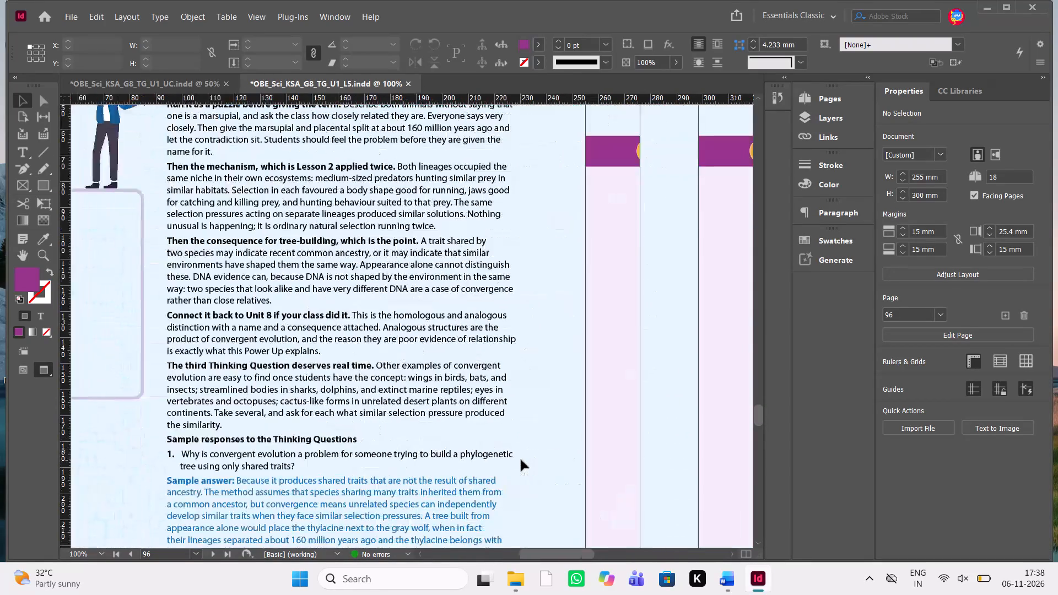
scroll(521, 460, up, 1)
scroll(521, 460, down, 2)
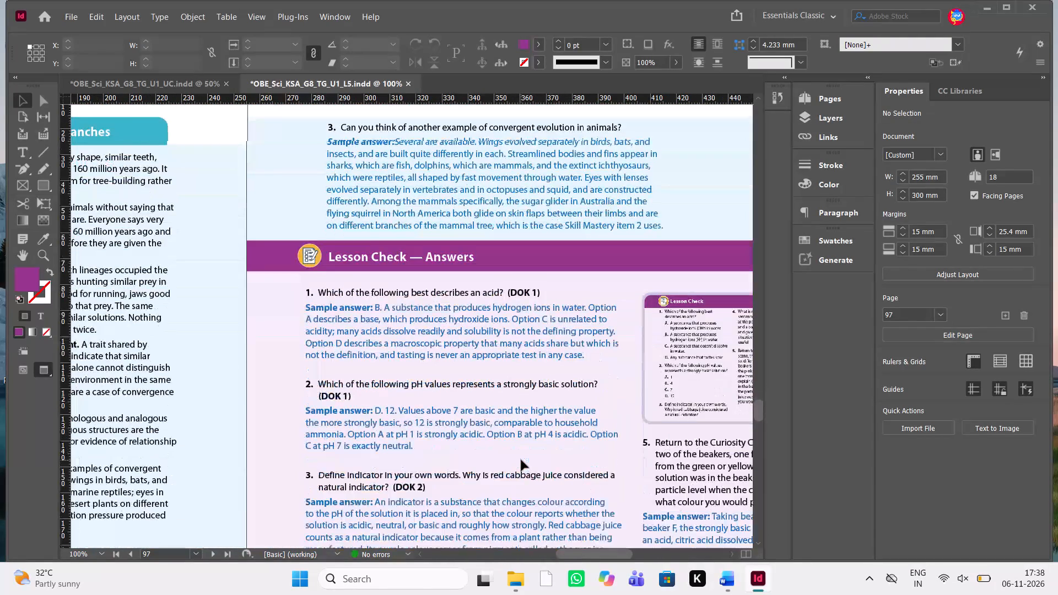
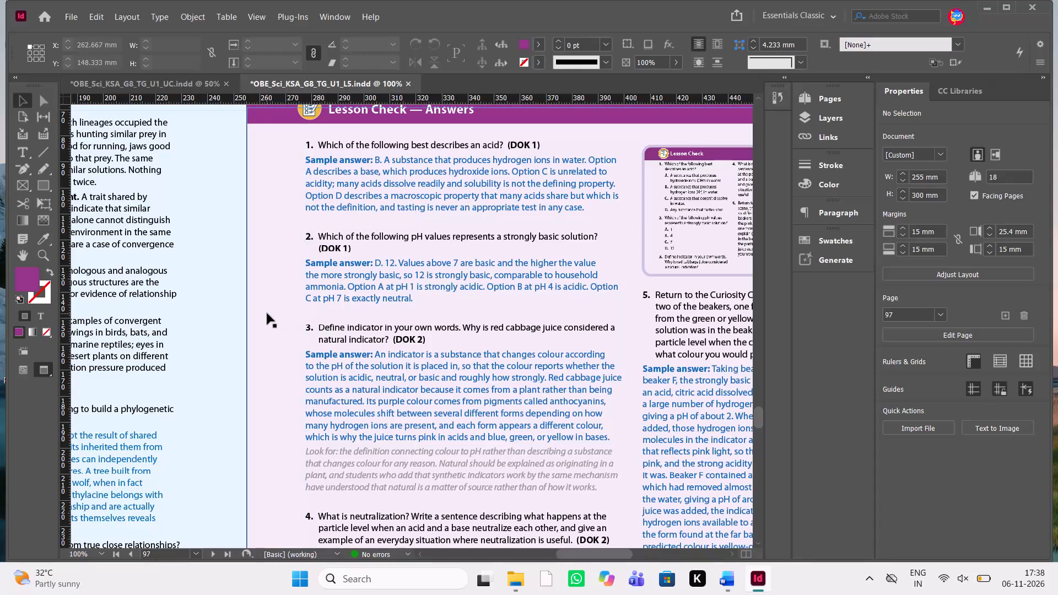
Replace Lesson Check question 1's text on page 97 with the Word document's "On a phylogenetic tree" question and its options A to D.
key(w)
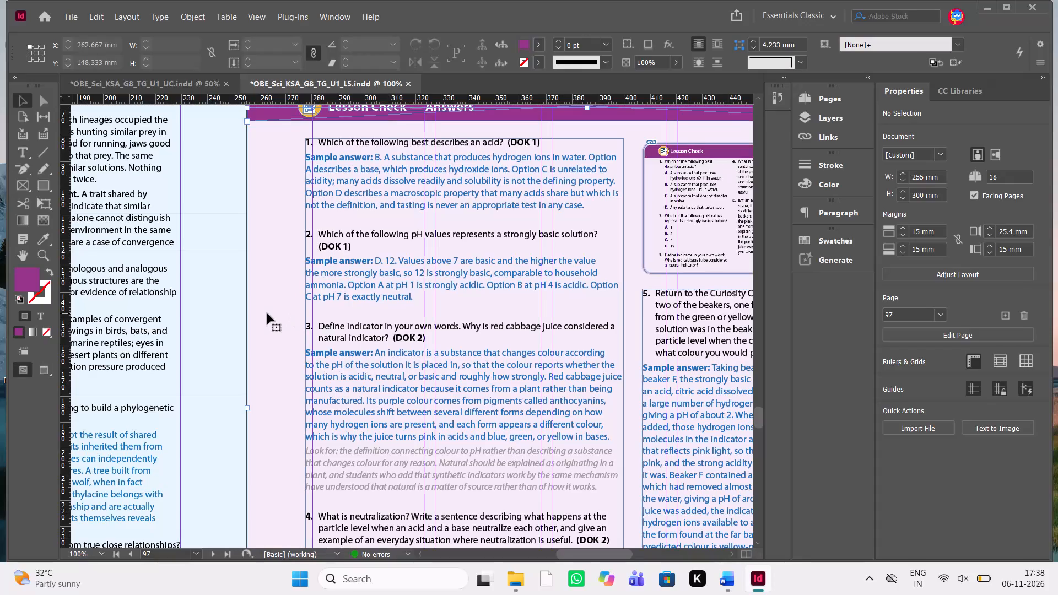
double_click(373, 221)
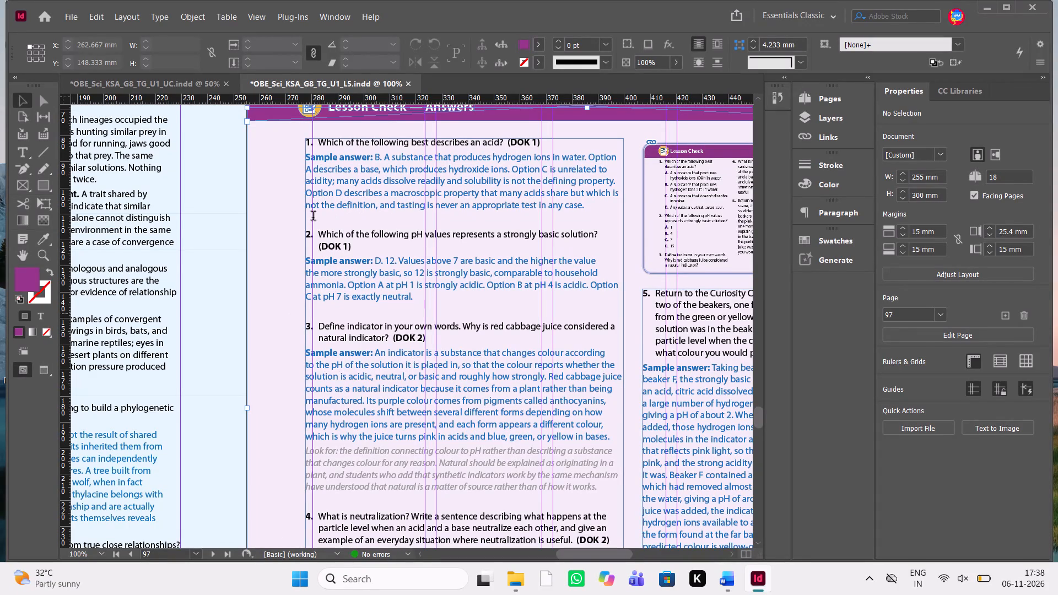
click(313, 218)
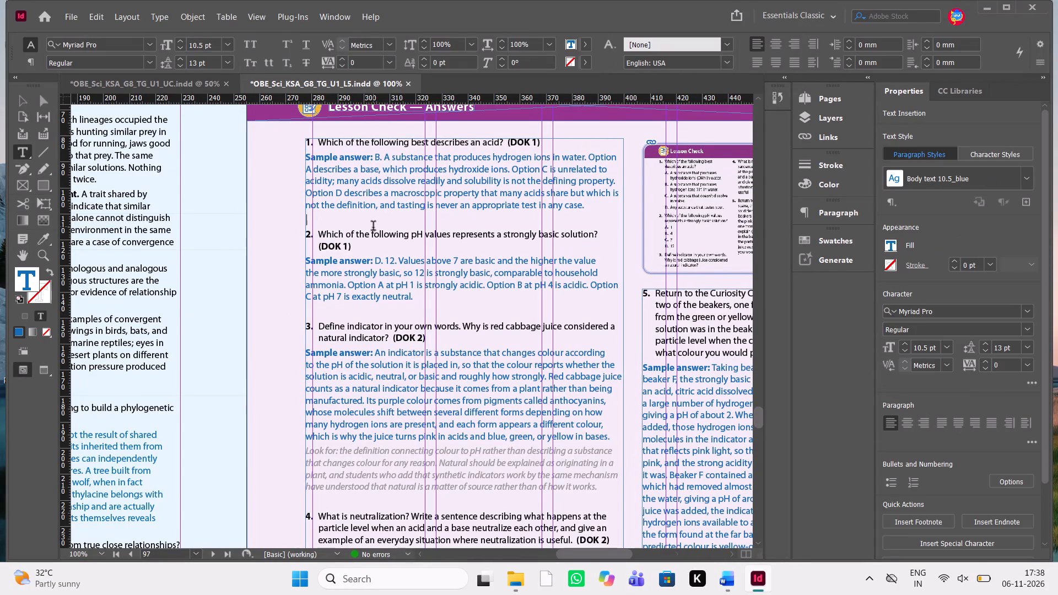
scroll(373, 227, right, 1)
scroll(373, 227, down, 1)
scroll(373, 227, up, 1)
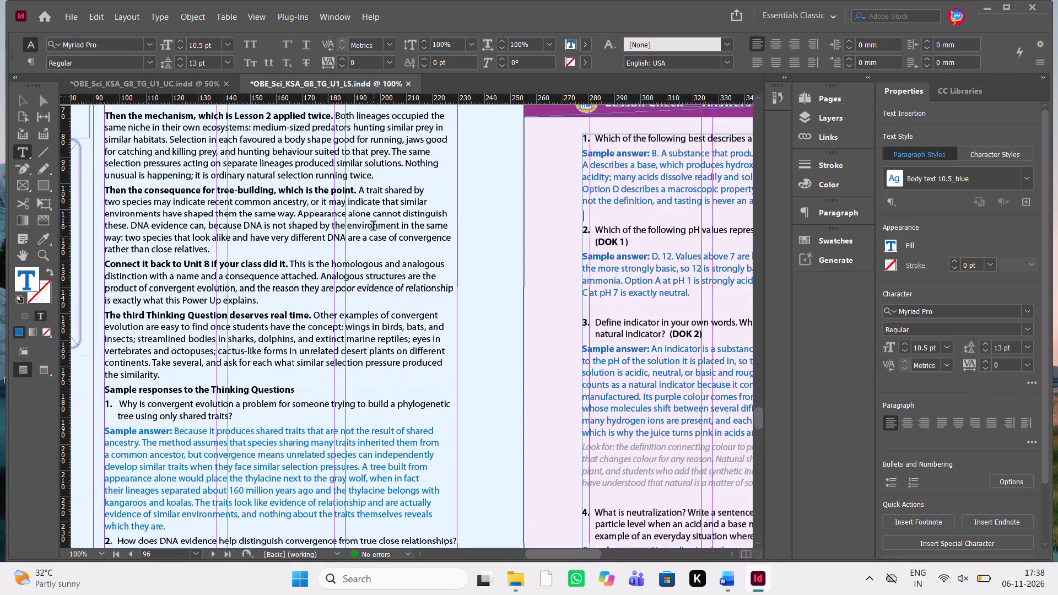
scroll(373, 227, up, 1)
key(alt+Tab)
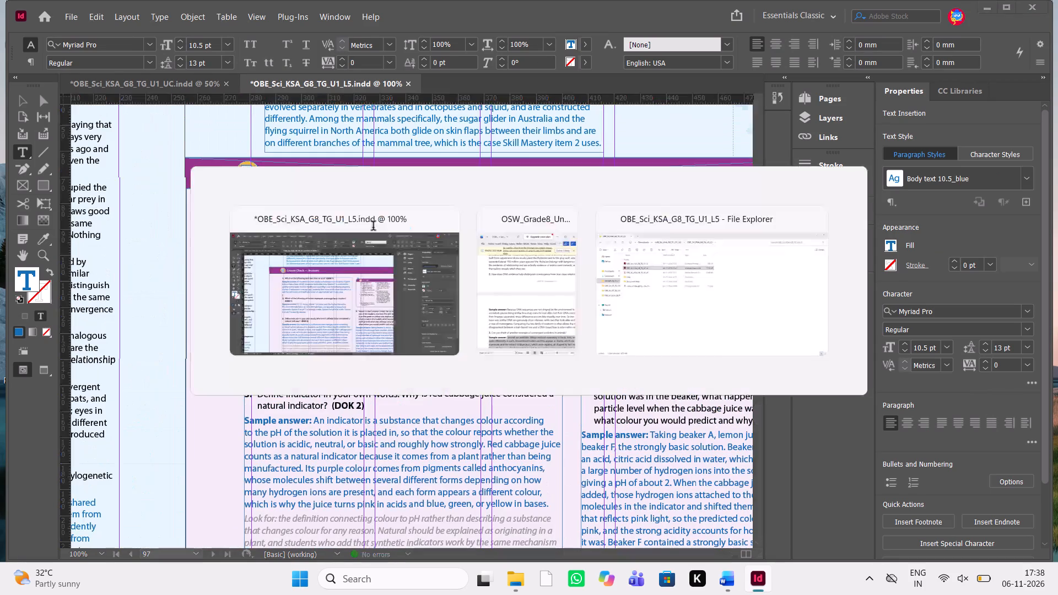
scroll(795, 353, down, 1)
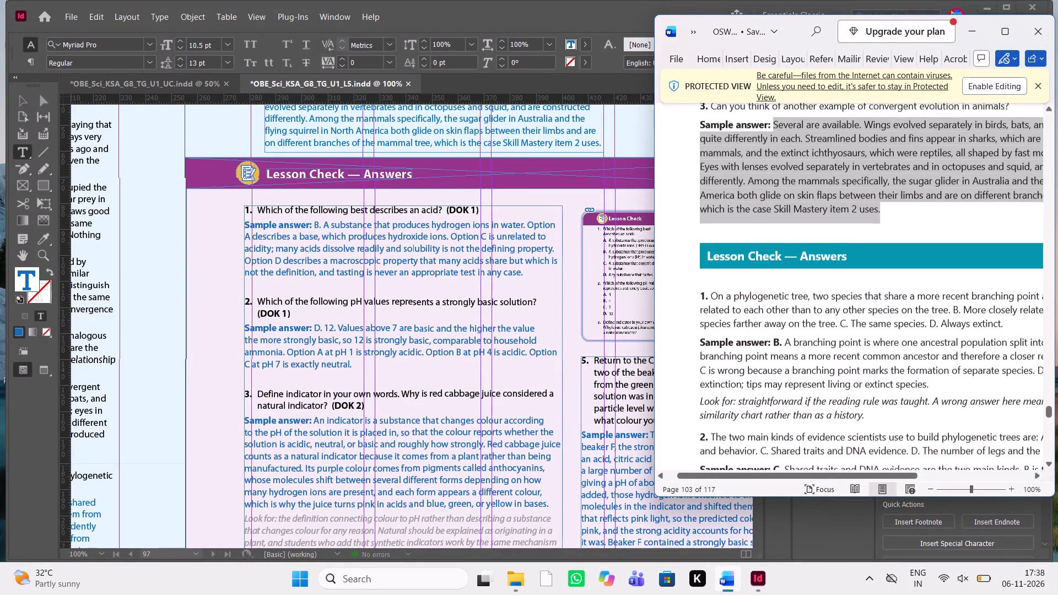
scroll(795, 353, down, 1)
scroll(795, 353, left, 1)
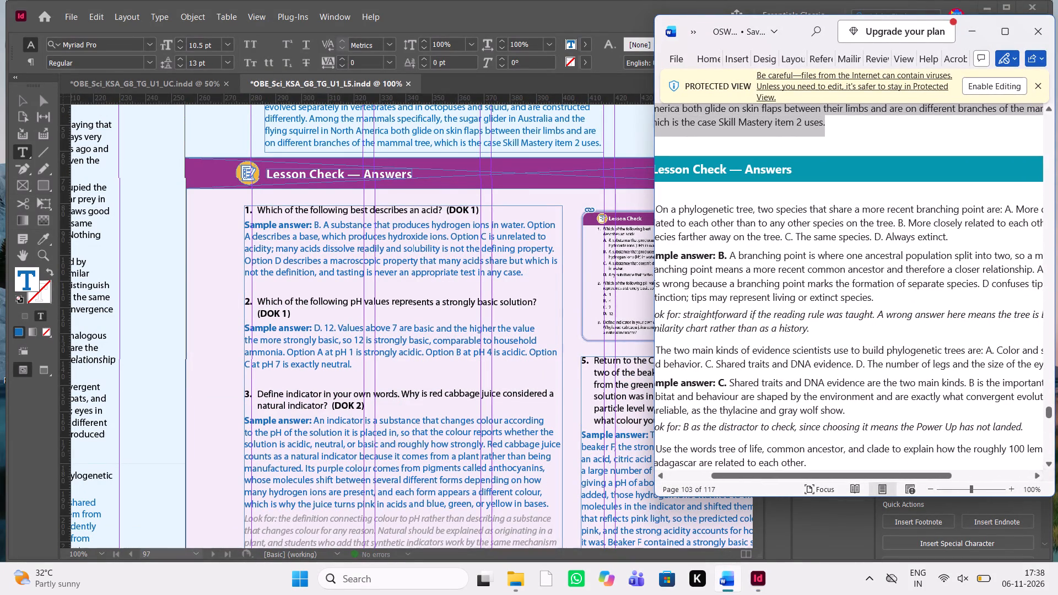
drag(961, 232, 698, 208)
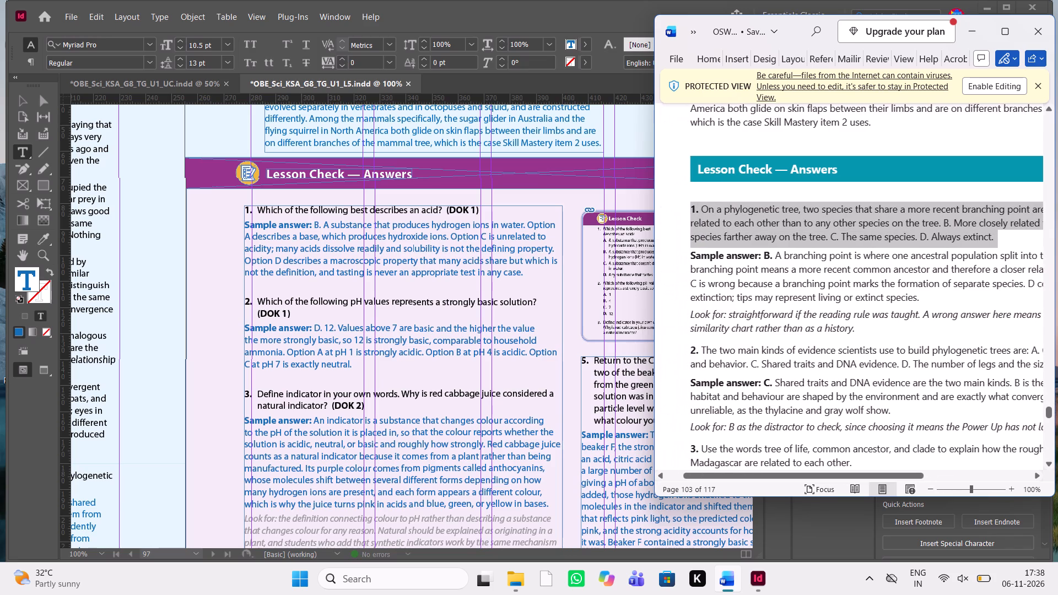
drag(698, 208, 701, 209)
key(ctrl+c)
key(ctrl+c)
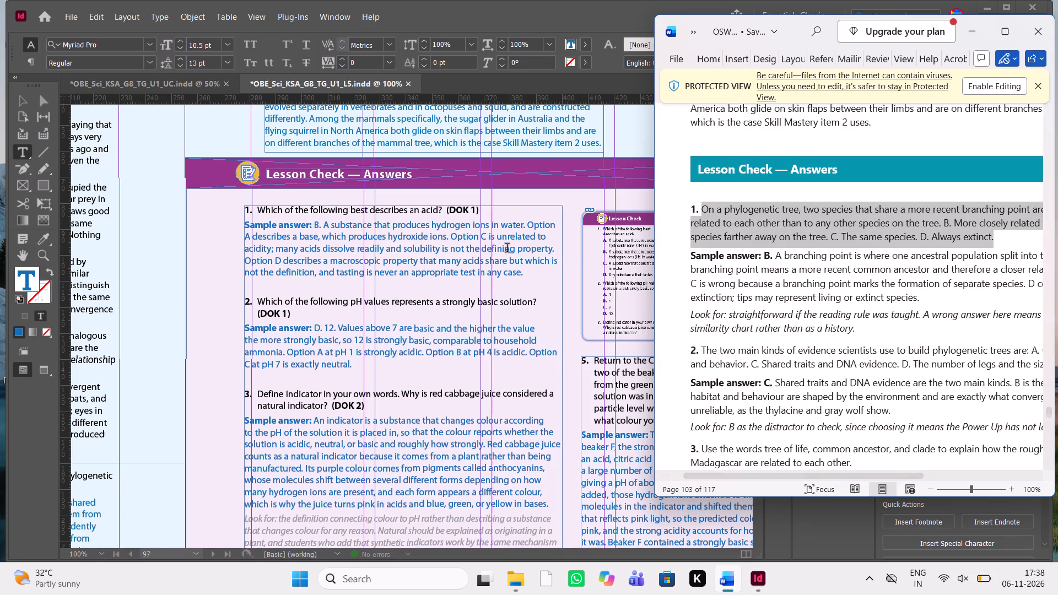
drag(488, 208, 259, 215)
key(ctrl+v)
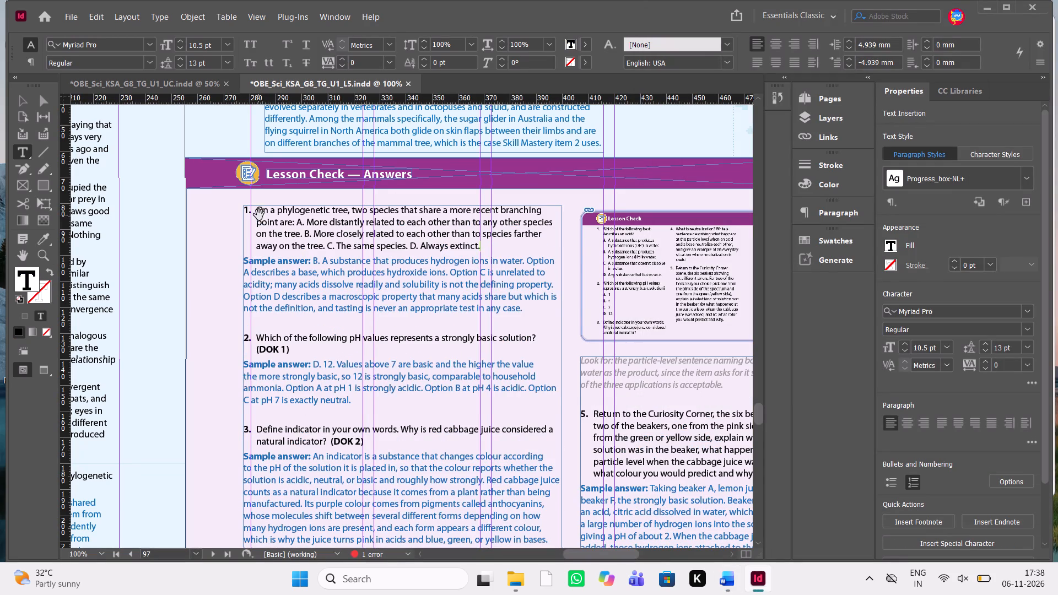
Replace question 1's sample answer with Word's option B answer on branching points, setting the explanation after "B." in regular weight.
key(alt+Tab)
drag(920, 296, 892, 295)
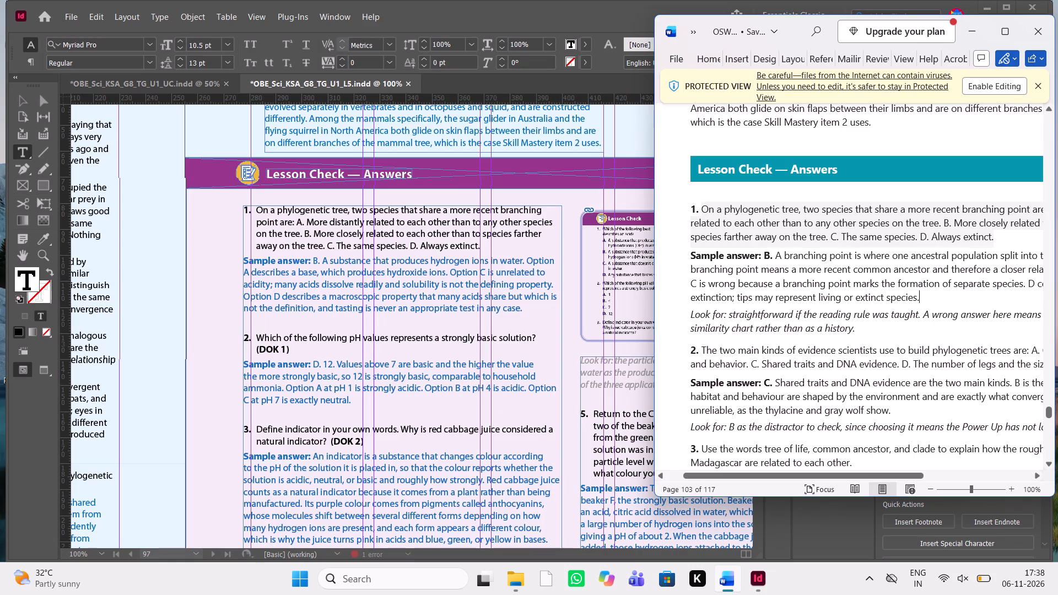
drag(892, 295, 765, 255)
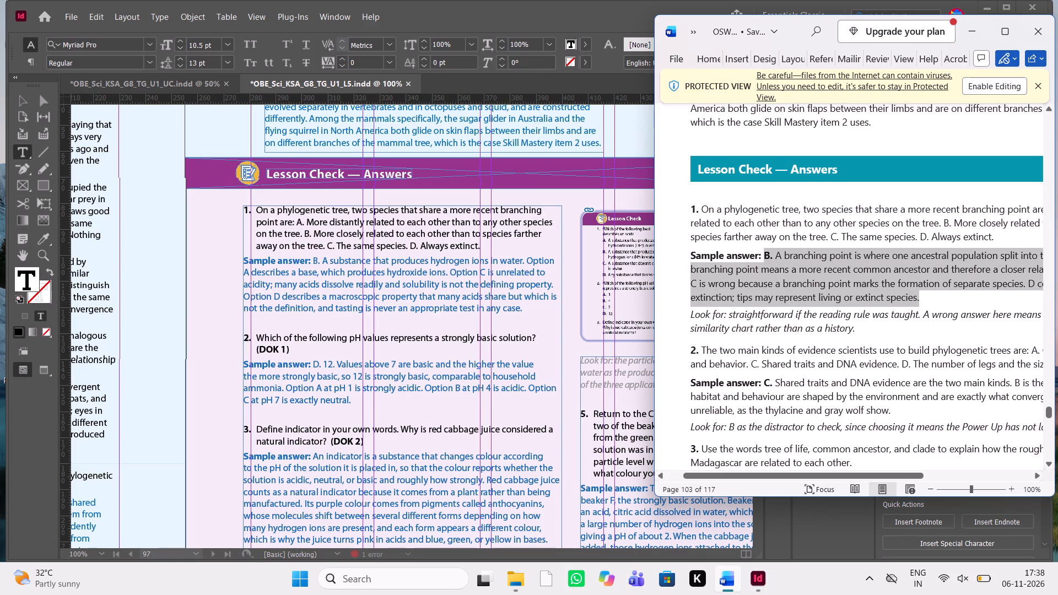
drag(765, 255, 764, 255)
key(ctrl+c)
key(ctrl+c)
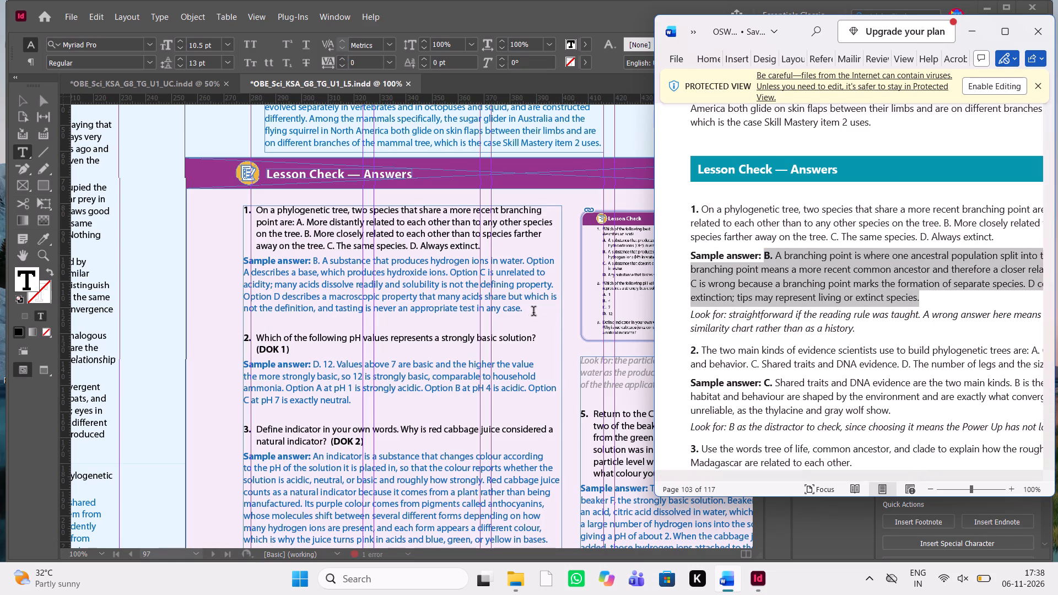
drag(531, 312, 312, 263)
key(ctrl+v)
drag(326, 262, 316, 328)
key(ctrl+shift+b)
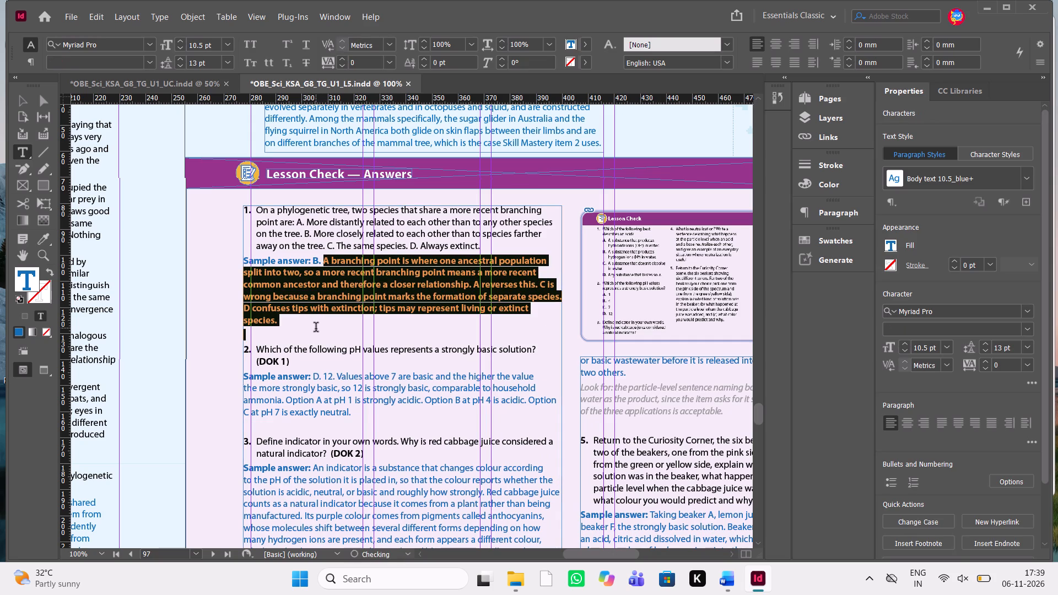
key(ctrl+shift+b)
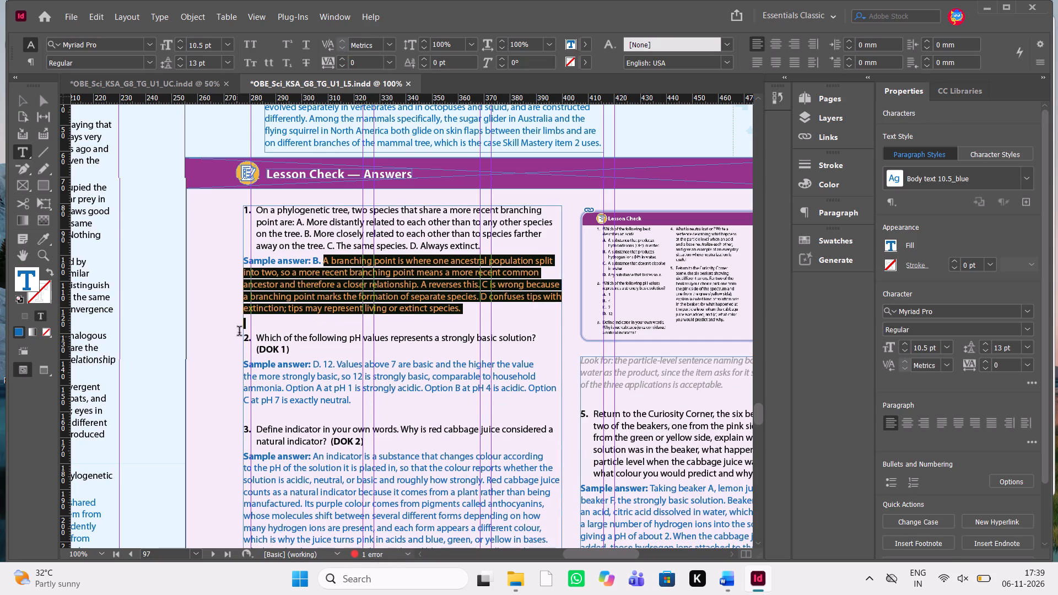
Delete the empty line between question 1's sample answer and question 2.
click(260, 322)
key(Delete)
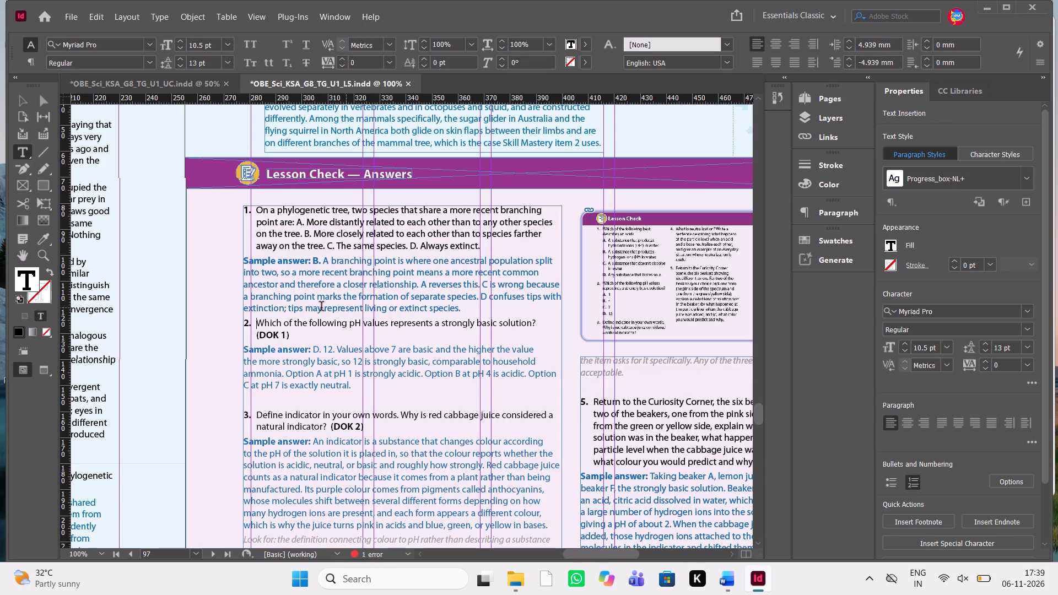
Set the space after question 1's sample answer paragraph to 3 mm.
triple_click(301, 310)
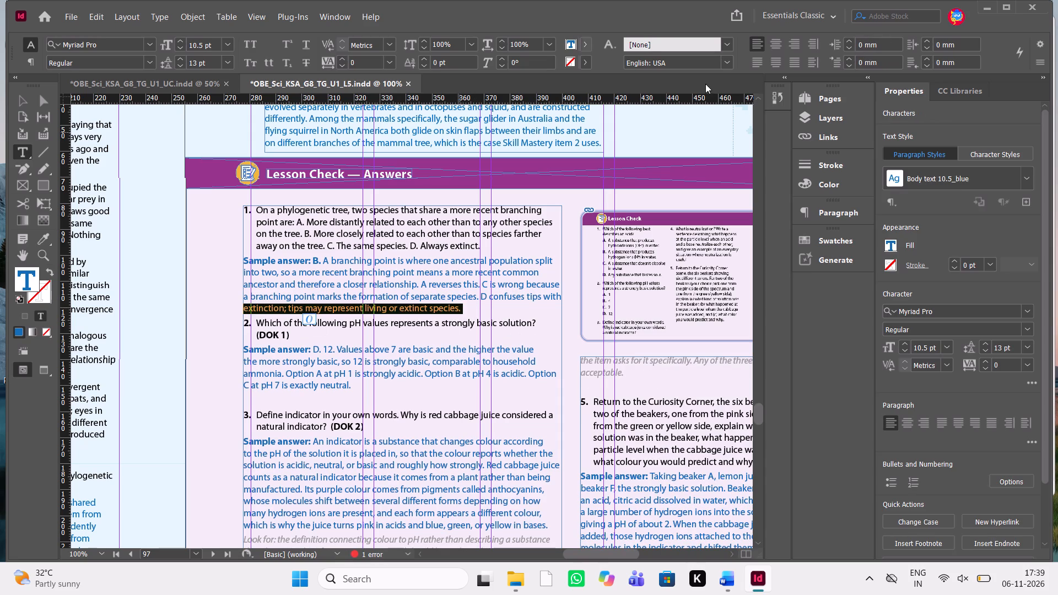
click(848, 212)
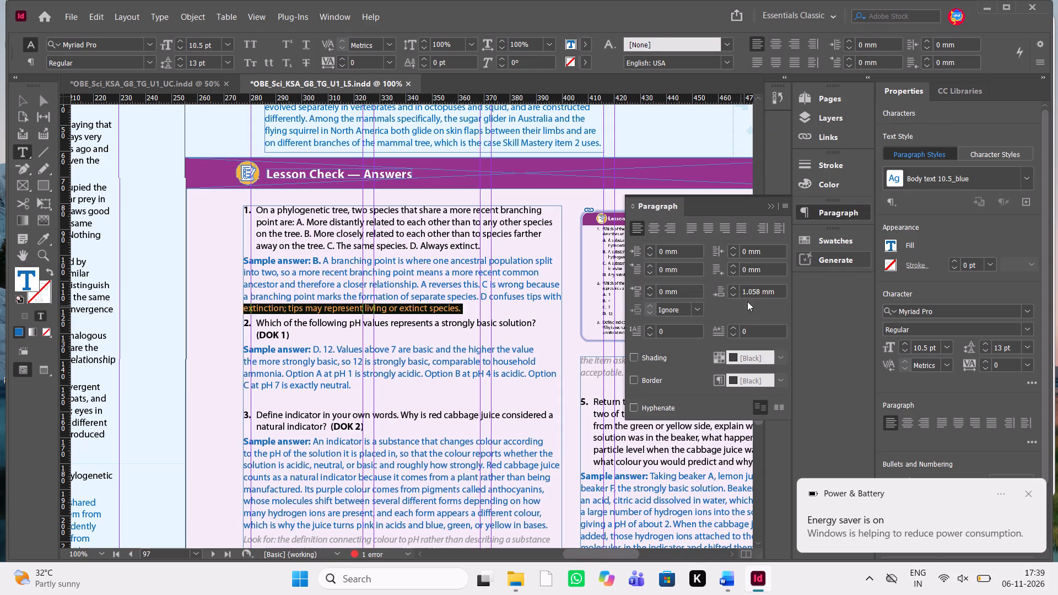
click(736, 284)
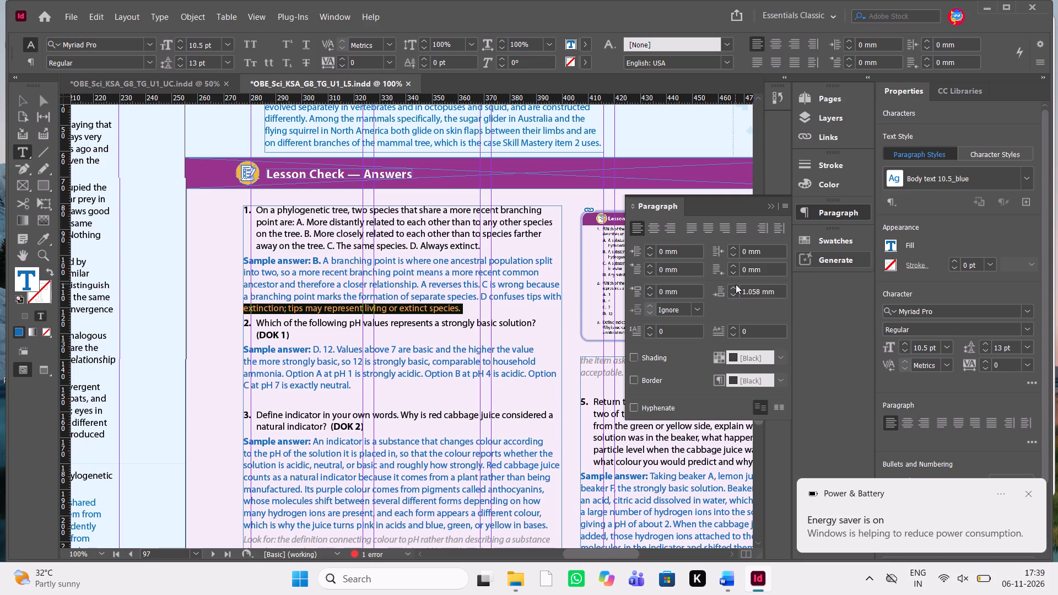
click(735, 286)
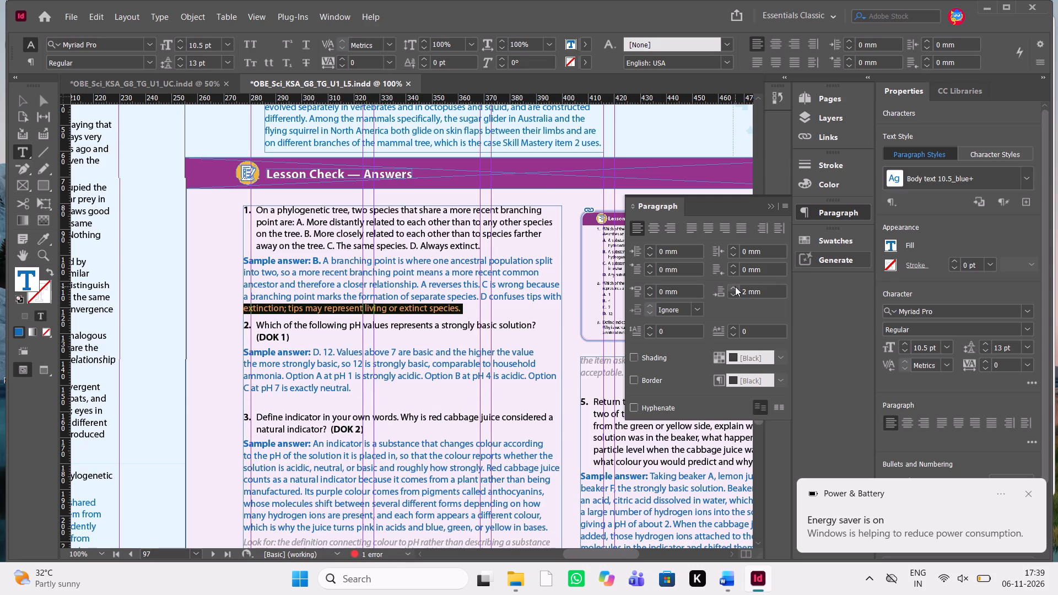
click(735, 286)
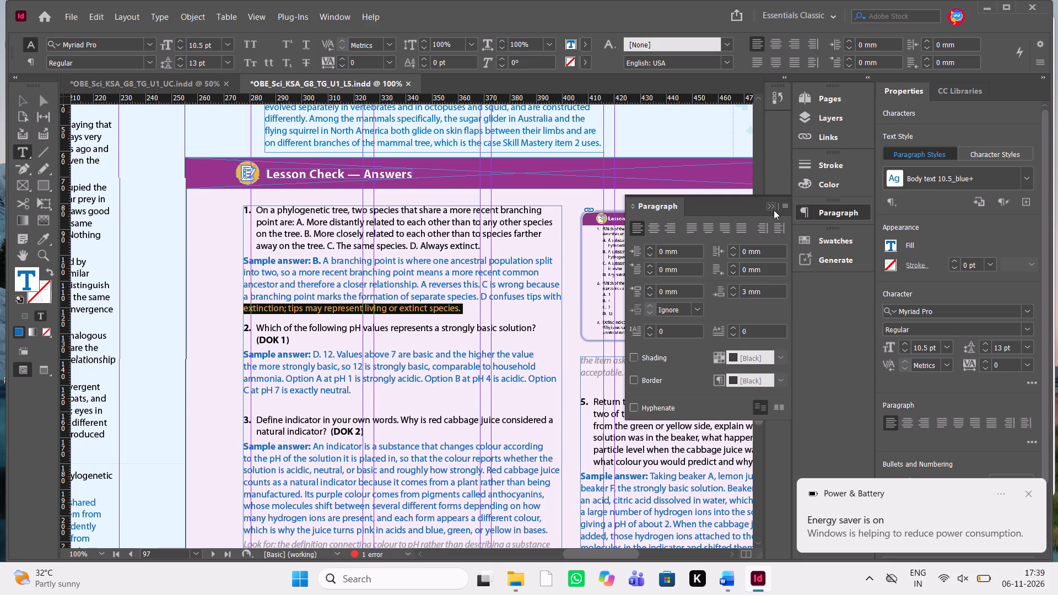
click(773, 210)
click(403, 353)
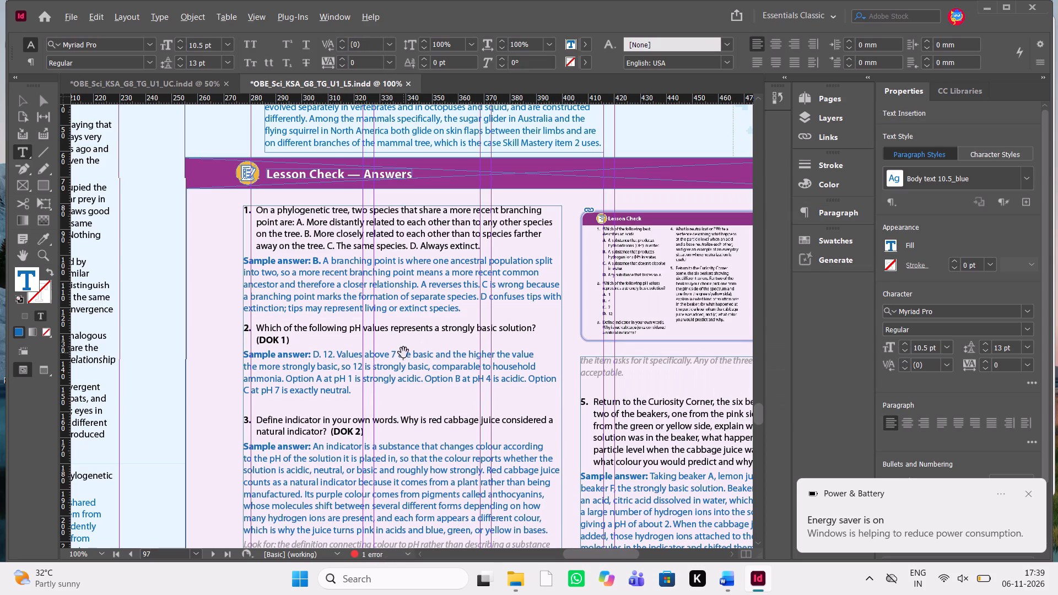
Copy question 1's "Look for: straightforward if the reading rule was taught" note from Word into a new paragraph below its sample answer.
key(alt+Tab)
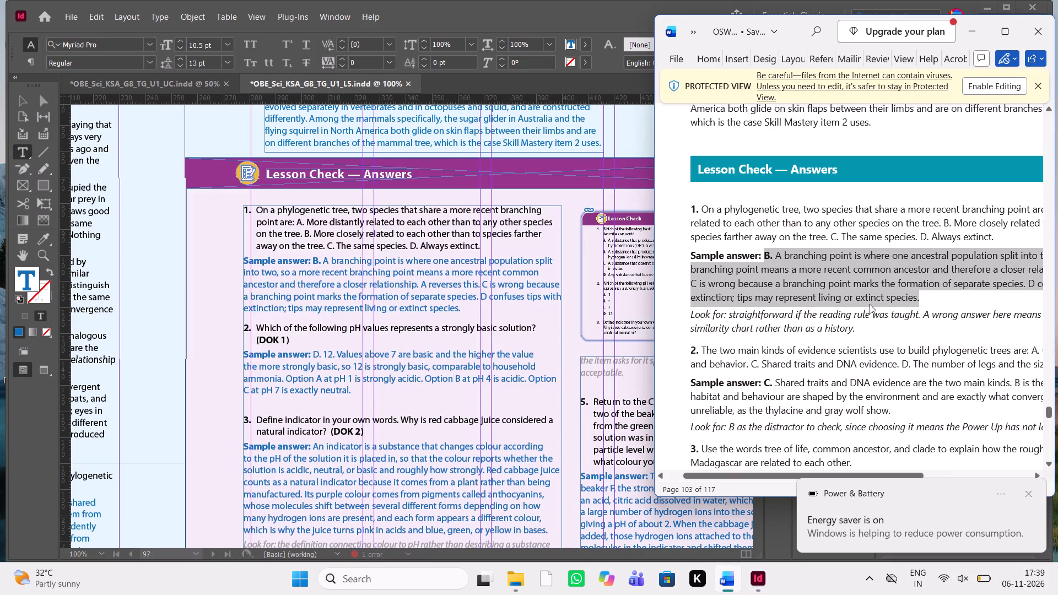
drag(862, 327, 690, 317)
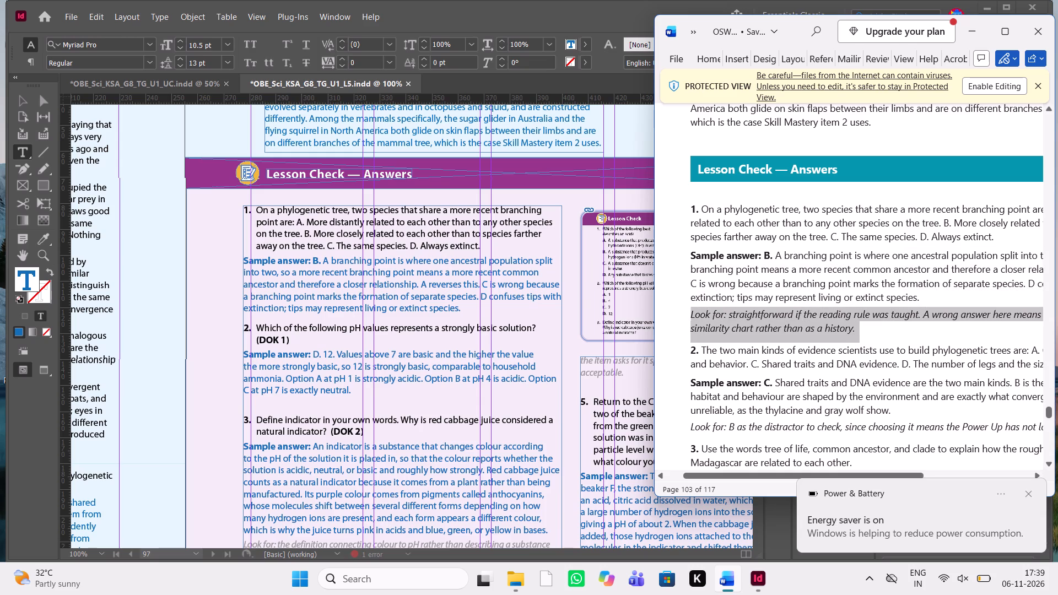
drag(690, 317, 690, 316)
key(ctrl+c)
key(ctrl+c)
click(474, 312)
key(Return)
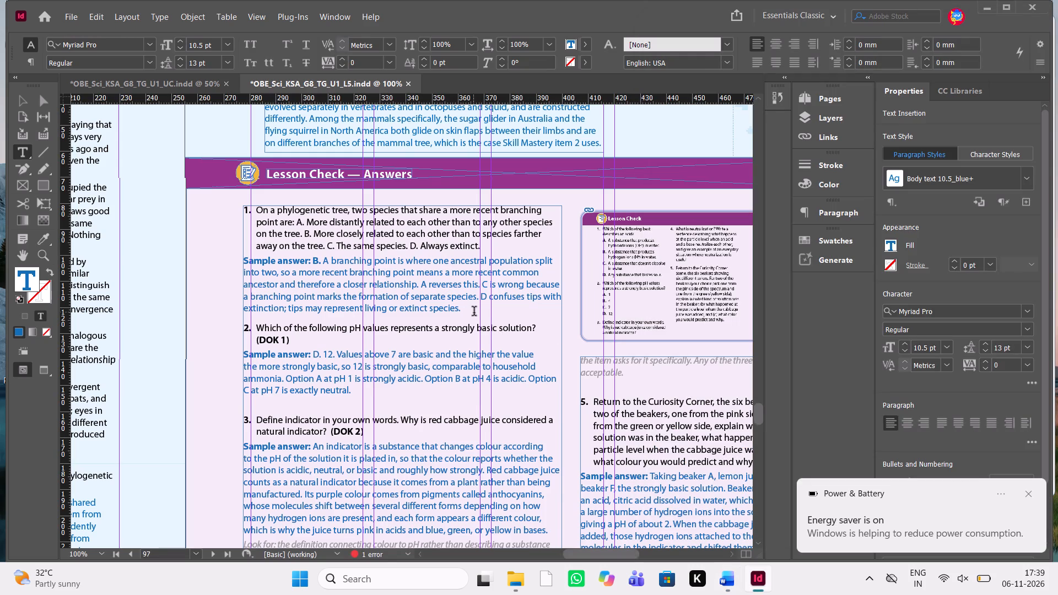
key(ctrl+v)
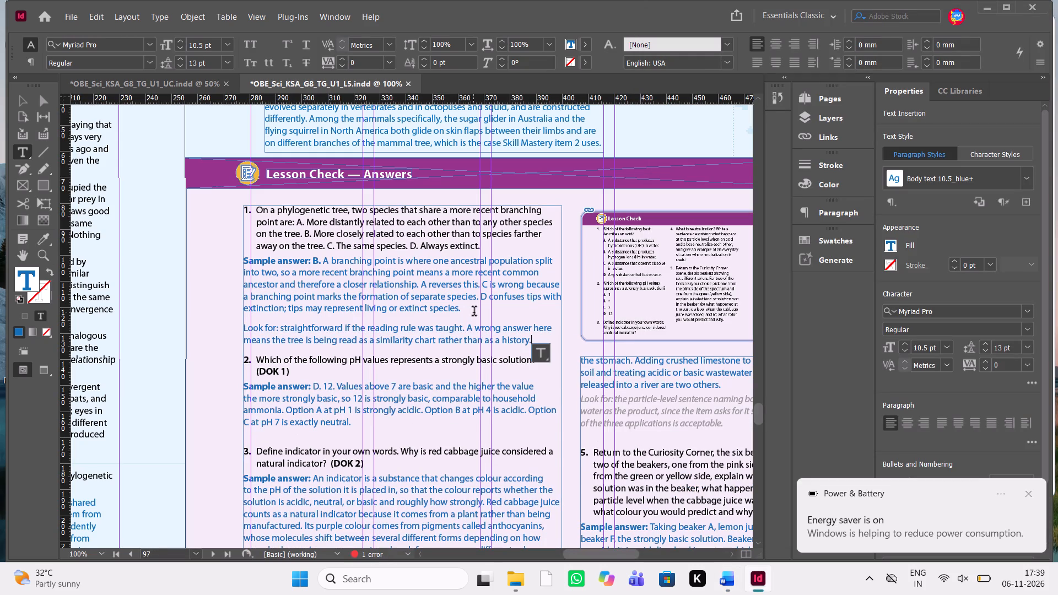
Reduce the space after question 1's sample answer paragraph to 1 mm, bringing it closer to the Look for note.
click(476, 311)
drag(476, 311, 284, 269)
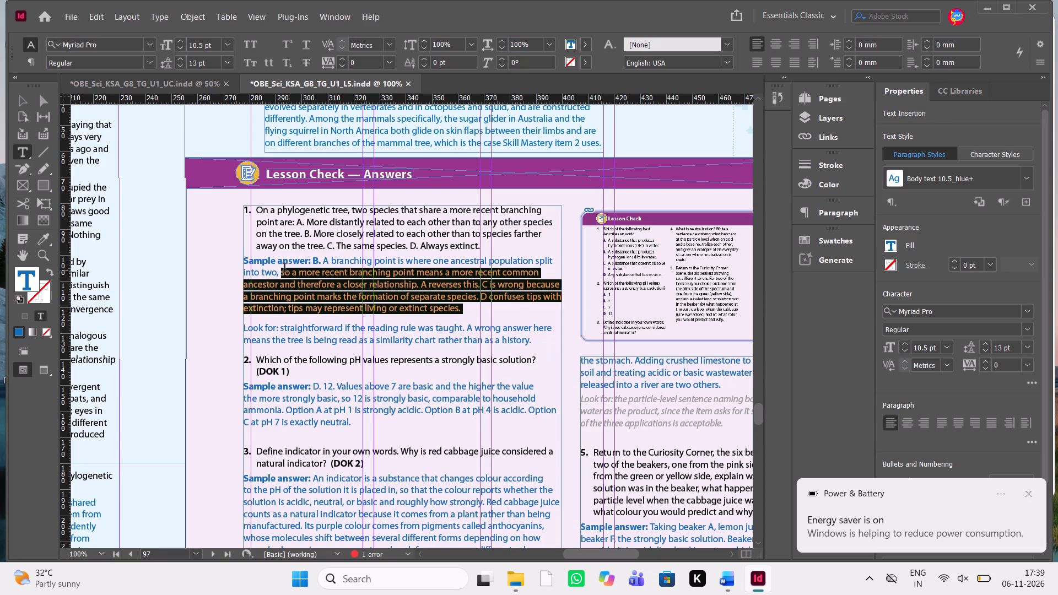
drag(284, 269, 242, 259)
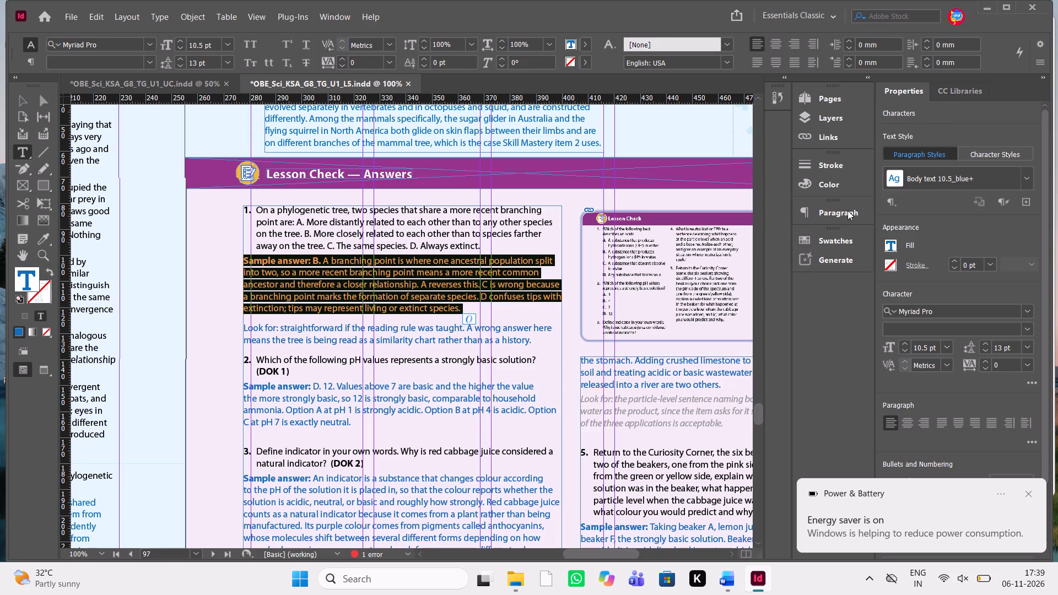
click(846, 219)
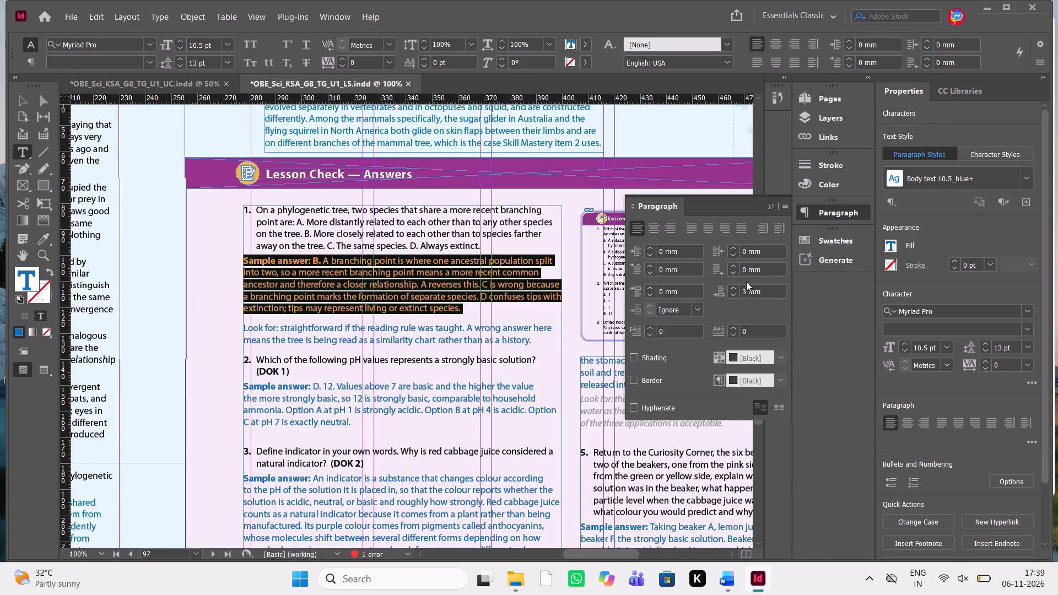
click(737, 288)
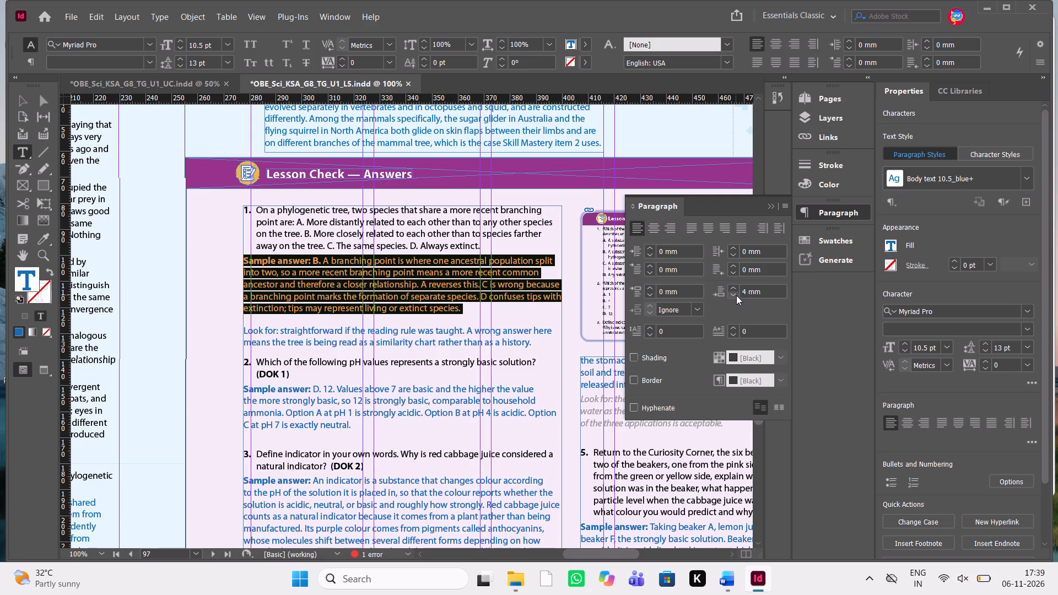
click(736, 293)
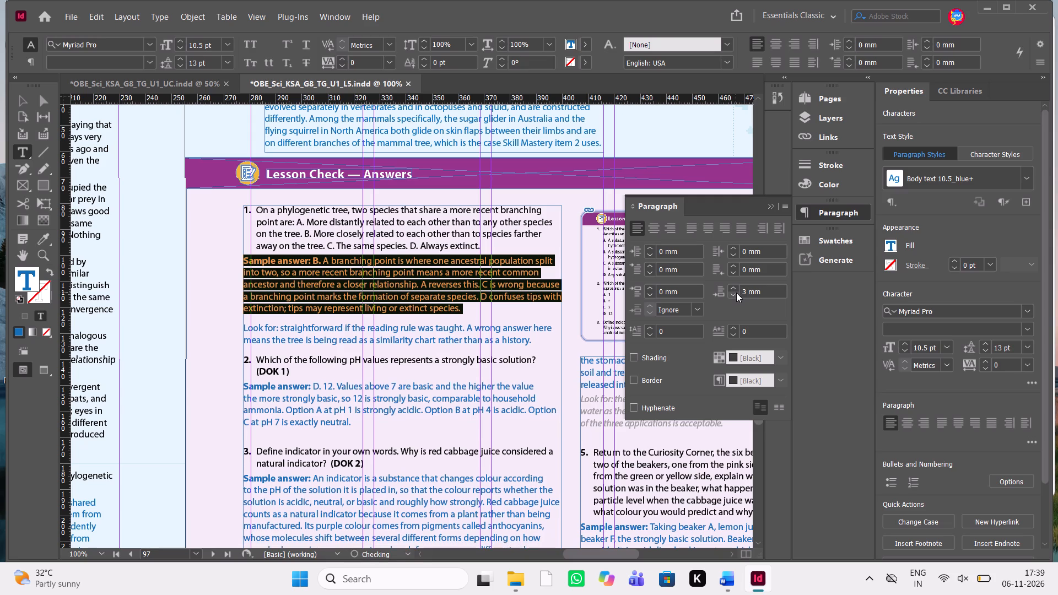
click(736, 293)
click(736, 293)
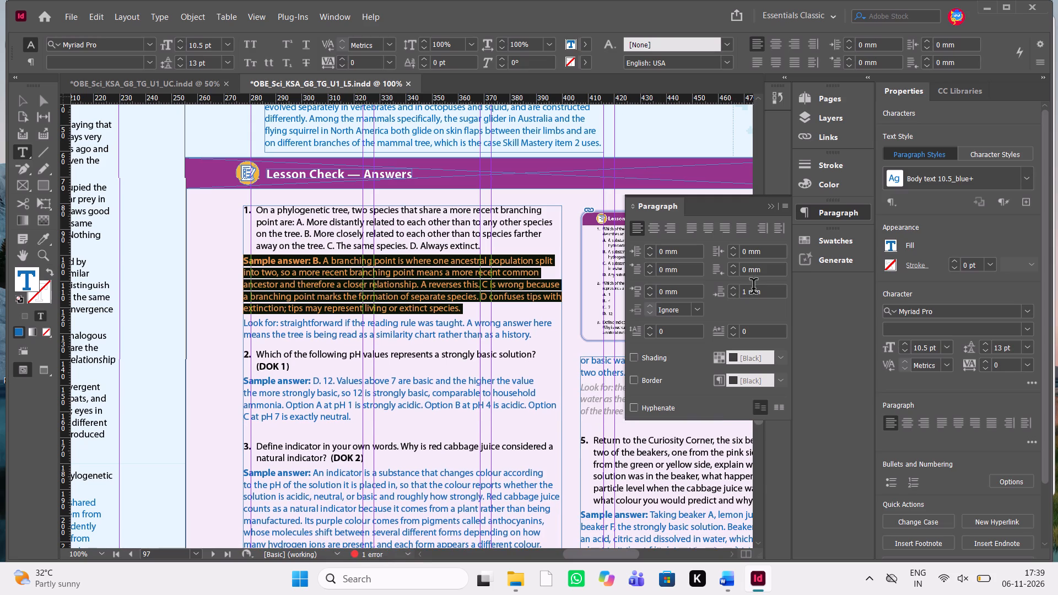
click(412, 304)
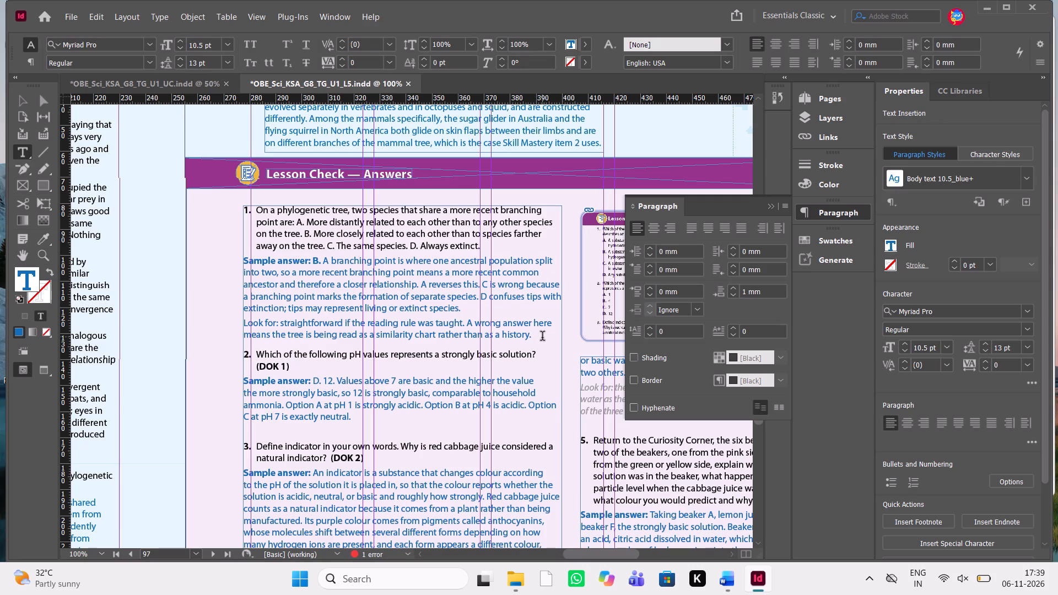
Format question 1's Look for note in italic with the grey C=0 M=0 Y=0 K=50 swatch.
drag(540, 337, 234, 325)
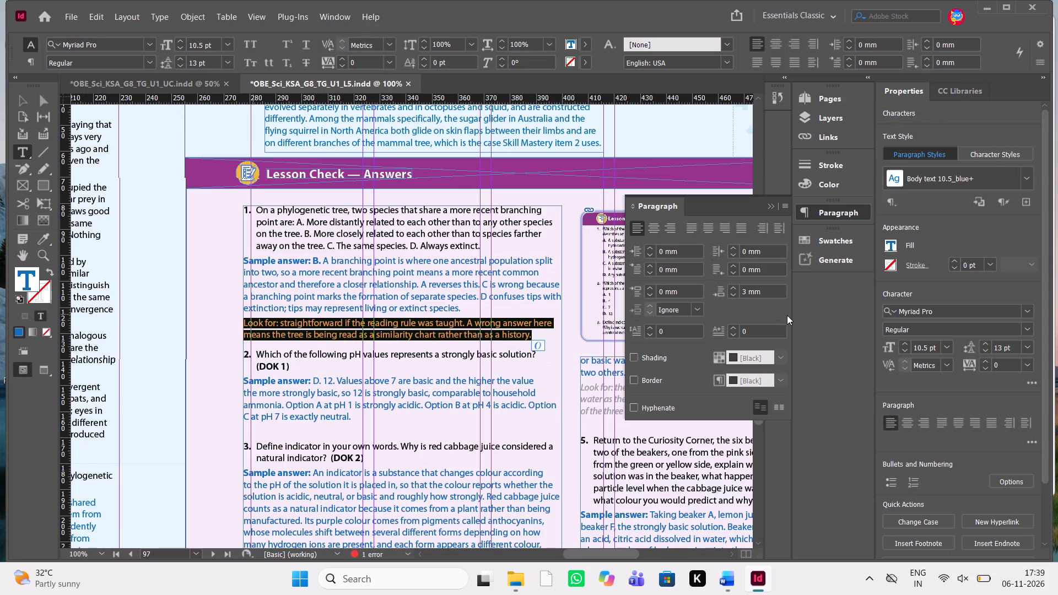
drag(826, 232, 825, 240)
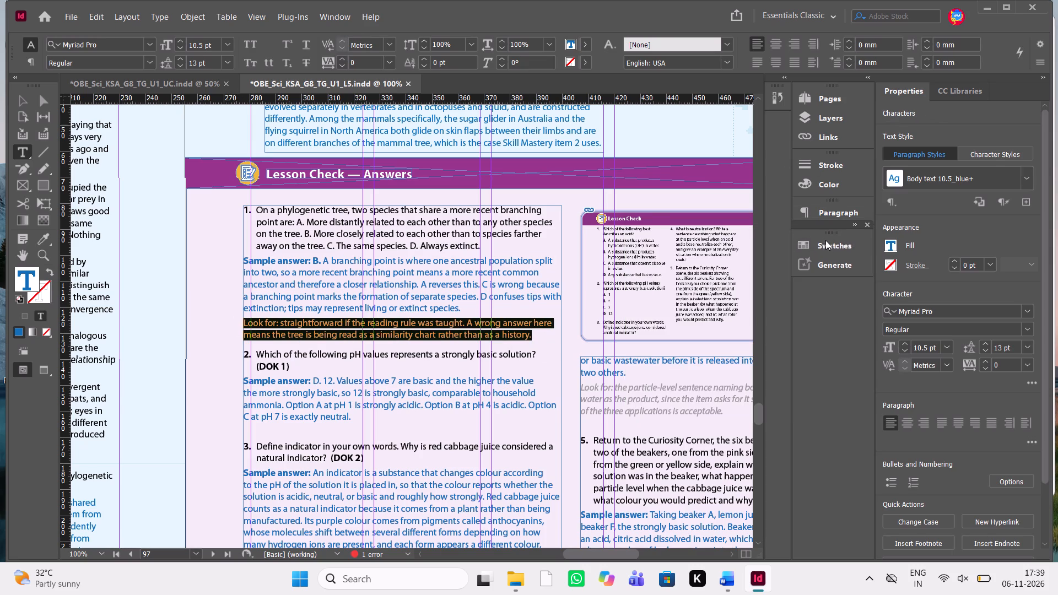
click(825, 240)
scroll(685, 358, up, 19)
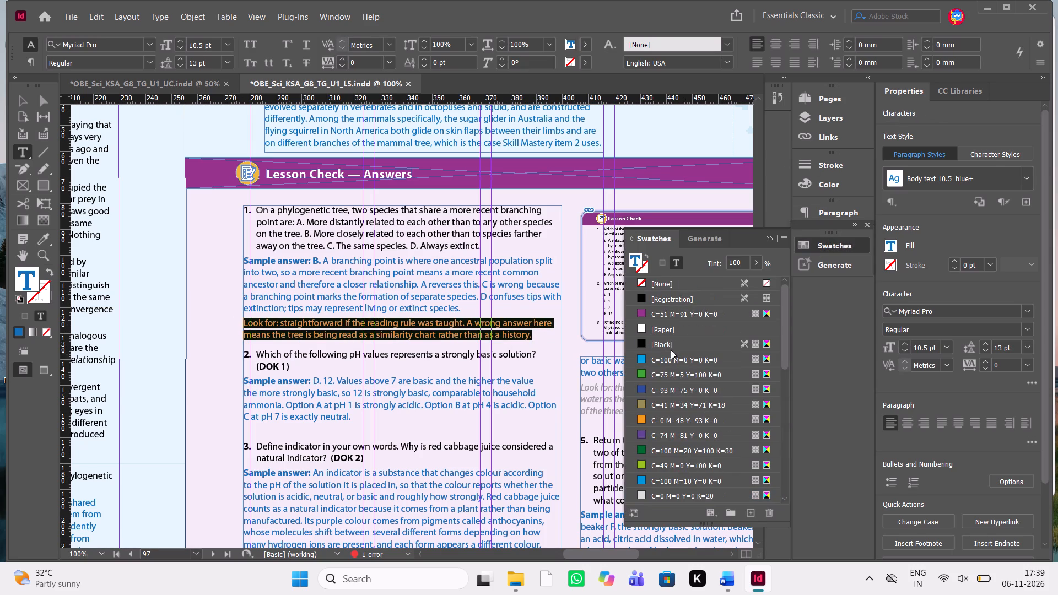
click(672, 345)
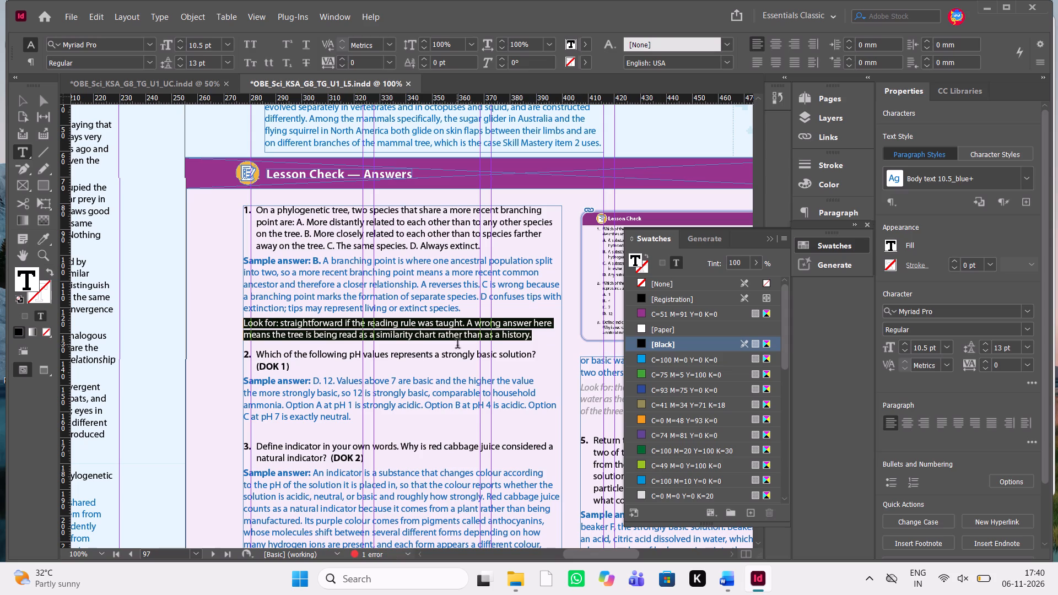
key(ctrl+shift+i)
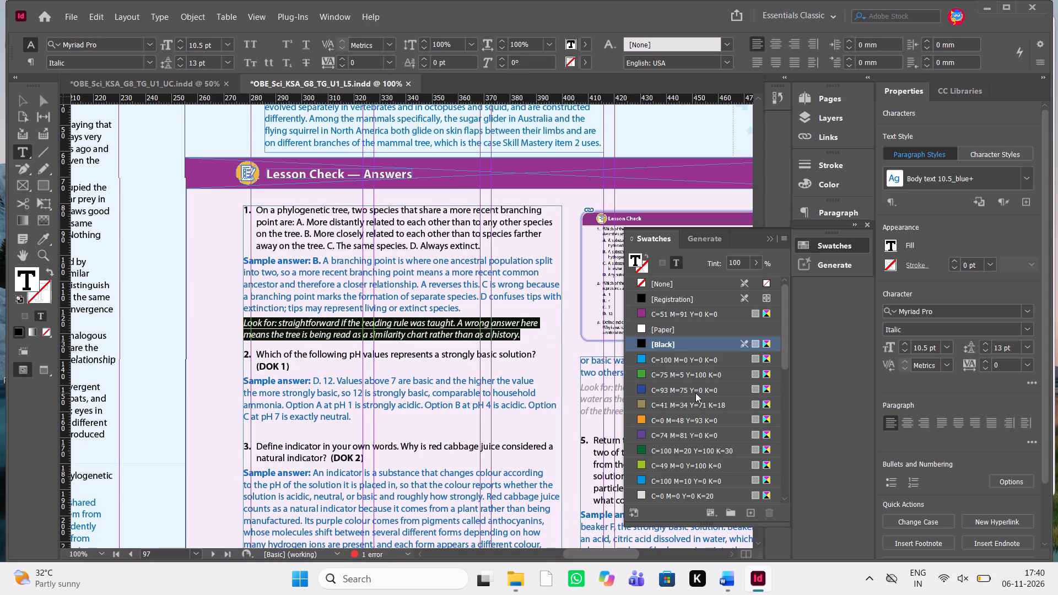
scroll(695, 393, down, 20)
scroll(695, 393, down, 20)
scroll(695, 393, down, 20)
click(697, 493)
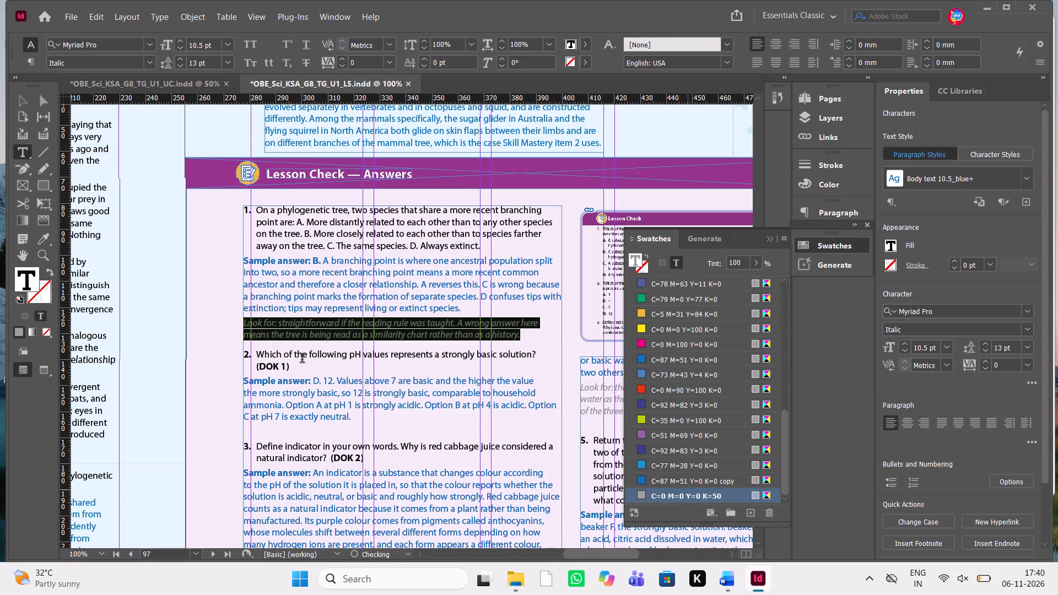
click(266, 353)
scroll(266, 353, down, 1)
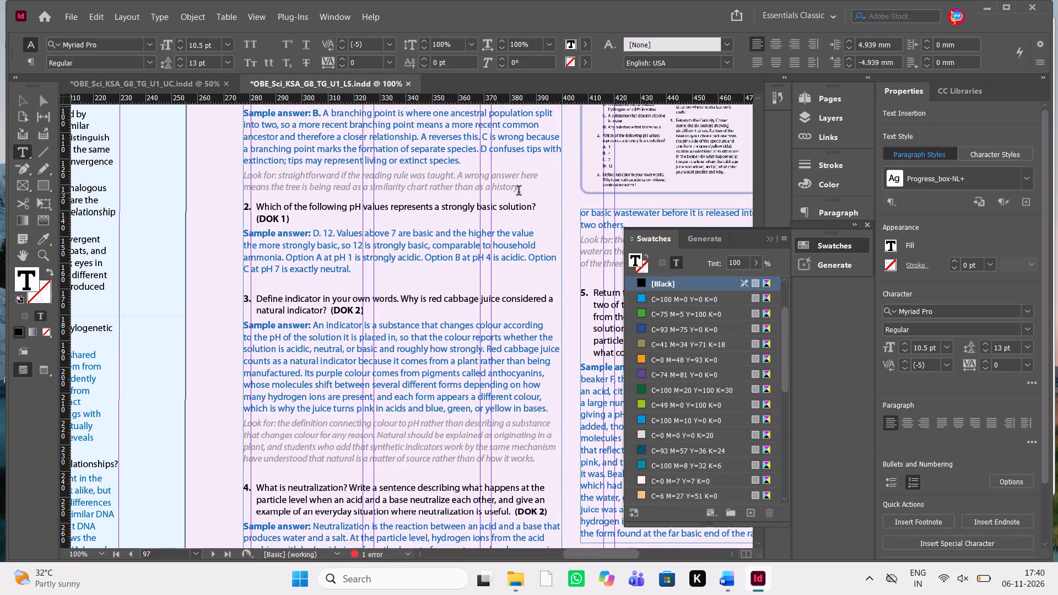
drag(519, 192, 239, 175)
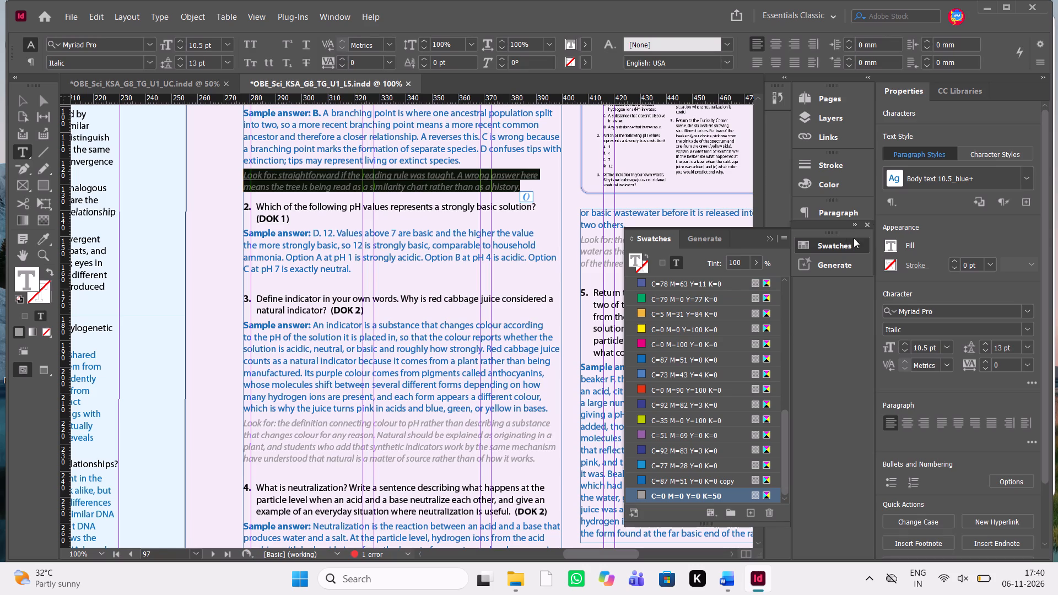
click(845, 218)
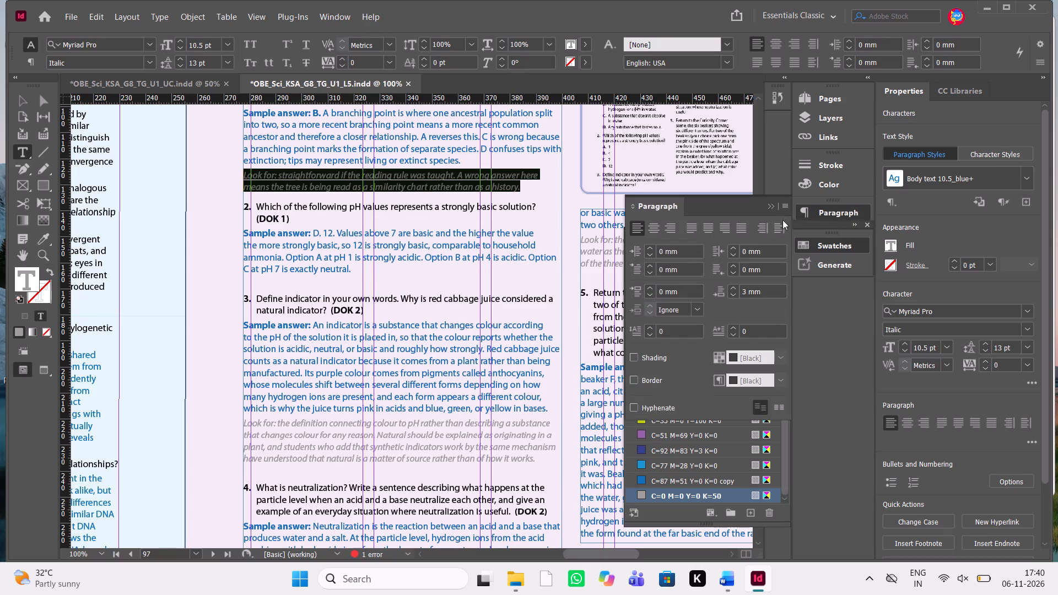
click(768, 205)
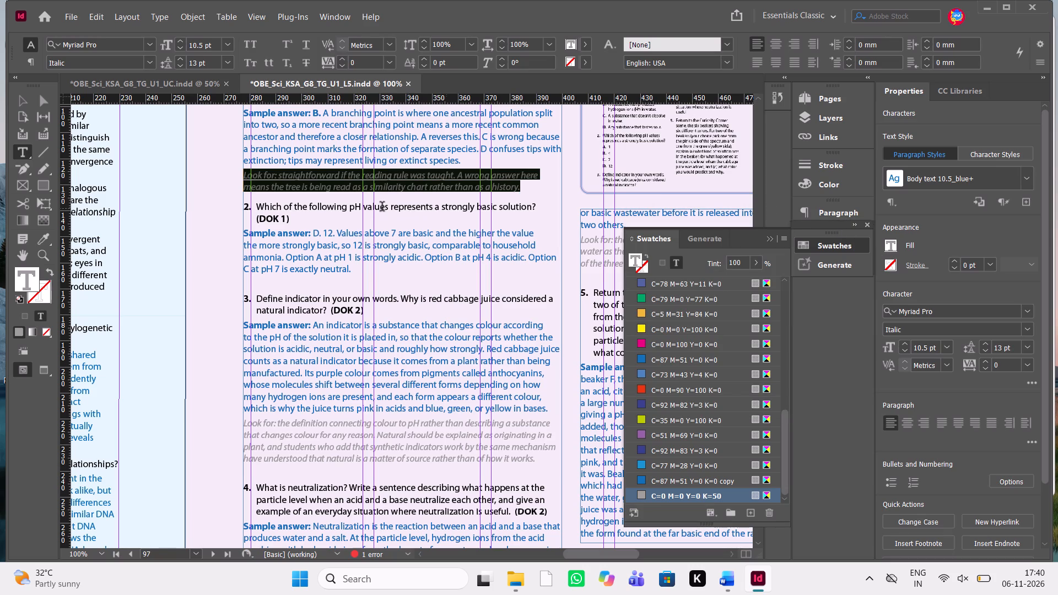
Replace question 2's old pH question, including its DOK label, with Word's "The two main kinds of evidence scientists use" question and answer options.
click(380, 207)
key(alt+Tab)
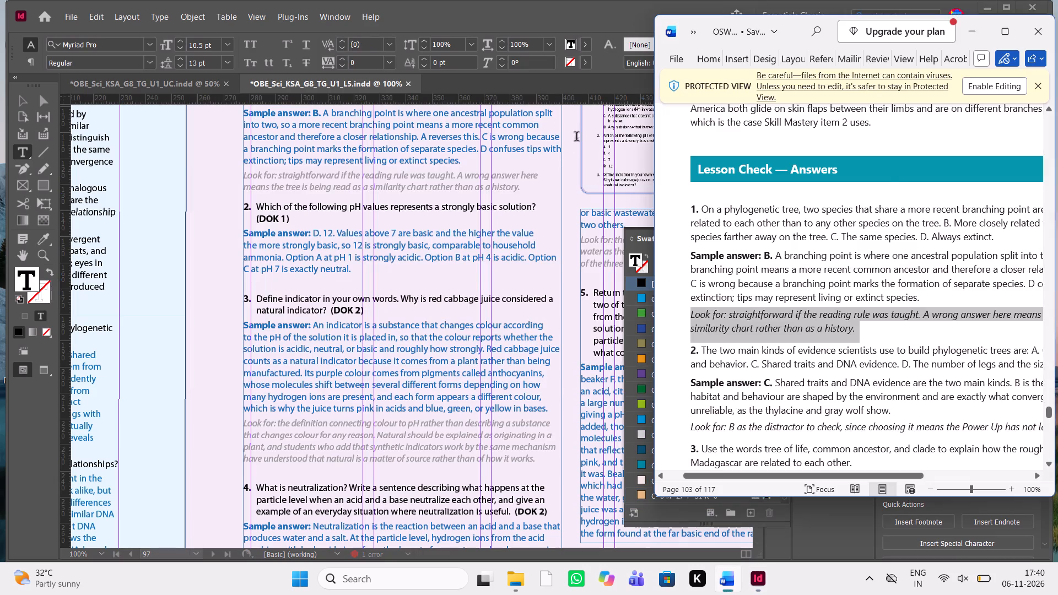
key(alt+Tab)
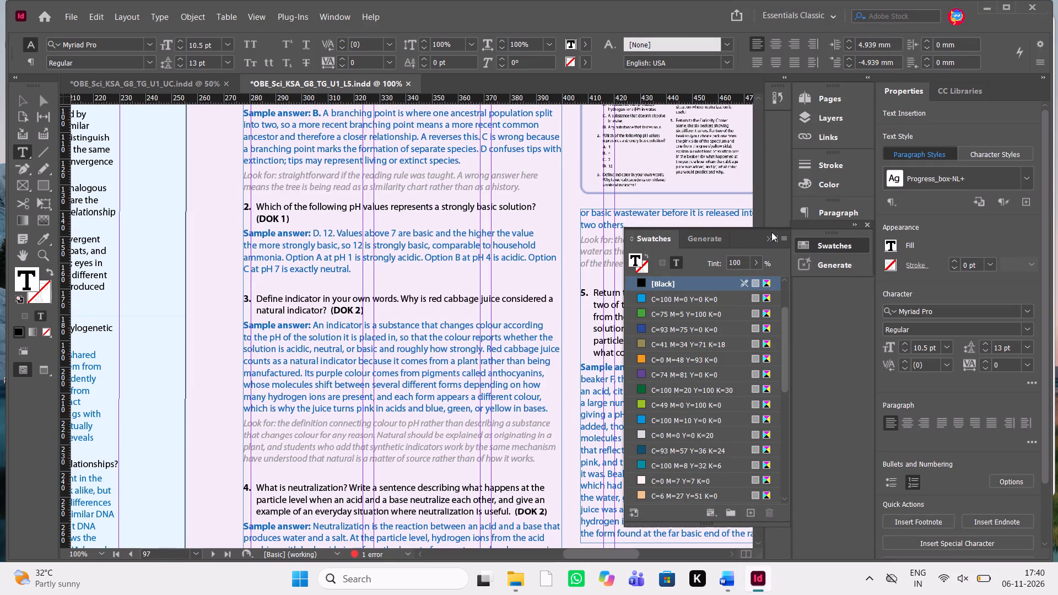
click(771, 232)
click(771, 239)
key(alt+Tab)
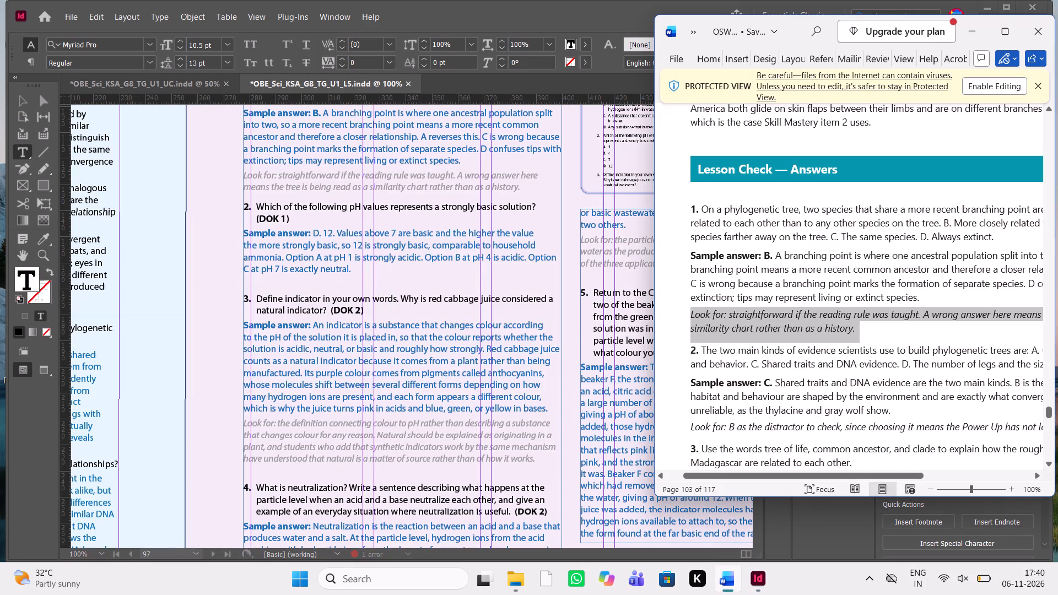
scroll(951, 344, left, 1)
drag(931, 363, 910, 361)
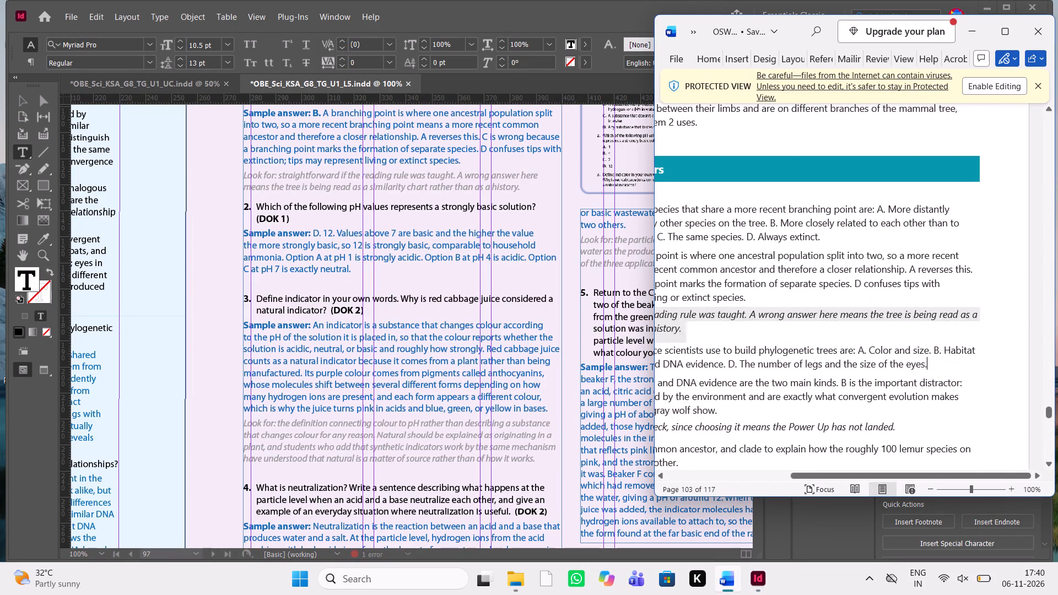
drag(910, 361, 714, 354)
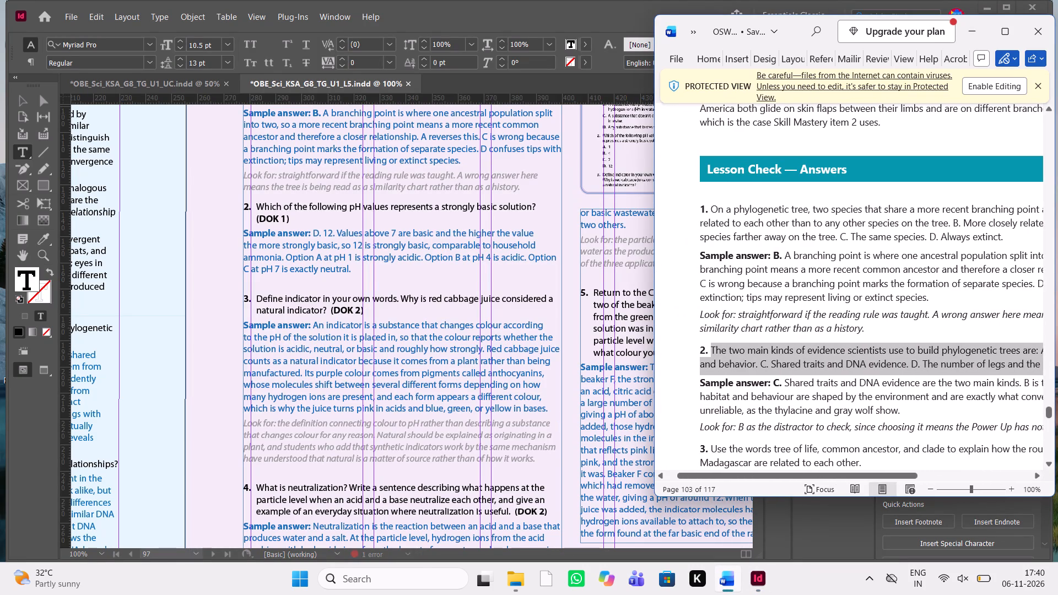
drag(714, 354, 712, 351)
key(ctrl+c)
key(ctrl+c)
key(ctrl+c)
drag(298, 215, 285, 217)
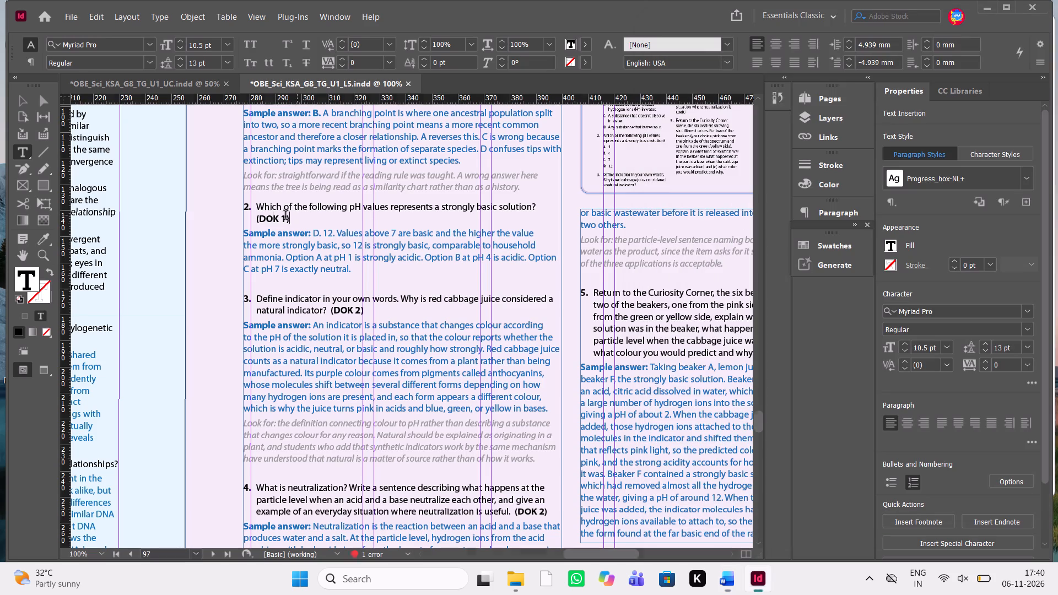
drag(285, 217, 240, 206)
key(ctrl+v)
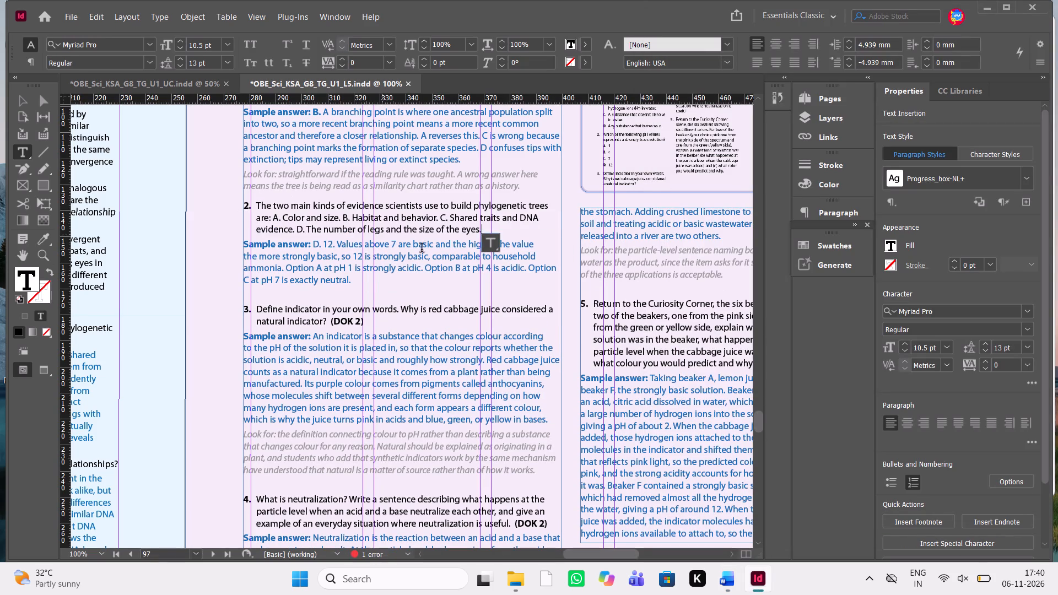
Replace question 2's sample answer text after the label with Word's answer "C. Shared traits and DNA evidence are the two main kinds".
key(alt+Tab)
scroll(840, 369, down, 1)
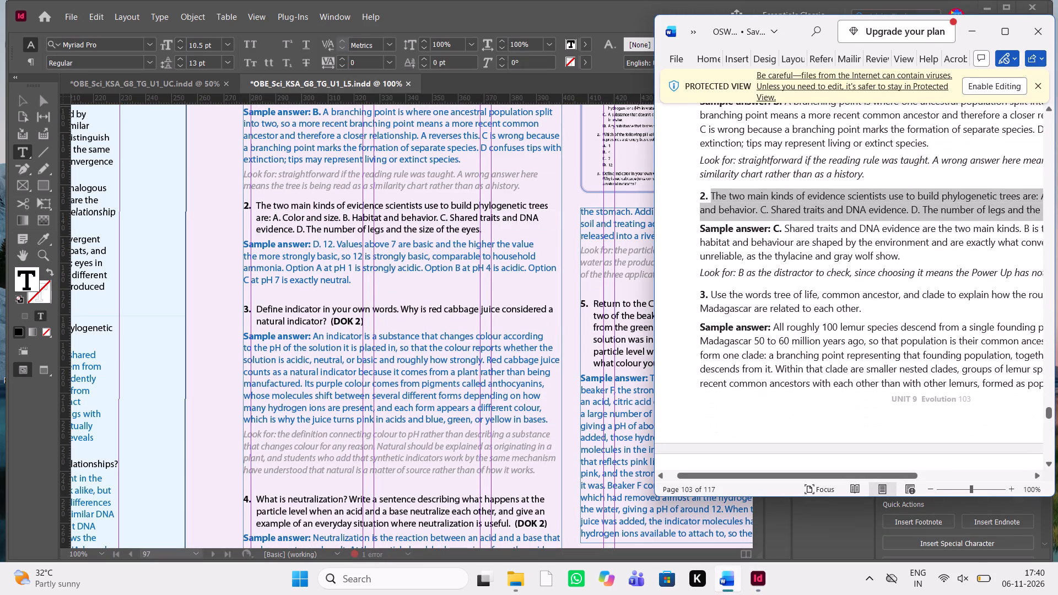
drag(901, 255, 779, 231)
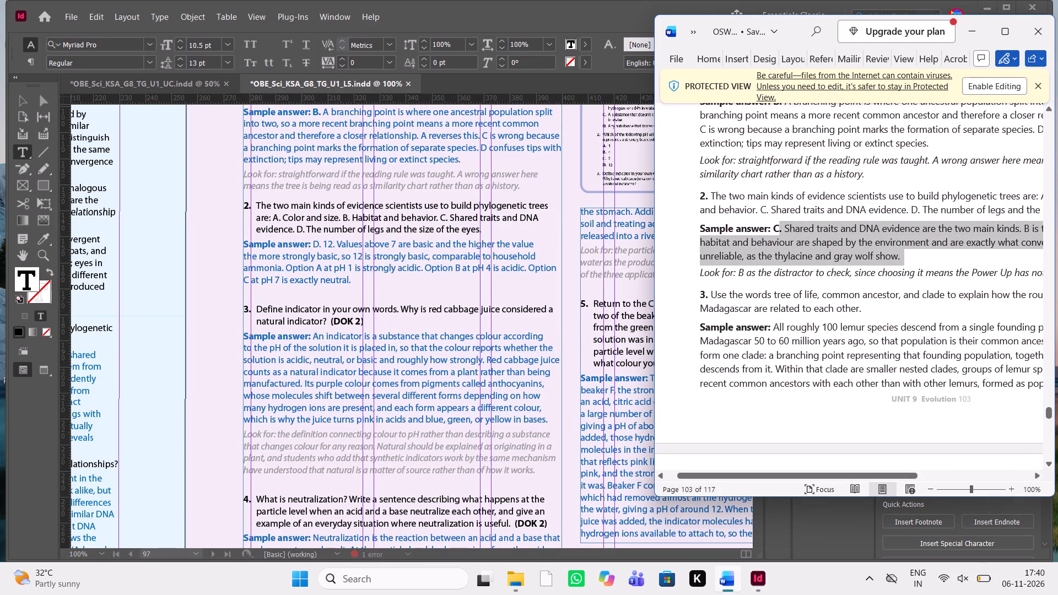
drag(779, 231, 773, 231)
key(ctrl+c)
key(ctrl+c)
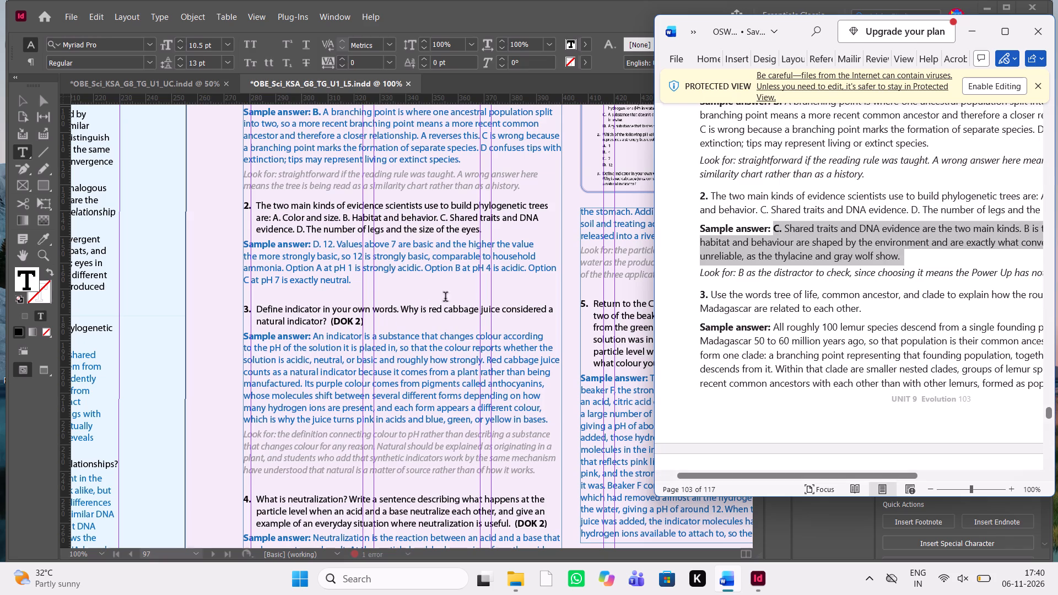
drag(358, 282, 312, 245)
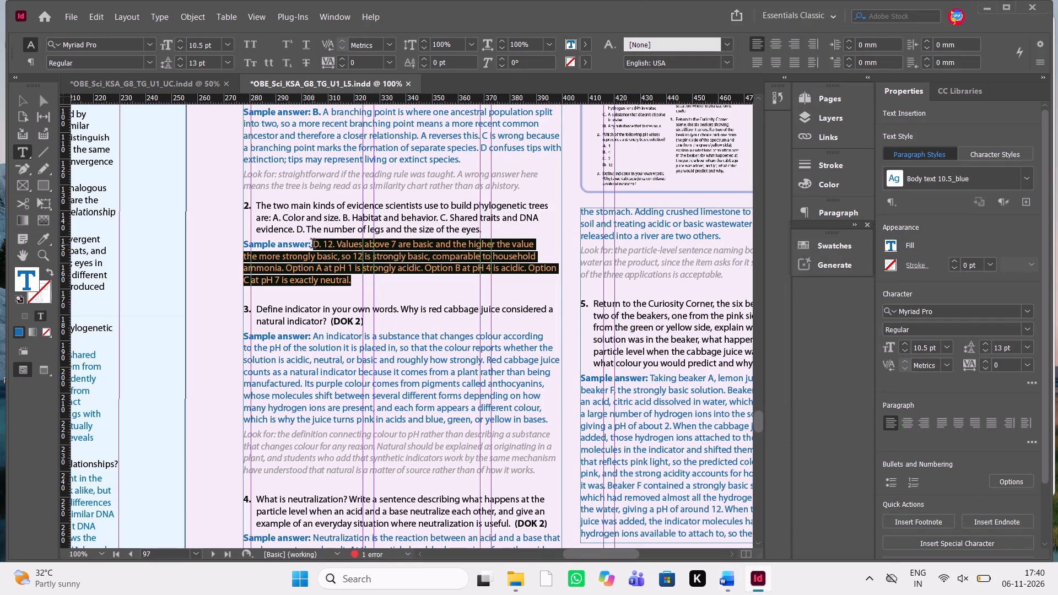
key(ctrl+v)
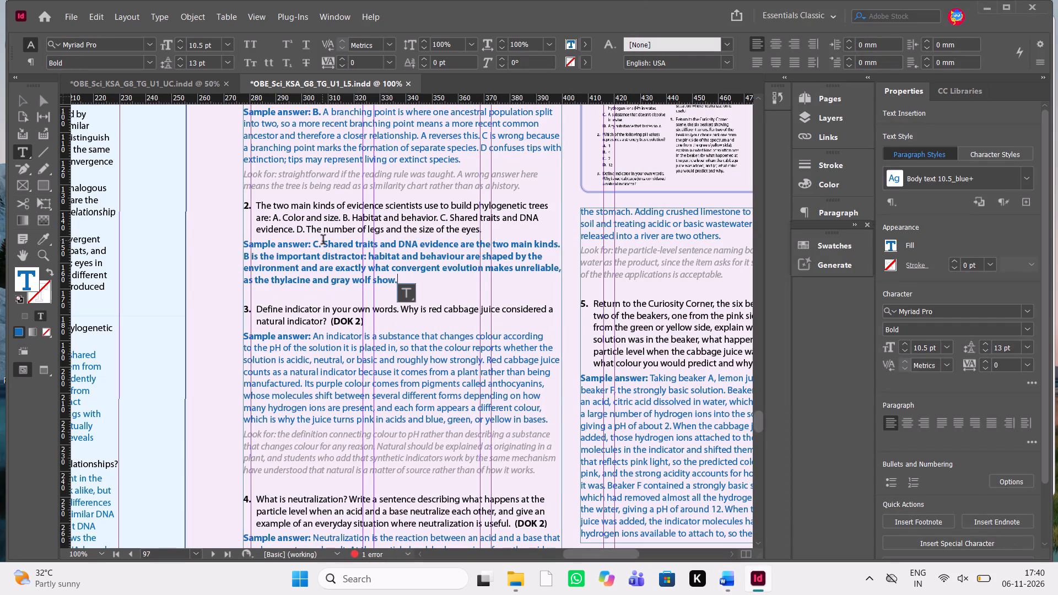
Make question 2's sample answer text after "C." regular weight, leaving only the label and letter bold.
drag(323, 241, 403, 284)
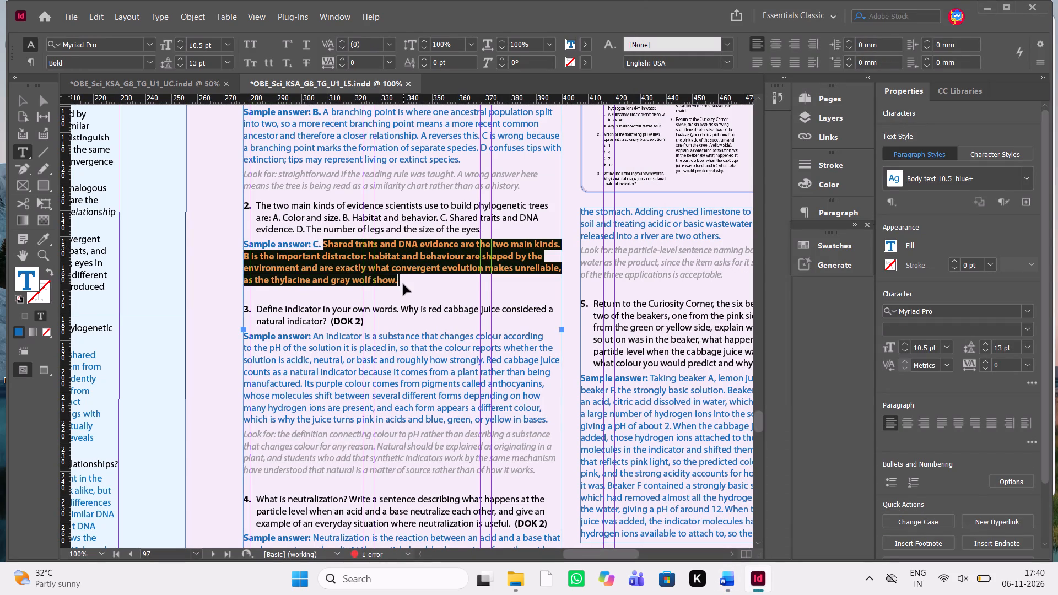
key(ctrl+shift+b)
key(ctrl+shift+b)
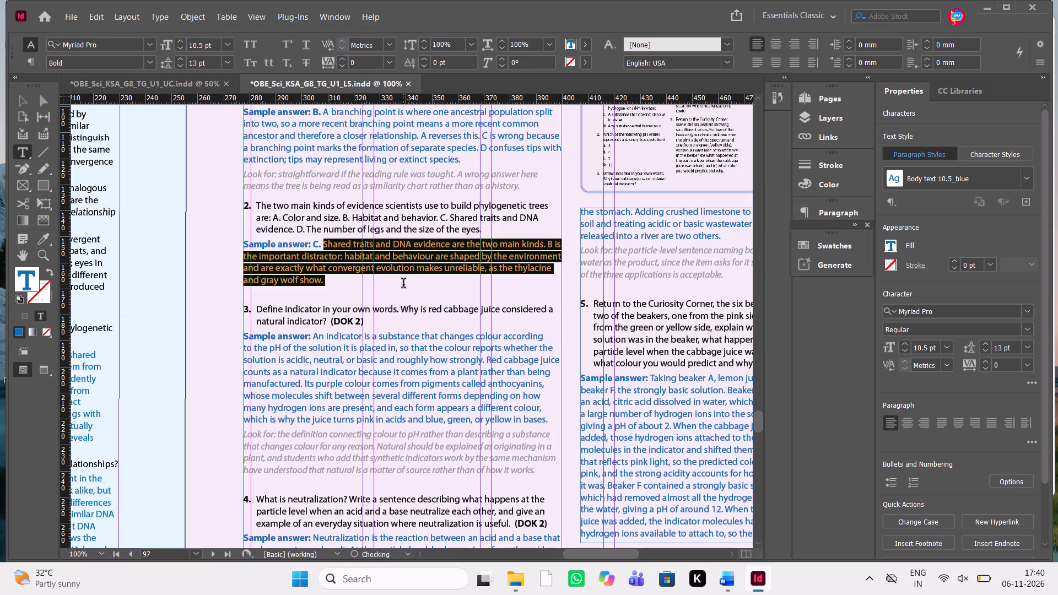
Add Word's note "Look for: B as the distractor to check, since choosing it means the Power Up has not landed." below question 2's sample answer.
click(403, 284)
key(Return)
key(alt+Tab)
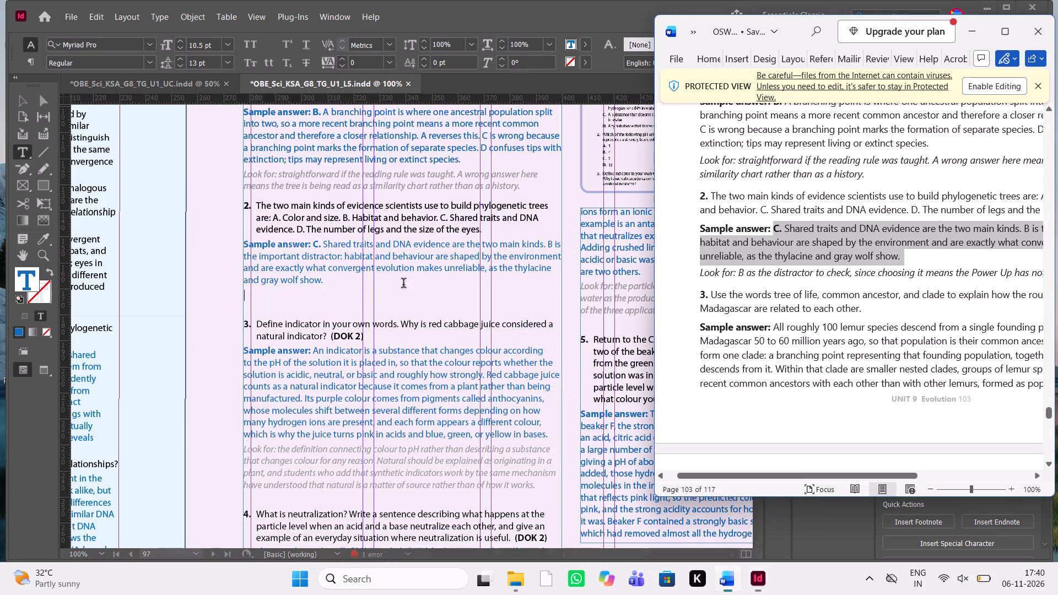
scroll(937, 293, left, 1)
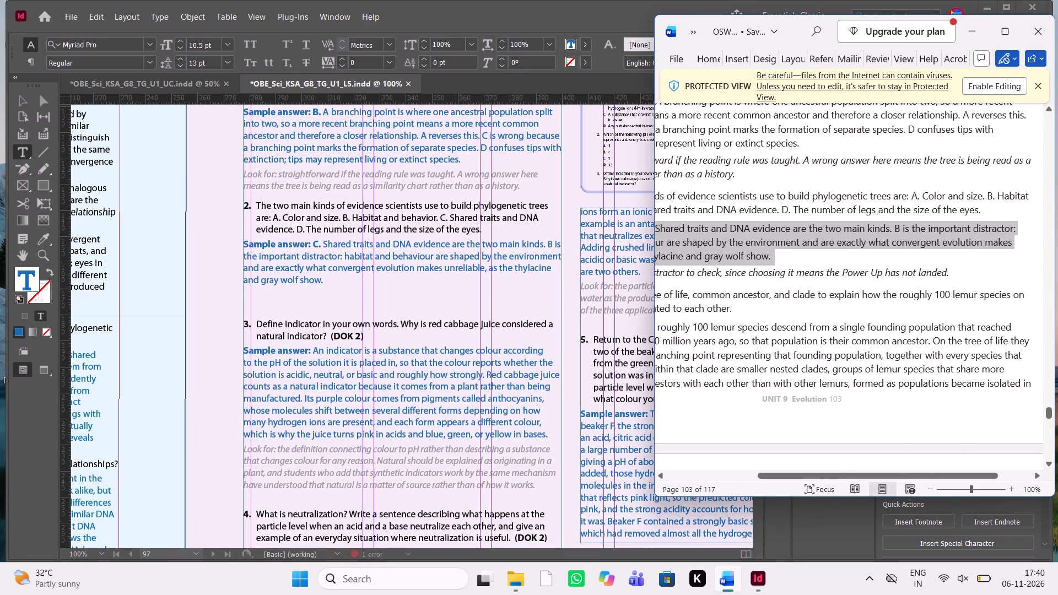
drag(953, 273, 670, 274)
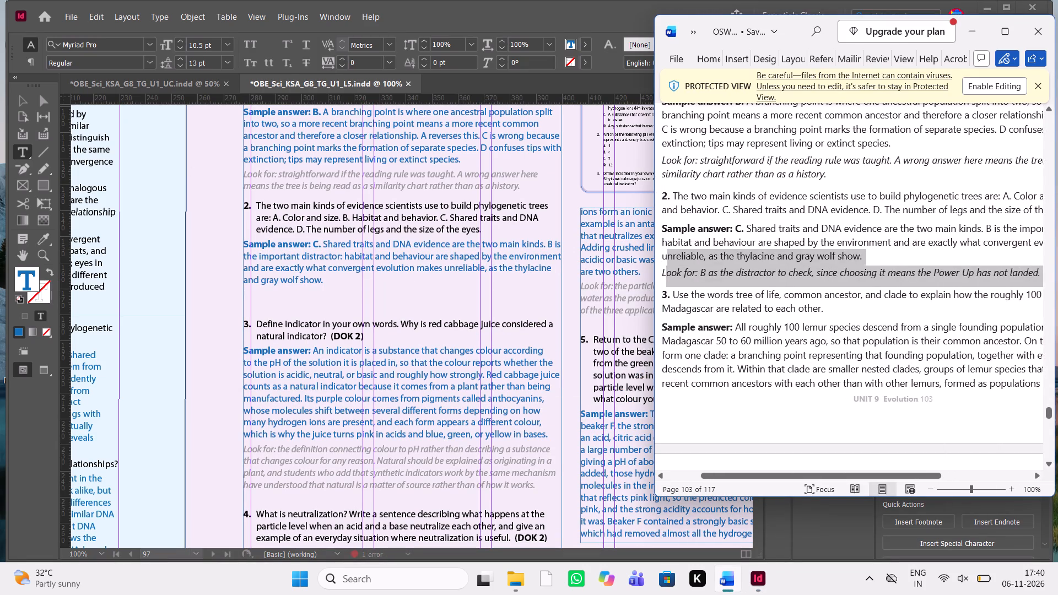
drag(670, 274, 658, 276)
key(ctrl+c)
key(ctrl+c)
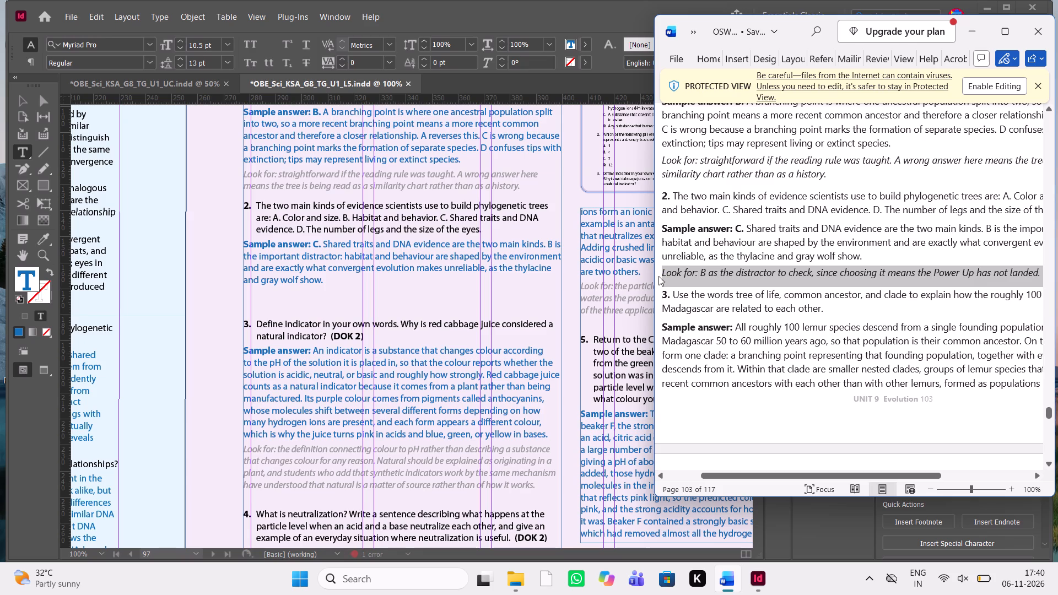
click(267, 279)
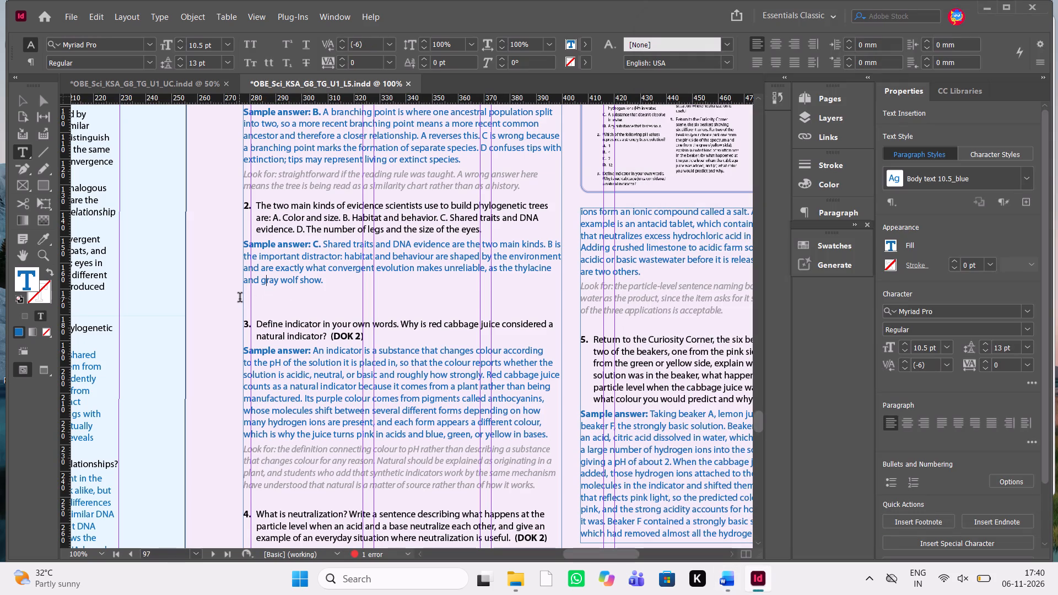
click(240, 299)
click(248, 293)
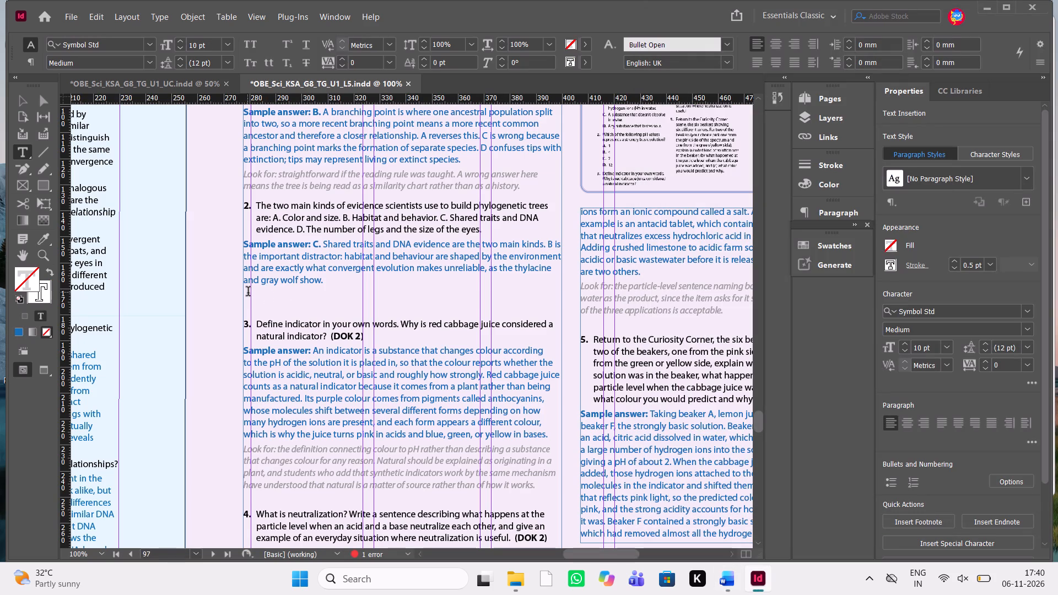
click(329, 280)
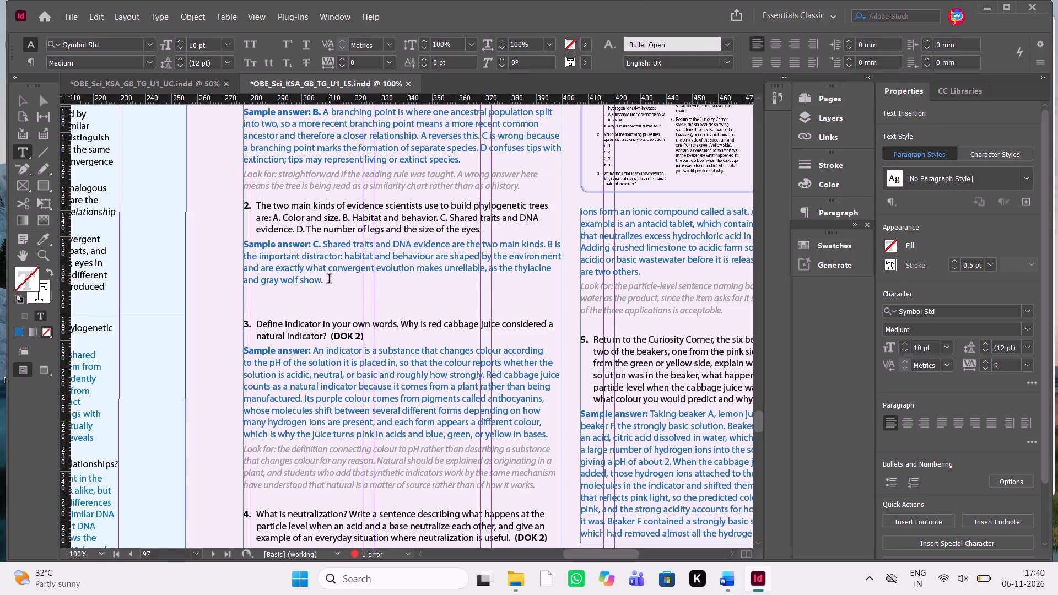
double_click(329, 280)
double_click(257, 299)
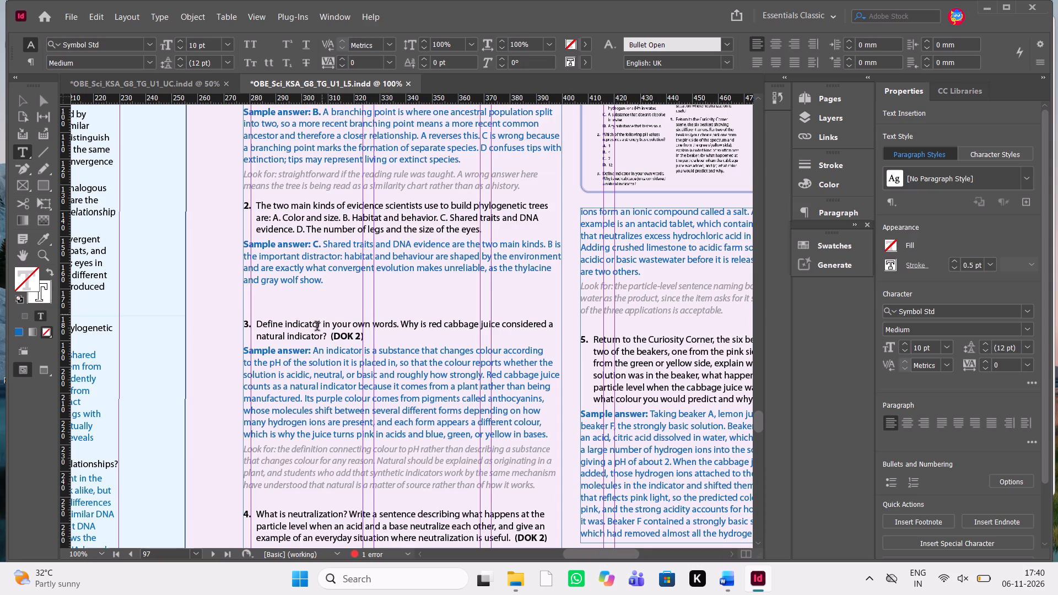
triple_click(312, 332)
click(21, 101)
triple_click(303, 278)
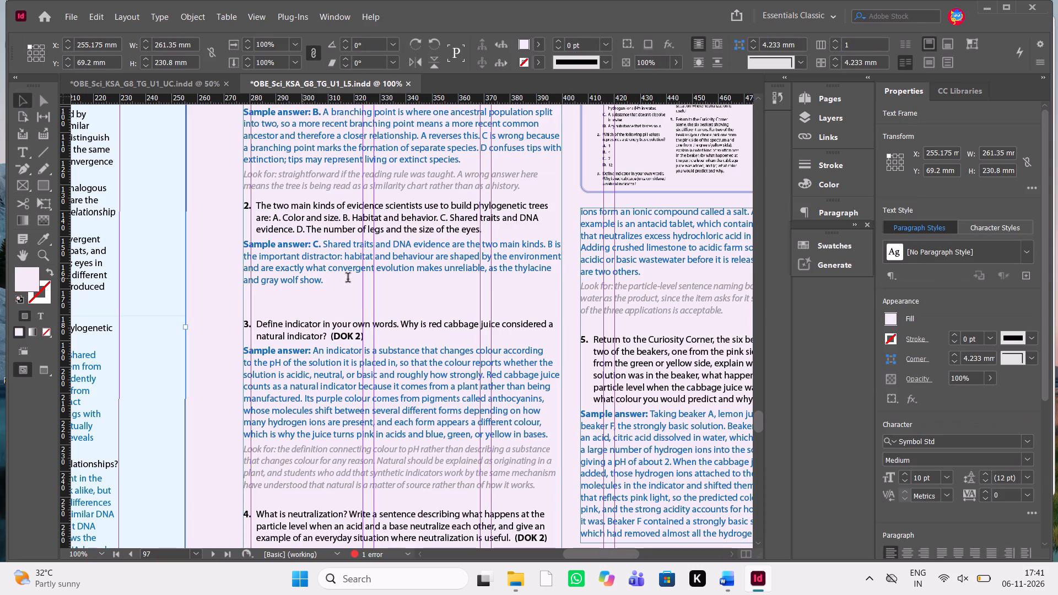
triple_click(344, 289)
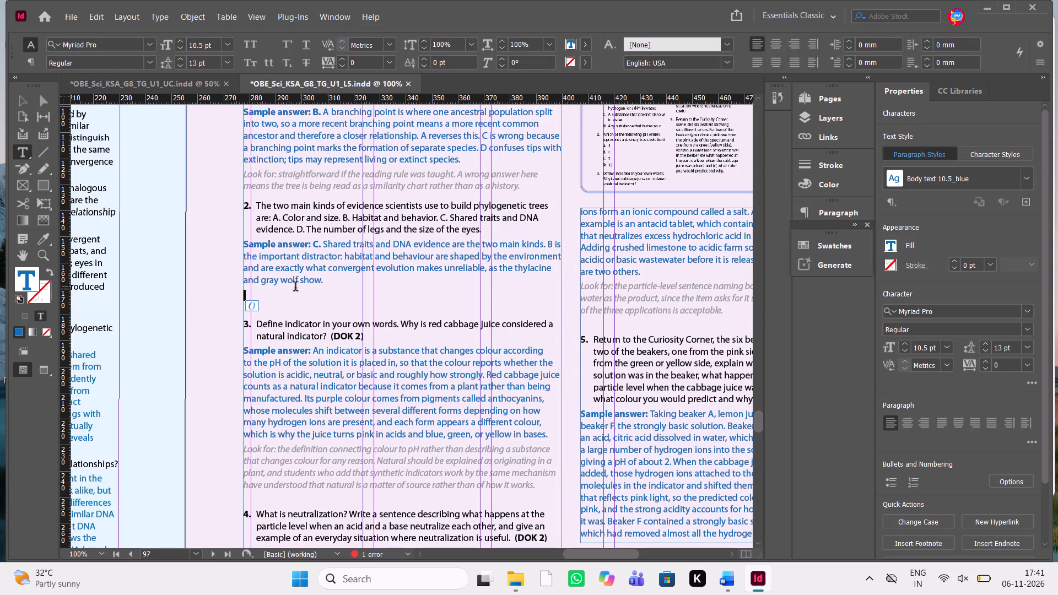
click(285, 291)
key(ctrl+v)
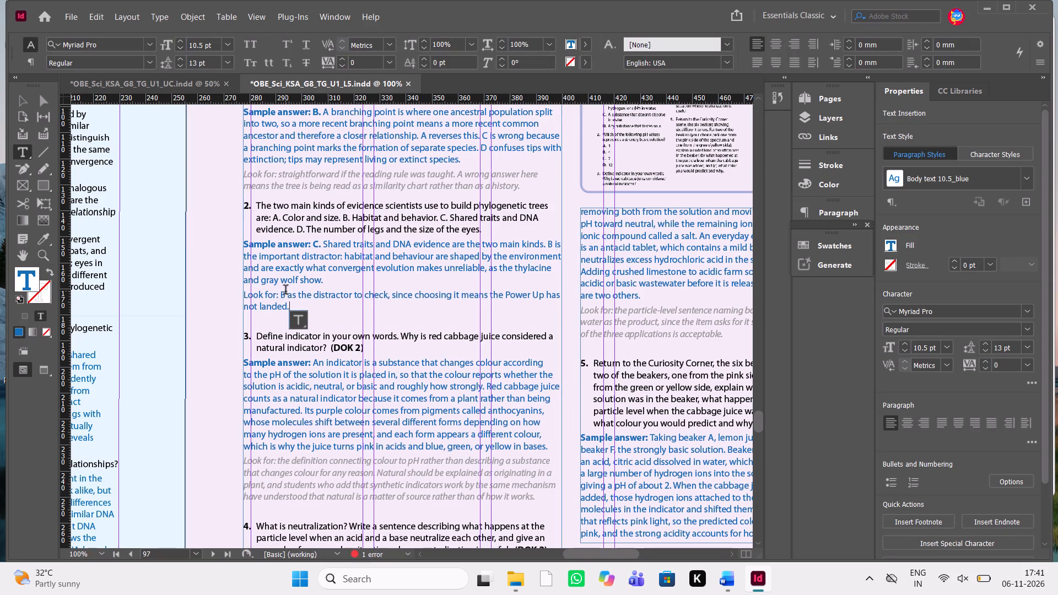
Format question 2's Look for note in italic with tracking 10 and the grey C=0 M=0 Y=0 K=50 swatch.
drag(314, 311, 235, 291)
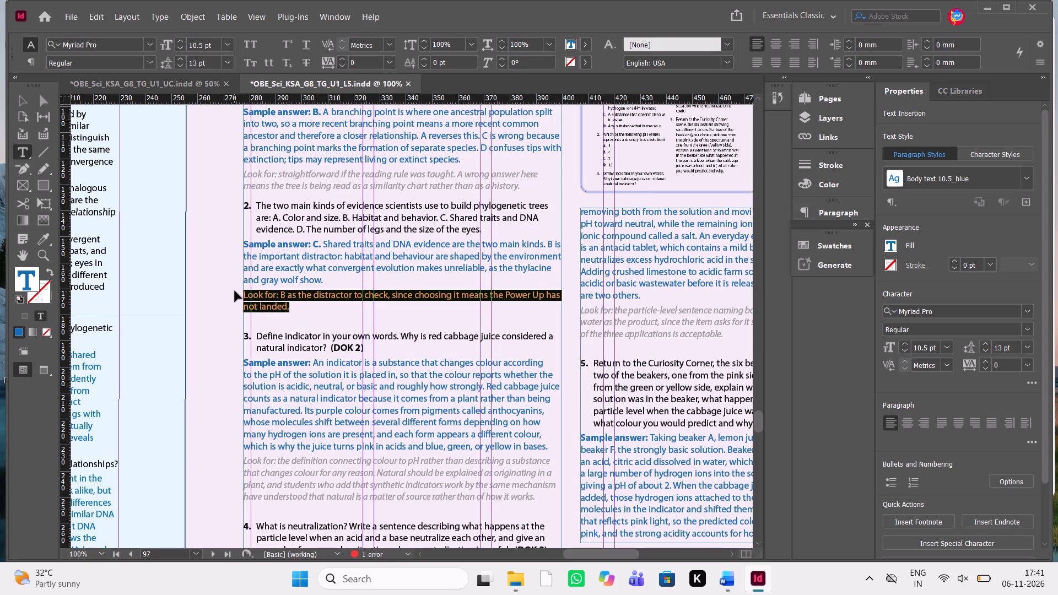
key(ctrl+shift+i)
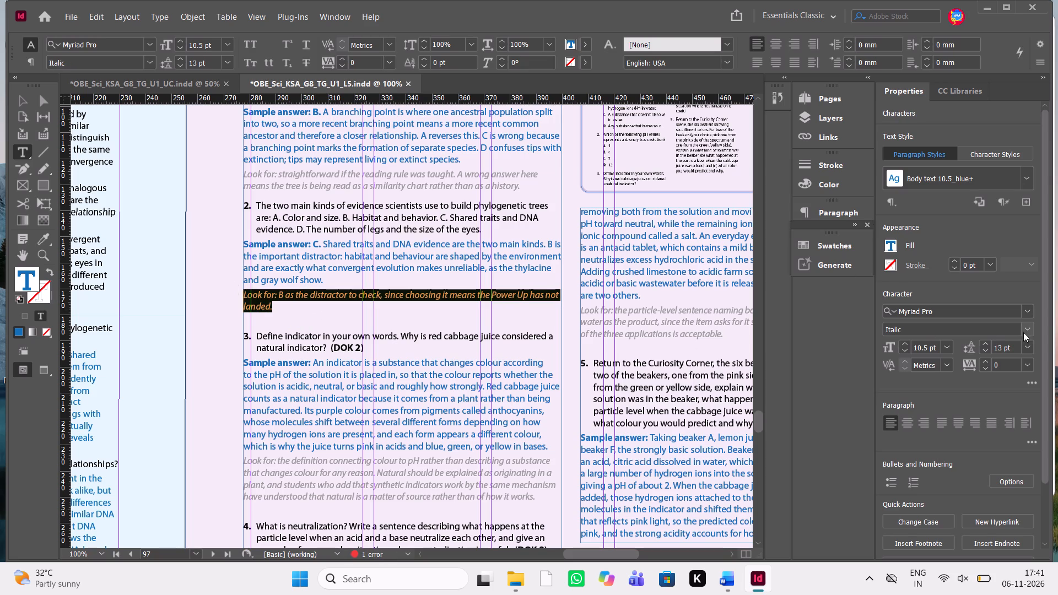
click(1030, 362)
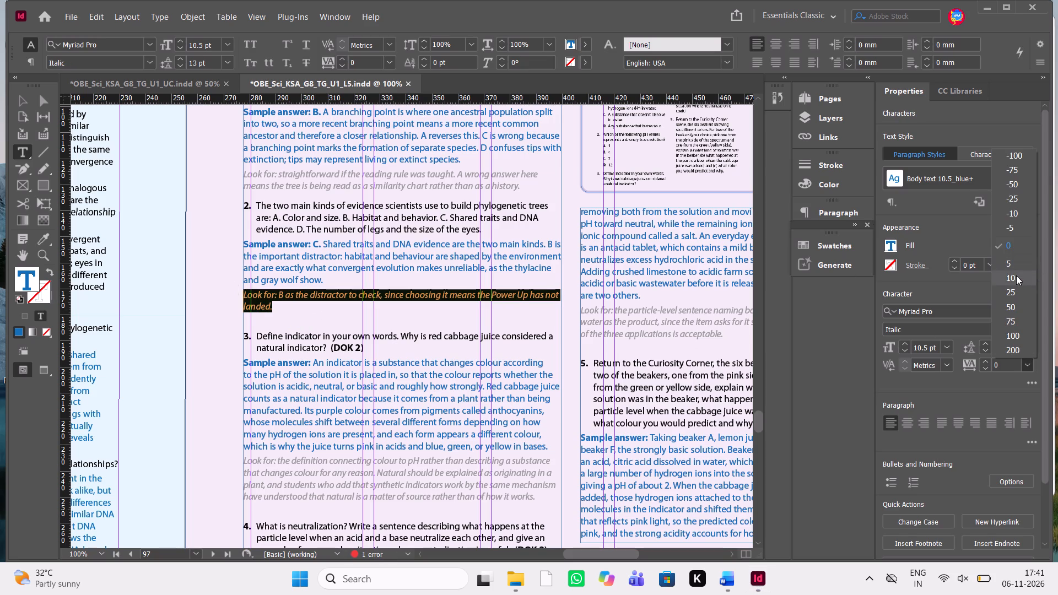
click(1016, 275)
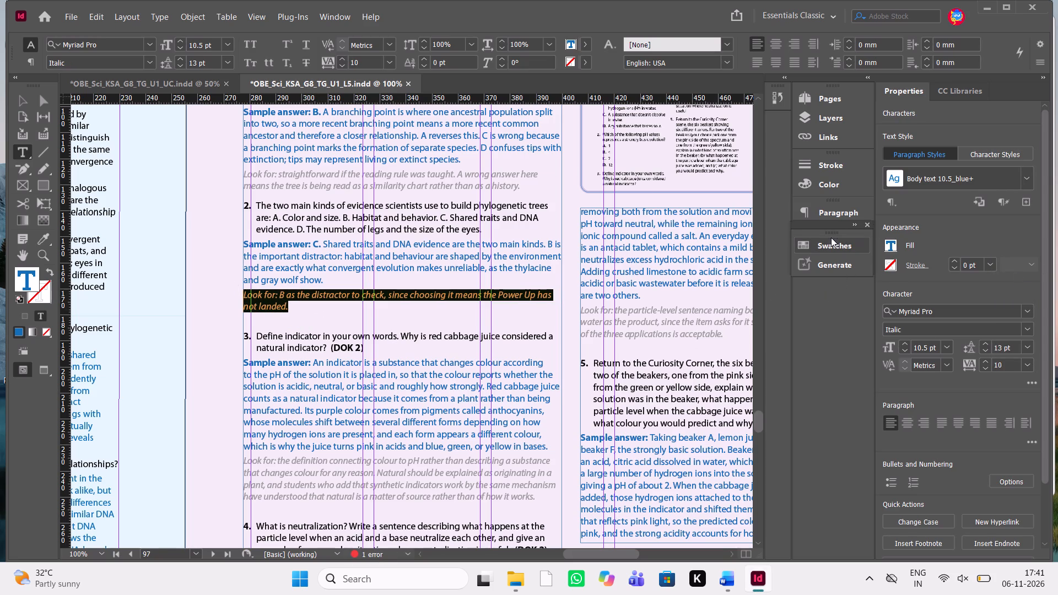
click(831, 243)
scroll(682, 447, down, 2)
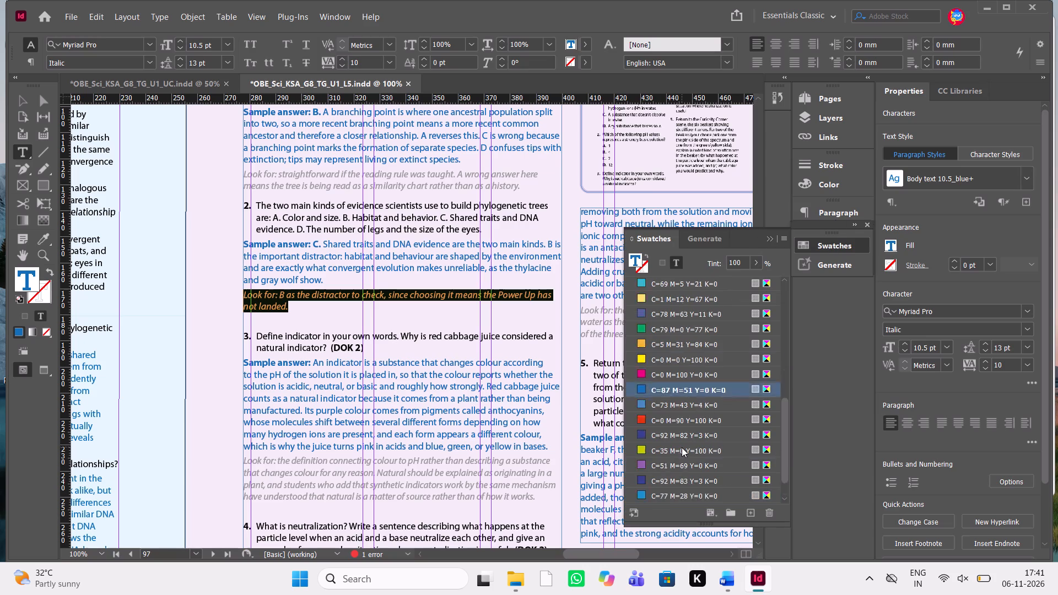
scroll(682, 447, down, 2)
click(676, 494)
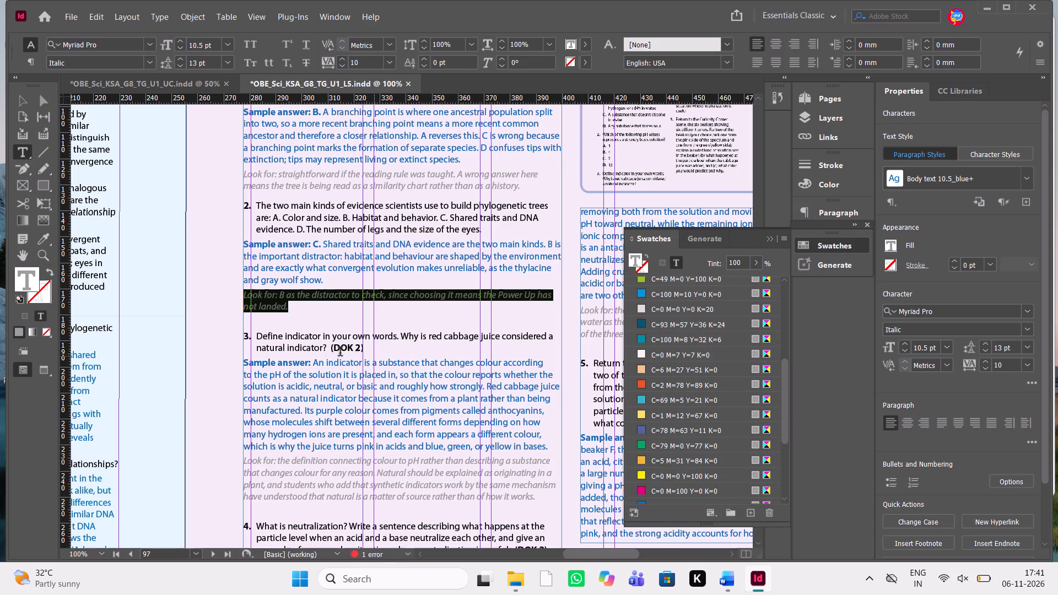
Delete the empty paragraph between question 2's Look for note and question 3.
click(312, 316)
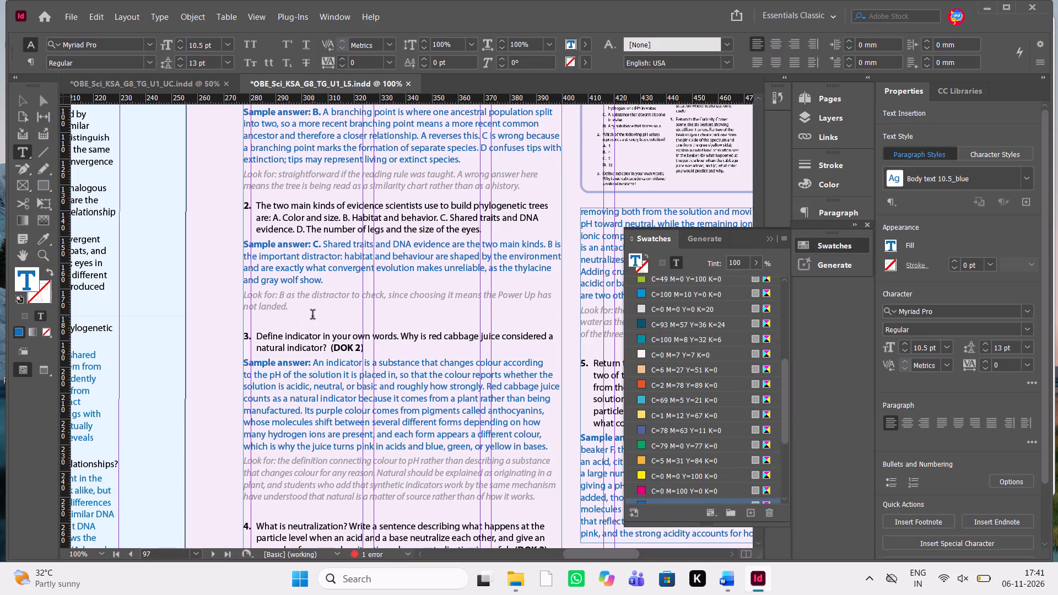
drag(312, 316, 246, 300)
click(247, 322)
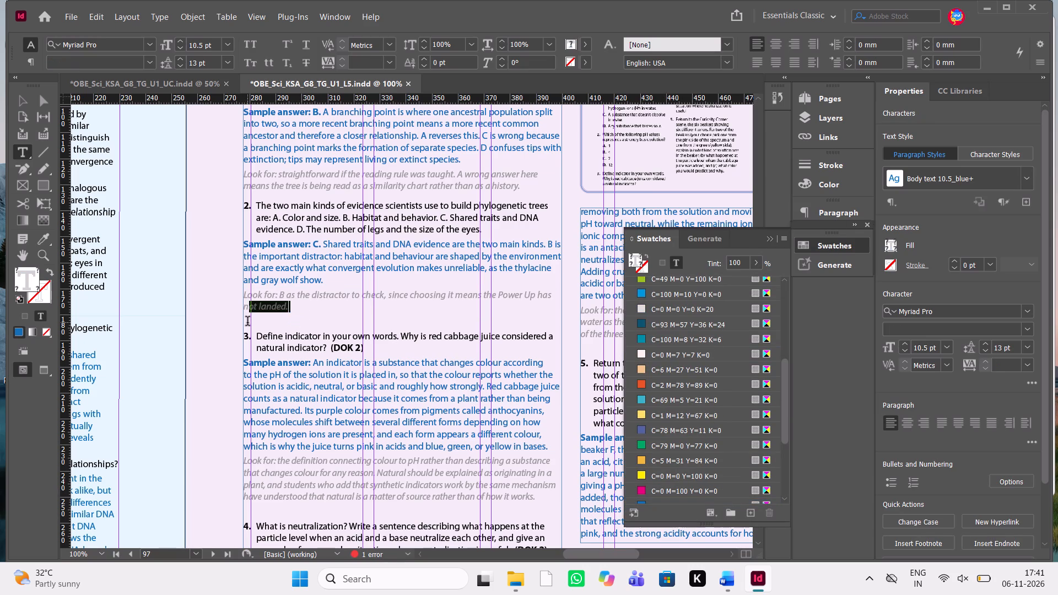
key(Delete)
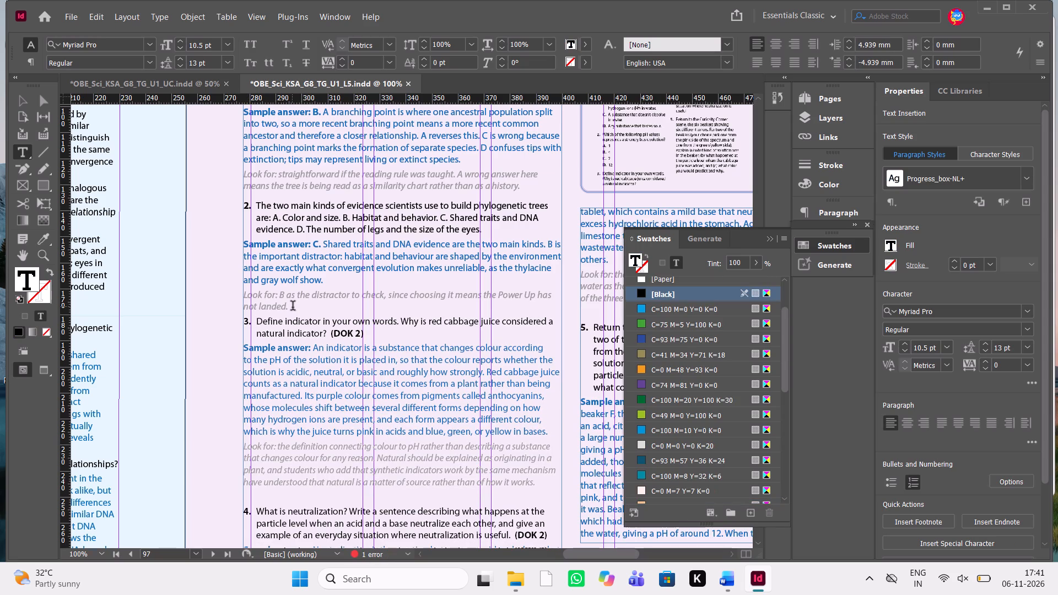
Set the space after question 2's Look for note to 3 mm.
drag(293, 307, 233, 293)
click(830, 214)
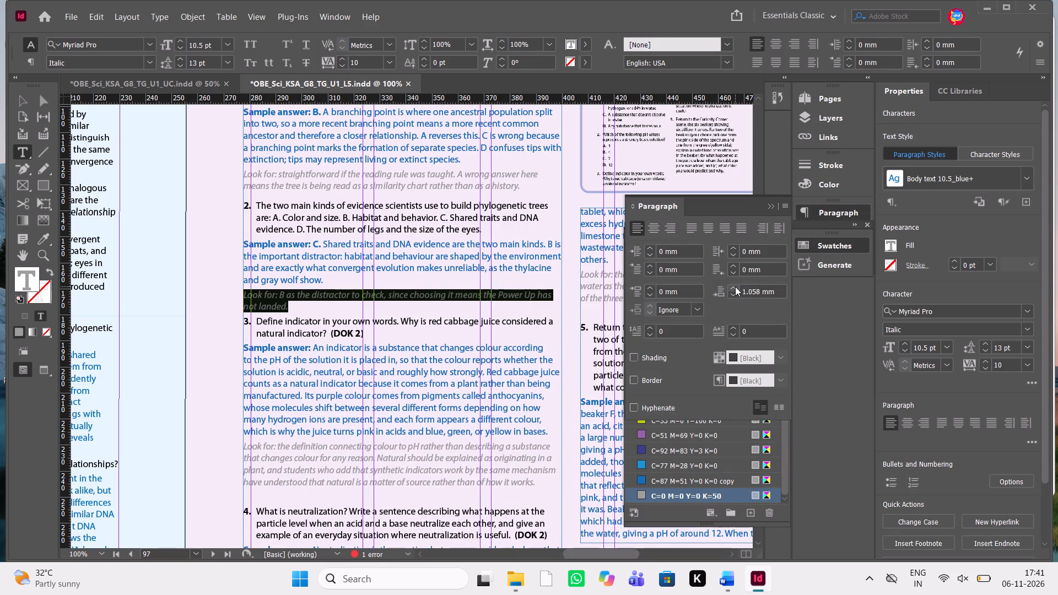
click(735, 286)
click(735, 286)
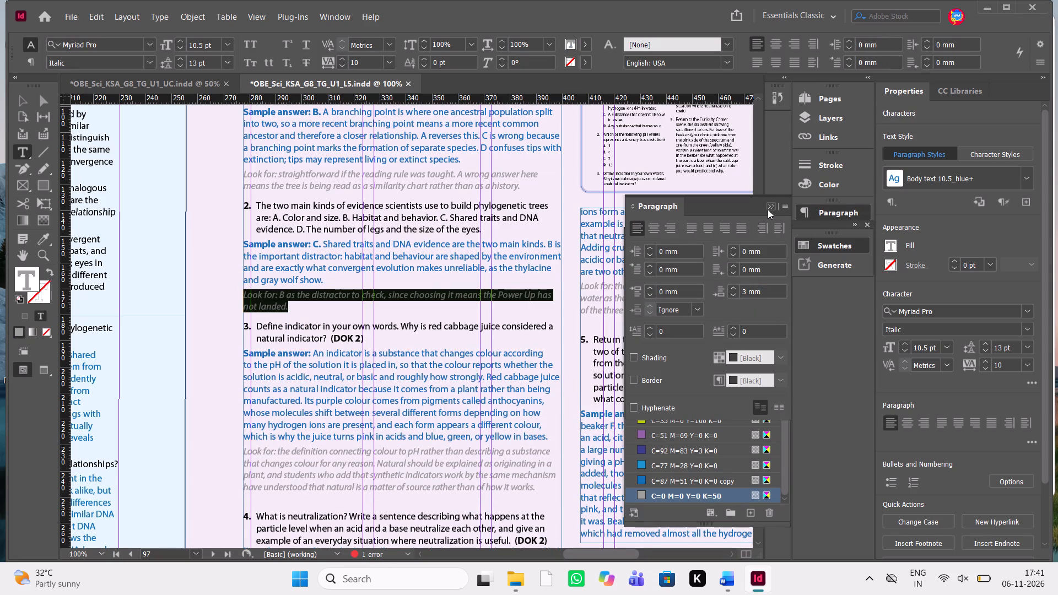
click(770, 207)
click(380, 377)
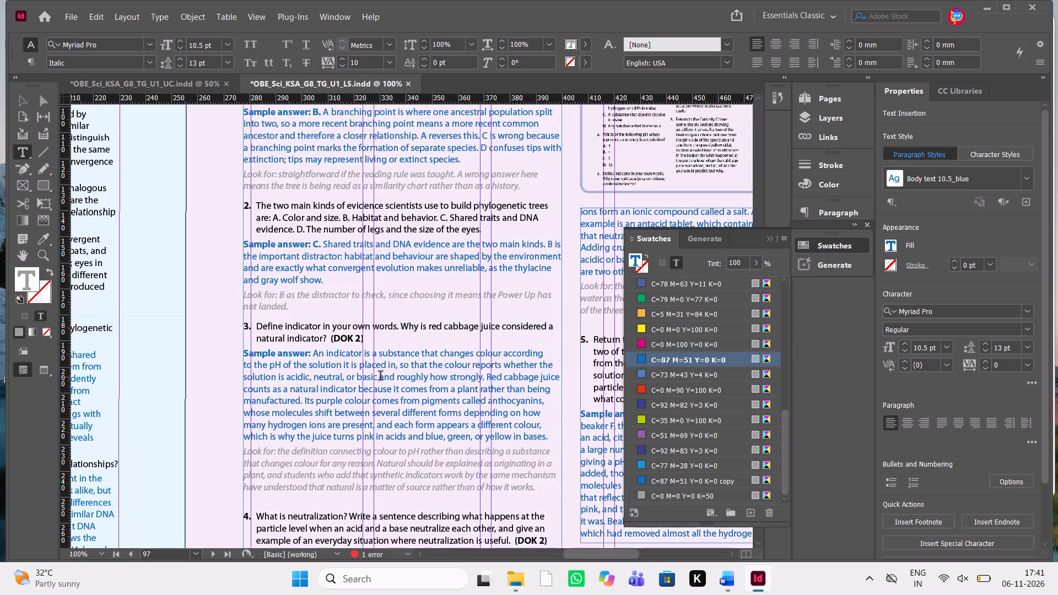
Shorten the first-column Lesson Check text frame to about 204 mm high, bringing its lower edge up to the page's bottom margin.
scroll(380, 377, down, 1)
scroll(380, 377, right, 1)
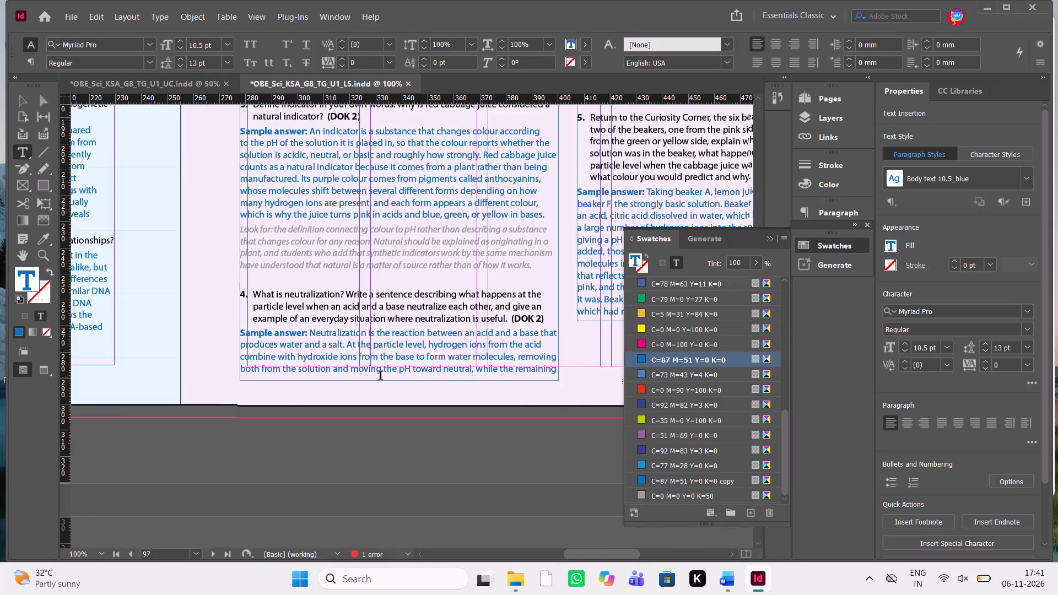
key(Escape)
click(404, 369)
drag(399, 381, 399, 363)
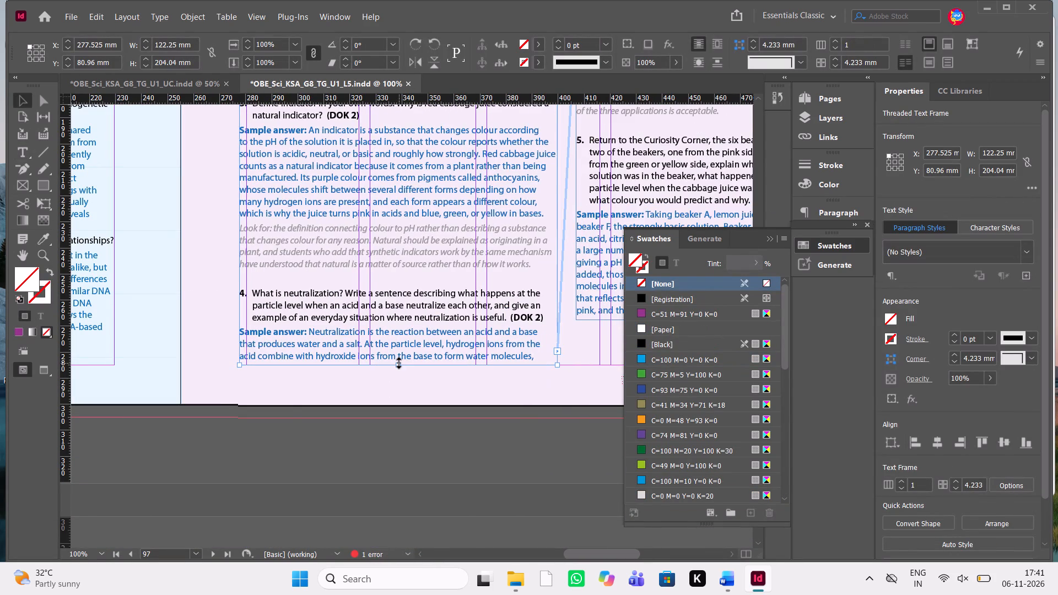
Replace question 3's old indicator question, including its DOK label, with Word's "Use the words tree of life, common ancestor, and clade" question.
scroll(399, 363, up, 1)
key(alt+Tab)
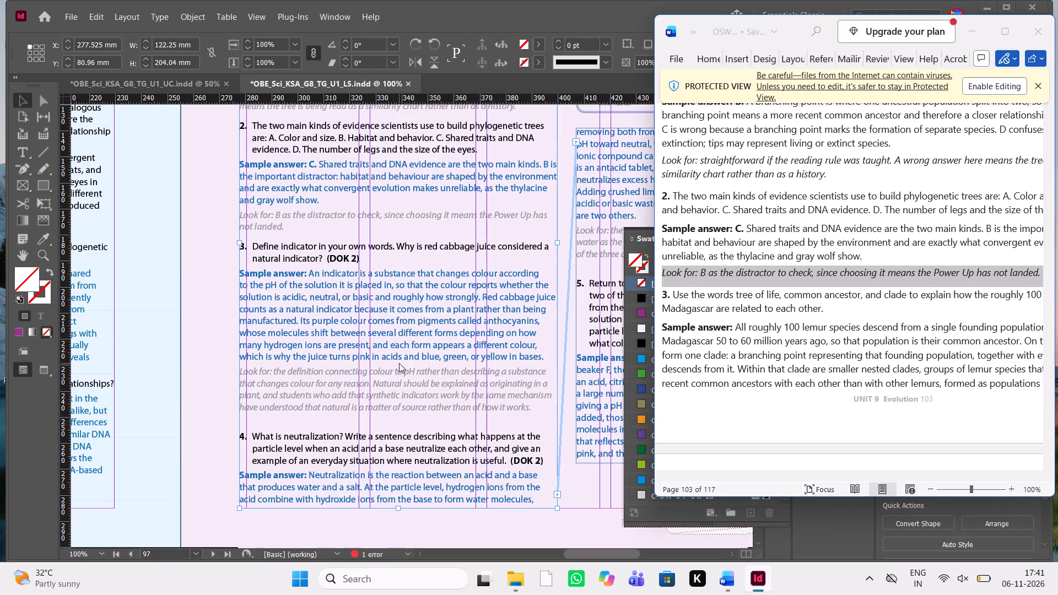
scroll(739, 318, down, 2)
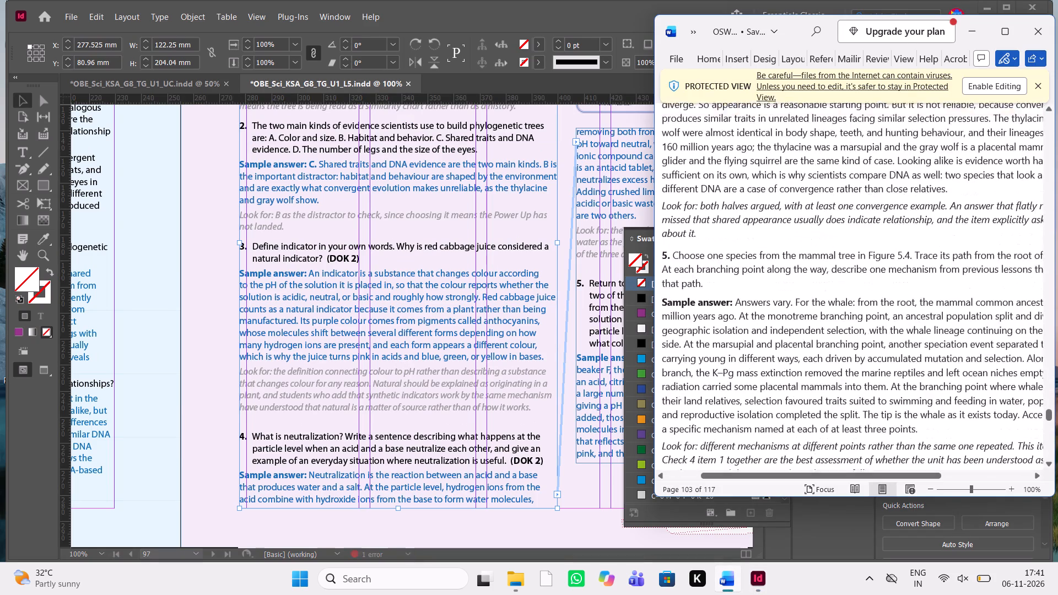
scroll(739, 318, down, 2)
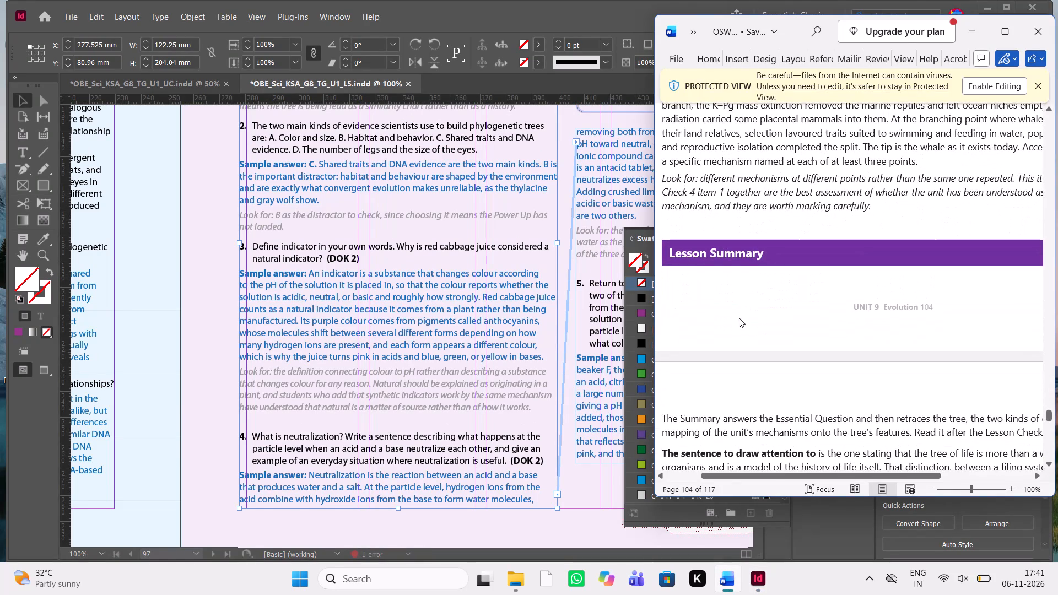
scroll(739, 318, up, 3)
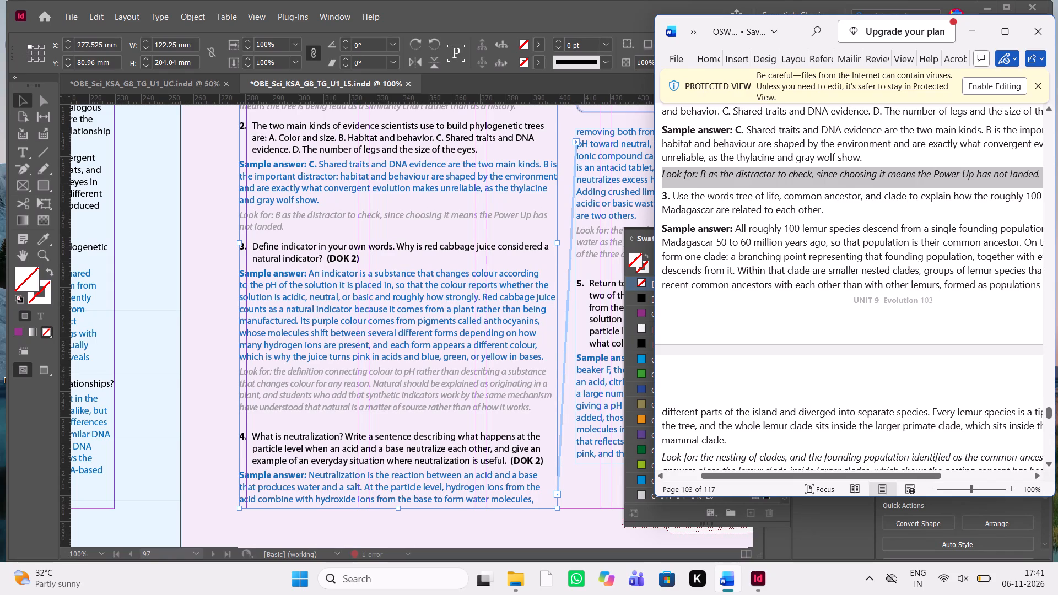
drag(829, 205, 679, 196)
key(ctrl+c)
key(ctrl+c)
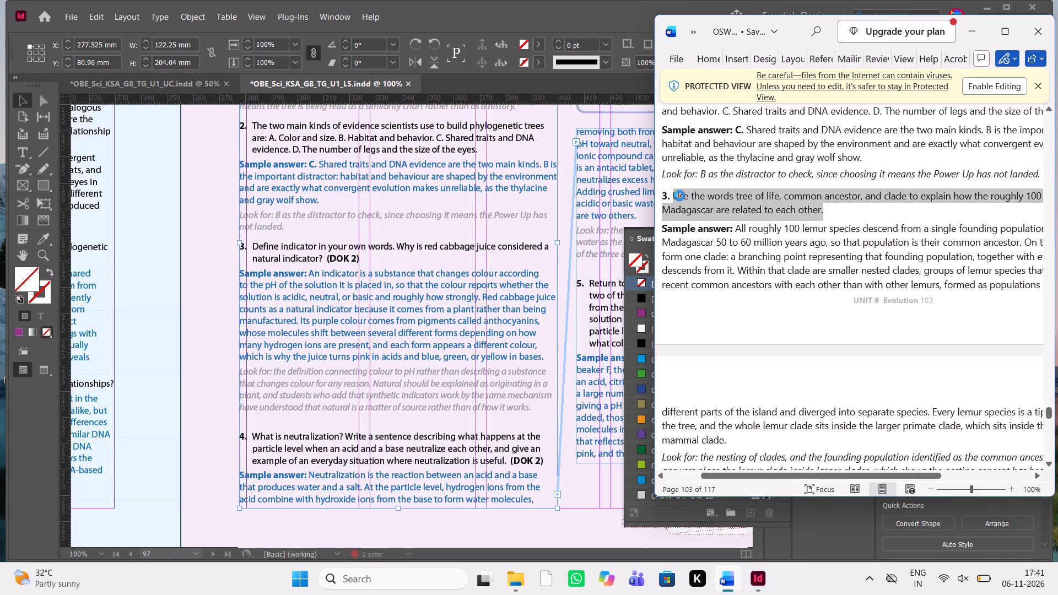
double_click(371, 251)
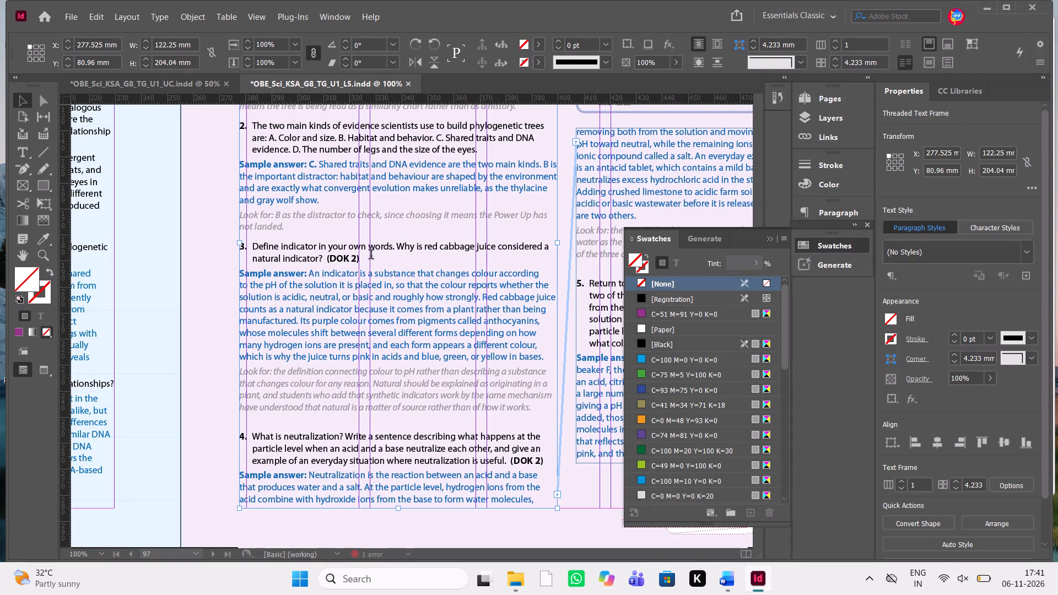
triple_click(371, 258)
click(371, 258)
click(359, 309)
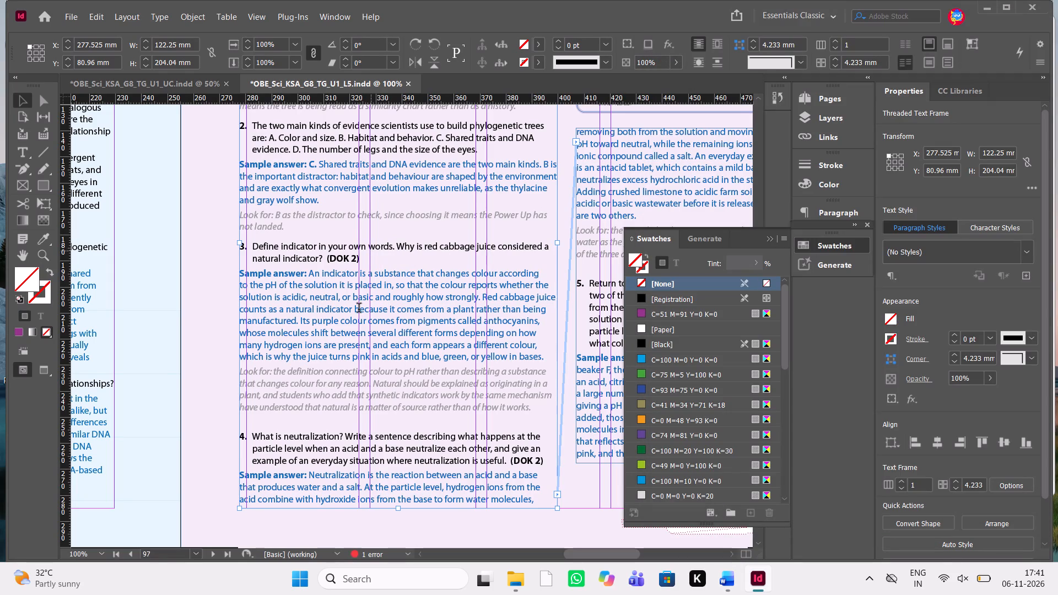
double_click(419, 236)
drag(378, 257, 250, 242)
key(ctrl+v)
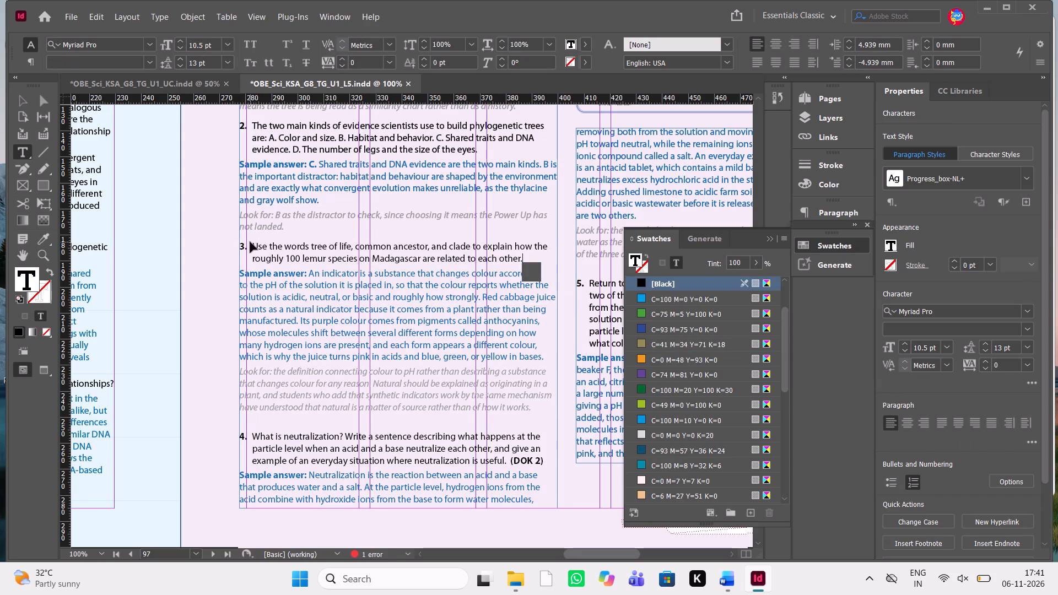
key(alt+Tab)
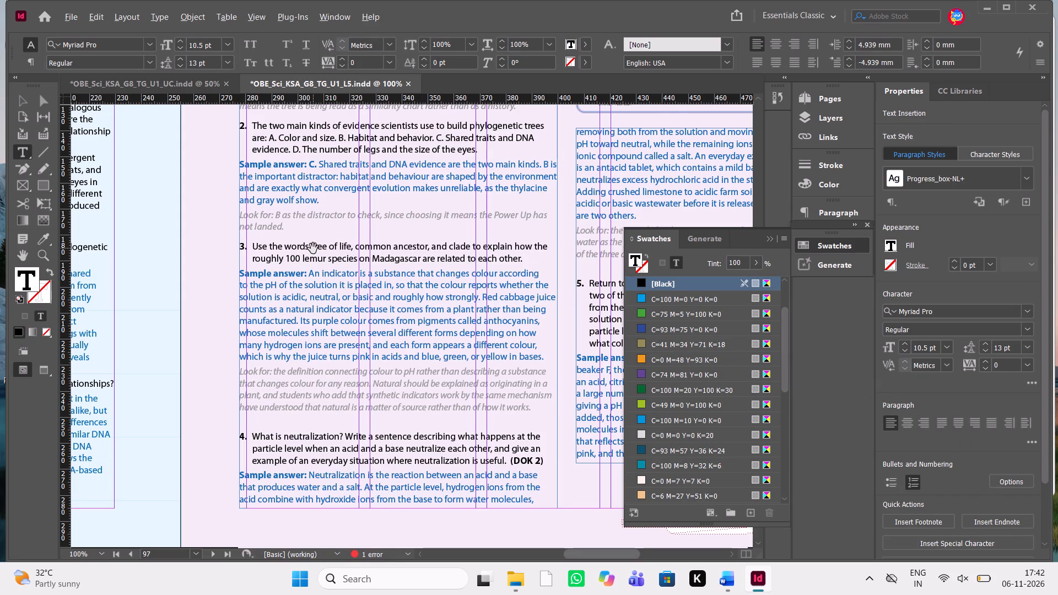
Replace question 3's old indicator sample answer with Word's "All roughly 100 lemur species descend from a single founding population" answer, keeping the Sample answer label.
scroll(822, 302, down, 1)
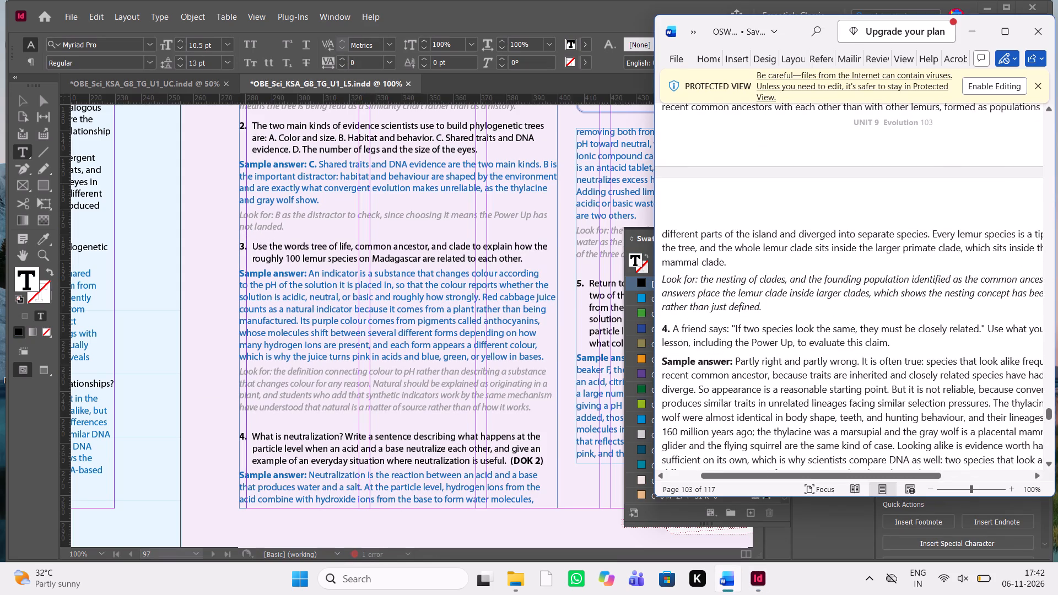
drag(729, 265, 726, 81)
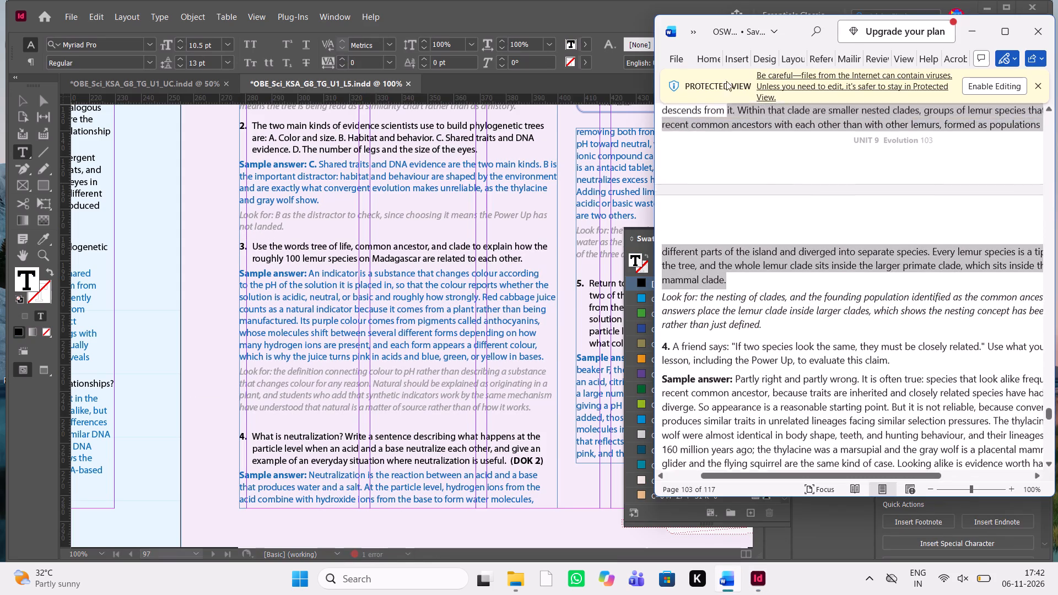
drag(726, 81, 737, 360)
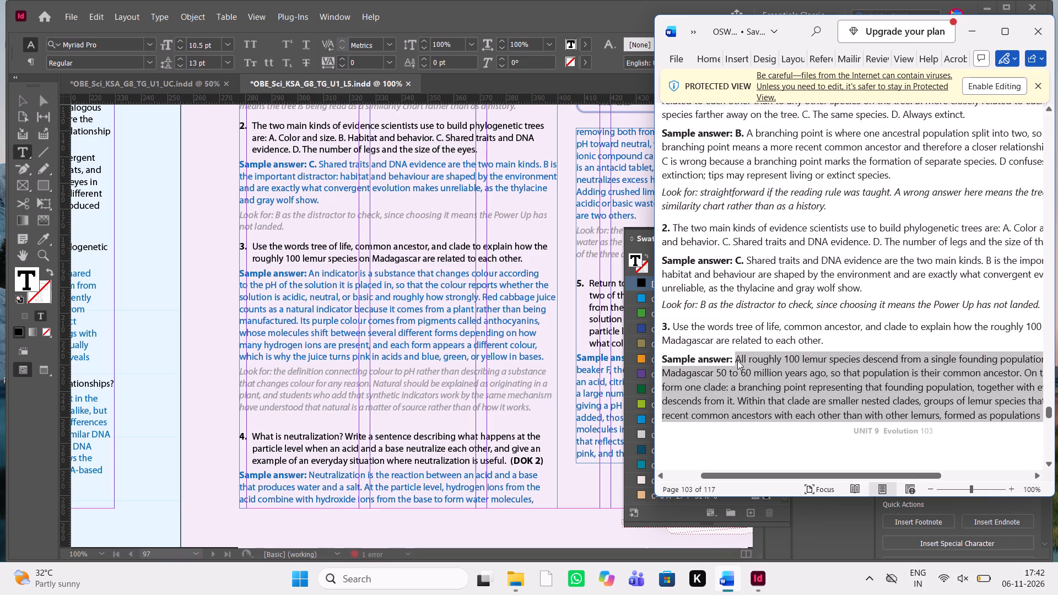
key(ctrl+c)
key(ctrl+c)
key(ctrl+c)
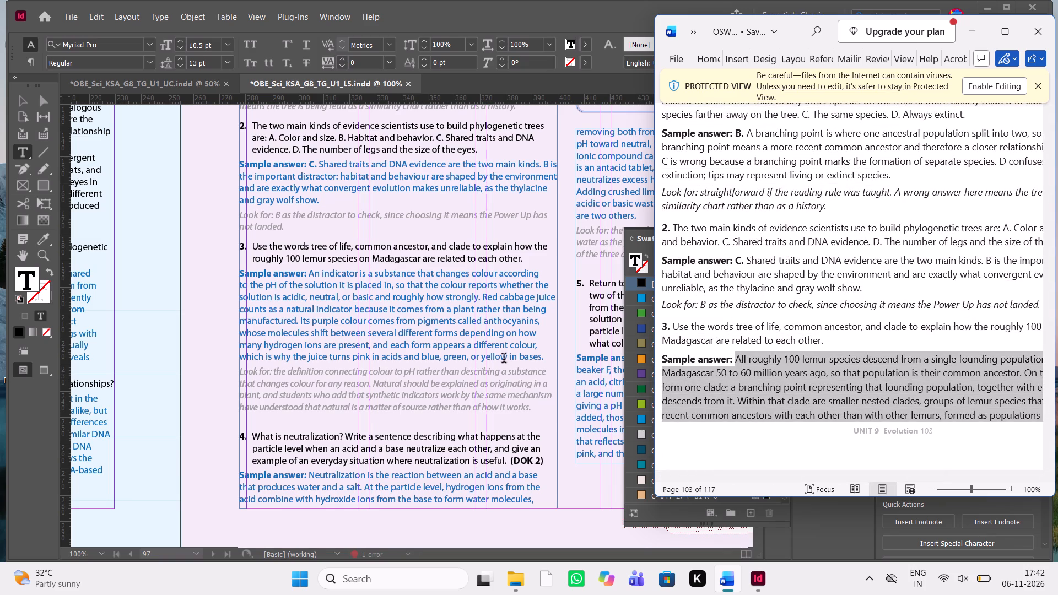
drag(546, 360, 309, 279)
key(ctrl+v)
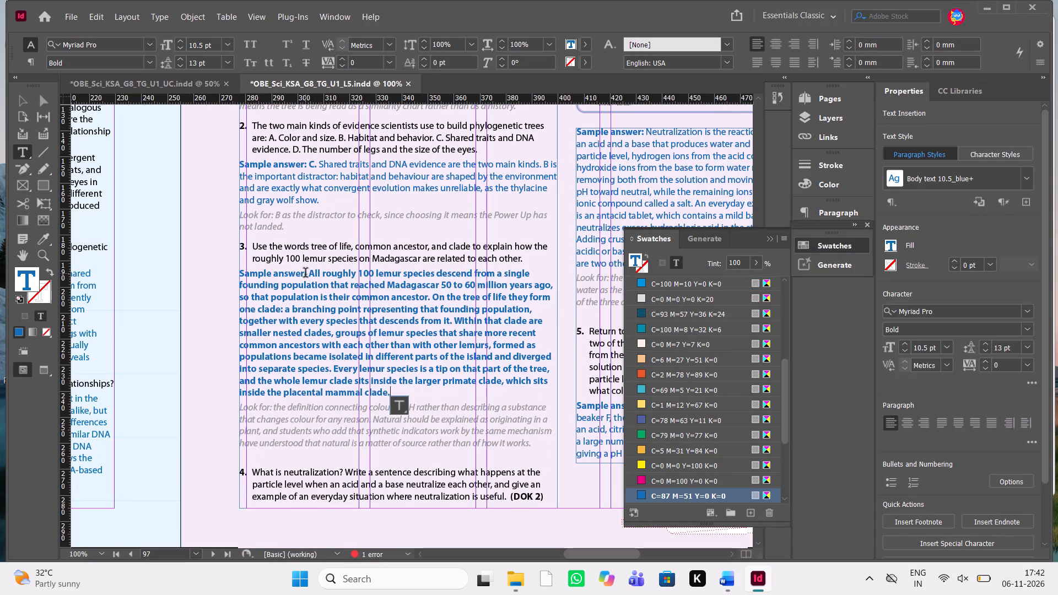
Change question 3's pasted lemur answer text from bold to regular weight, leaving out the Sample answer label.
drag(309, 274, 429, 399)
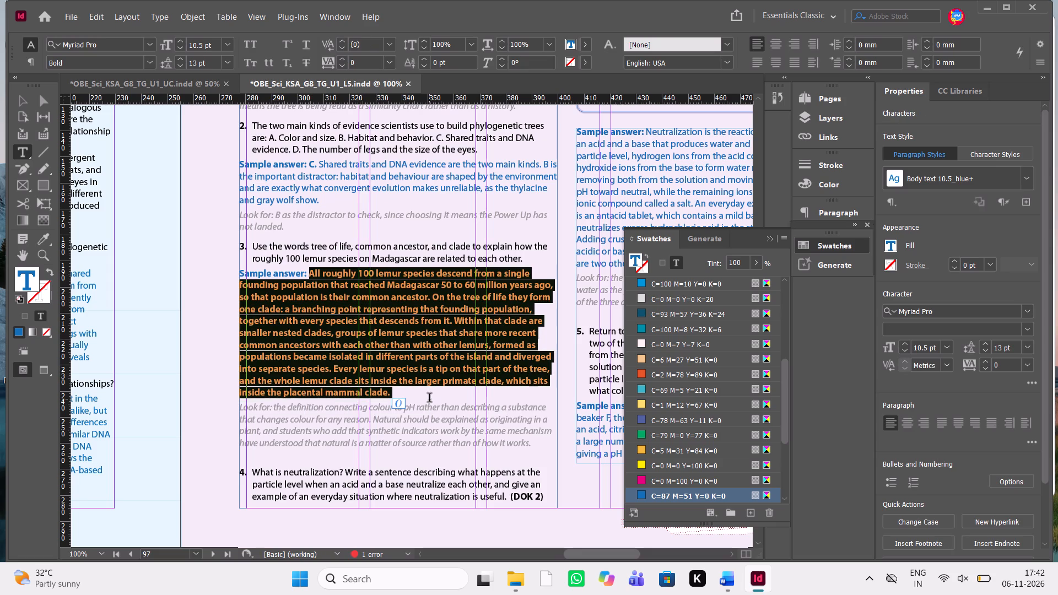
click(412, 395)
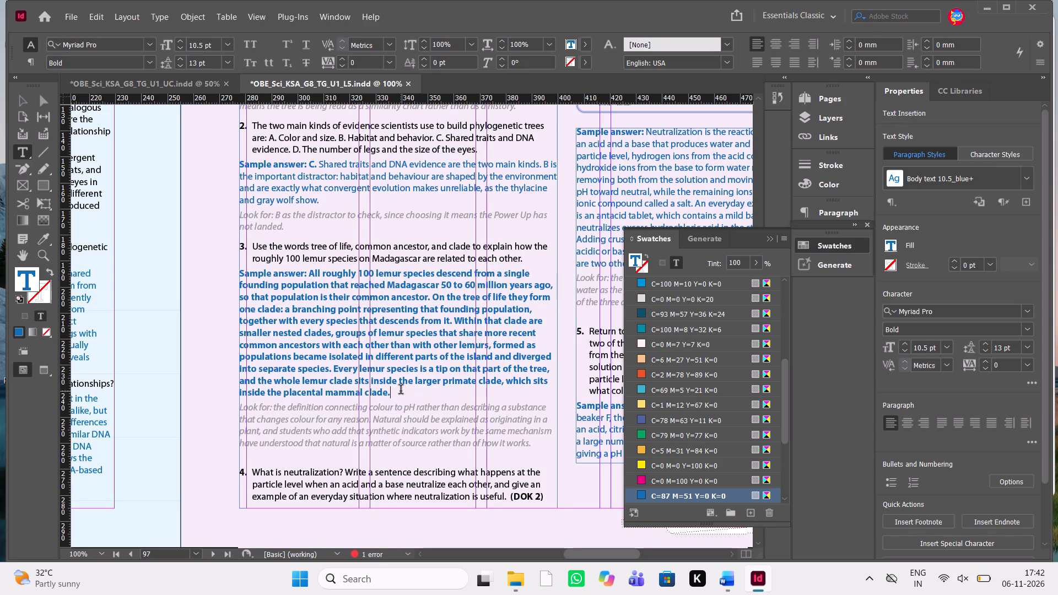
drag(401, 391, 306, 277)
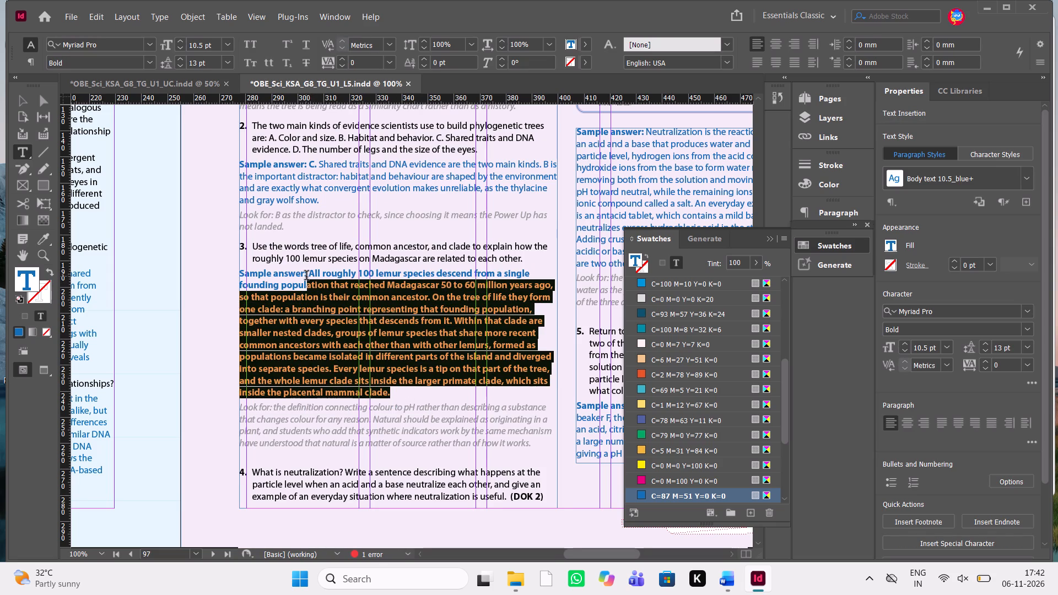
drag(306, 277, 308, 273)
key(ctrl+shift+b)
Replace question 3's old Look for note with Word's note on the nesting of clades and the founding population.
key(alt+Tab)
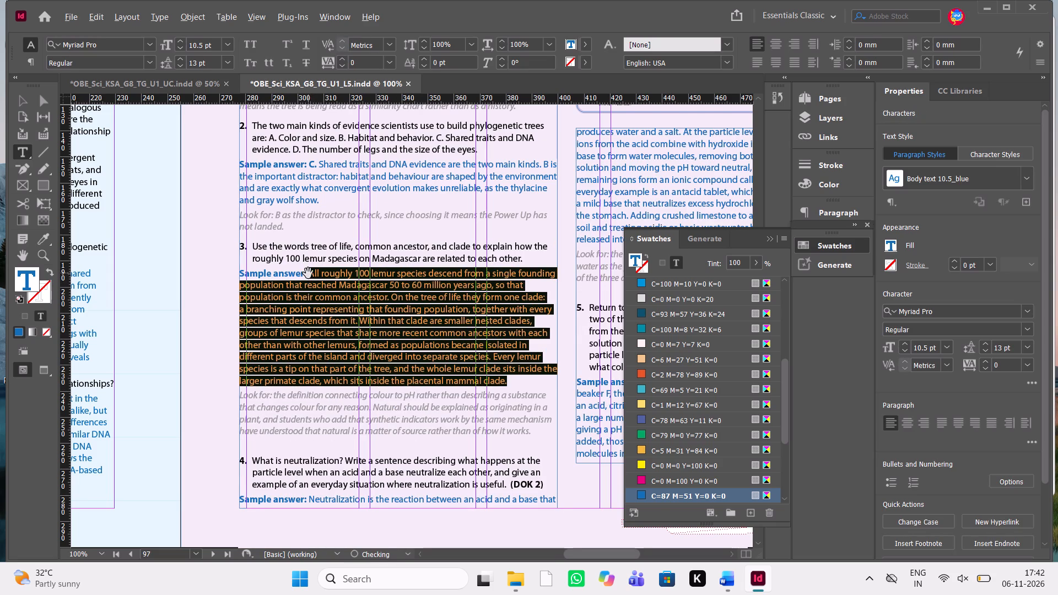
scroll(792, 297, down, 1)
scroll(792, 297, up, 1)
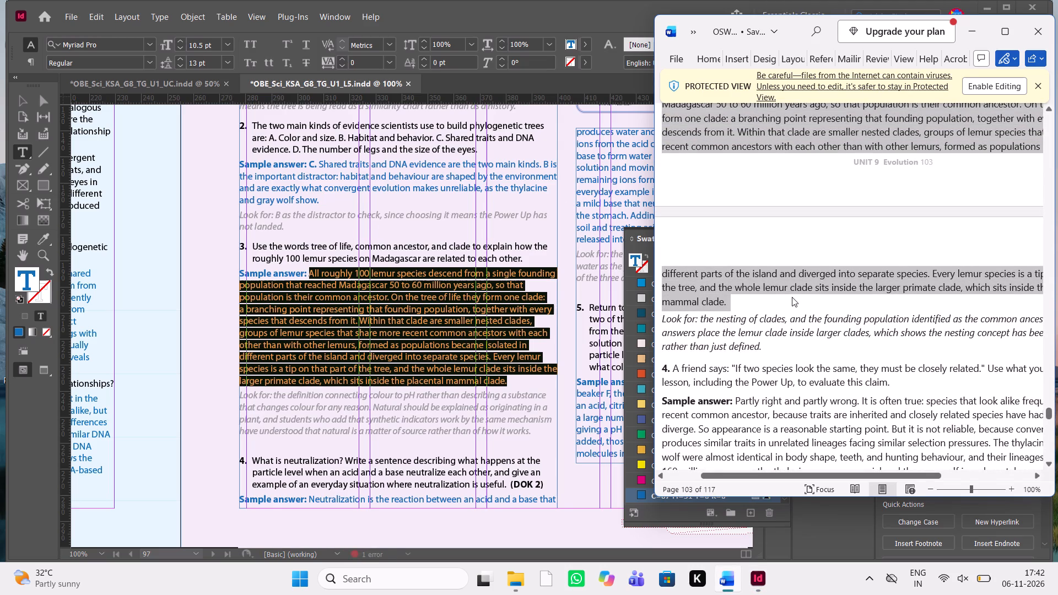
drag(774, 339, 673, 313)
drag(775, 347, 671, 318)
key(ctrl+c)
key(ctrl+c)
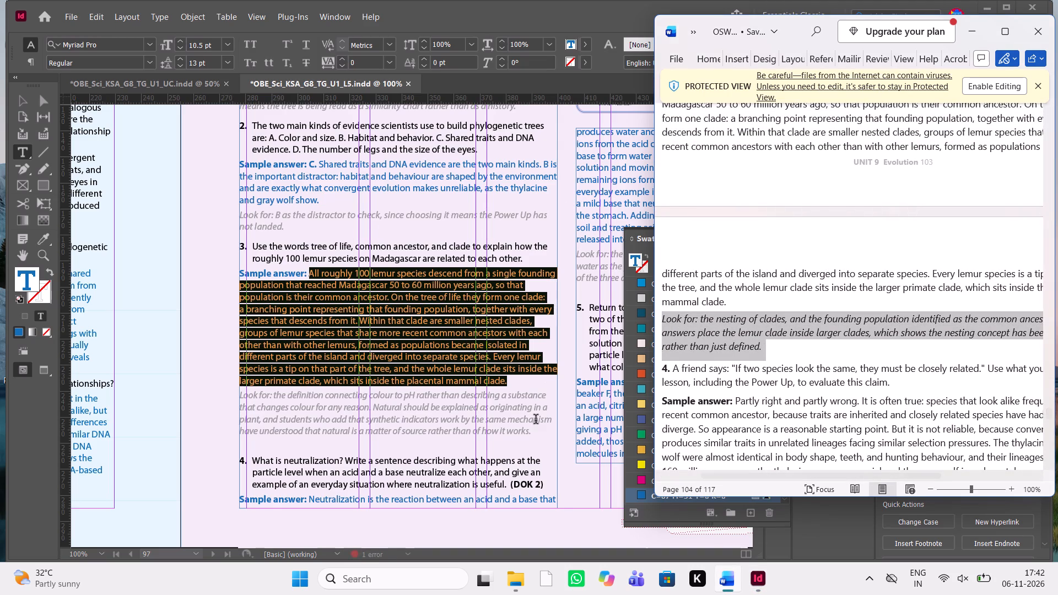
drag(536, 430, 235, 396)
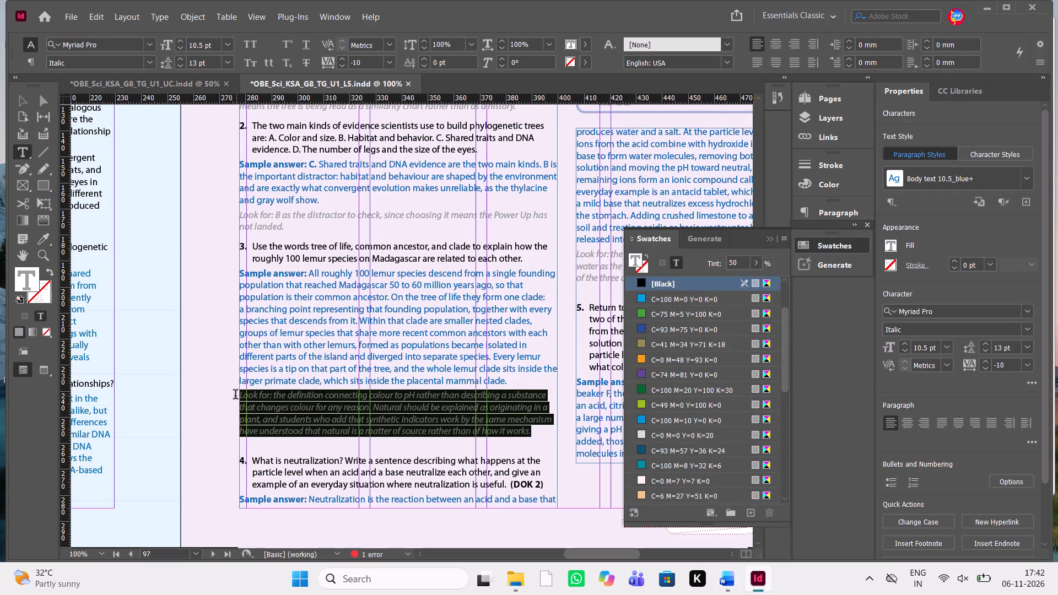
drag(235, 396, 234, 396)
key(ctrl+v)
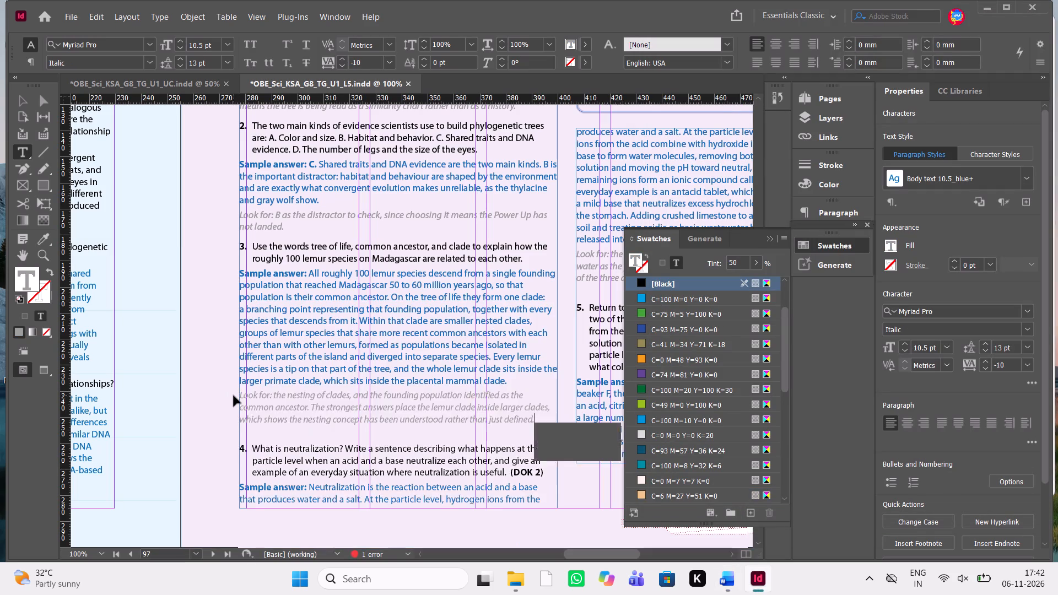
Delete the empty paragraph between question 3's Look for note and question 4.
click(249, 428)
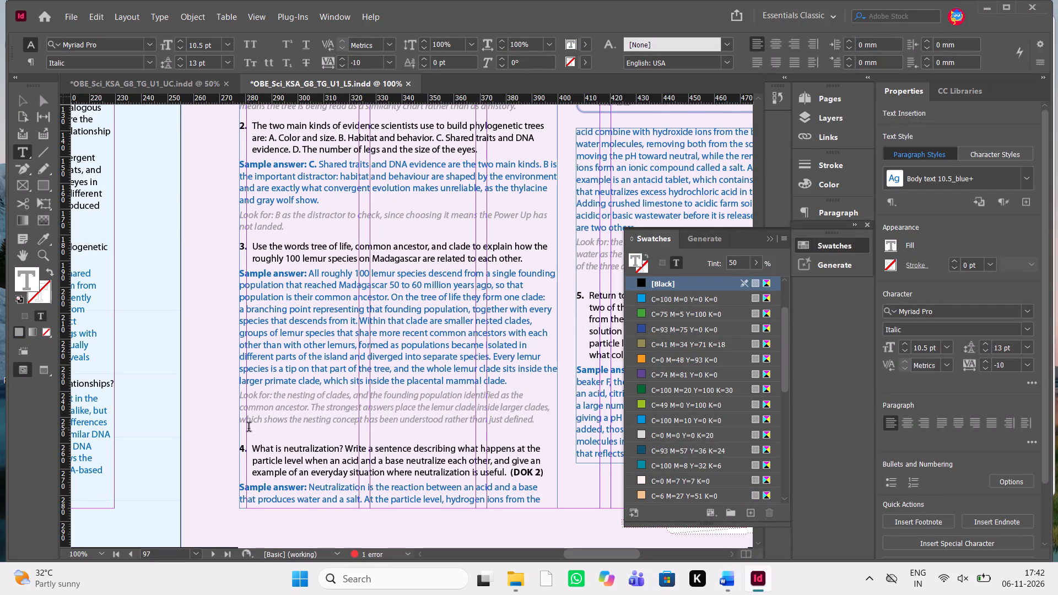
key(Delete)
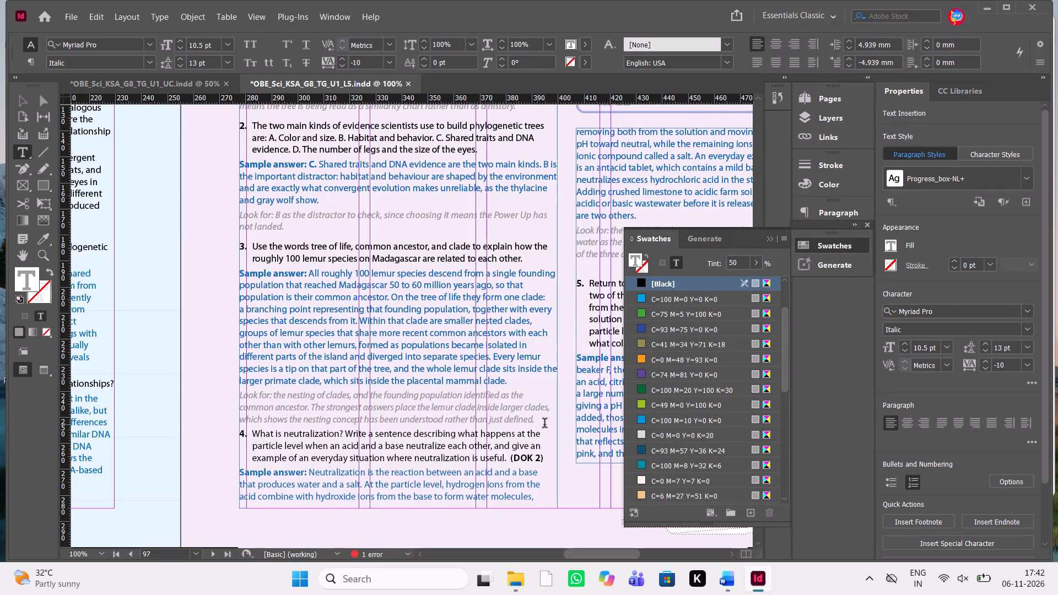
Set the space after question 3's Look for note to 3 mm.
drag(546, 424, 239, 398)
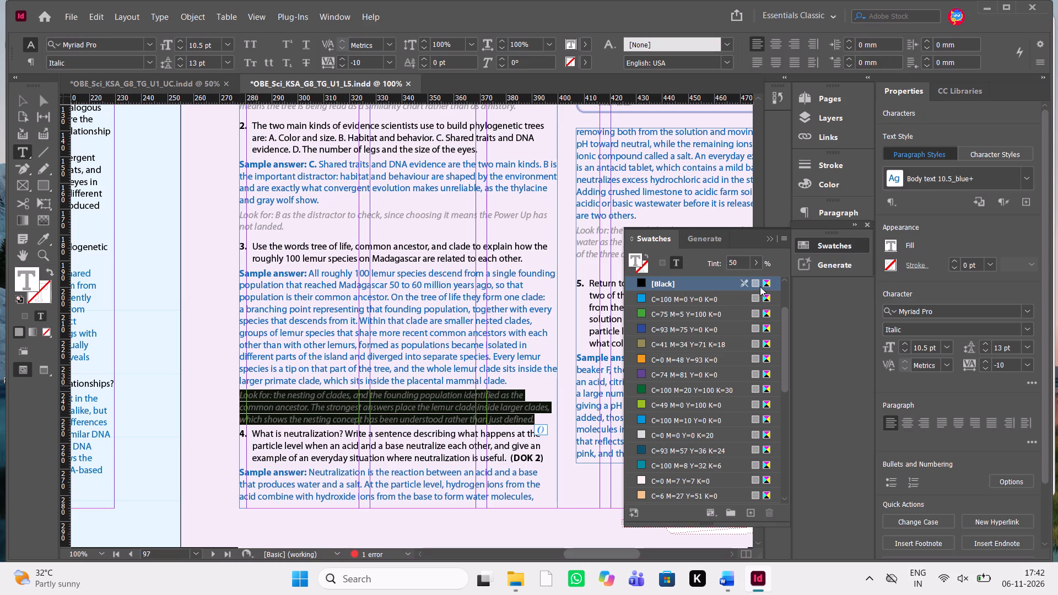
click(841, 219)
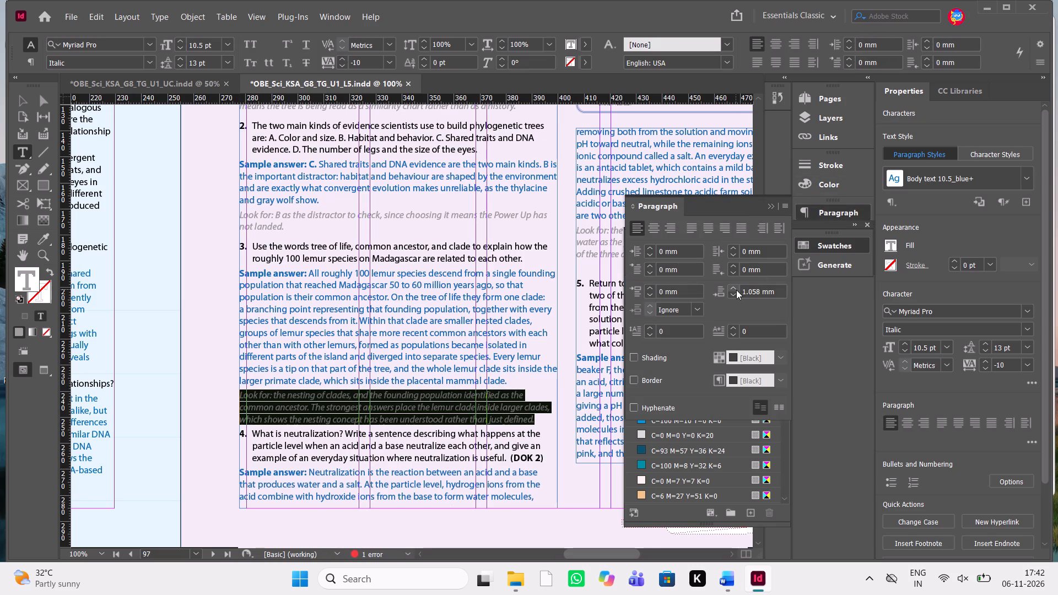
click(736, 288)
click(736, 288)
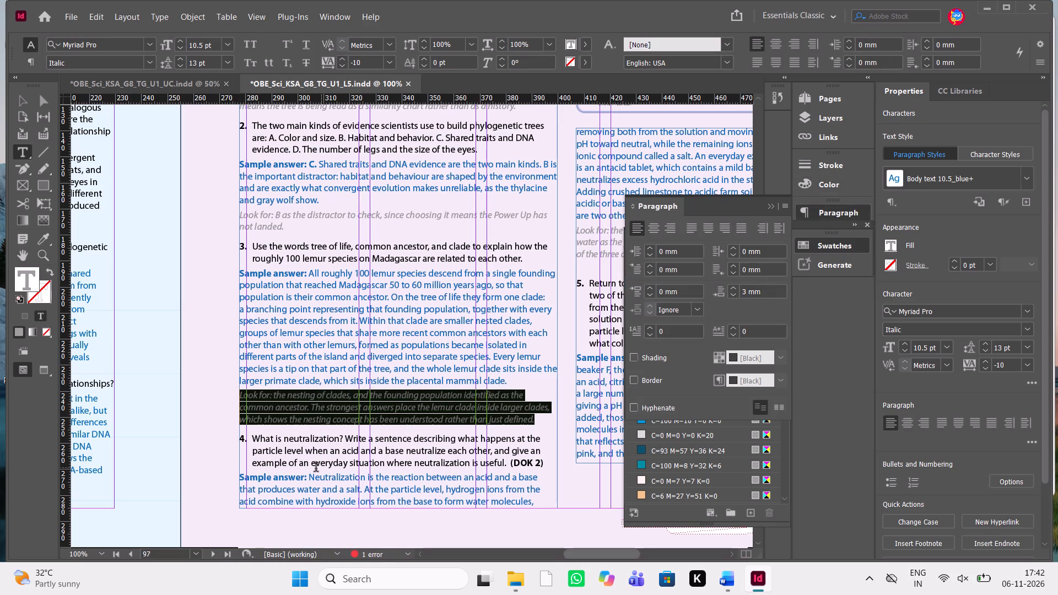
Replace question 4's neutralization question, including its DOK label, with Word's "A friend says: If two species look the same" question.
click(316, 468)
key(alt+Tab)
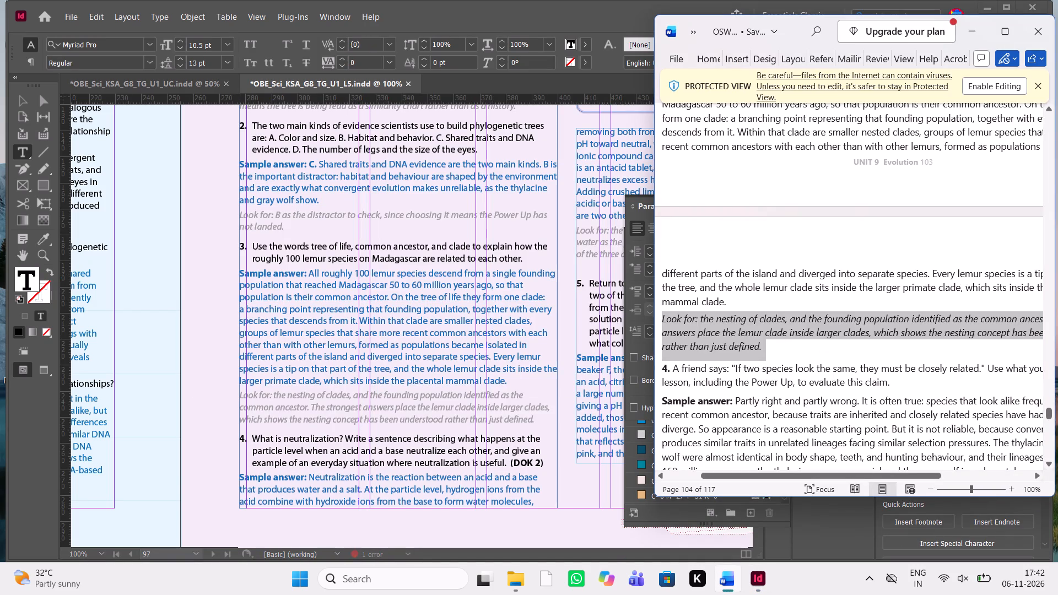
drag(898, 380, 676, 363)
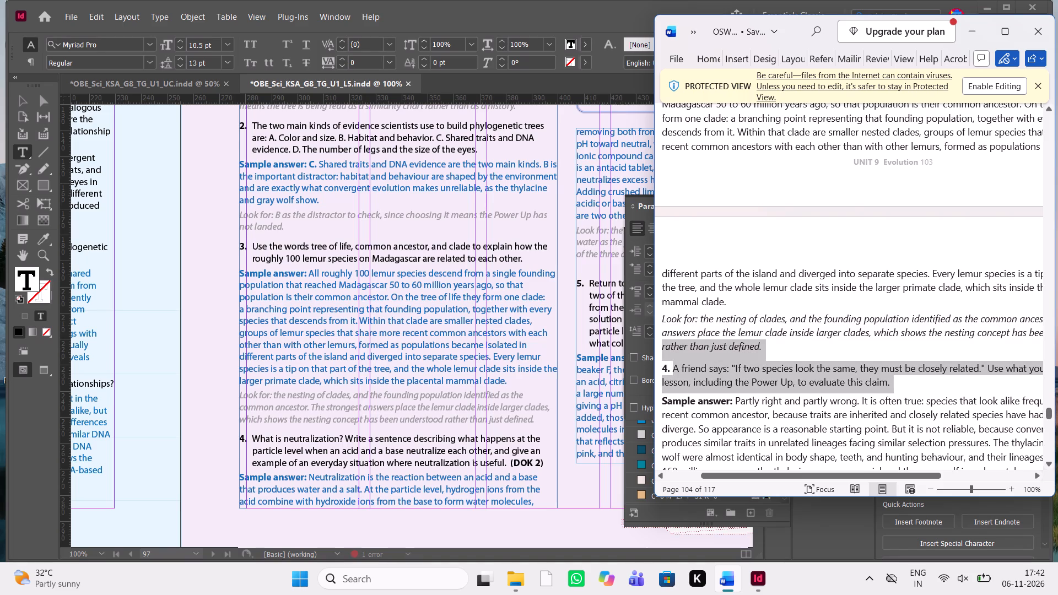
drag(676, 363, 674, 369)
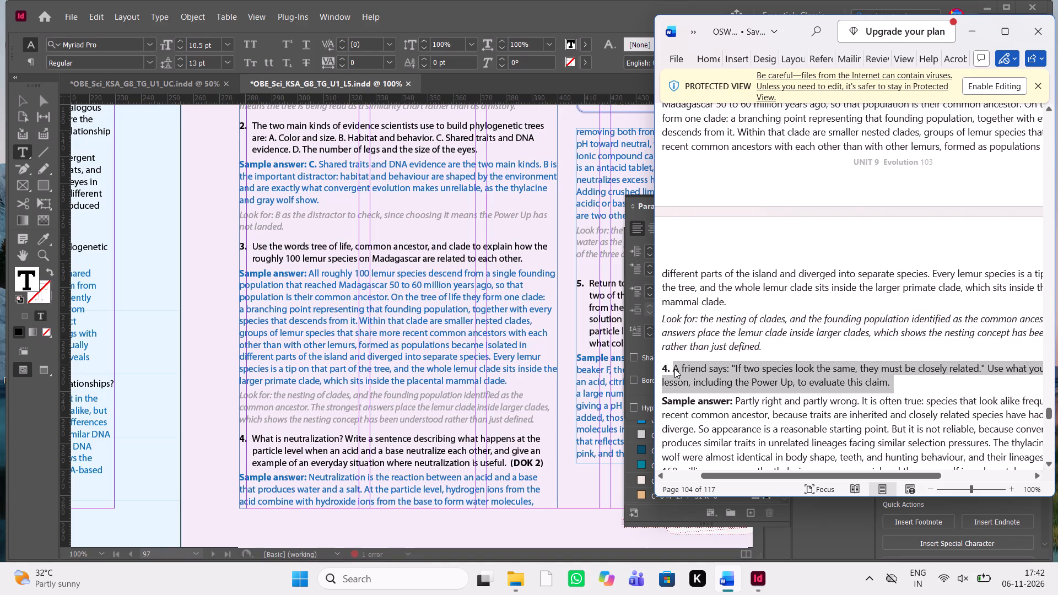
key(ctrl+c)
key(ctrl+c)
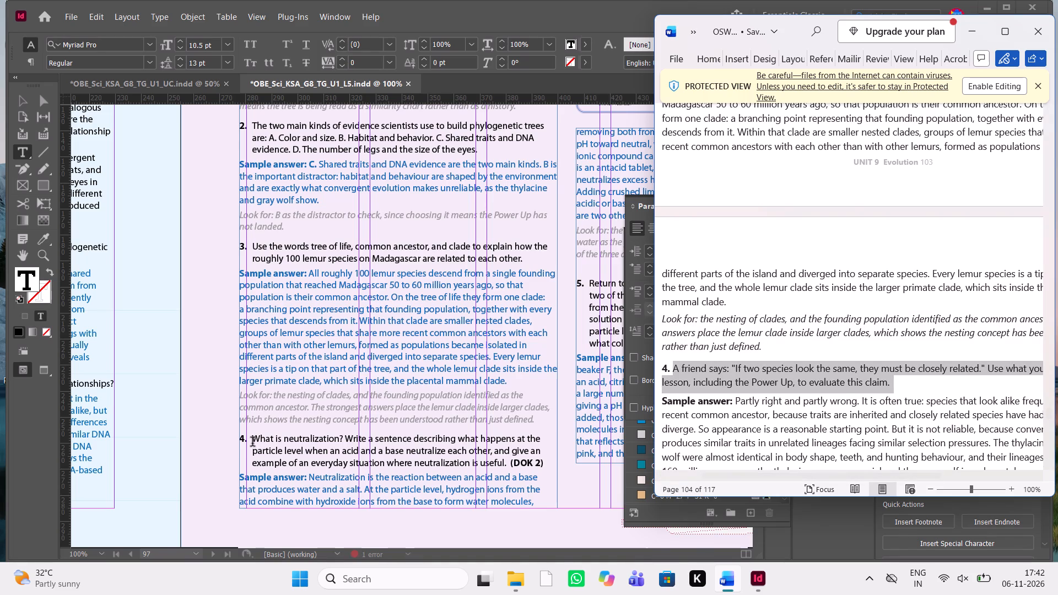
drag(252, 443, 544, 463)
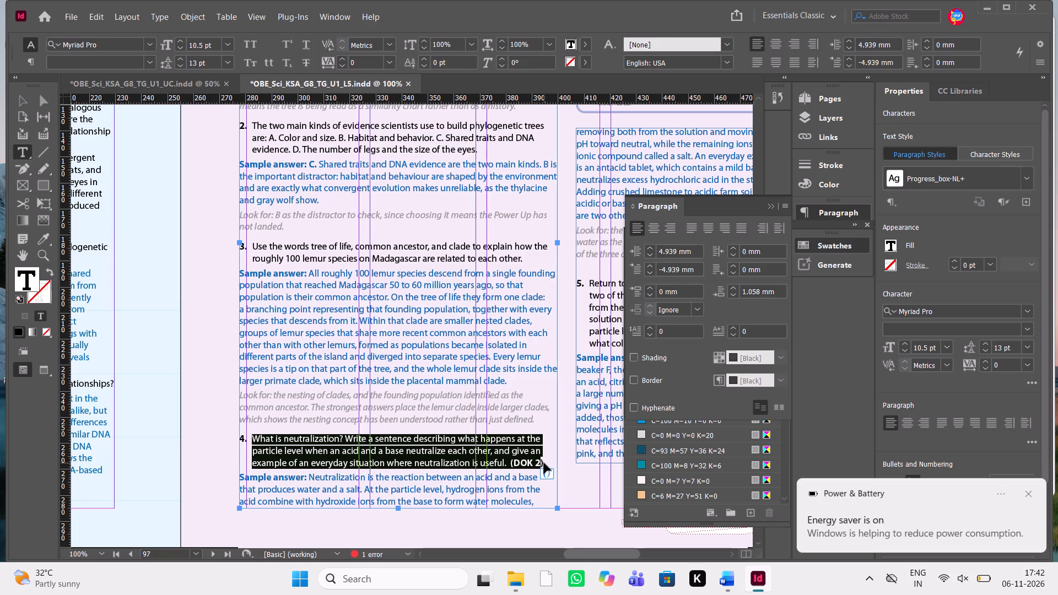
key(ctrl+v)
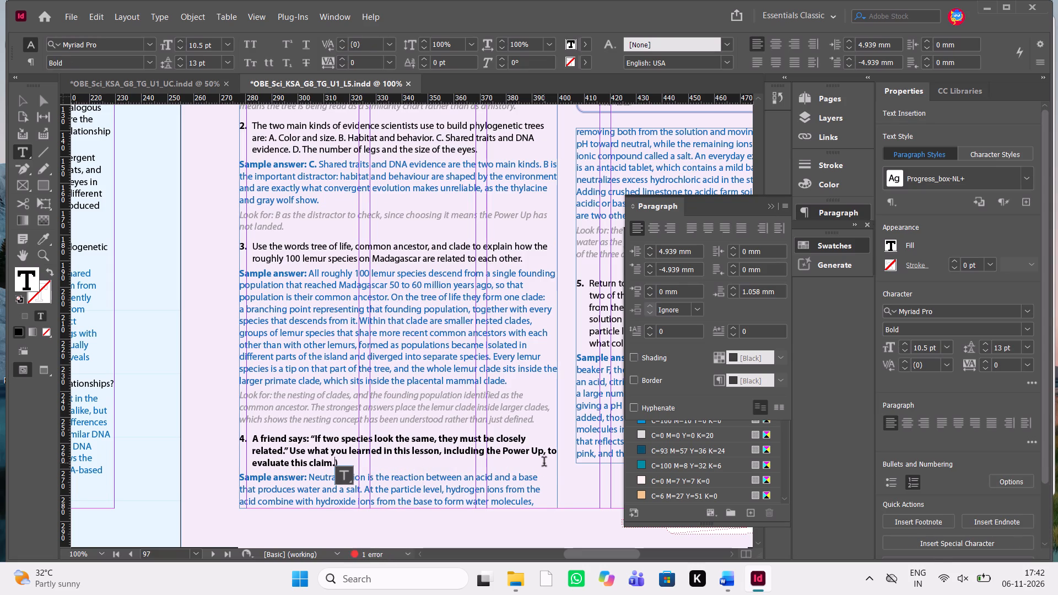
key(Delete)
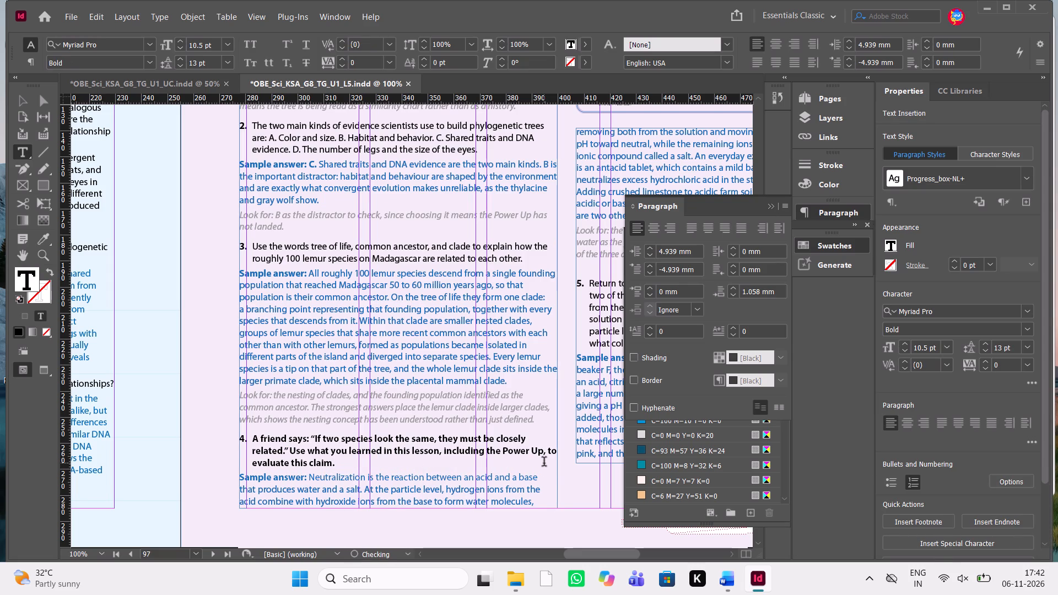
Change the pasted question 4 text from bold to regular weight.
key(shift+Down)
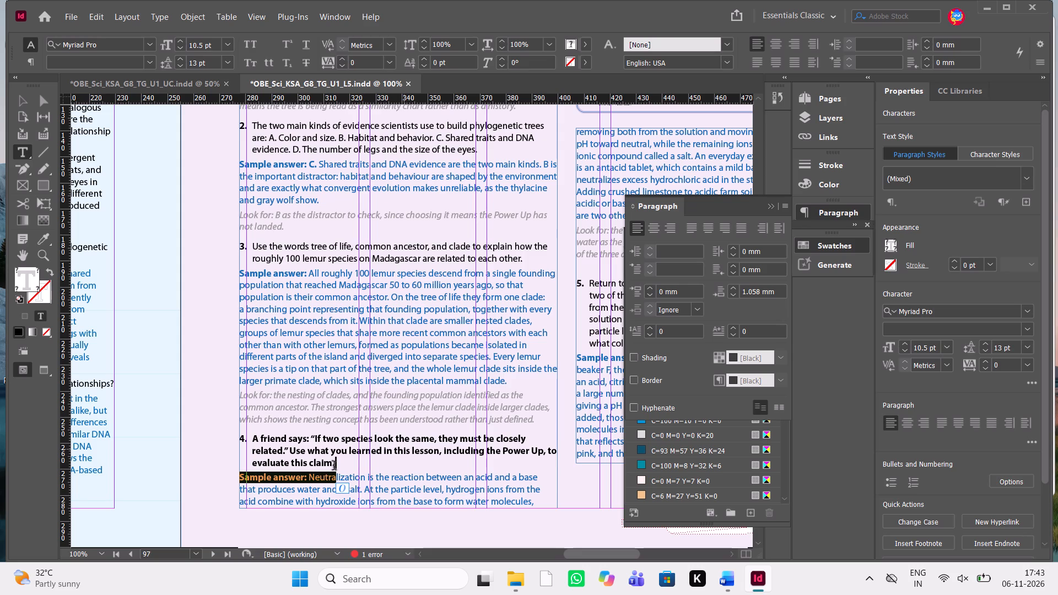
drag(346, 462, 256, 440)
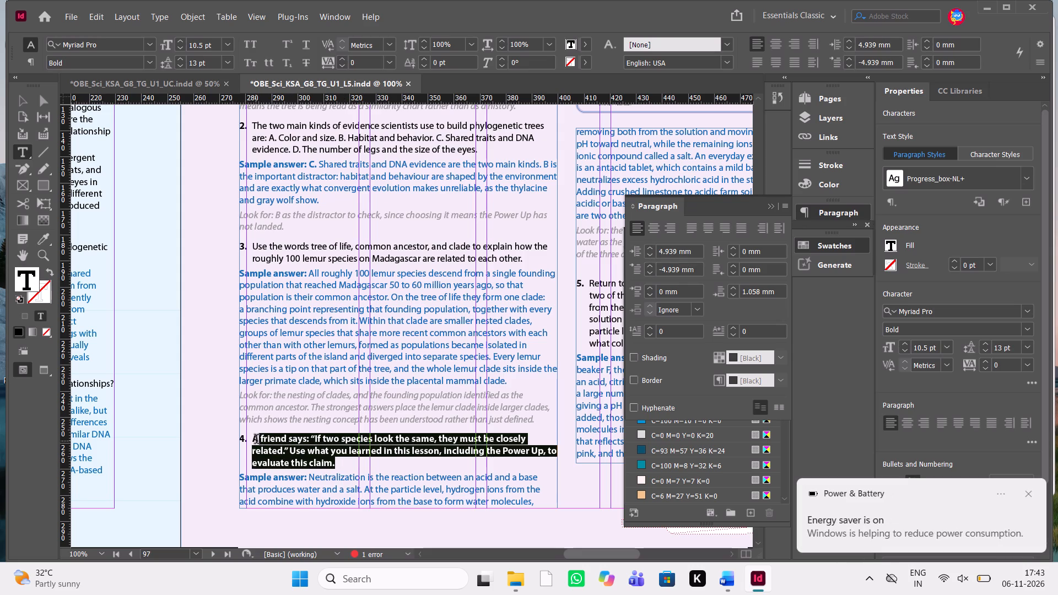
drag(256, 440, 253, 439)
key(ctrl+shift+b)
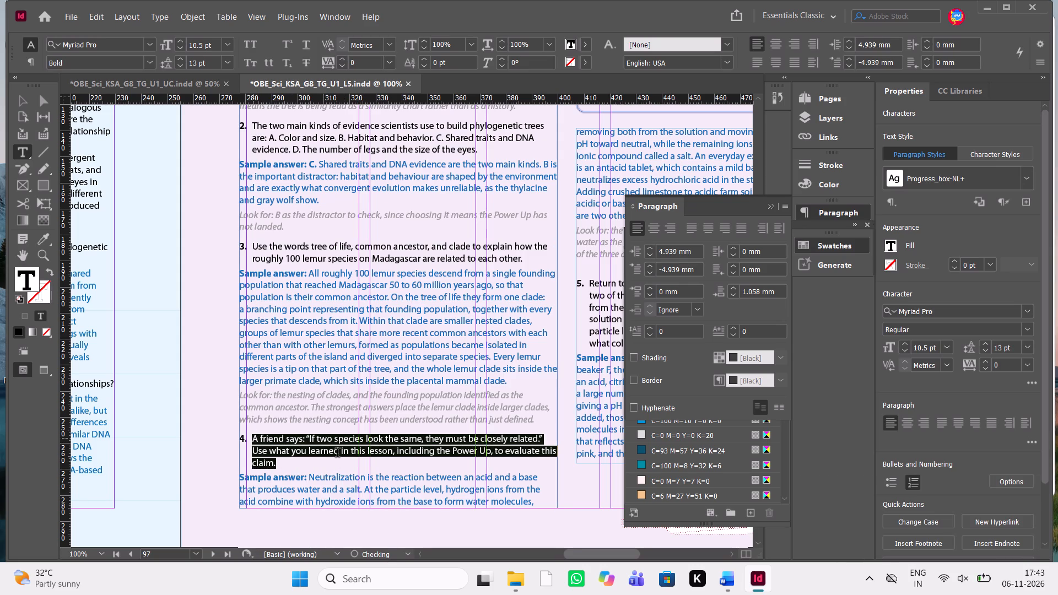
Set the tracking of question 4's text to 5.
click(1025, 361)
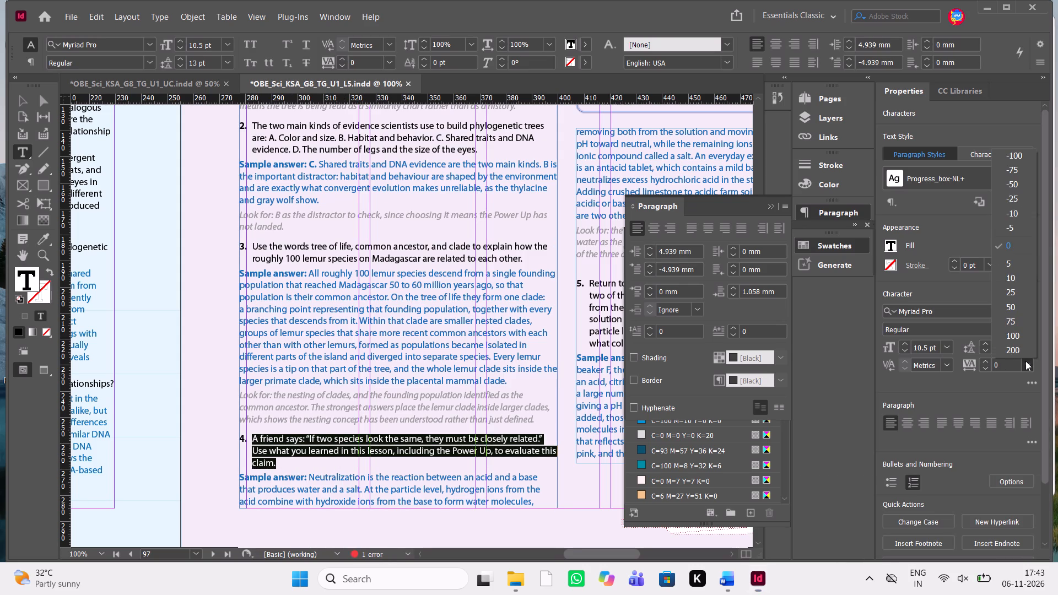
click(1022, 262)
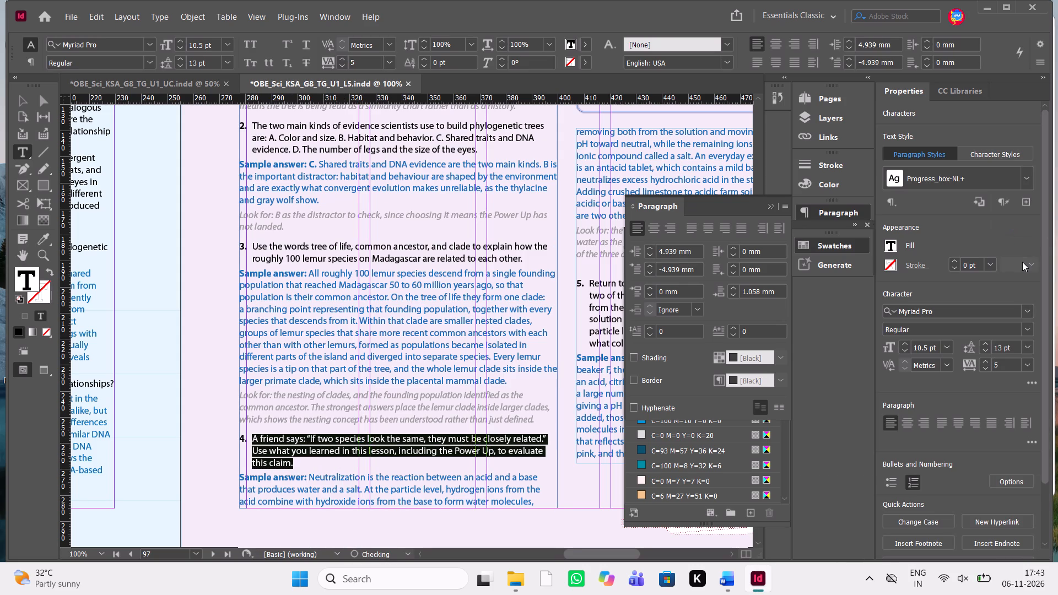
click(440, 414)
Replace question 4's neutralization sample answer, which runs into the second column, with Word's "Partly right and partly wrong" answer.
key(alt+Tab)
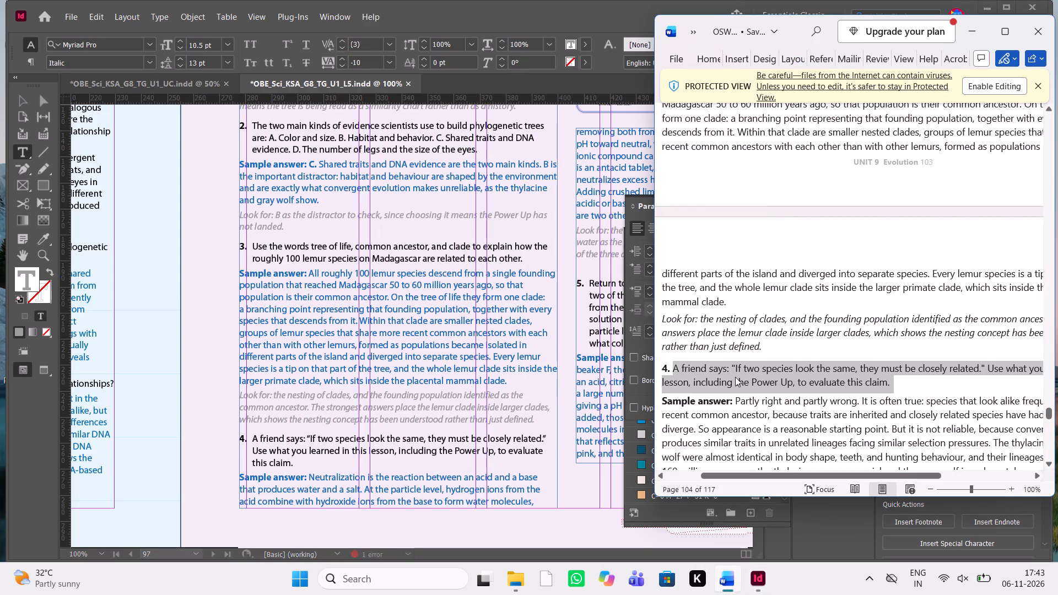
scroll(735, 377, down, 1)
drag(736, 231, 741, 256)
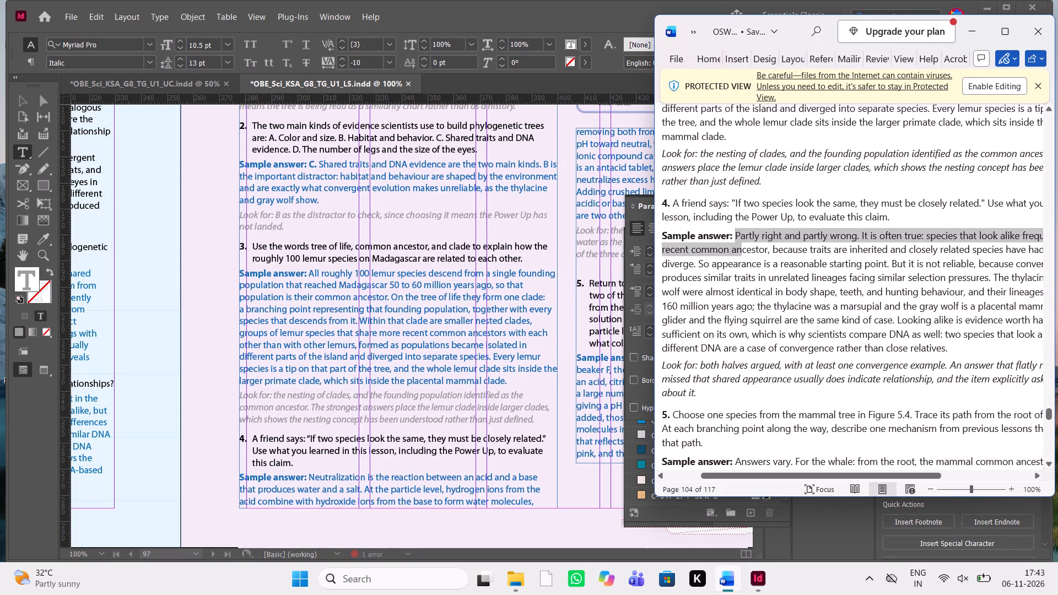
drag(741, 256, 949, 347)
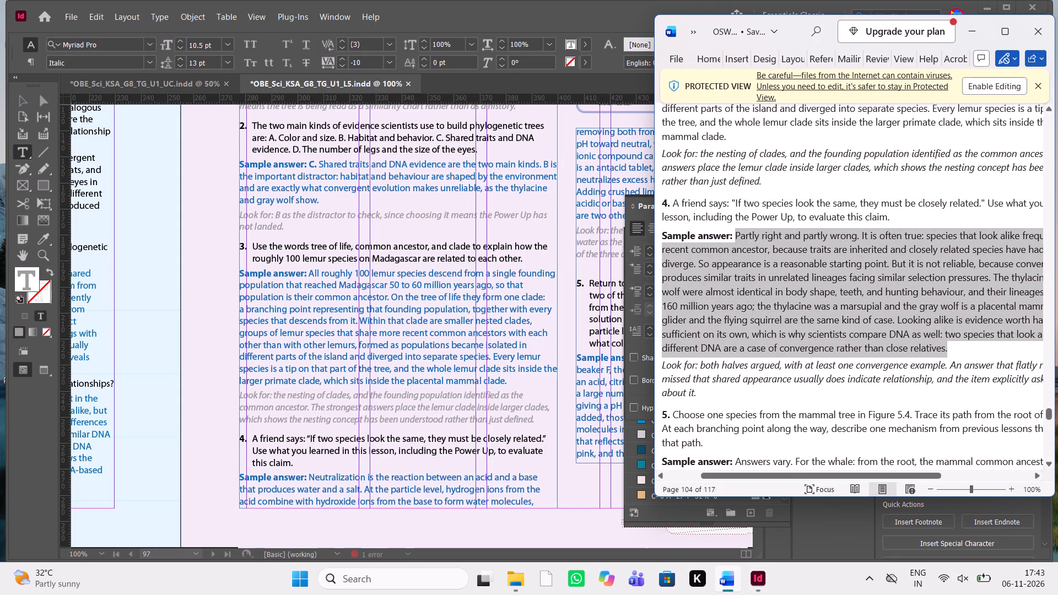
key(ctrl+c)
key(ctrl+c)
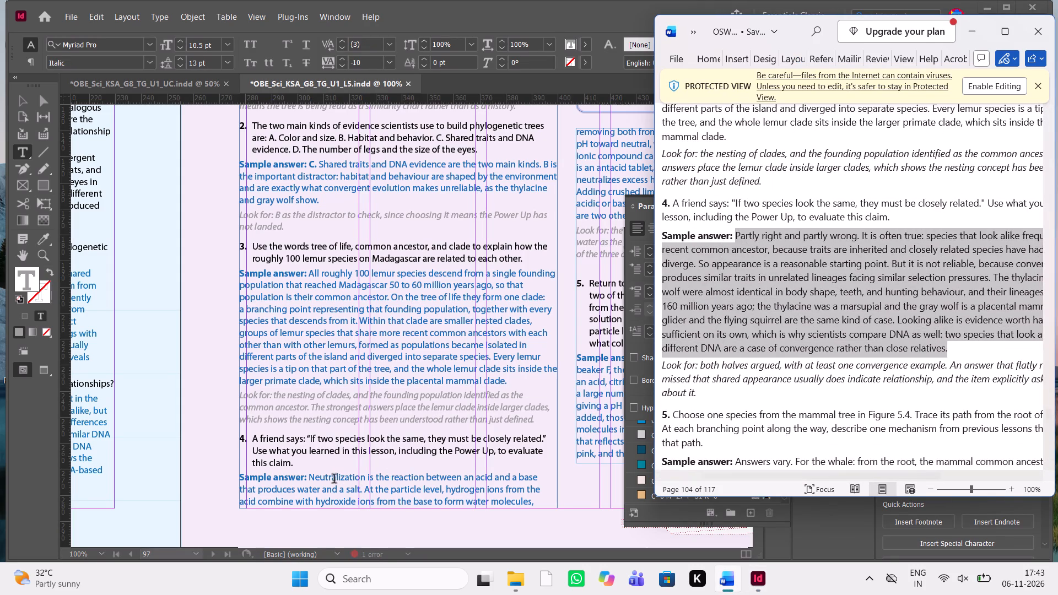
drag(310, 474, 548, 493)
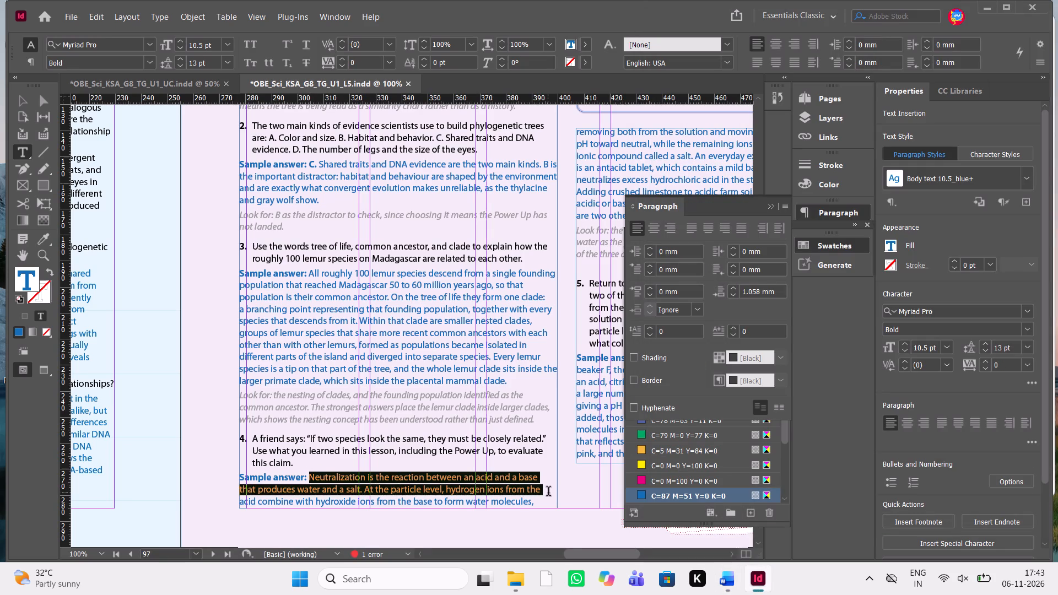
drag(548, 493, 548, 501)
scroll(548, 501, up, 1)
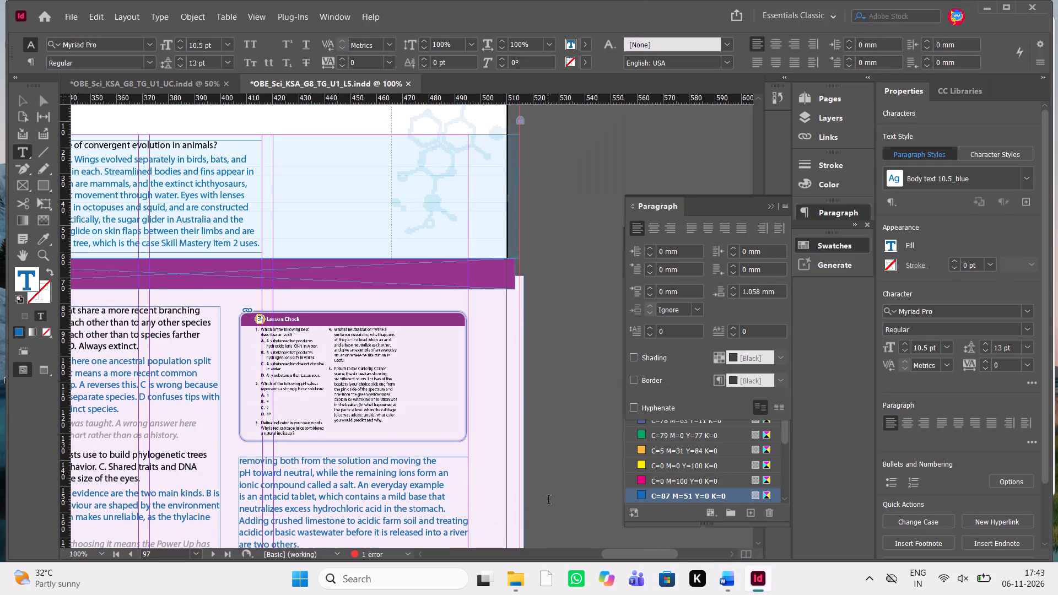
scroll(548, 501, down, 1)
key(shift+Down)
key(shift+Down)
key(shift+Down)
key(shift+Down)
key(shift+Down)
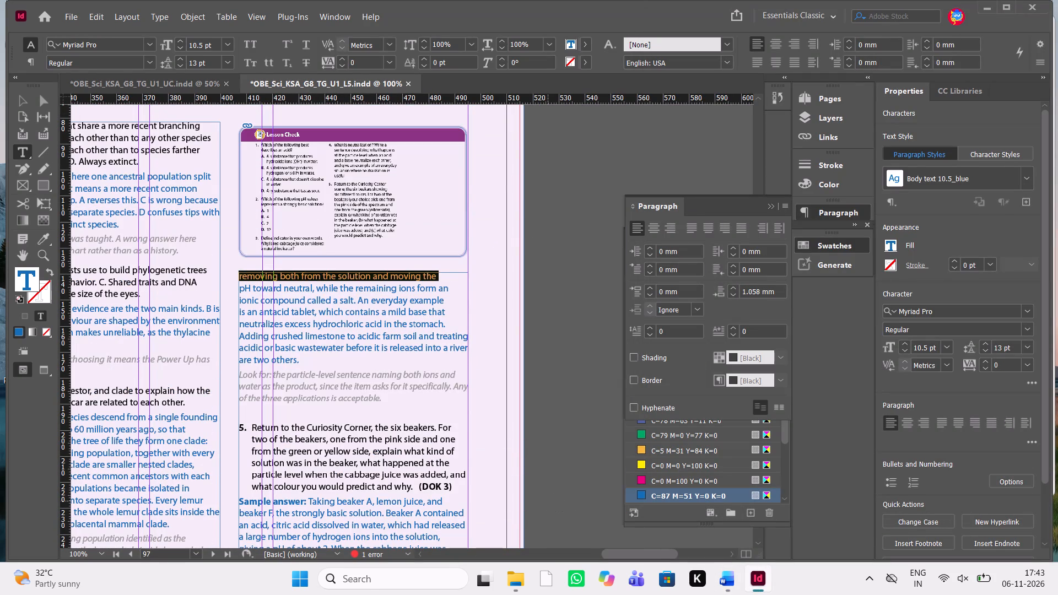
key(shift+Down)
key(shift+Down)
key(shift+Down)
key(ctrl+v)
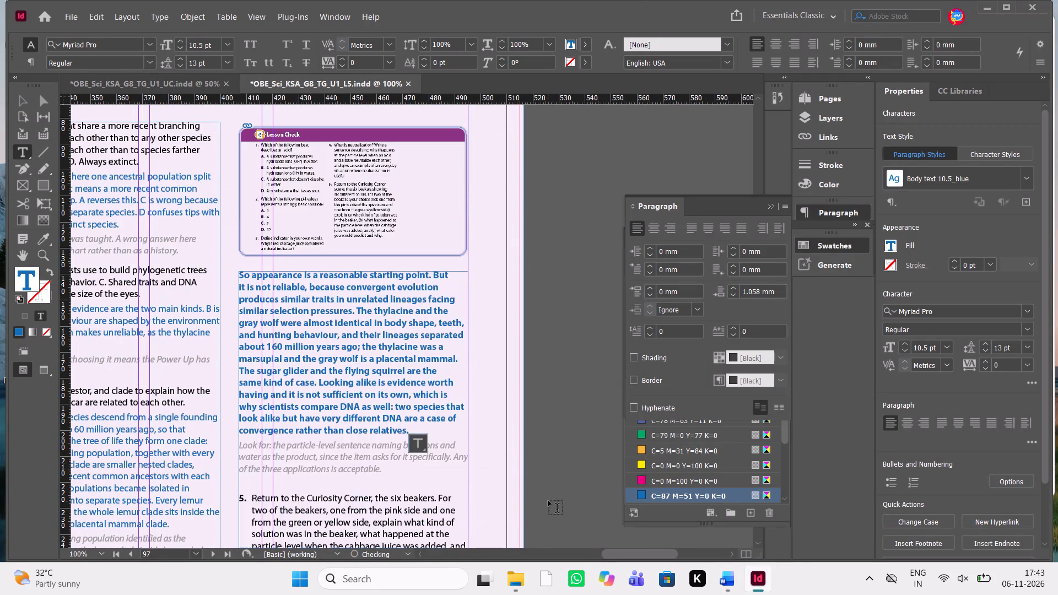
Change question 4's pasted sample answer from bold to regular weight across both columns, keeping the Sample answer label bold.
scroll(548, 501, right, 1)
scroll(548, 501, down, 2)
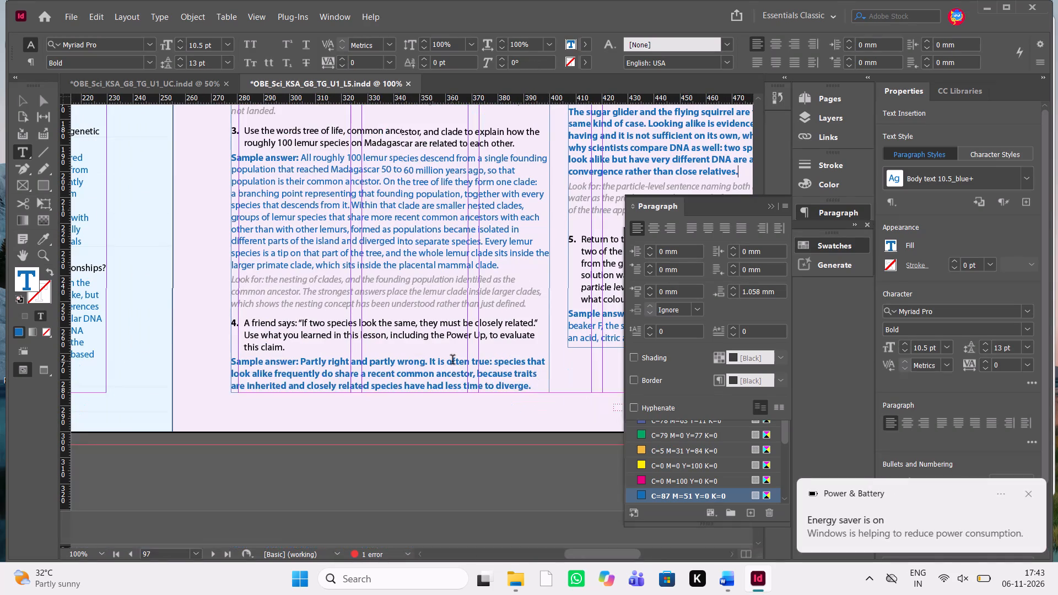
scroll(452, 361, down, 1)
scroll(452, 361, up, 1)
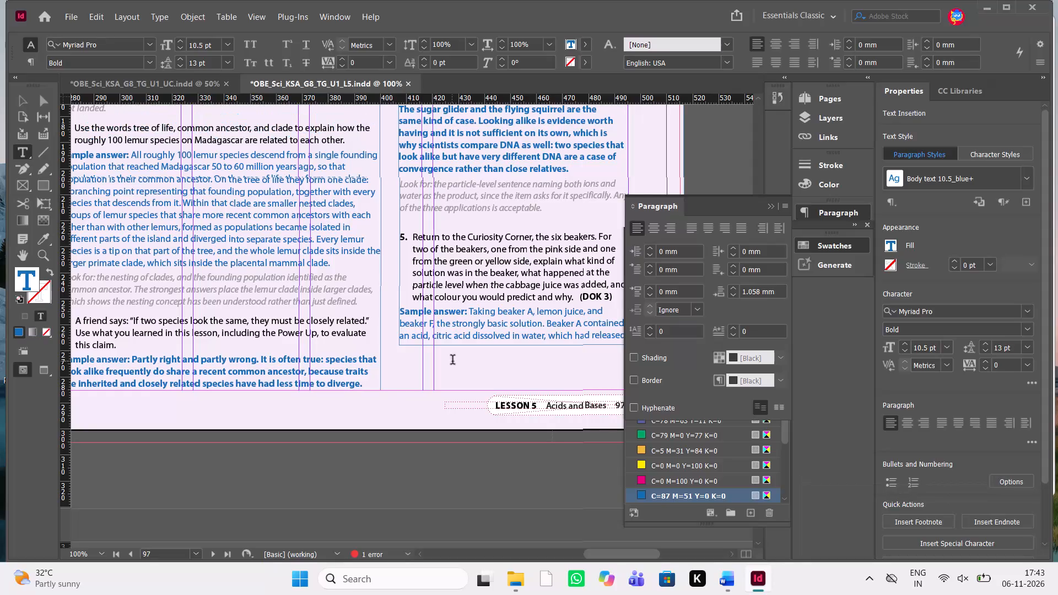
scroll(224, 314, right, 1)
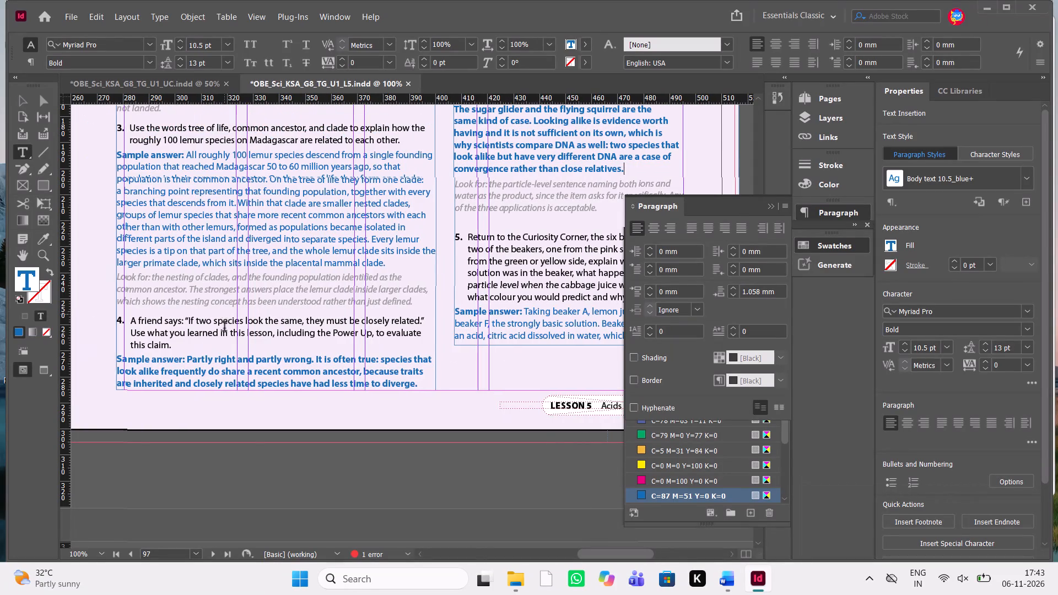
drag(186, 360, 394, 389)
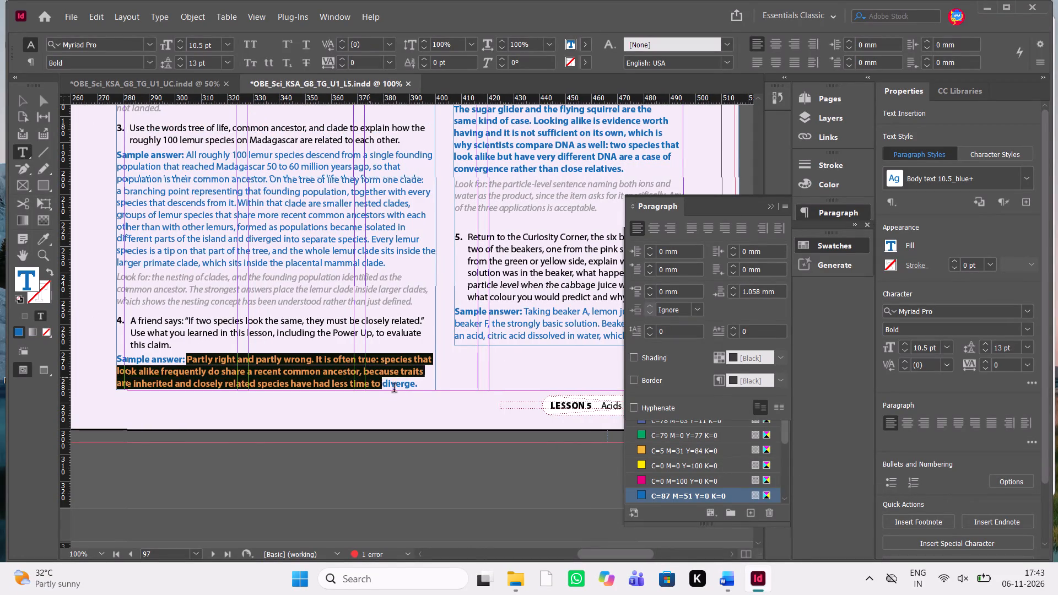
drag(394, 389, 407, 395)
scroll(407, 395, up, 2)
scroll(407, 395, down, 1)
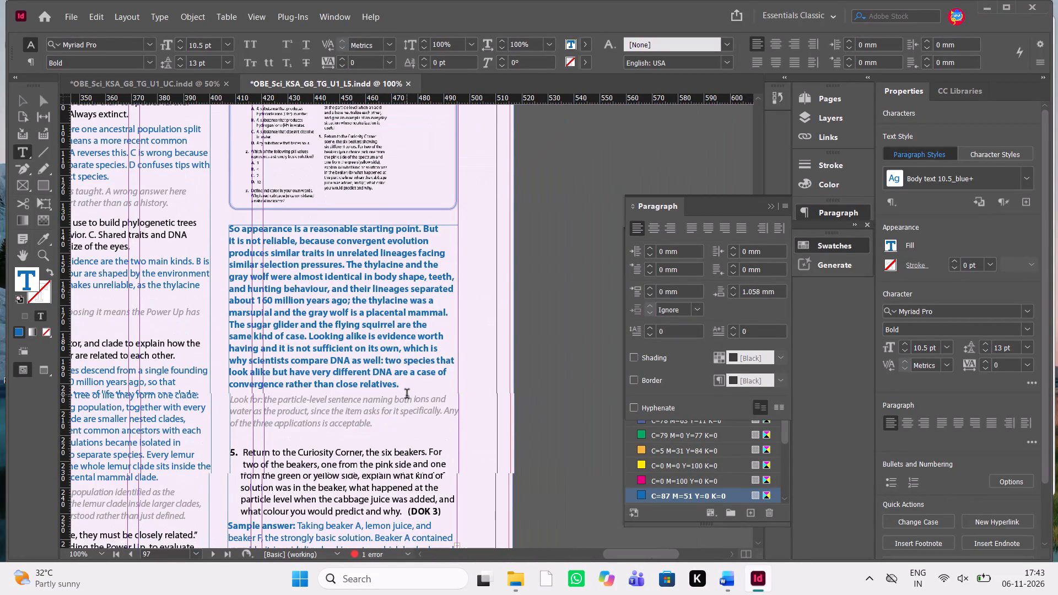
key(shift+Down)
key(shift+Down)
key(shift+Down)
key(shift+Down)
key(shift+Down)
key(shift+Down)
key(shift+Down)
key(shift+Down)
key(shift+Down)
key(shift+Down)
key(shift+Down)
key(shift+Down)
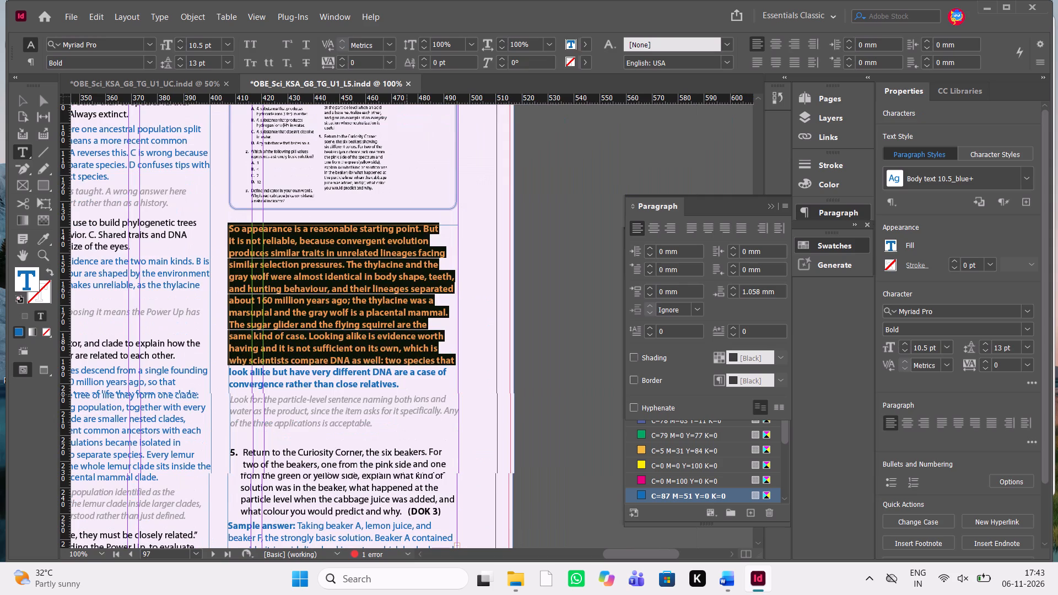
key(shift+Down)
key(shift+Down)
key(ctrl+shift+b)
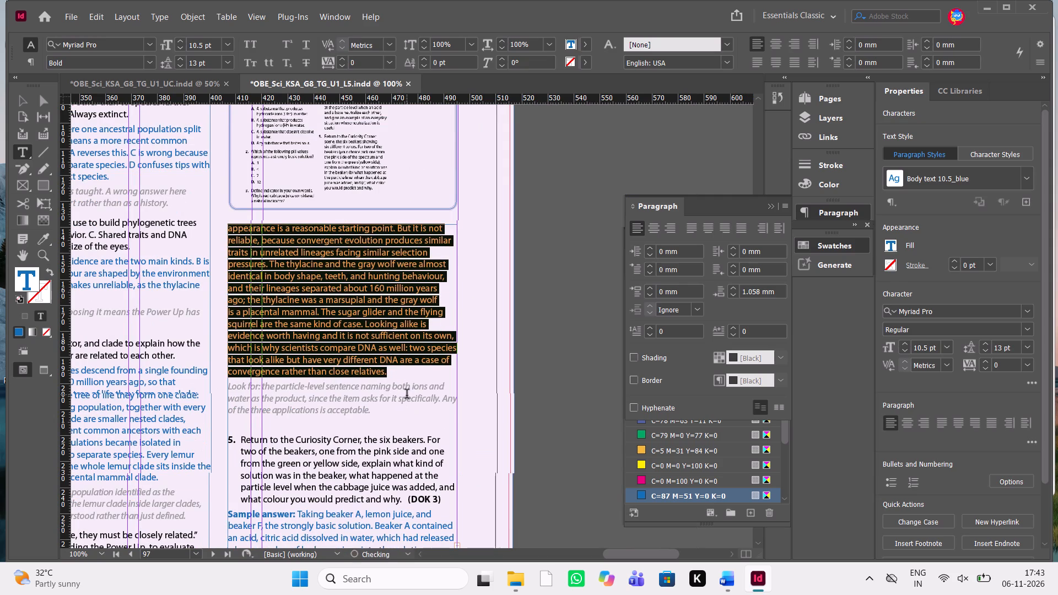
click(403, 339)
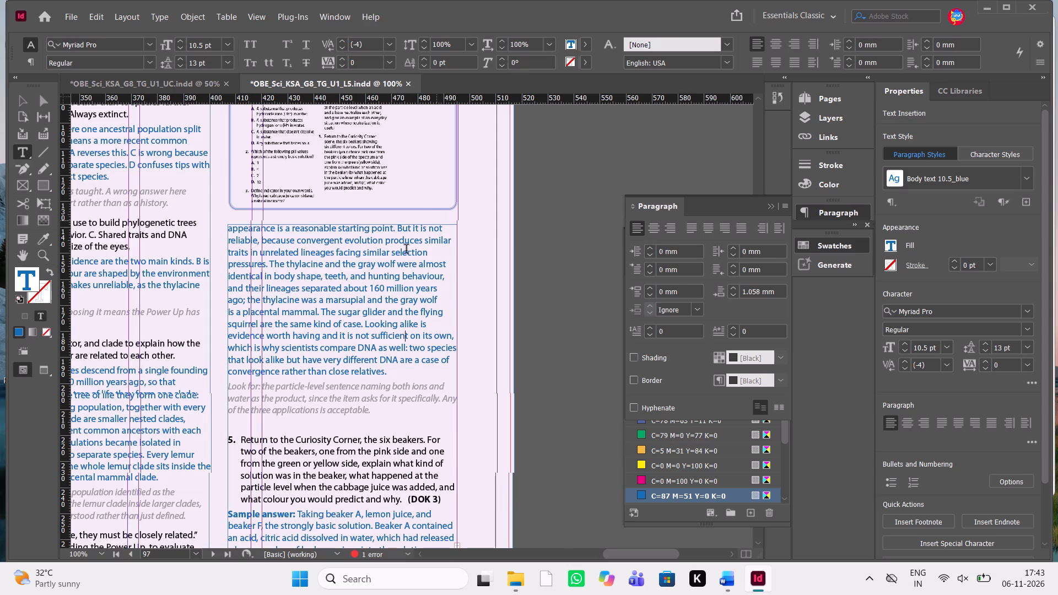
Replace question 4's Look for note with Word's "both halves argued" note and remove the extra line break after it.
scroll(347, 333, down, 1)
key(alt+Tab)
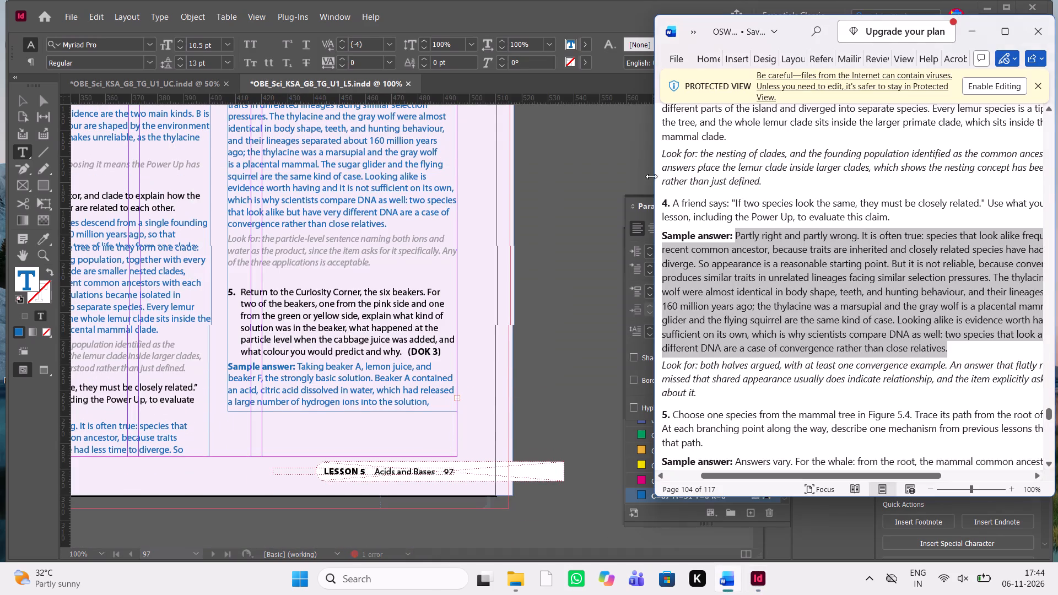
scroll(868, 327, down, 1)
drag(701, 247, 649, 220)
key(ctrl+c)
key(ctrl+c)
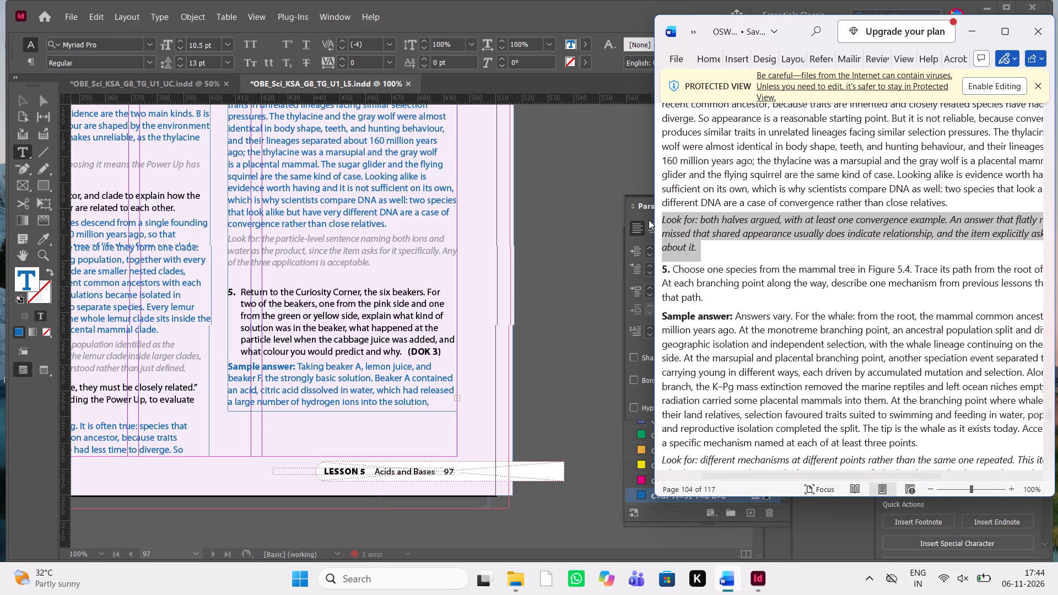
key(ctrl+c)
drag(385, 262, 334, 258)
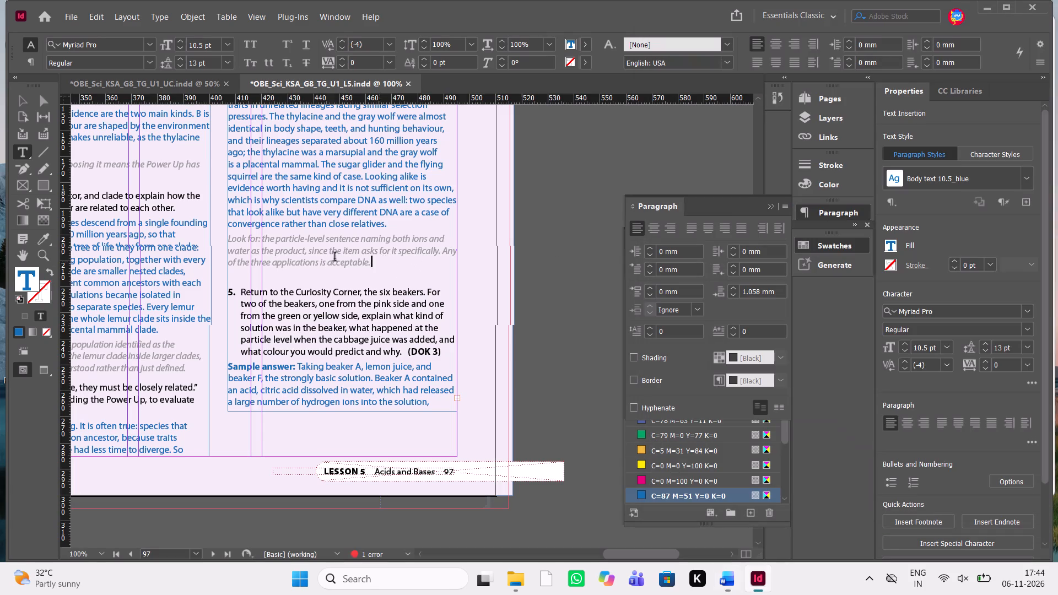
drag(334, 258, 225, 241)
key(ctrl+v)
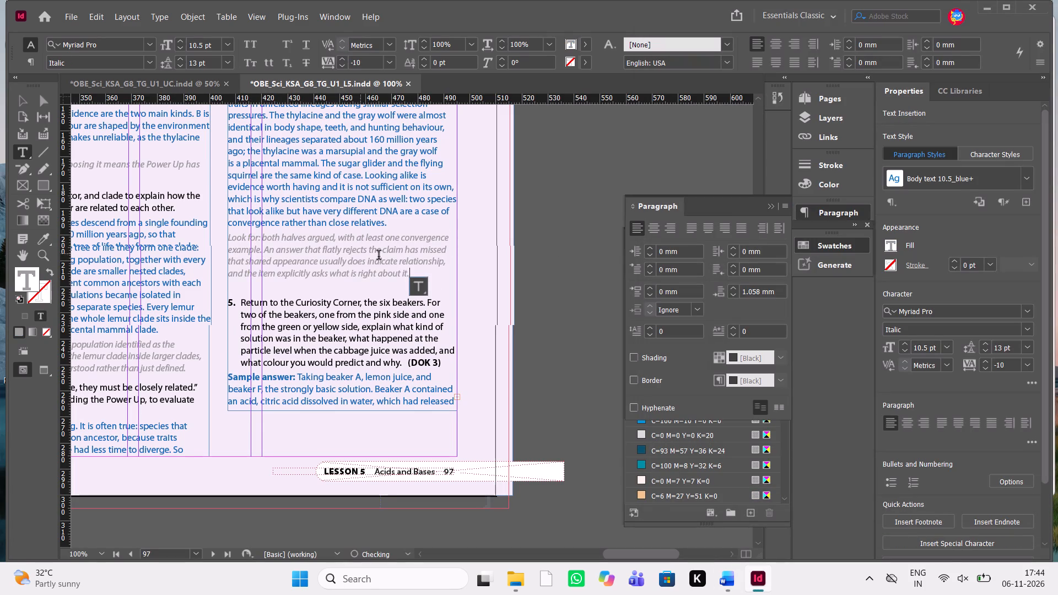
click(419, 270)
key(Delete)
Set the space after question 4's Look for note to 3 mm.
drag(412, 271, 275, 252)
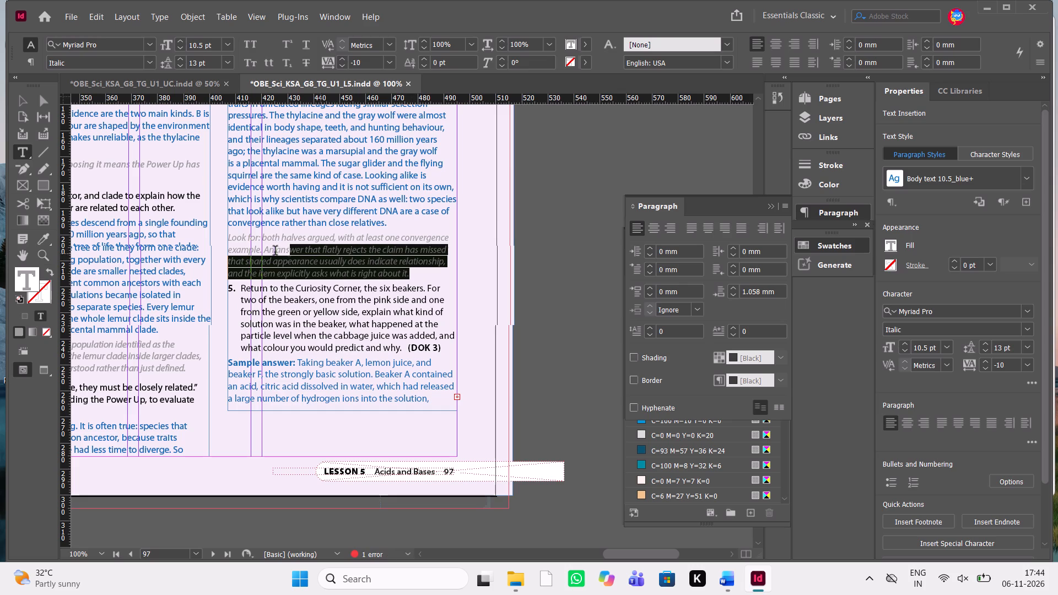
drag(275, 252, 217, 231)
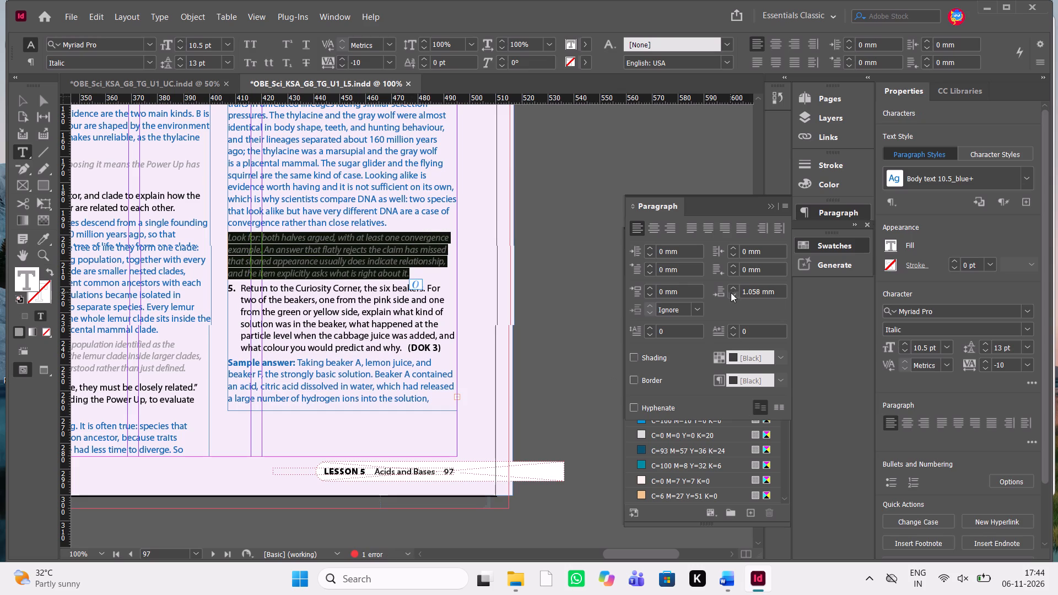
click(735, 287)
click(735, 287)
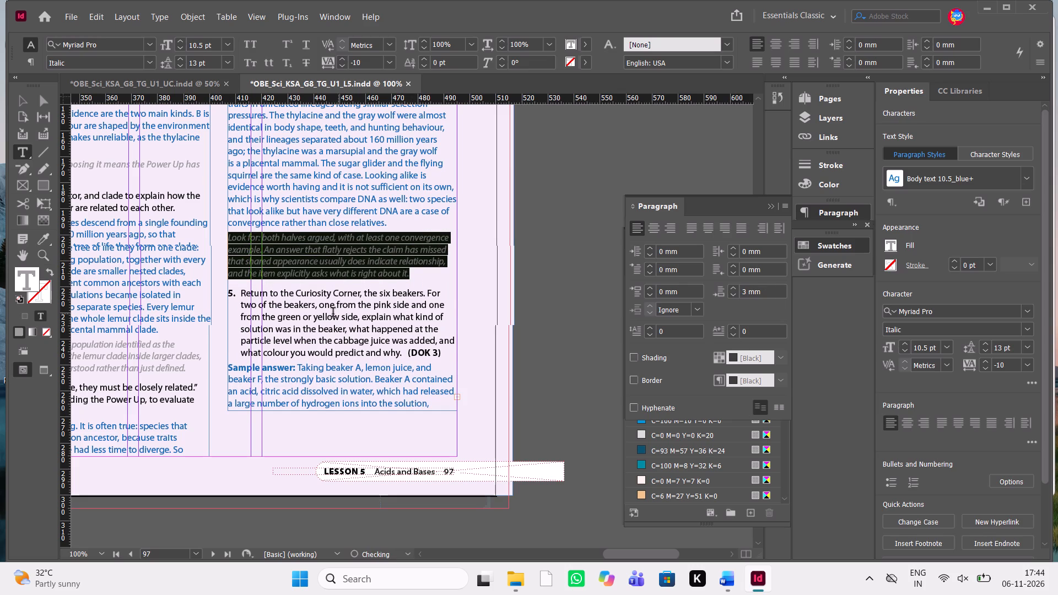
Look over the Lesson 5 layout from page 96 to page 99, ending at question 5 on page 97.
key(alt+Tab)
scroll(428, 343, down, 1)
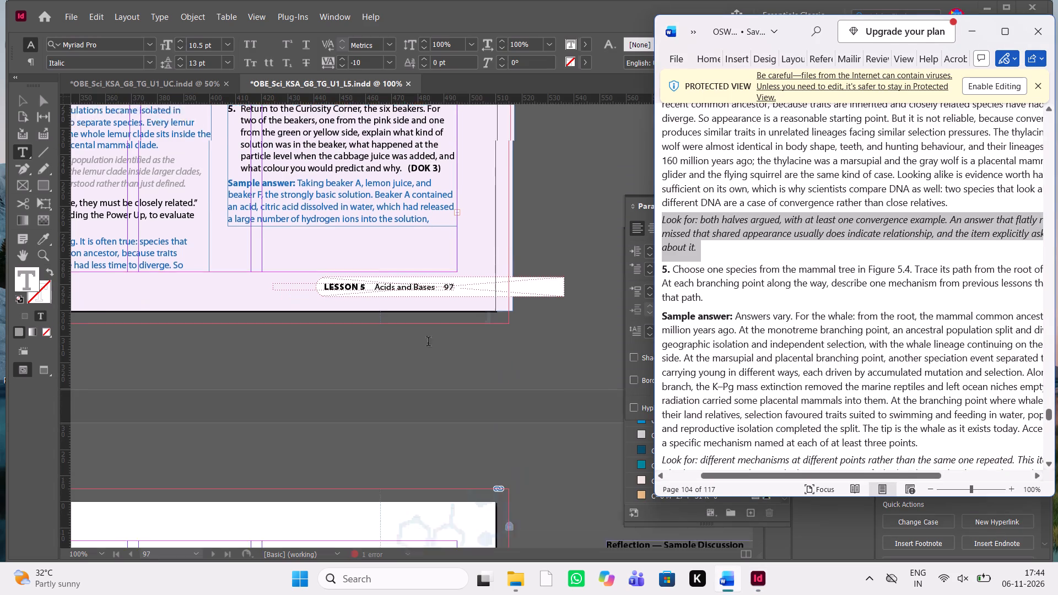
scroll(428, 343, down, 2)
scroll(428, 343, up, 1)
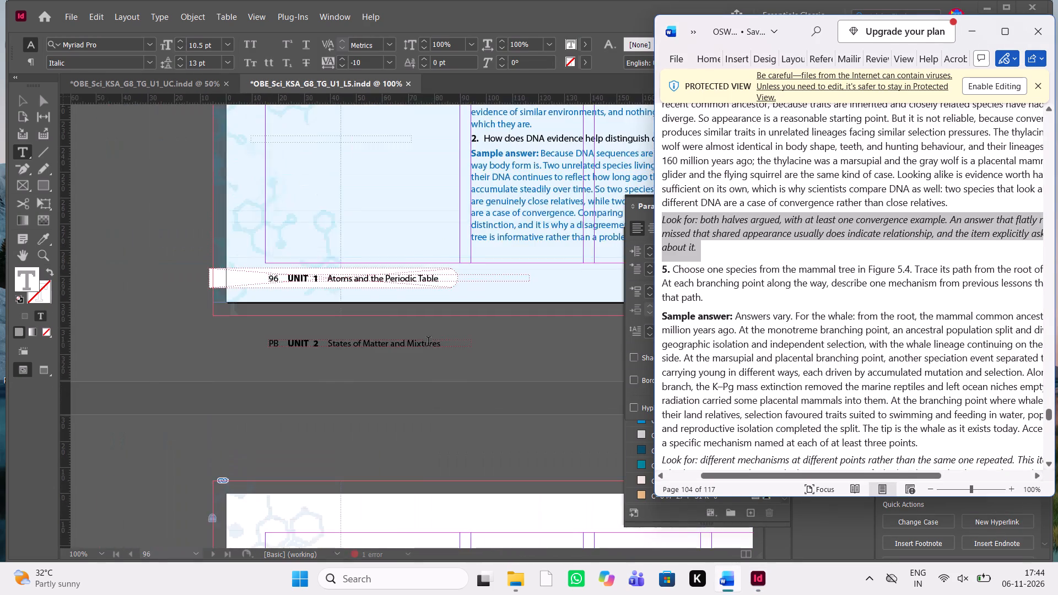
scroll(428, 343, up, 2)
scroll(428, 343, down, 1)
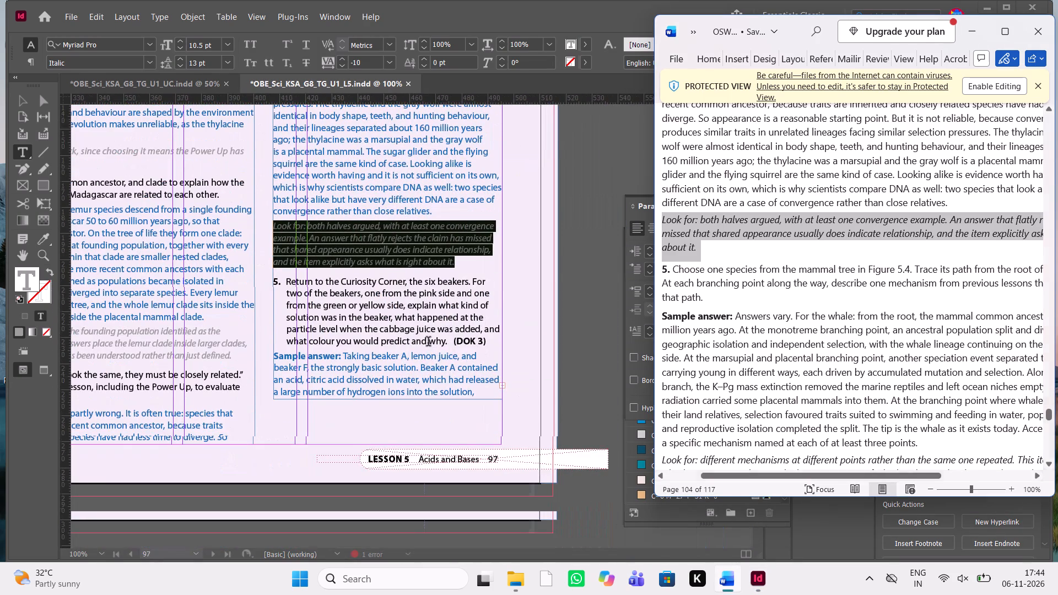
scroll(428, 343, down, 3)
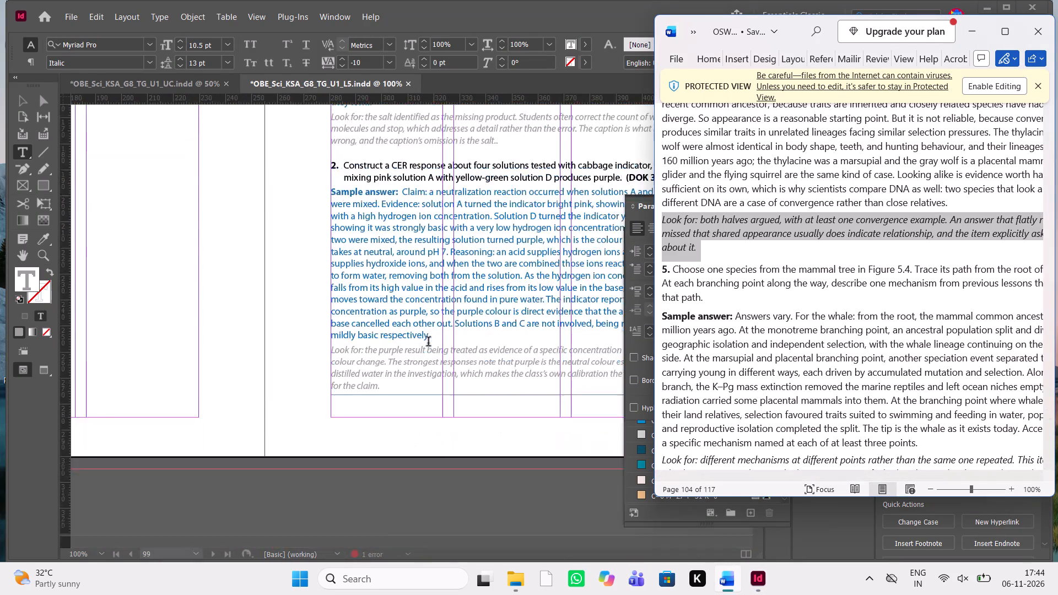
scroll(428, 343, down, 2)
scroll(428, 343, up, 4)
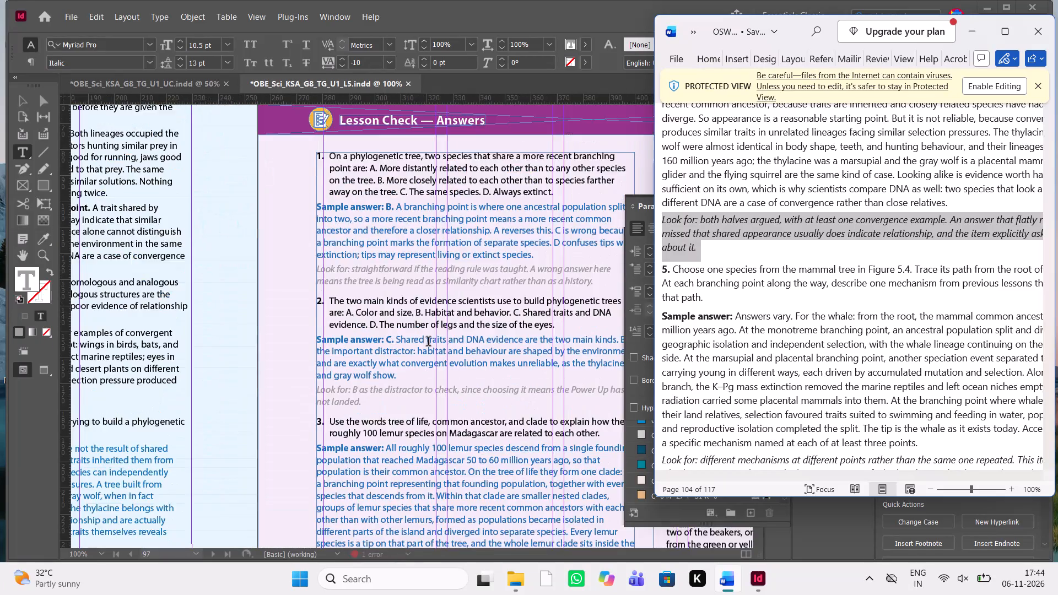
scroll(428, 343, up, 3)
scroll(428, 343, down, 2)
scroll(428, 343, right, 1)
scroll(428, 343, left, 1)
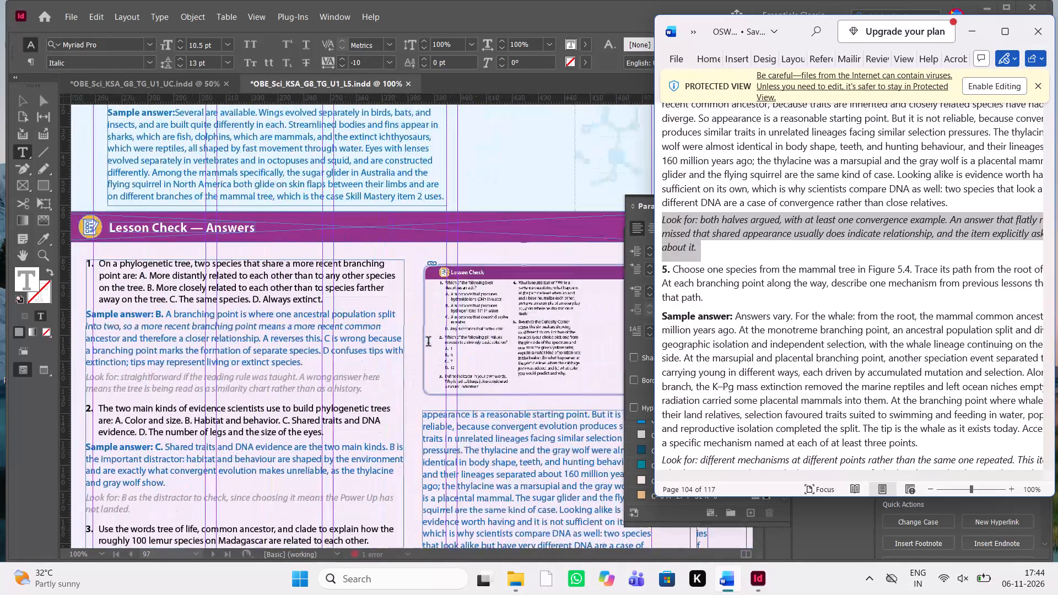
scroll(428, 343, left, 1)
scroll(428, 343, down, 1)
scroll(428, 343, left, 1)
scroll(428, 343, down, 1)
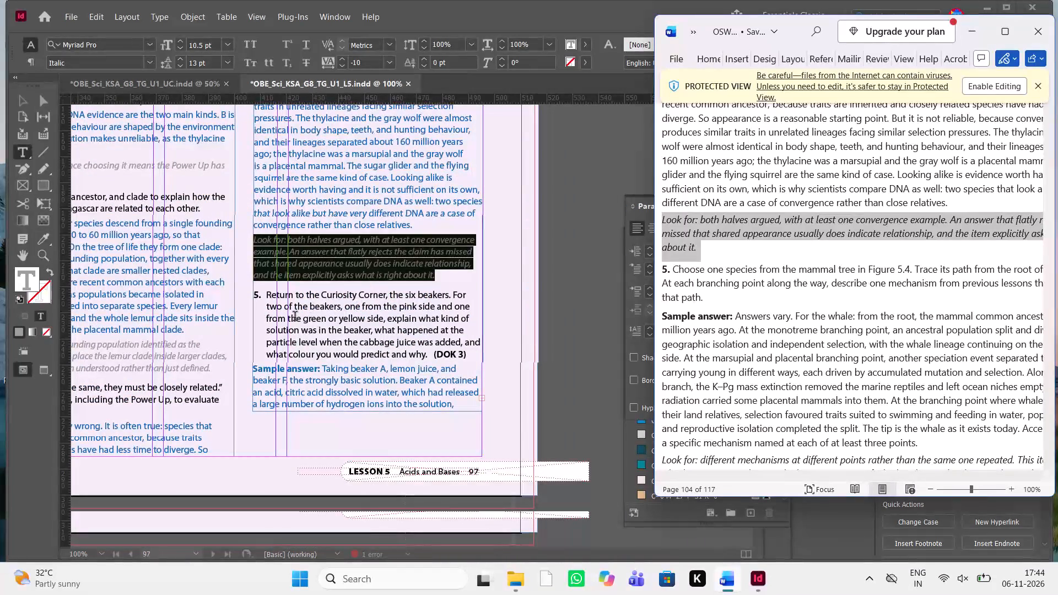
Delete most of question 5's old beaker sample answer on page 97, keeping the Sample answer label and the final "predicted colour is yellow-green" words.
drag(456, 402, 317, 376)
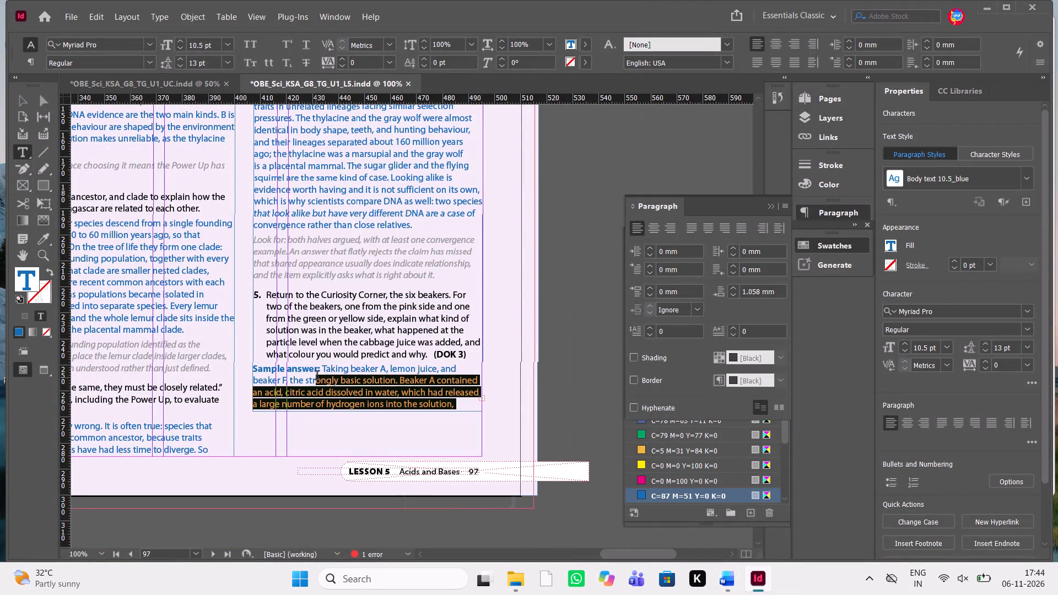
drag(317, 376, 322, 372)
key(Delete)
key(Delete)
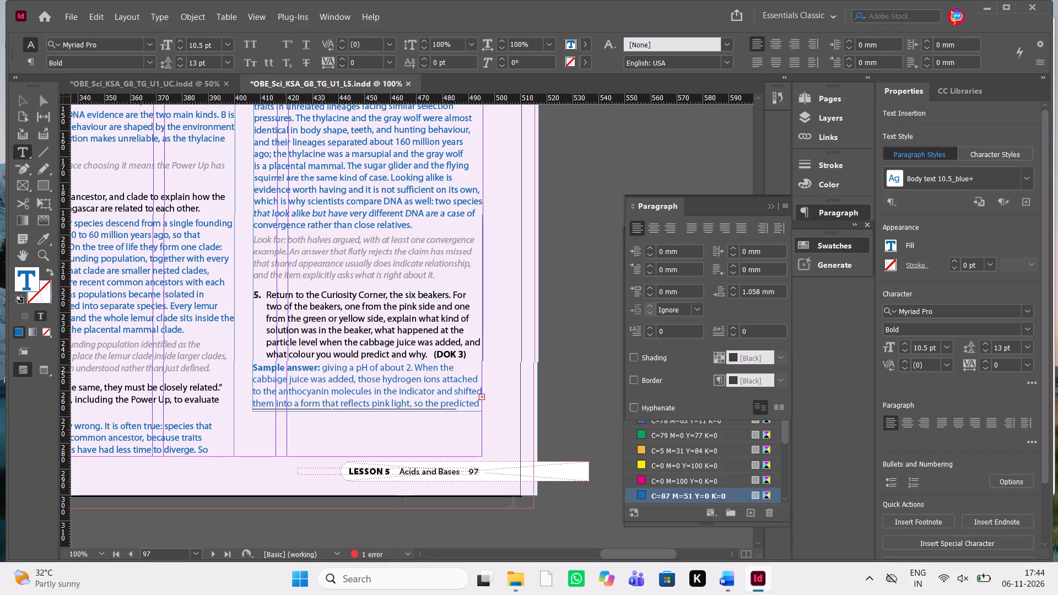
key(Delete)
drag(322, 372, 420, 412)
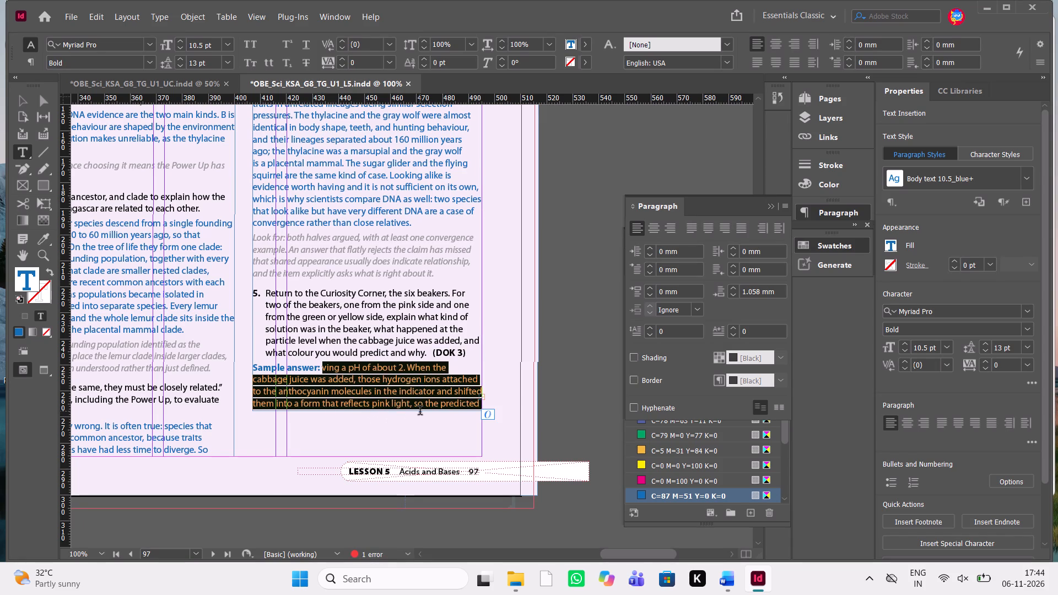
key(Delete)
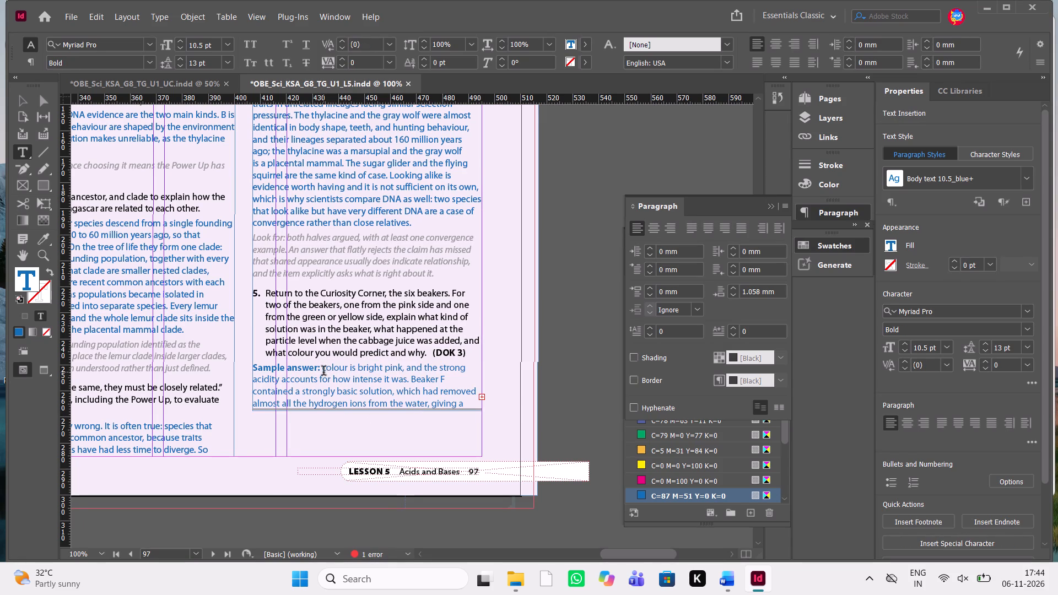
drag(323, 372, 489, 412)
key(Delete)
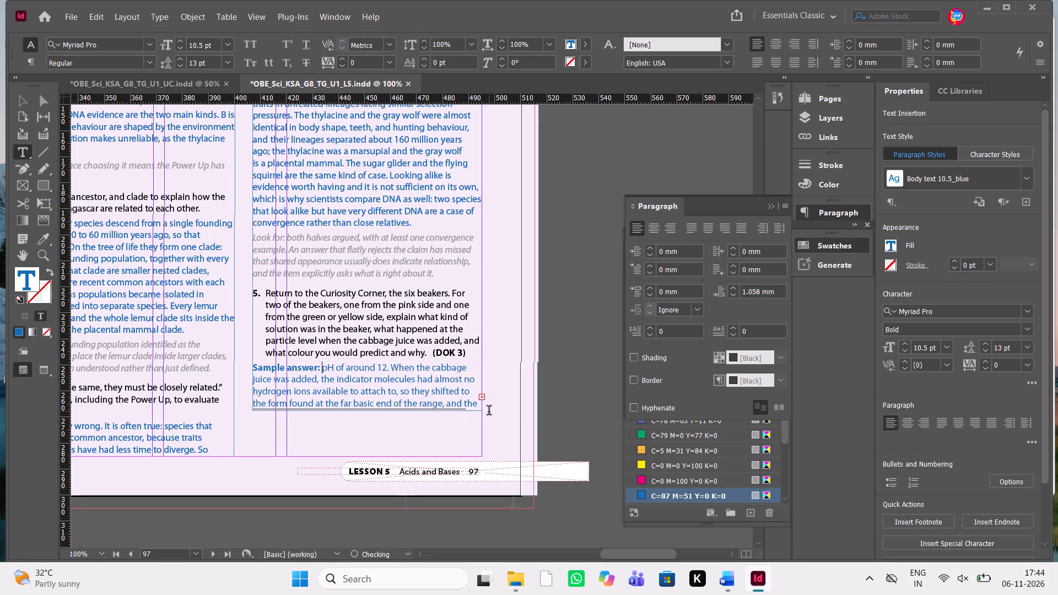
key(shift+Down)
key(shift+Down)
key(shift+Down)
key(shift+Down)
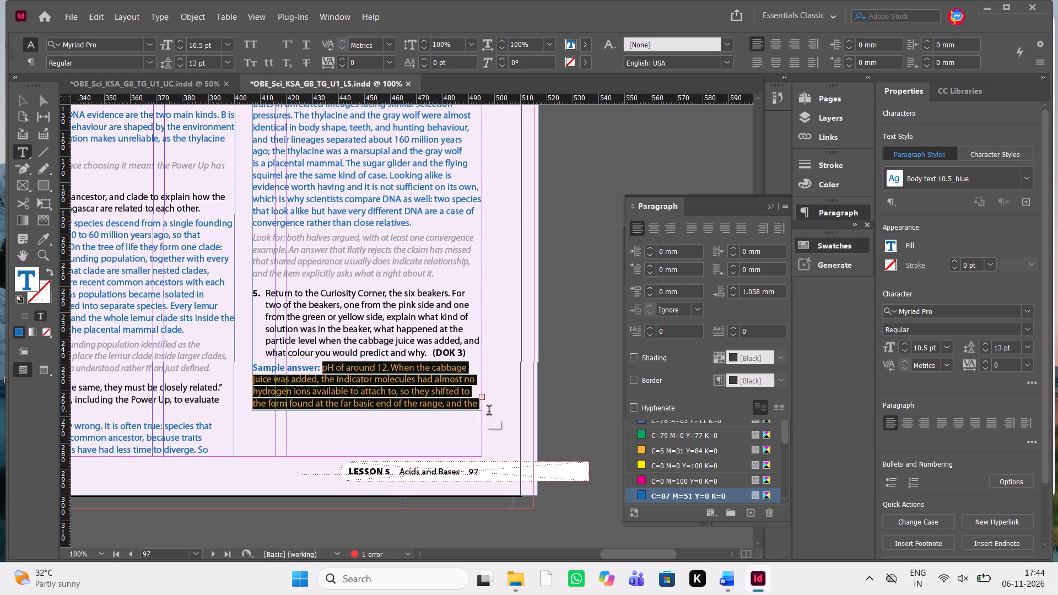
key(Delete)
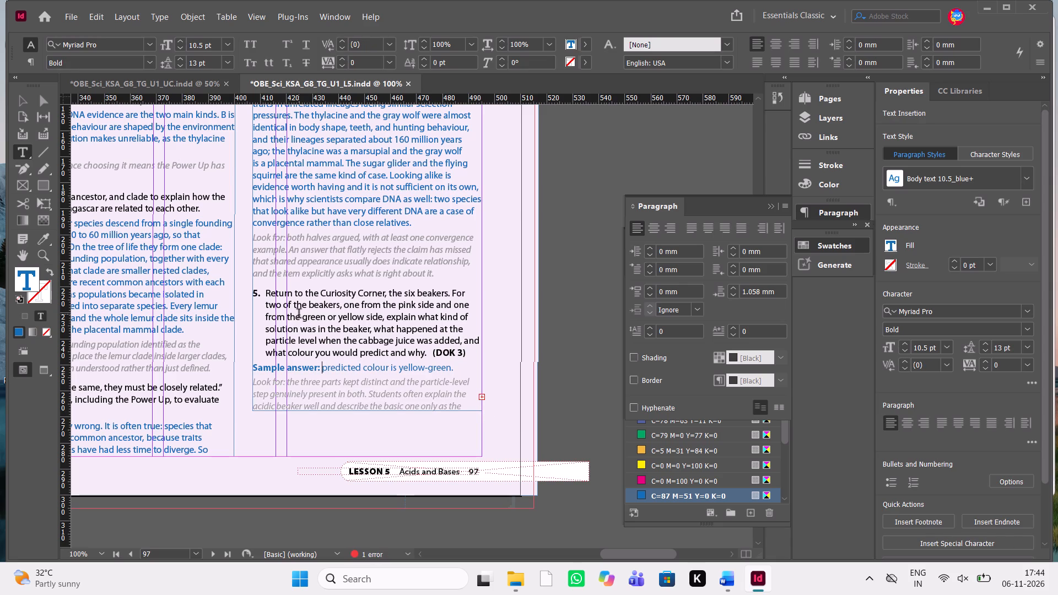
Replace question 5's old Look for note with Word's note beginning "different mechanisms at different points rather than the same one repeated".
click(731, 588)
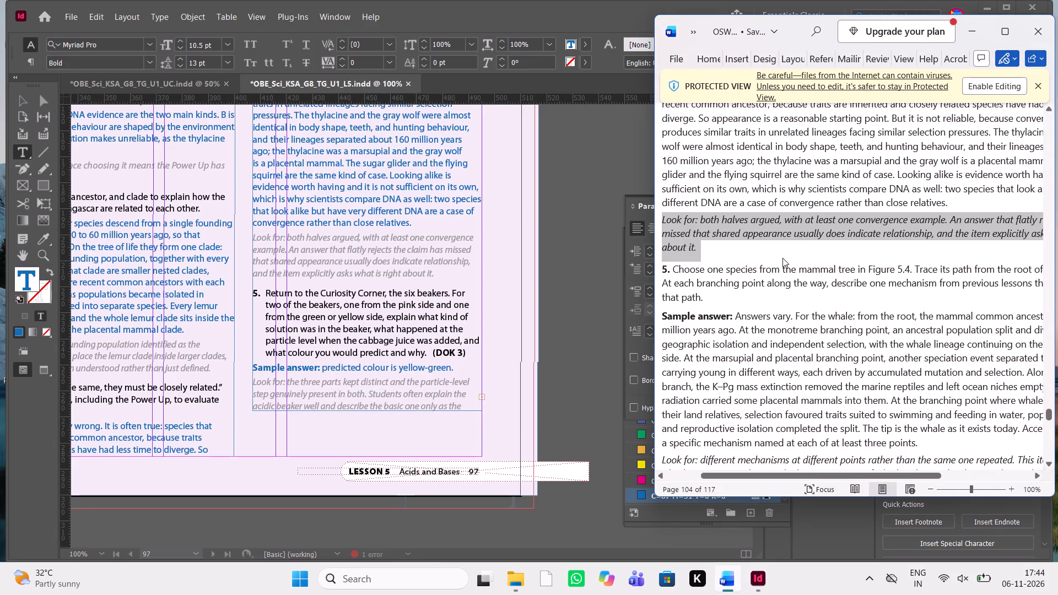
scroll(709, 304, down, 1)
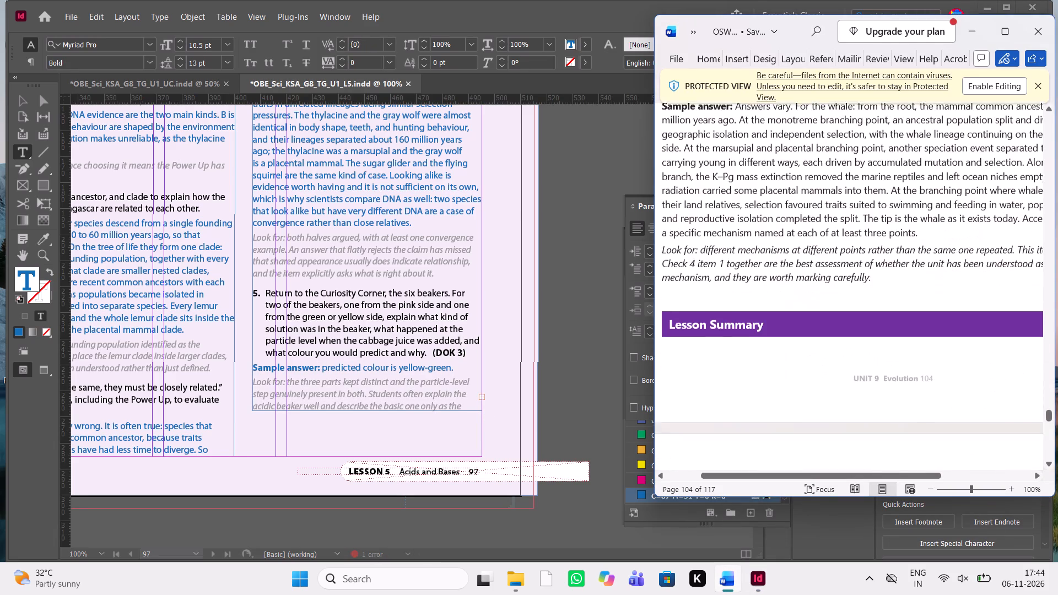
drag(888, 275, 676, 243)
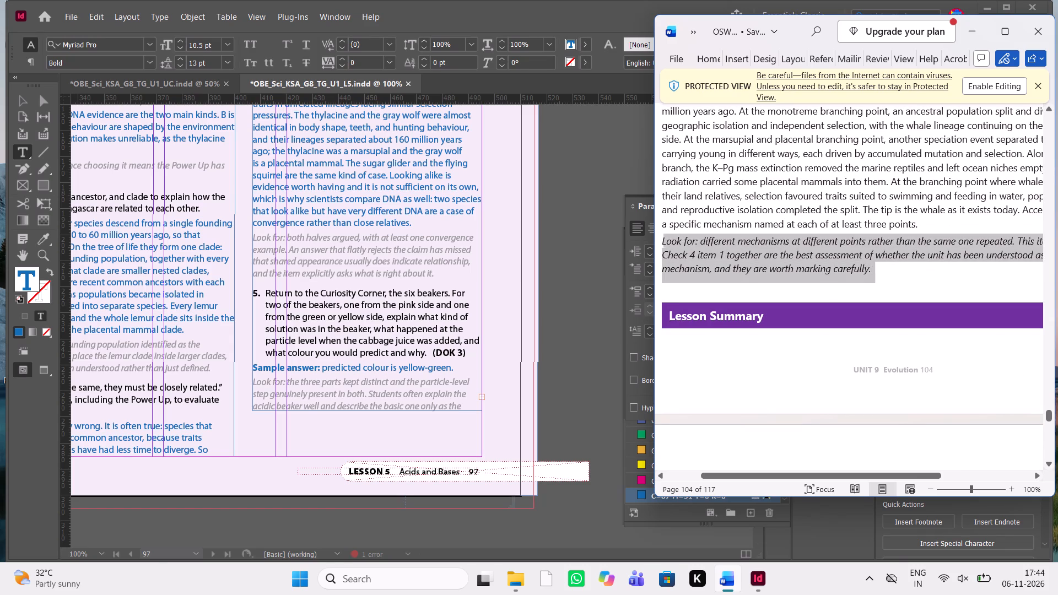
drag(676, 243, 673, 242)
key(ctrl+c)
key(ctrl+c)
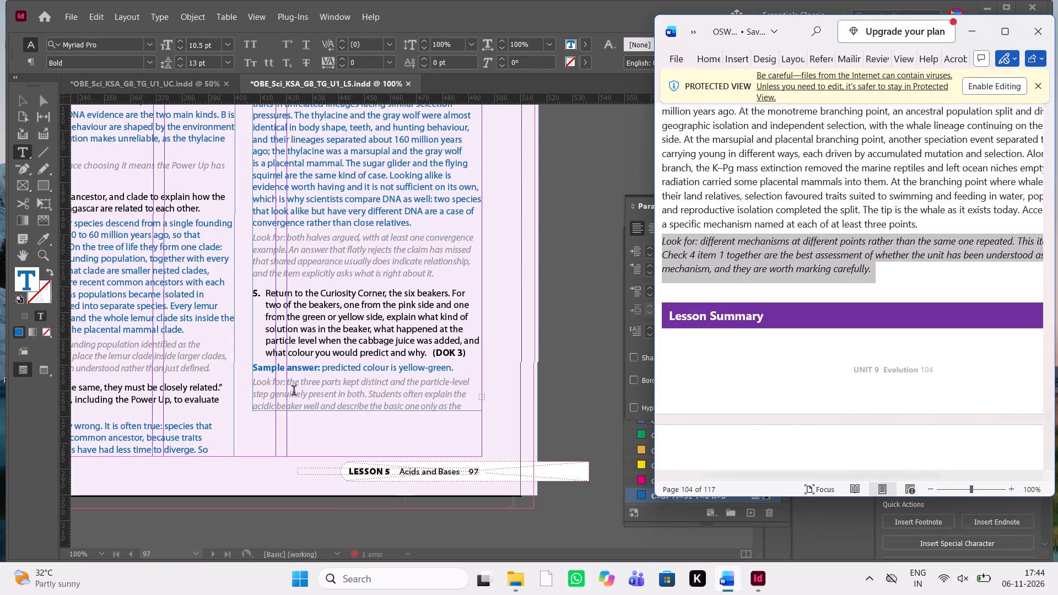
drag(469, 404, 261, 402)
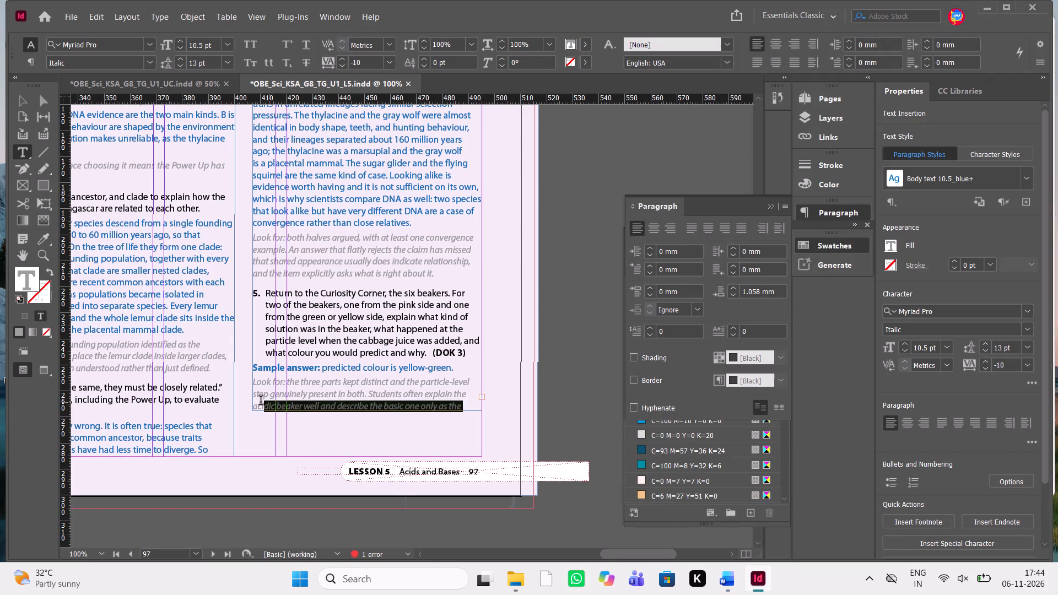
drag(261, 402, 249, 394)
key(Delete)
drag(249, 394, 442, 425)
key(Delete)
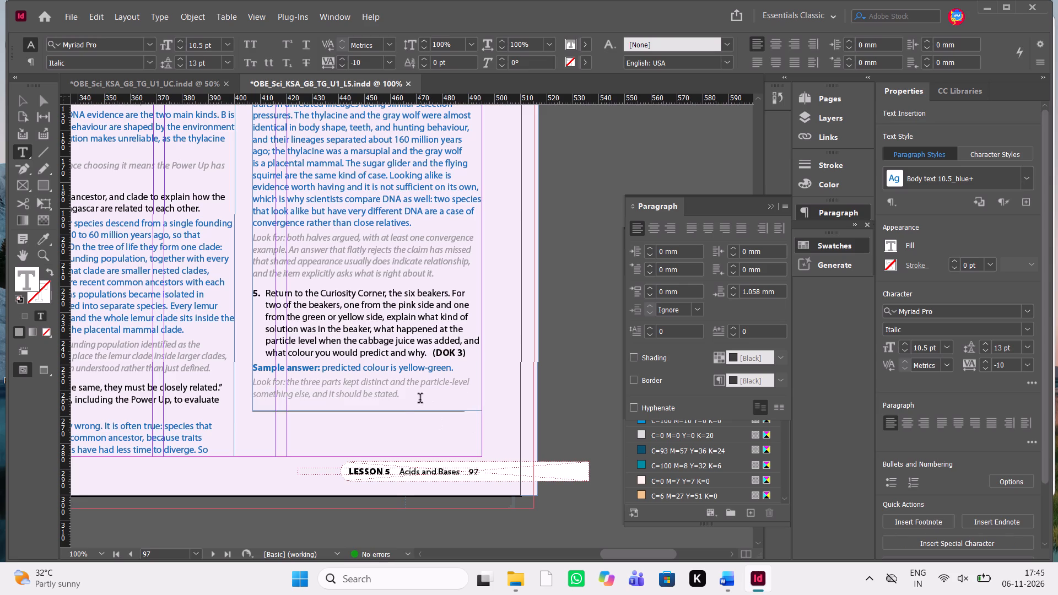
drag(412, 397, 241, 388)
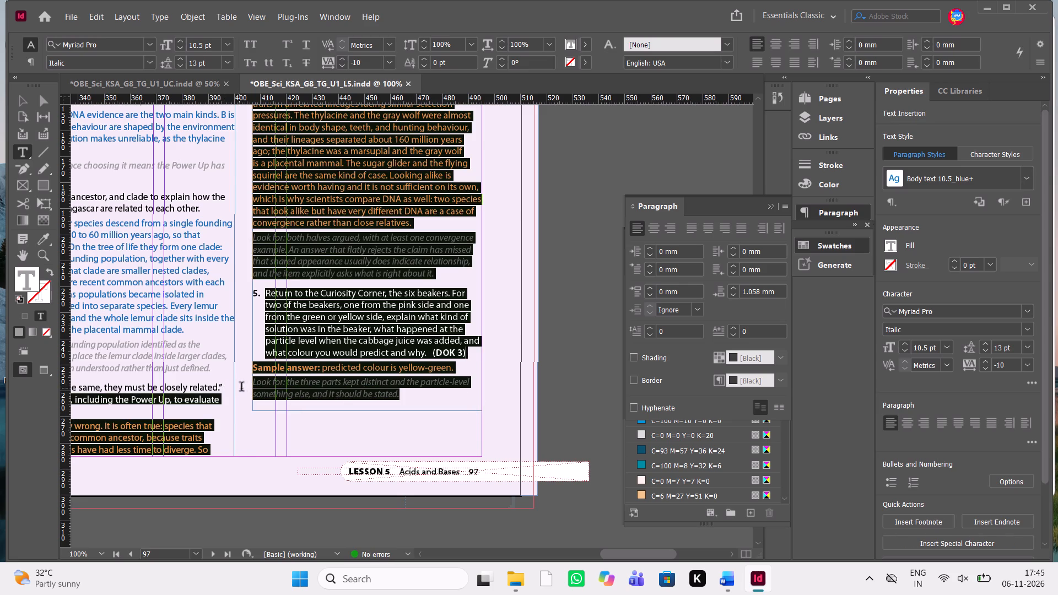
drag(241, 388, 249, 387)
key(ctrl+v)
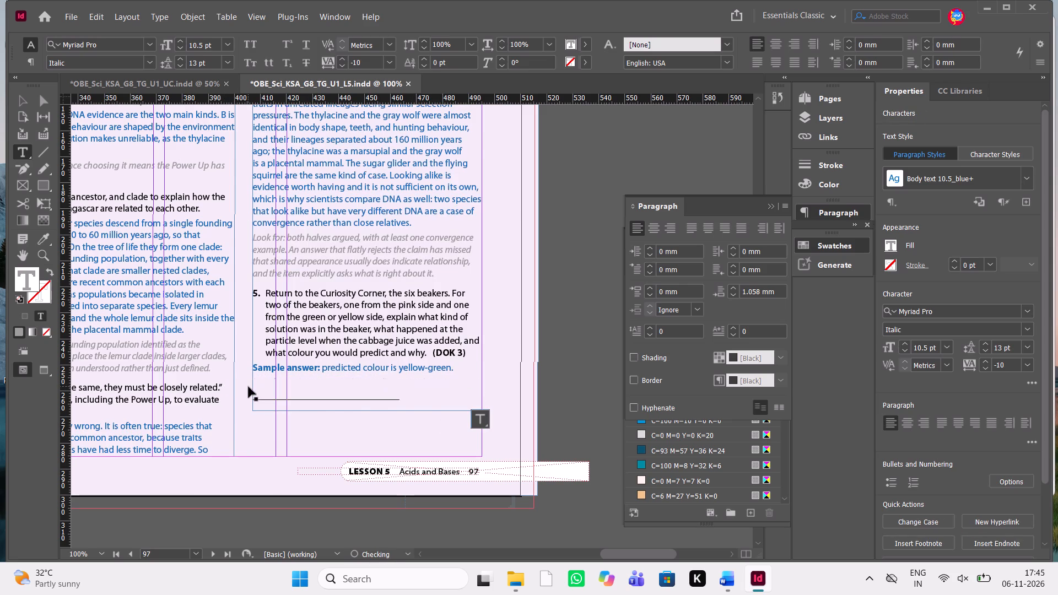
Replace the remaining beaker text after question 5's Sample answer label with Word's "Answers vary. For the whale" answer.
key(alt+Tab)
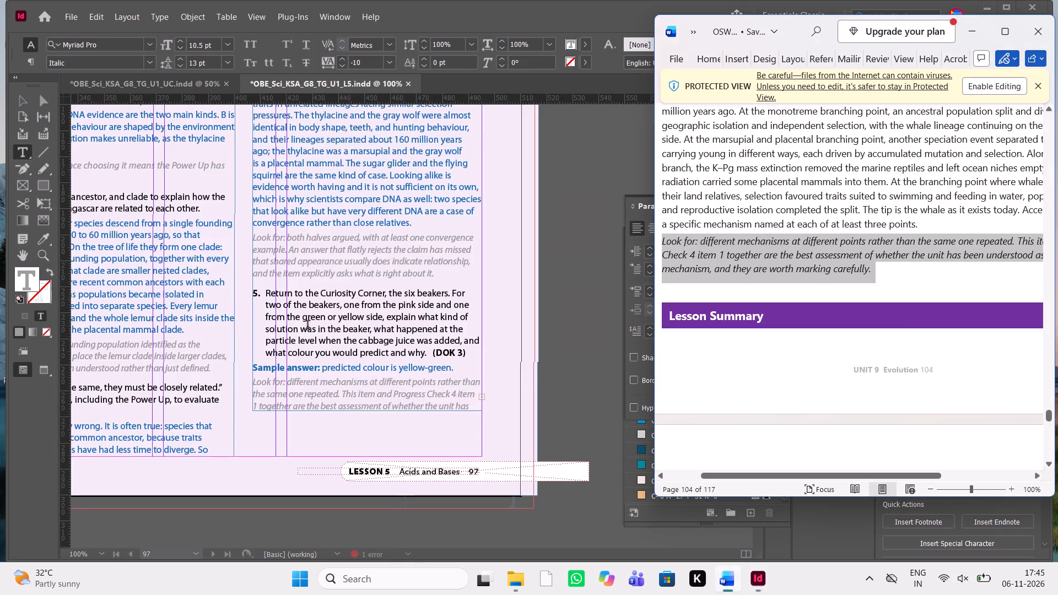
drag(921, 226, 856, 203)
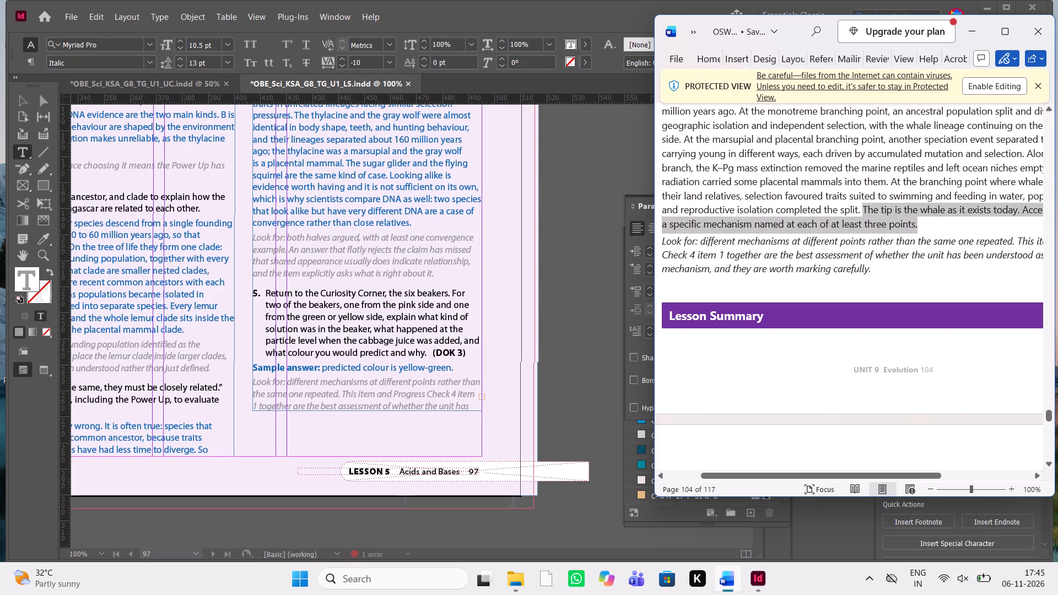
drag(856, 203, 737, 342)
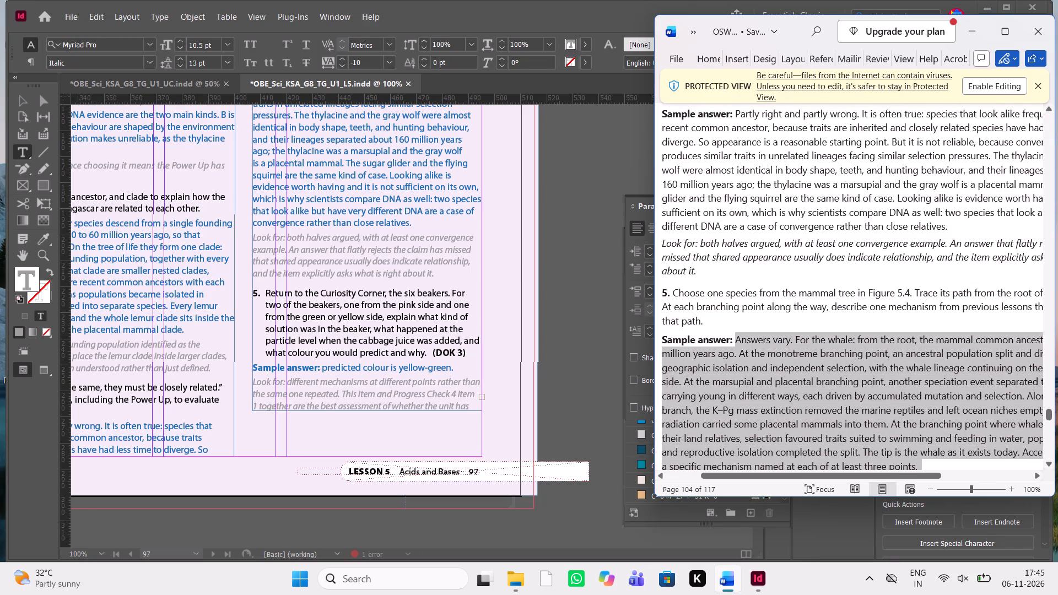
drag(737, 342, 737, 341)
key(ctrl+c)
key(ctrl+c)
key(ctrl+c)
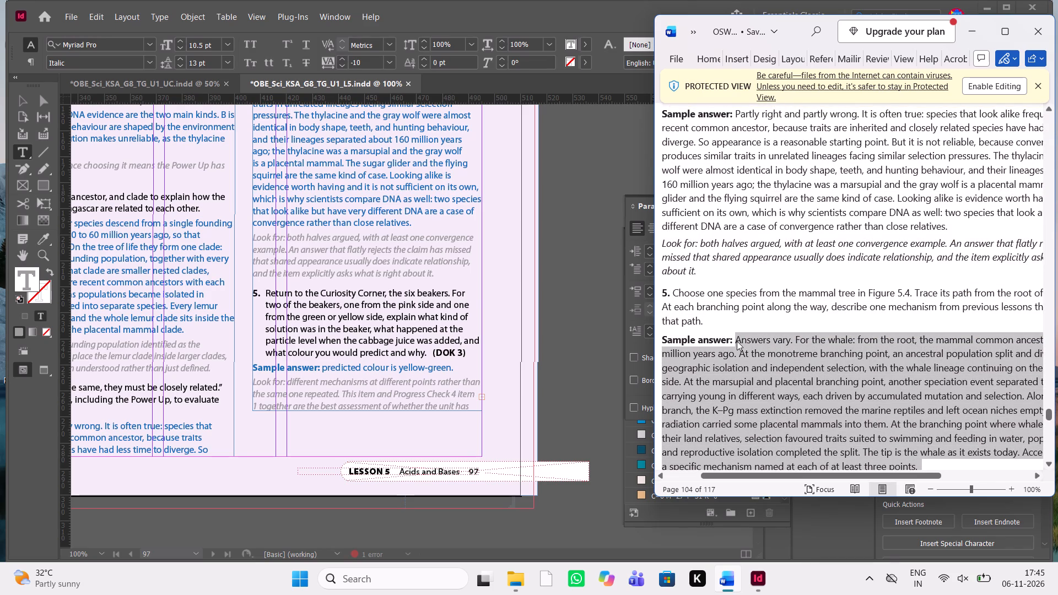
drag(457, 367, 330, 368)
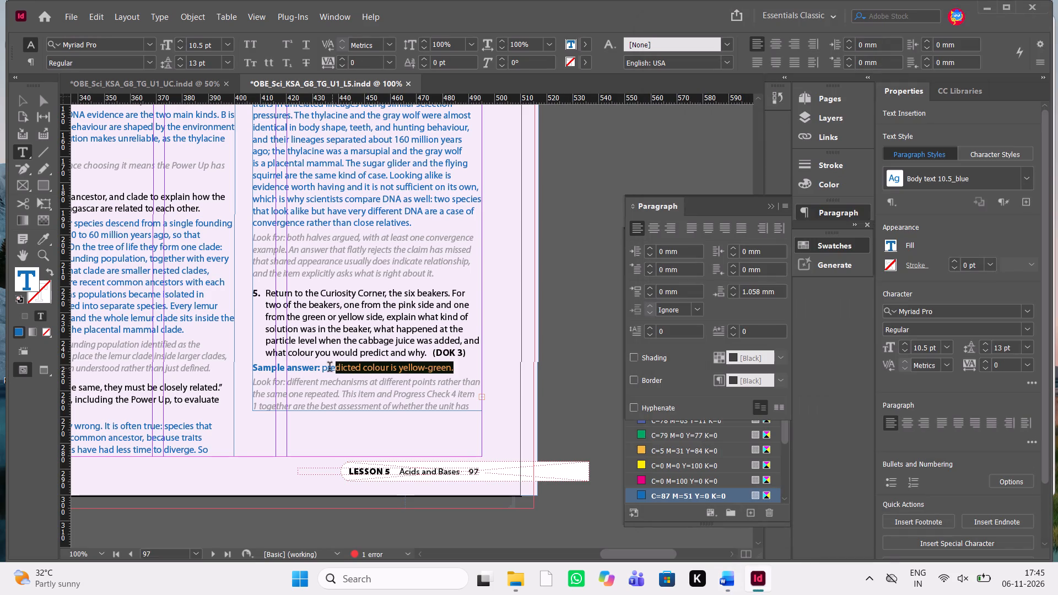
drag(330, 368, 321, 367)
key(ctrl+v)
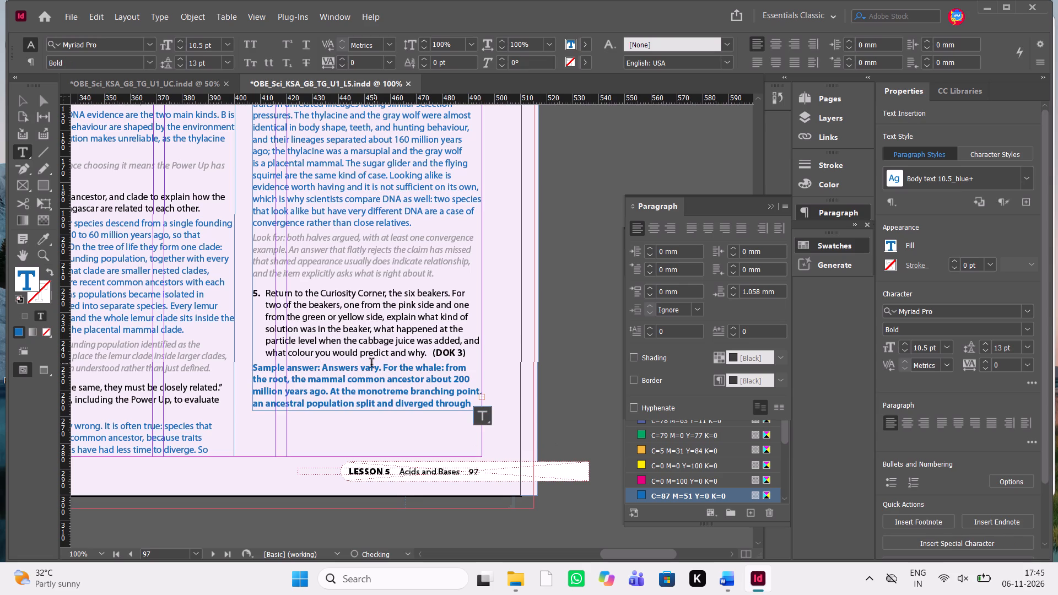
Replace question 5's old Curiosity Corner beaker question with Word's "Choose one species from the mammal tree in Figure 5.4" question.
key(alt+Tab)
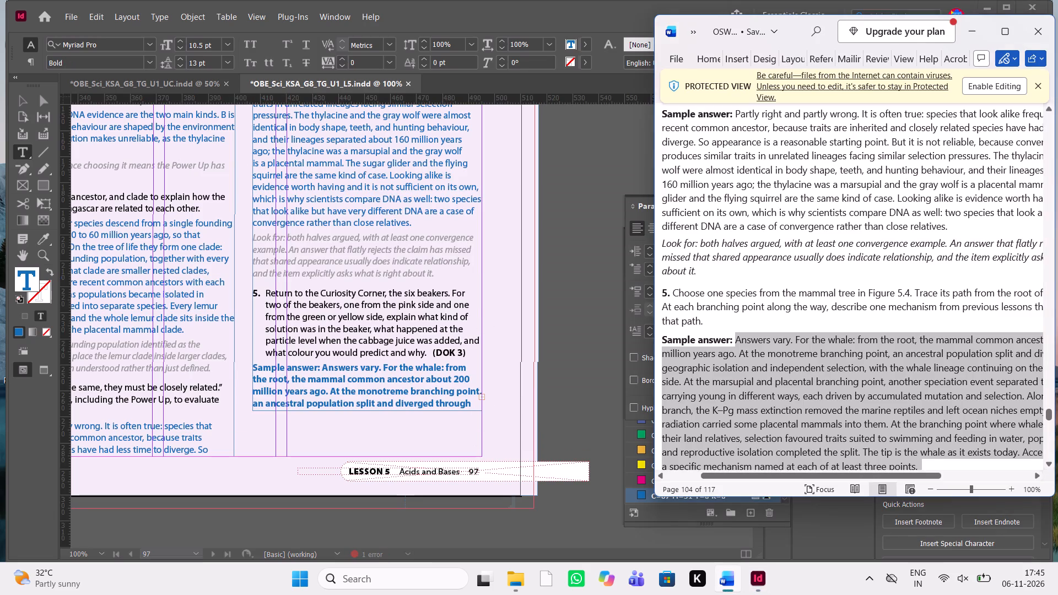
click(705, 313)
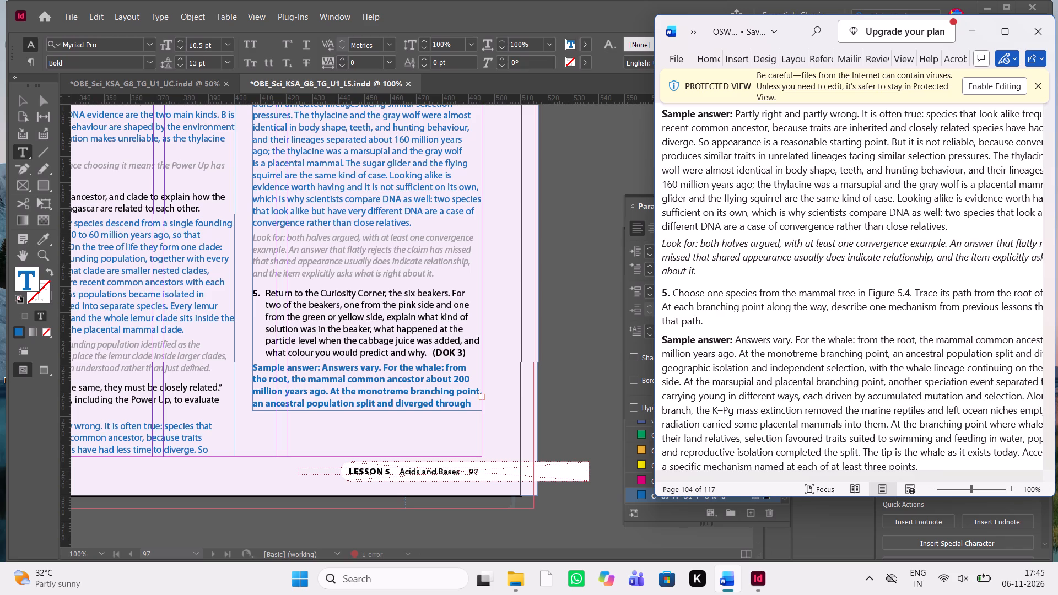
drag(712, 317, 674, 294)
key(ctrl+c)
key(ctrl+c)
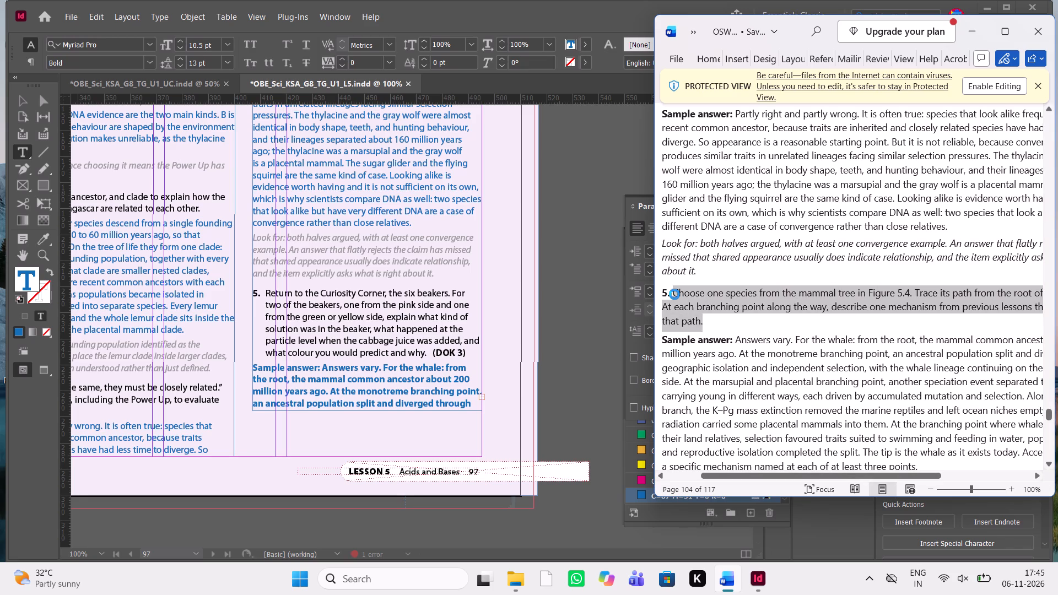
drag(473, 350, 299, 297)
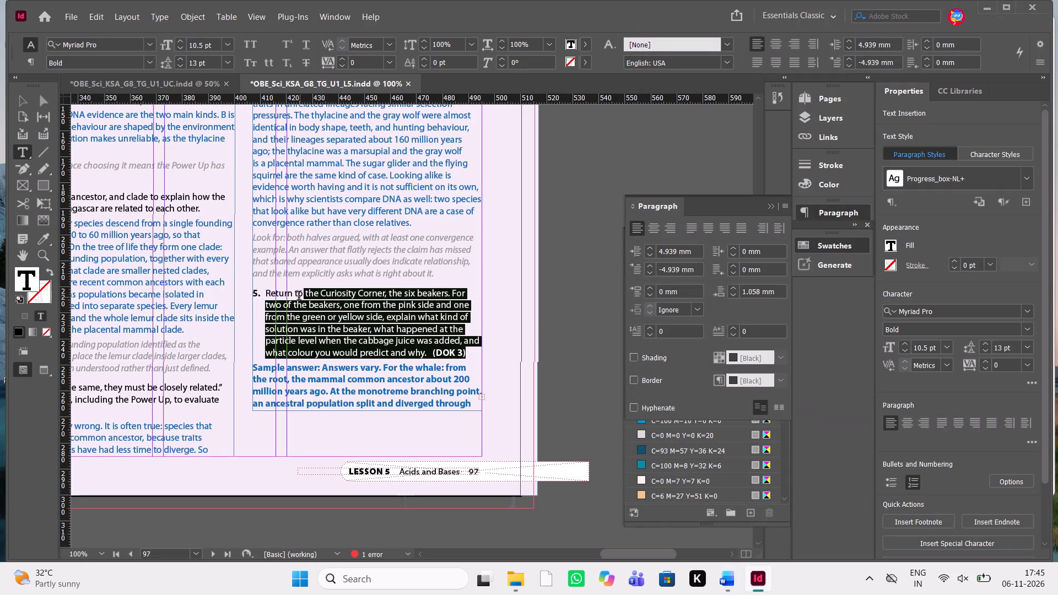
drag(299, 297, 266, 290)
key(ctrl+v)
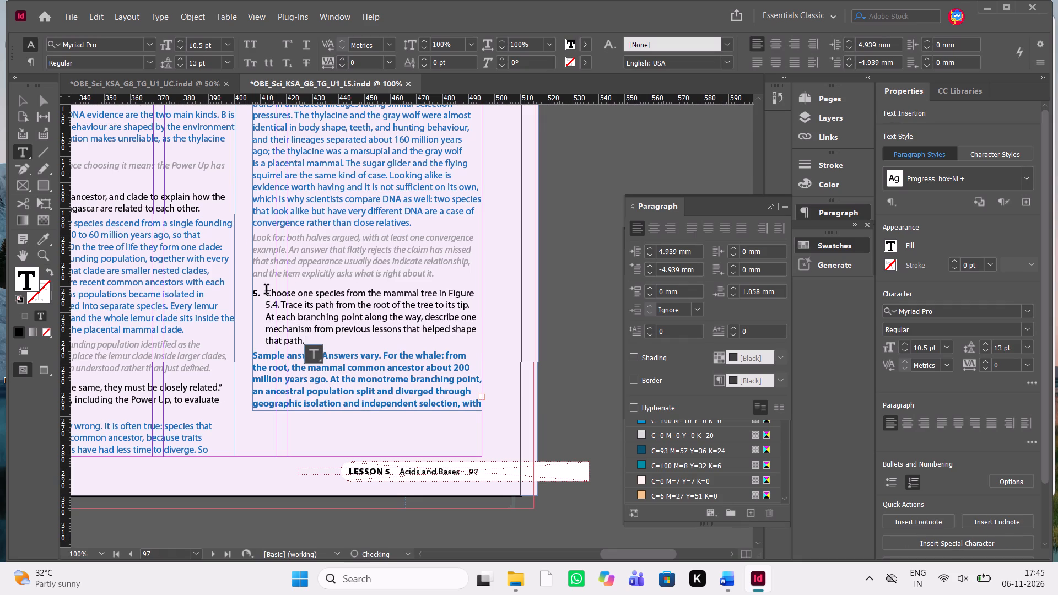
Collapse the floating Paragraph and Swatches windows to clear the view of page 97.
click(396, 374)
scroll(396, 374, down, 1)
scroll(396, 374, up, 1)
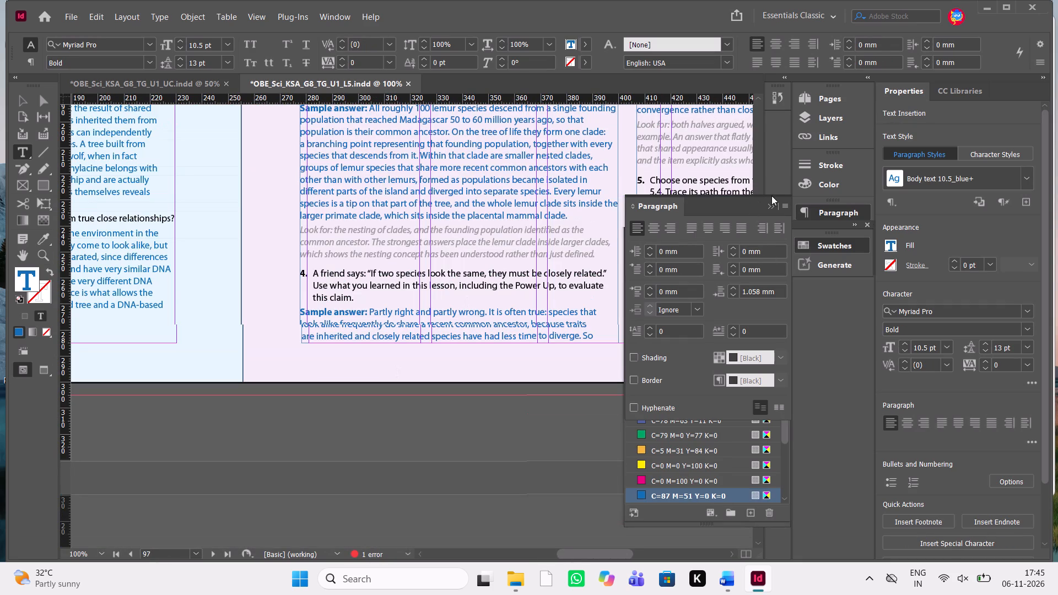
click(773, 209)
key(Escape)
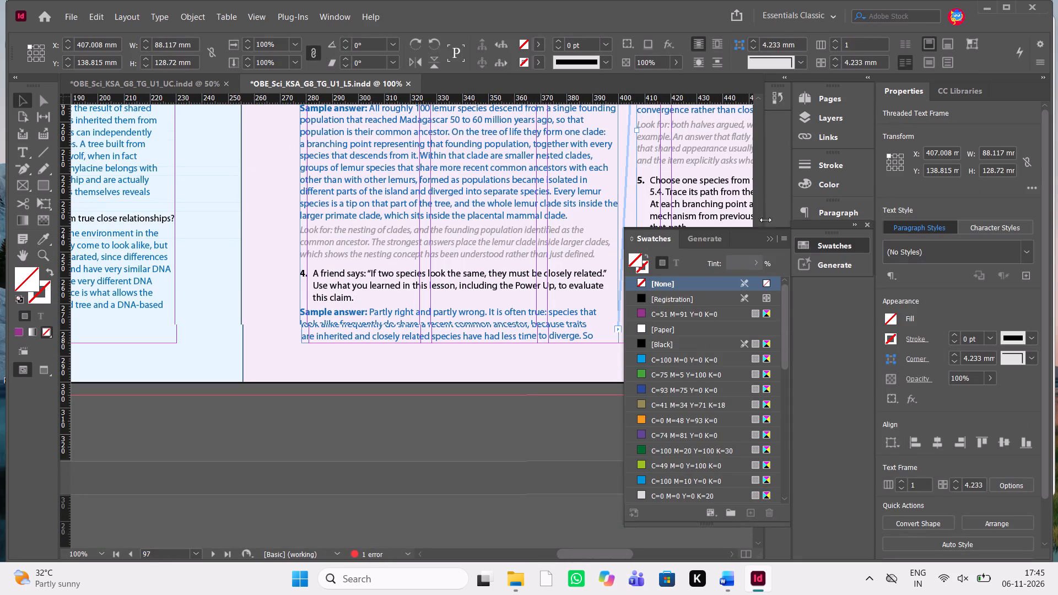
click(770, 235)
Copy the pale lilac background frame behind page 97's Lesson Check answers.
click(547, 362)
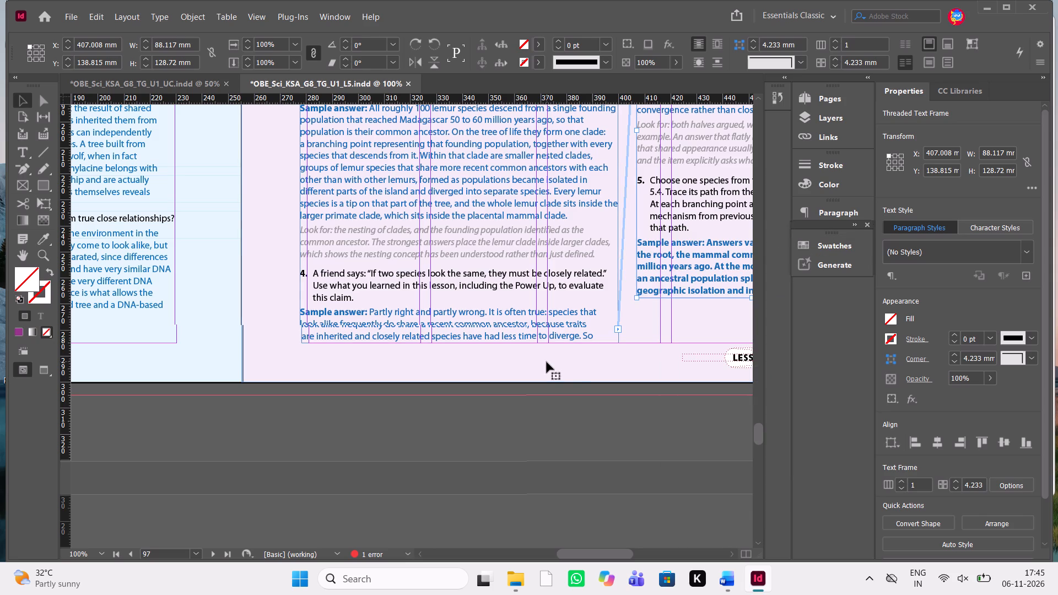
key(ctrl+c)
key(ctrl+c)
Paste the copied pale lilac background frame onto page 98.
scroll(547, 362, down, 1)
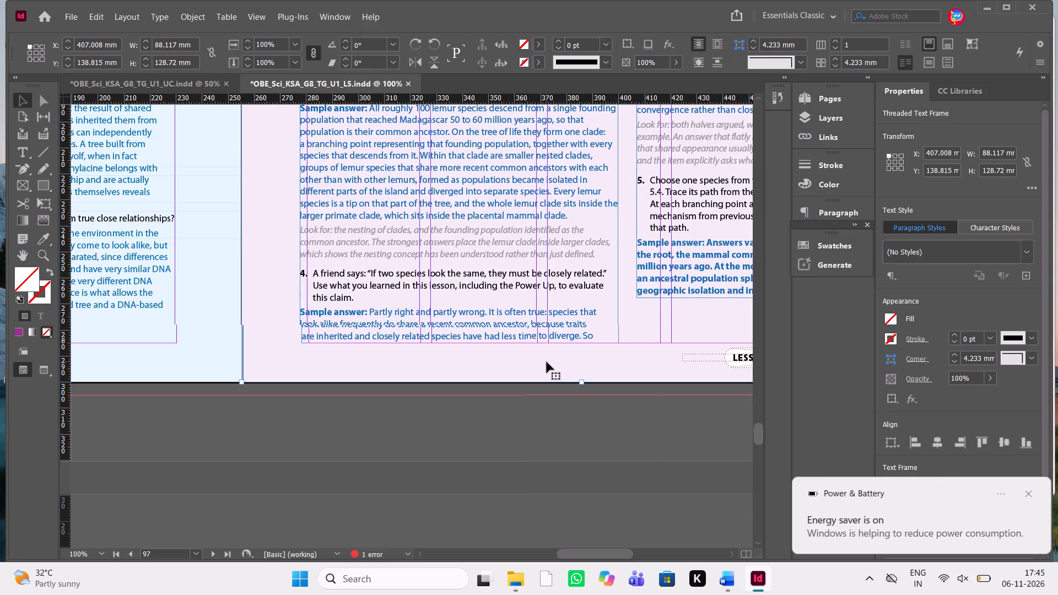
scroll(547, 362, down, 1)
scroll(547, 362, up, 3)
scroll(532, 423, up, 2)
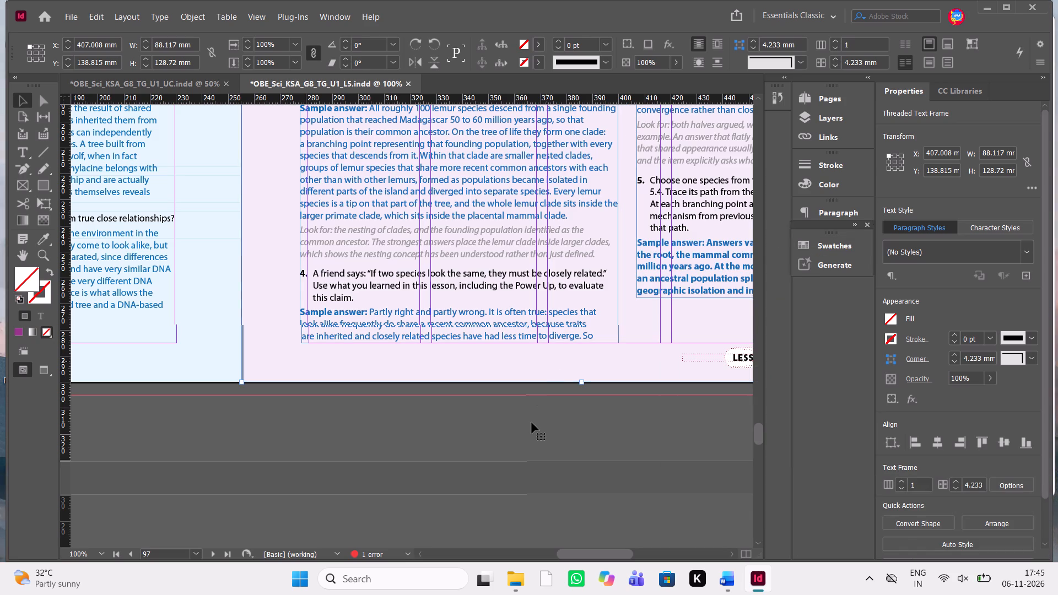
key(ctrl+minus)
key(ctrl+minus)
key(ctrl+minus)
scroll(532, 423, down, 8)
scroll(532, 423, up, 9)
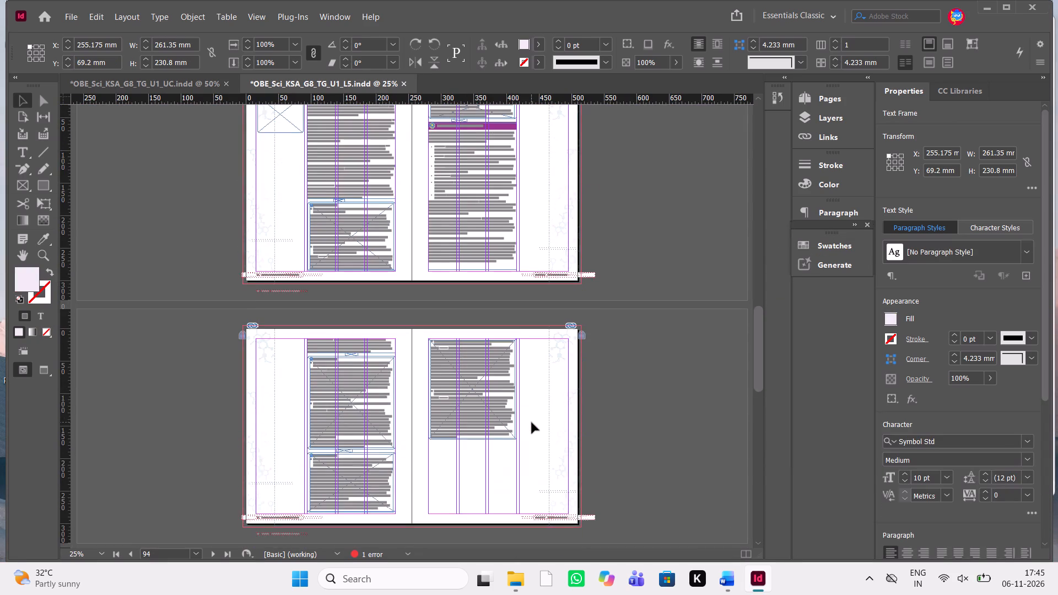
scroll(532, 423, down, 9)
key(ctrl+equal)
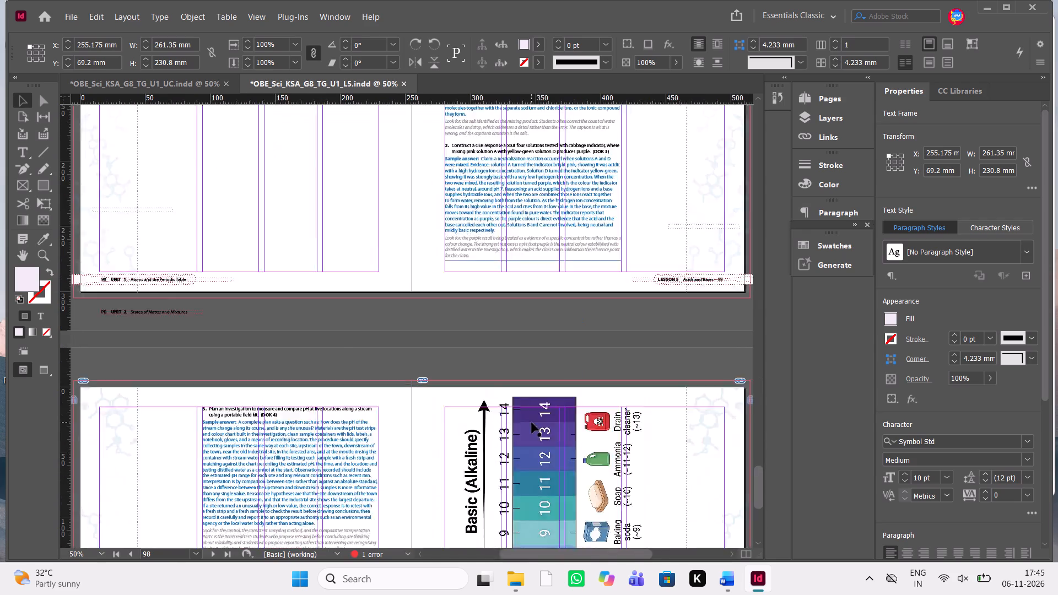
key(ctrl+equal)
scroll(532, 423, up, 7)
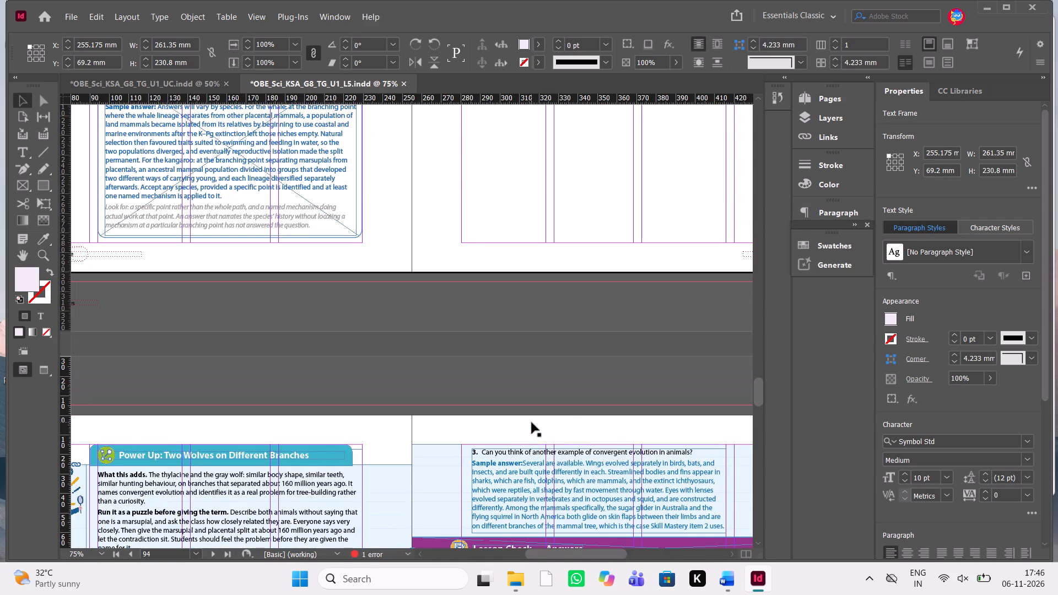
scroll(532, 423, down, 1)
scroll(532, 423, up, 1)
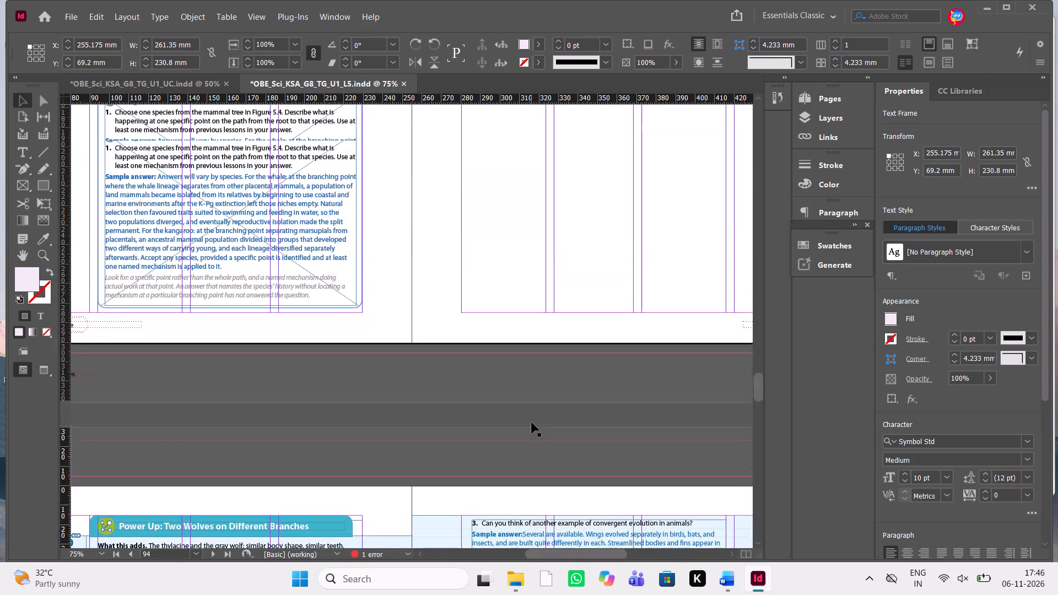
scroll(532, 423, up, 2)
scroll(532, 423, down, 2)
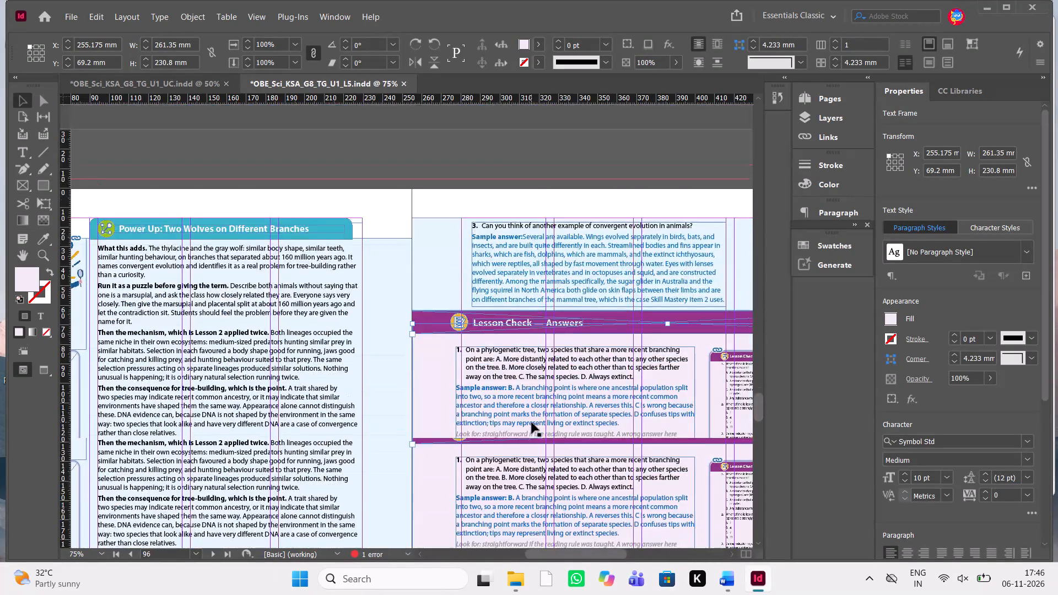
scroll(532, 423, down, 2)
scroll(532, 423, up, 1)
scroll(532, 423, down, 2)
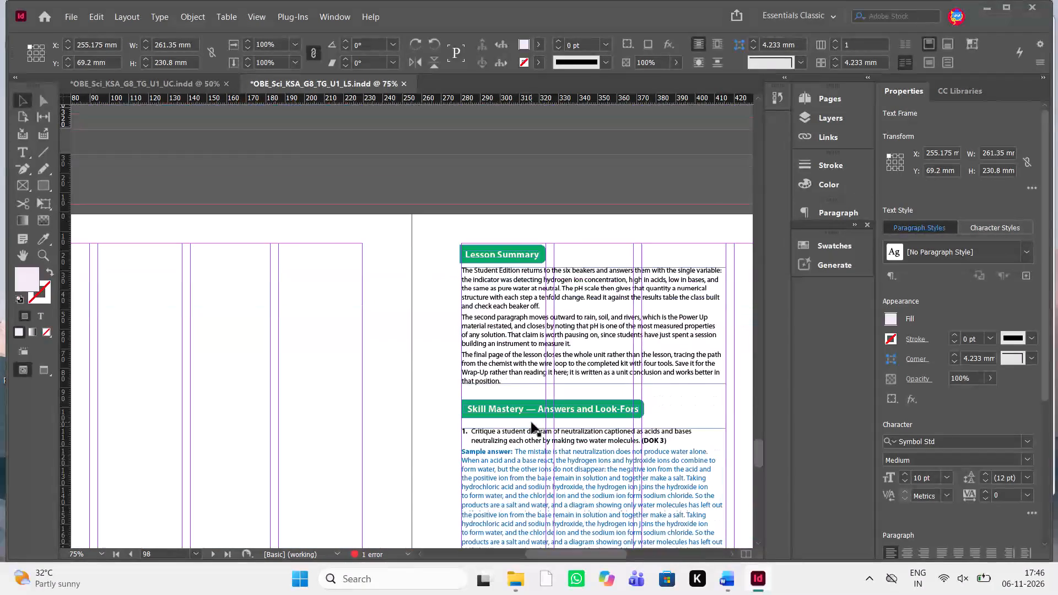
scroll(532, 423, down, 3)
scroll(532, 423, left, 1)
scroll(532, 423, right, 1)
key(ctrl+v)
Move the pasted lilac frame to page 98's top margin and spine, at about X -6.4 mm, Y 15.2 mm.
scroll(532, 423, up, 1)
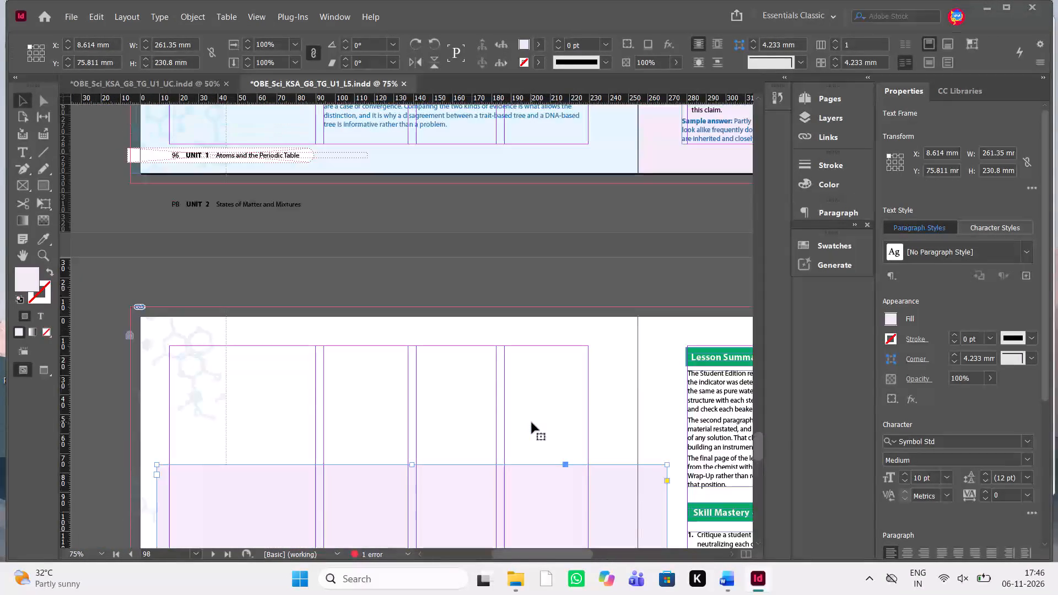
drag(377, 501, 339, 382)
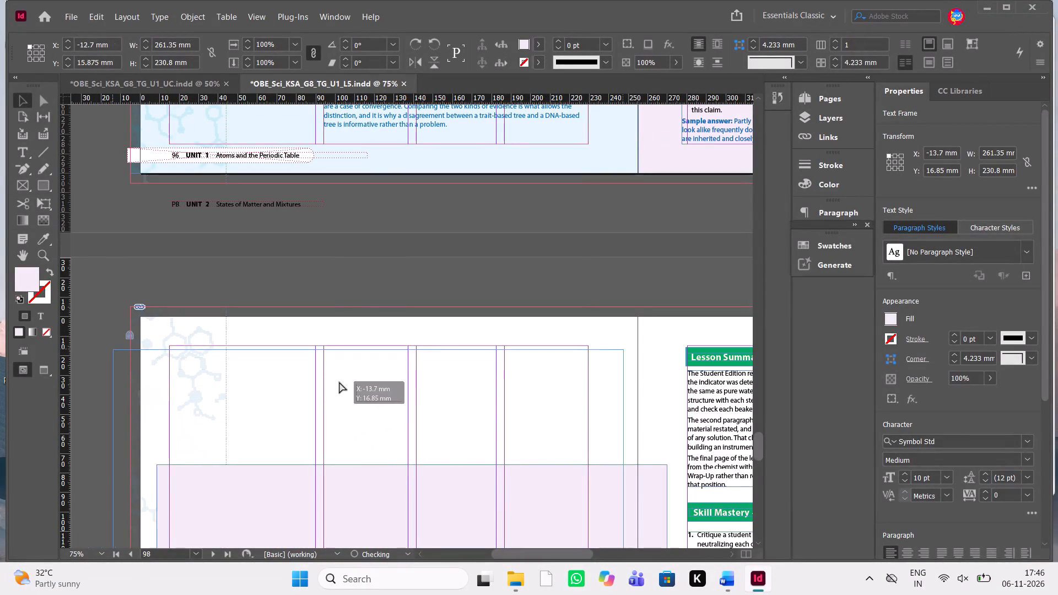
drag(339, 382, 354, 381)
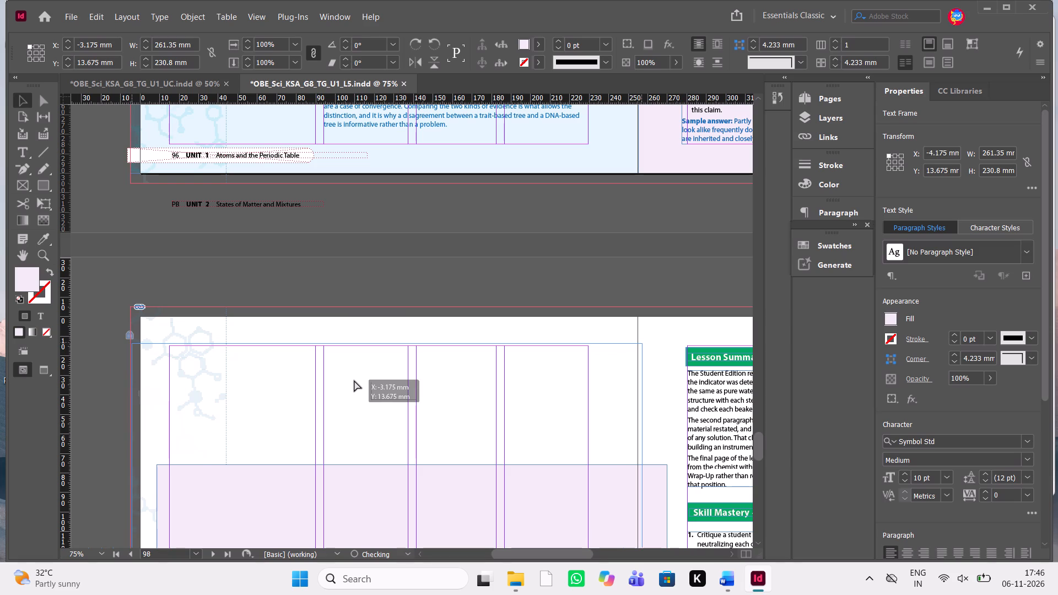
drag(354, 381, 352, 381)
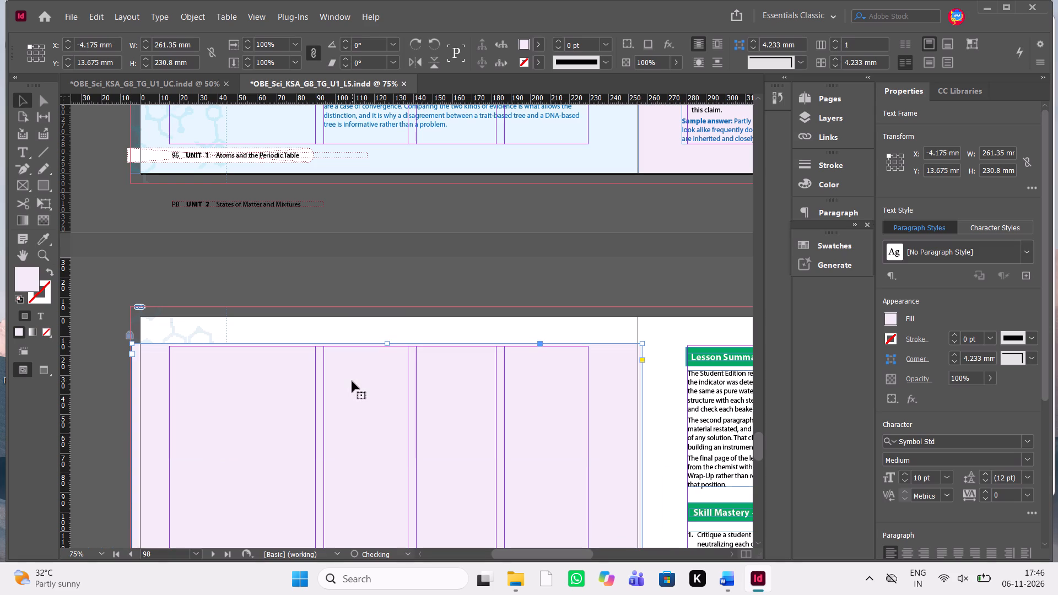
key(Down)
key(Down)
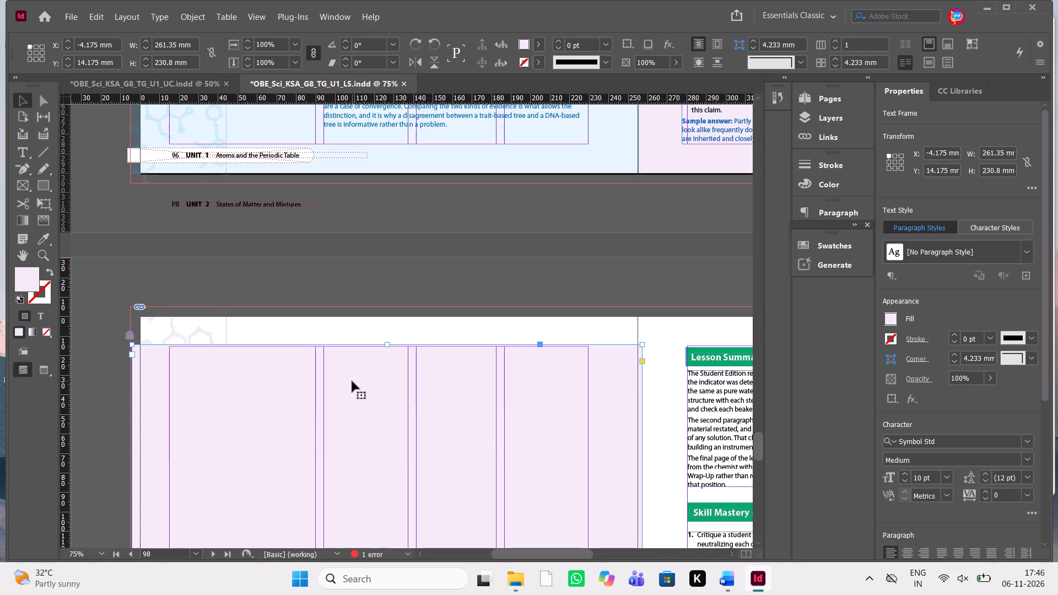
key(Left)
key(Left)
key(Left)
key(Left)
key(Left)
key(Left)
key(Left)
key(Left)
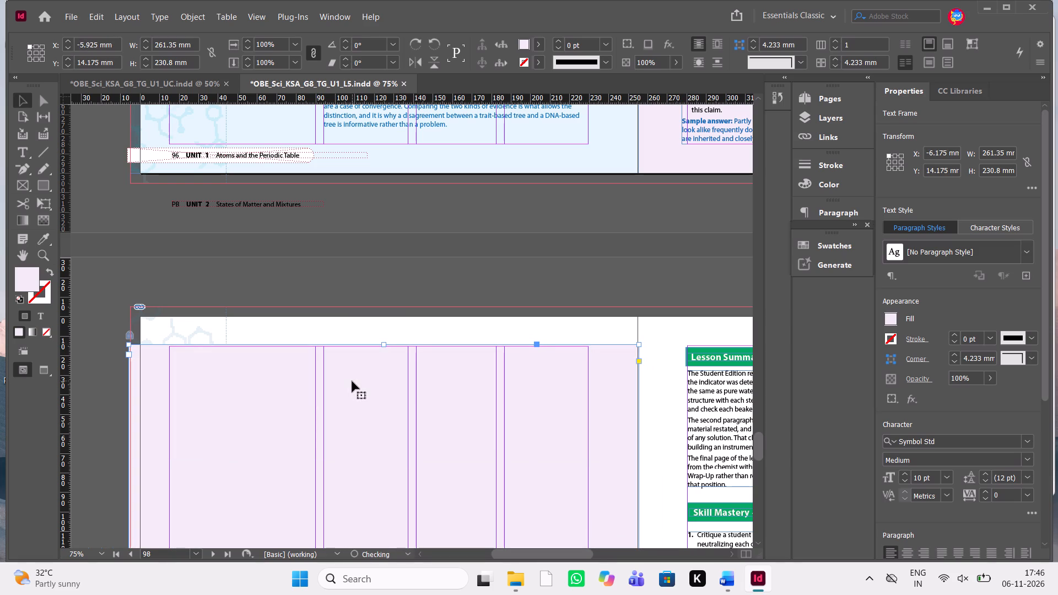
key(Left)
key(Down)
key(Down)
key(Down)
key(Down)
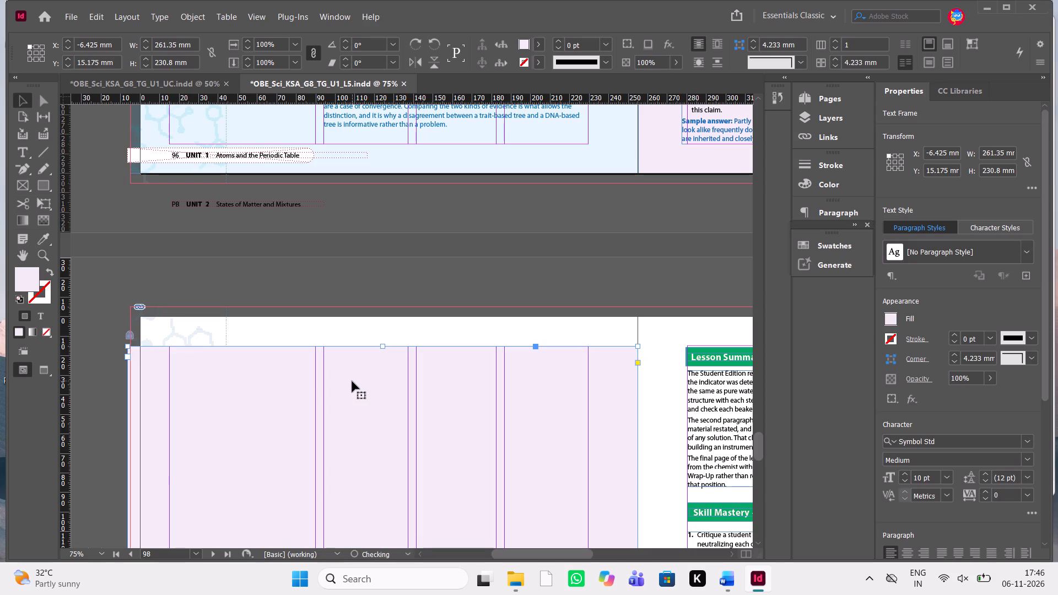
key(Down)
key(Up)
Extend the lilac frame's bottom edge to page 98's lower bleed, making it about 290 mm tall.
scroll(352, 381, down, 3)
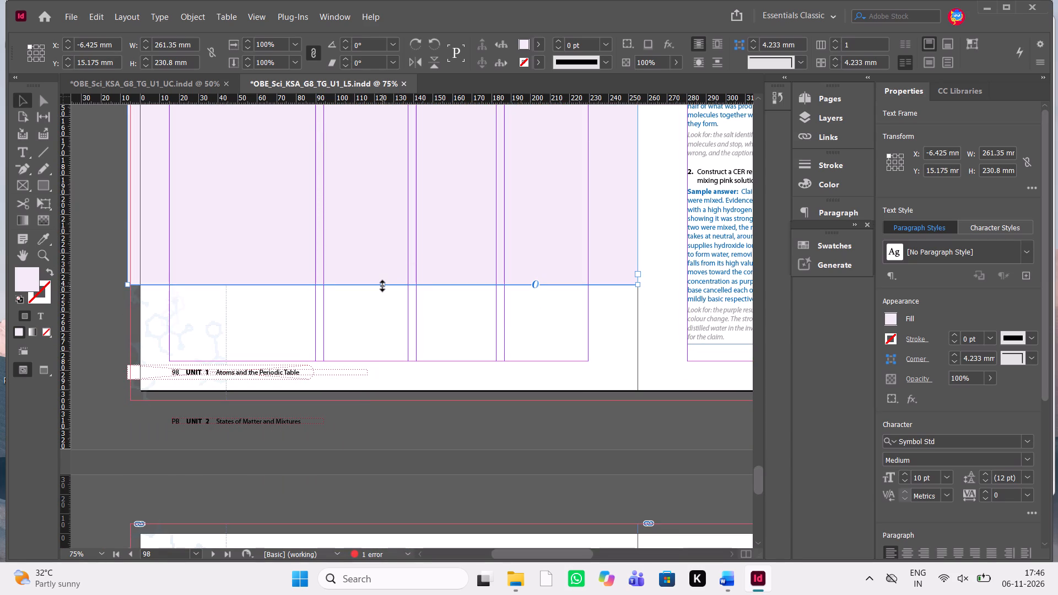
drag(382, 286, 386, 308)
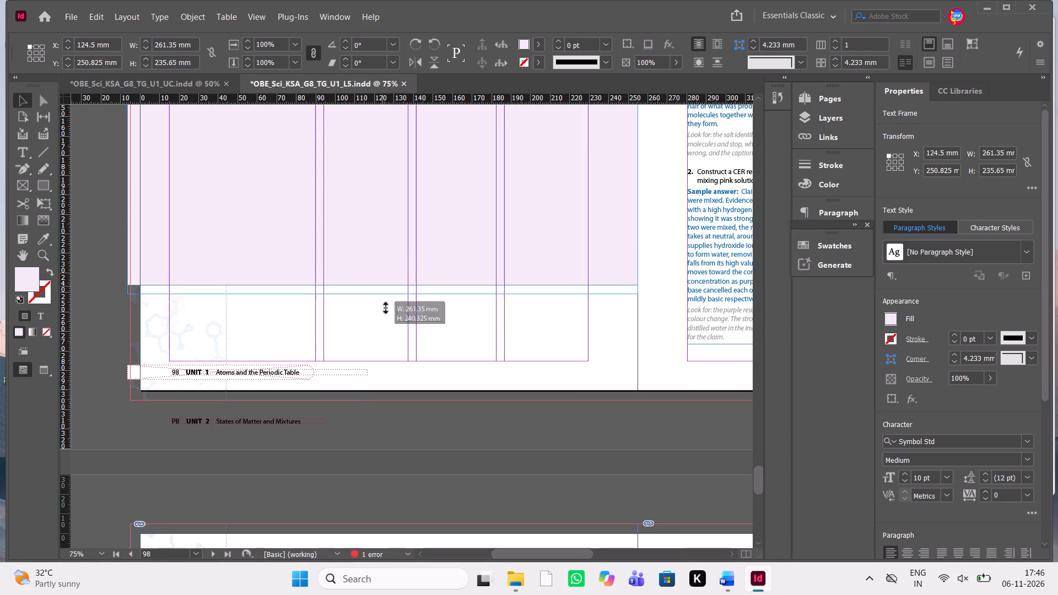
drag(386, 308, 403, 398)
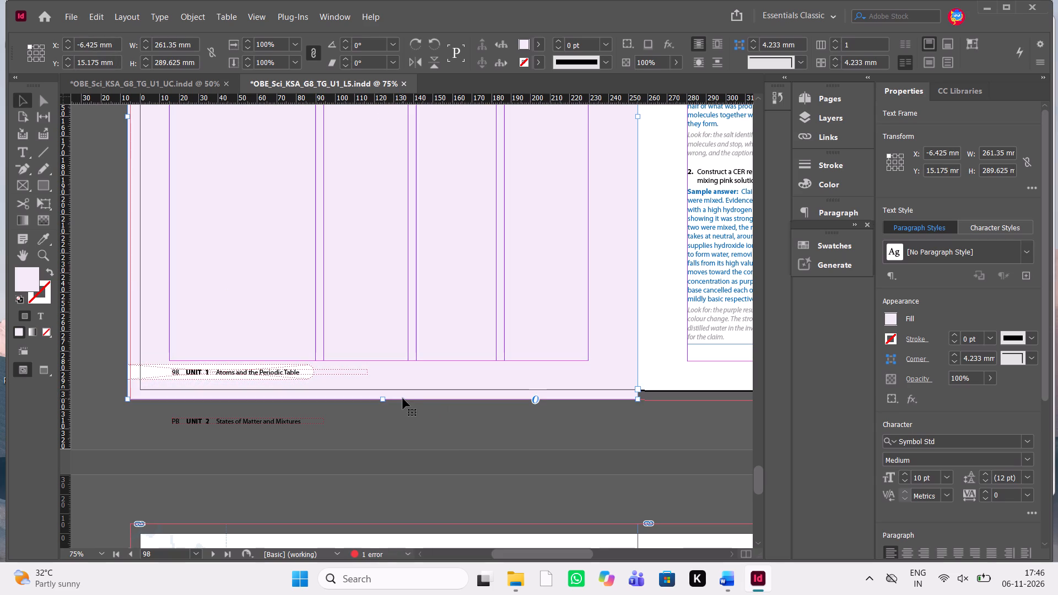
click(385, 399)
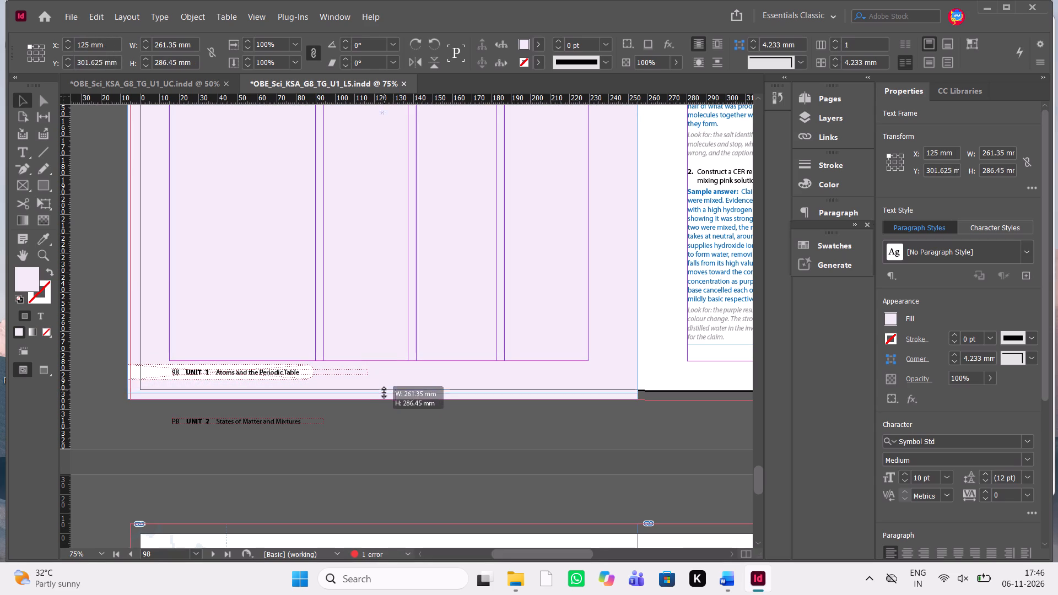
Thread page 97's overset question 5 answer into a new text frame on page 98, about 135.5 mm wide and 168 mm tall.
scroll(386, 402, up, 2)
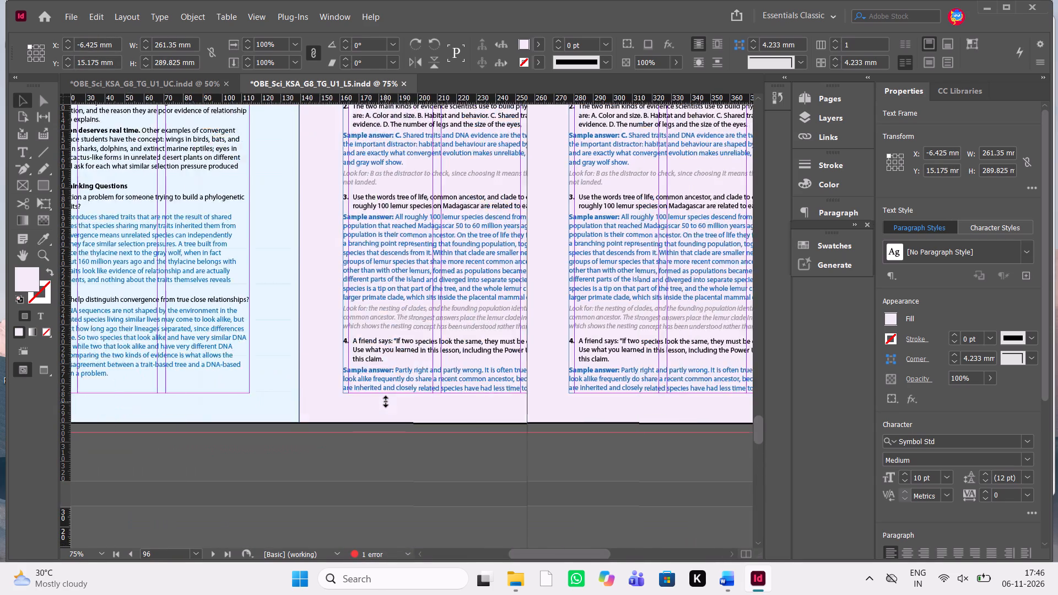
scroll(386, 402, up, 2)
scroll(386, 402, down, 1)
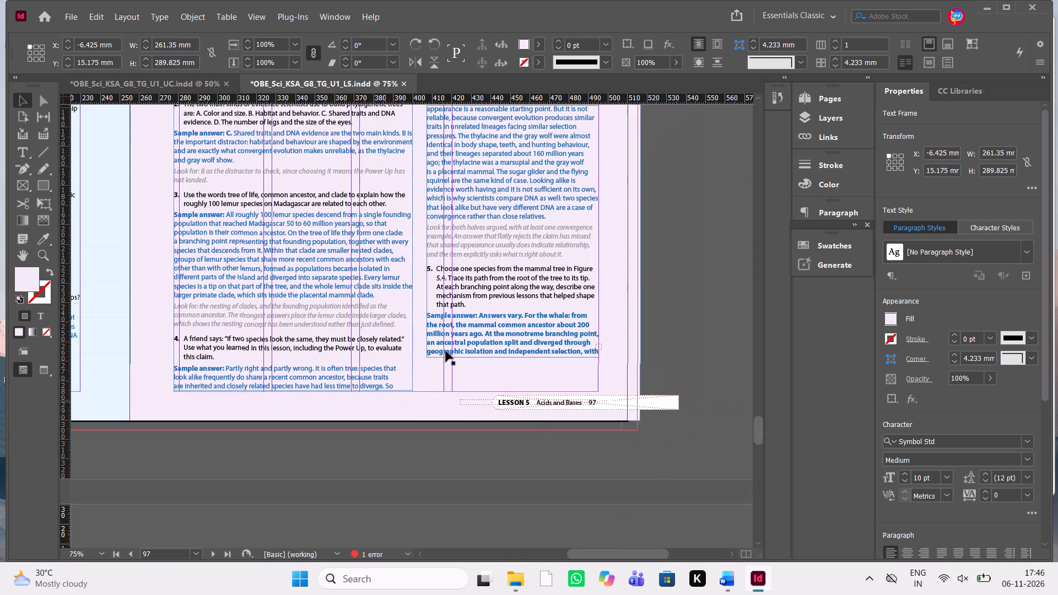
click(498, 343)
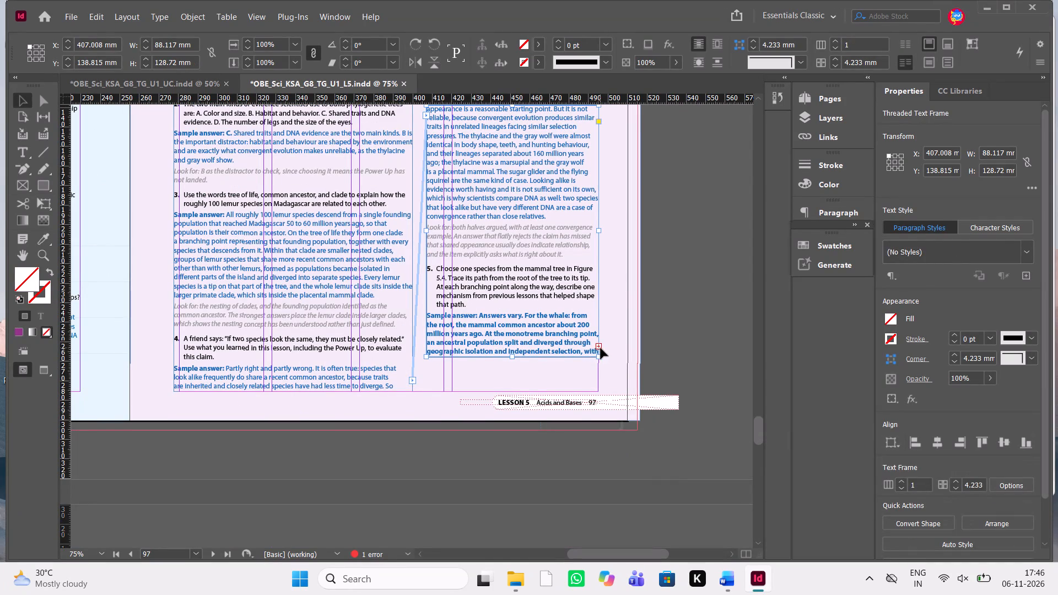
click(601, 348)
scroll(456, 405, down, 1)
scroll(456, 405, up, 2)
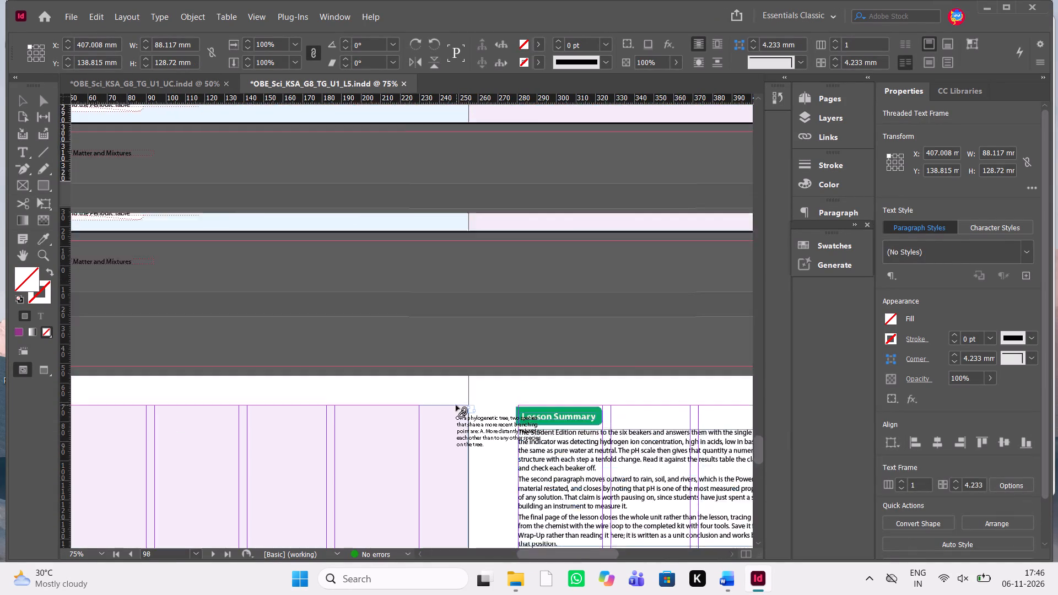
scroll(456, 405, up, 3)
scroll(456, 405, down, 2)
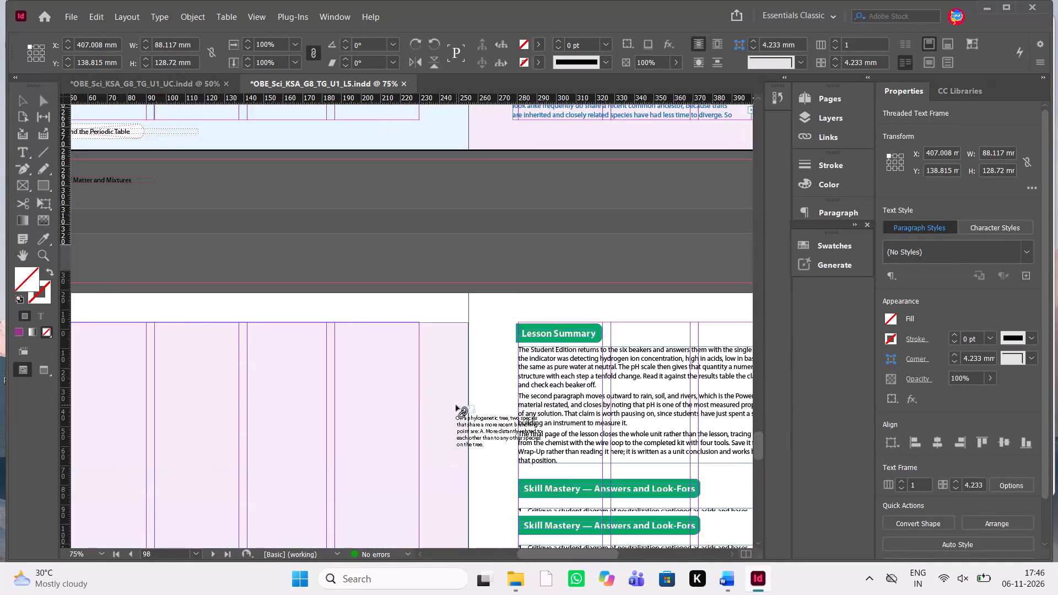
scroll(456, 405, down, 1)
drag(266, 331, 306, 401)
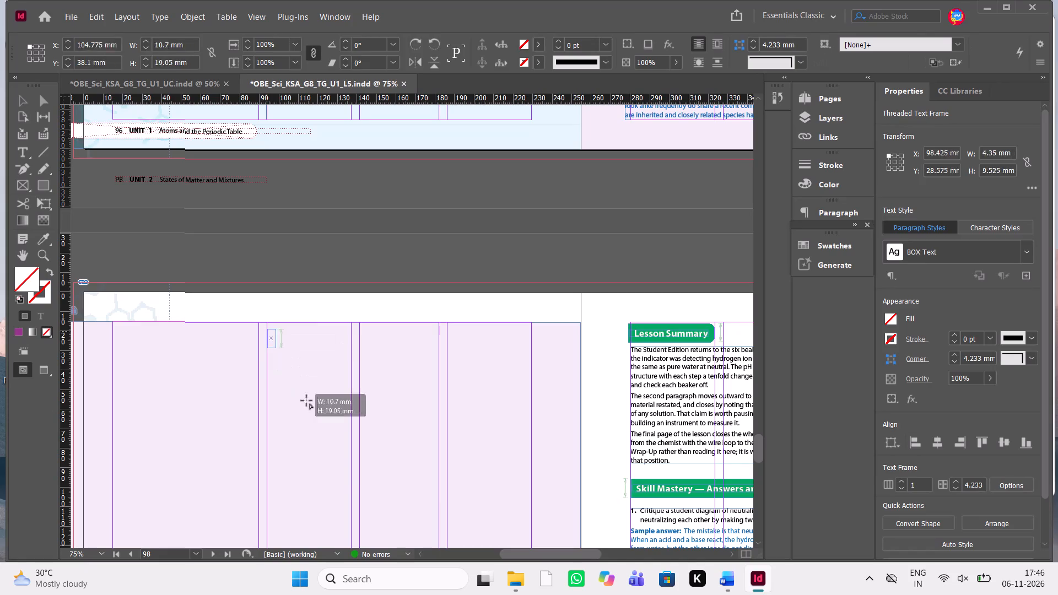
drag(306, 401, 535, 493)
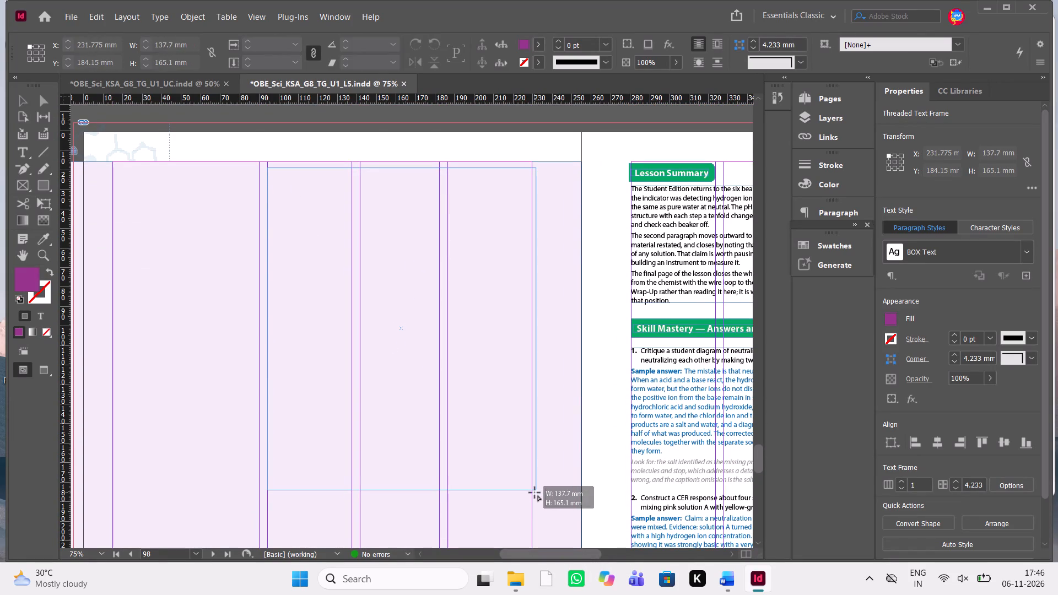
drag(535, 493, 532, 495)
Nudge page 98's threaded answer frame up to about Y 17 mm.
scroll(532, 495, up, 1)
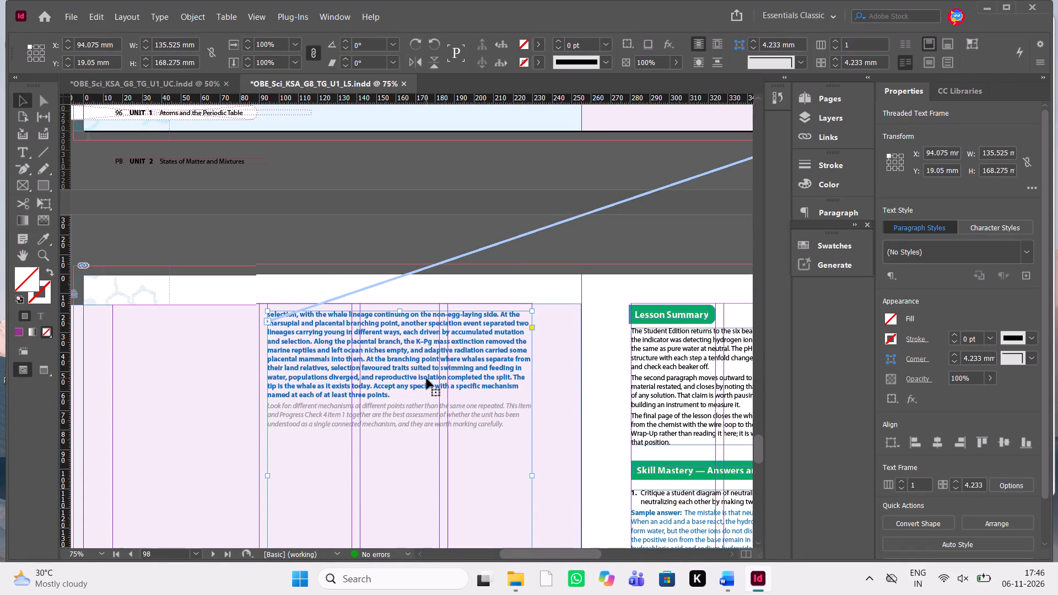
key(shift+Up)
key(Down)
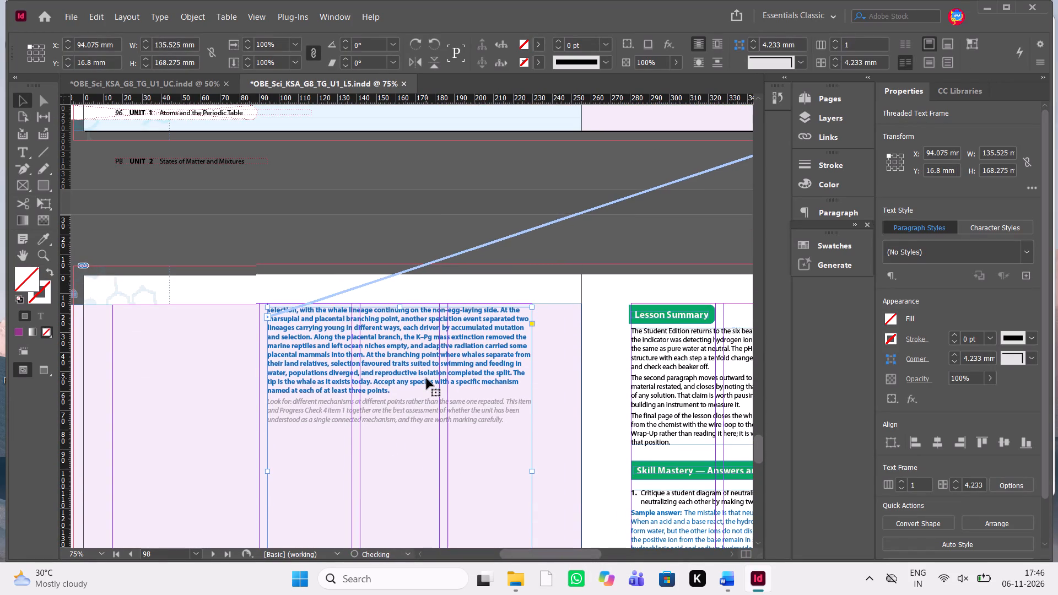
key(Down)
Widen page 97's question 3 convergent evolution text frame leftward to the column margin, to about 135.5 mm, and check it in preview.
scroll(427, 378, up, 2)
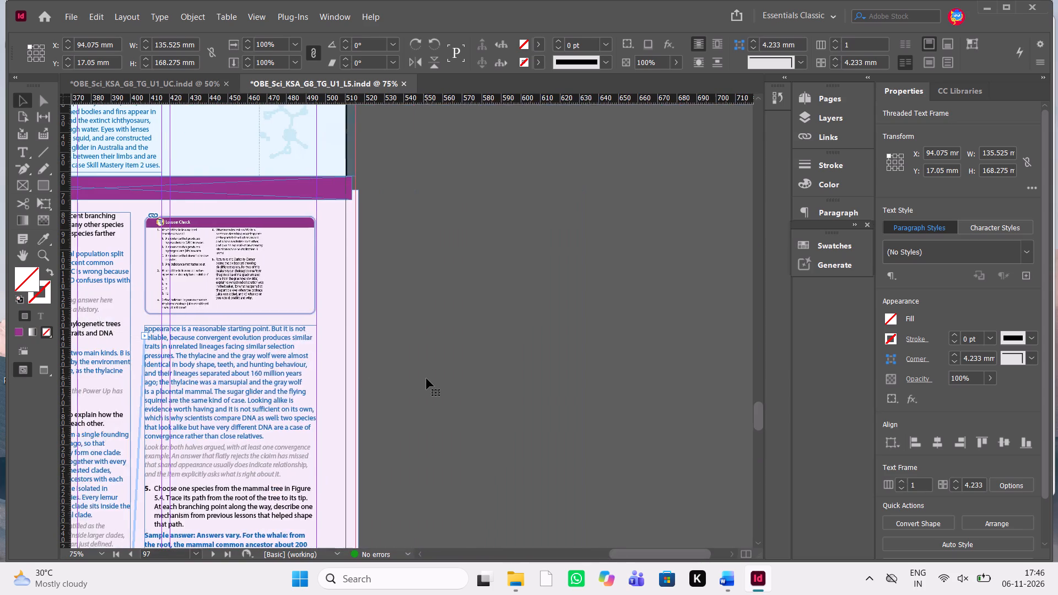
scroll(427, 378, right, 2)
scroll(427, 378, up, 1)
scroll(427, 378, down, 1)
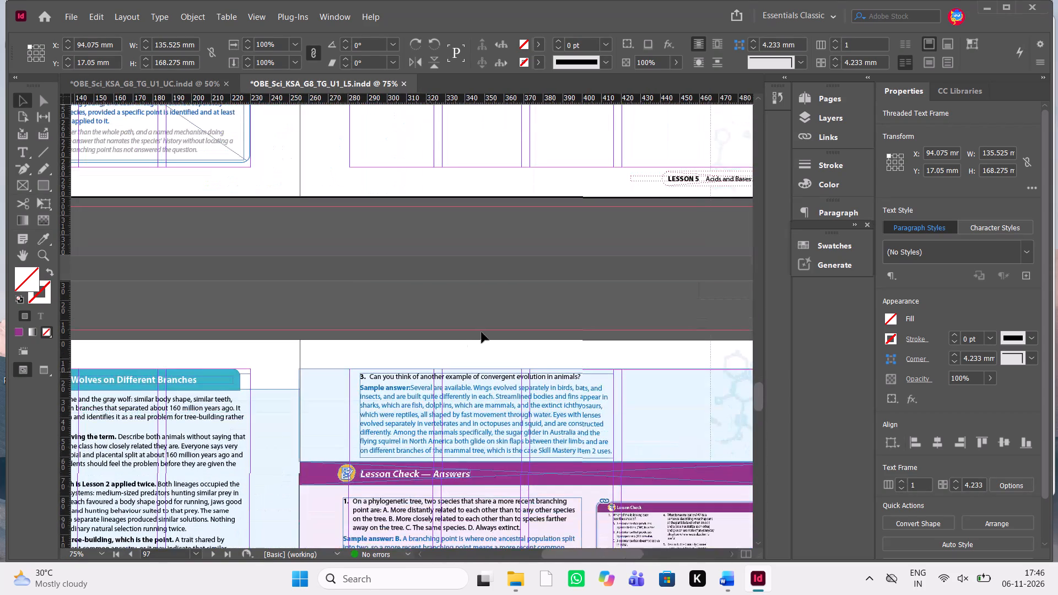
click(487, 333)
text(ww)
click(428, 402)
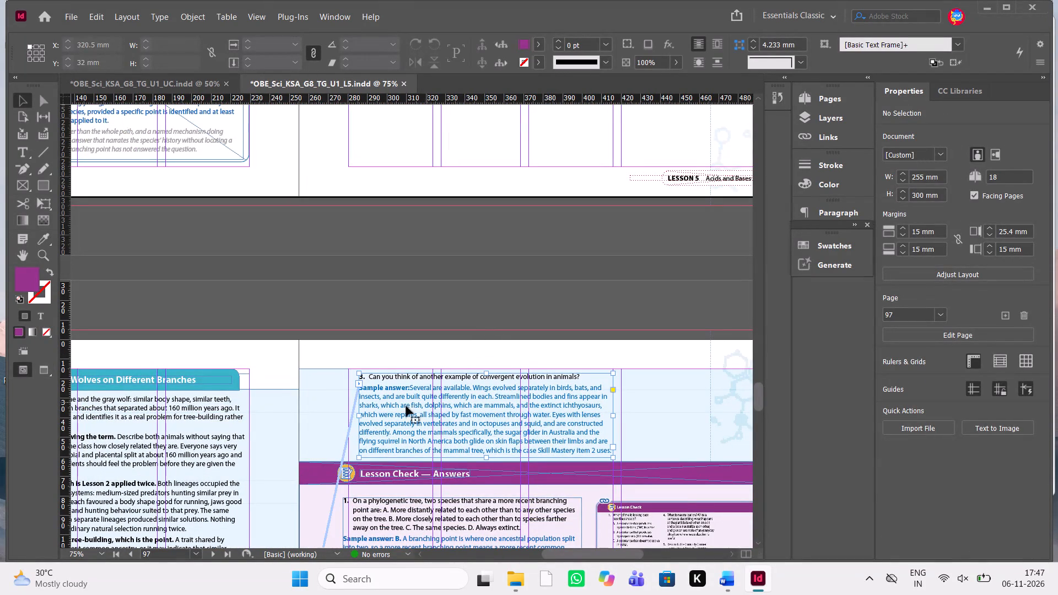
drag(359, 415, 346, 414)
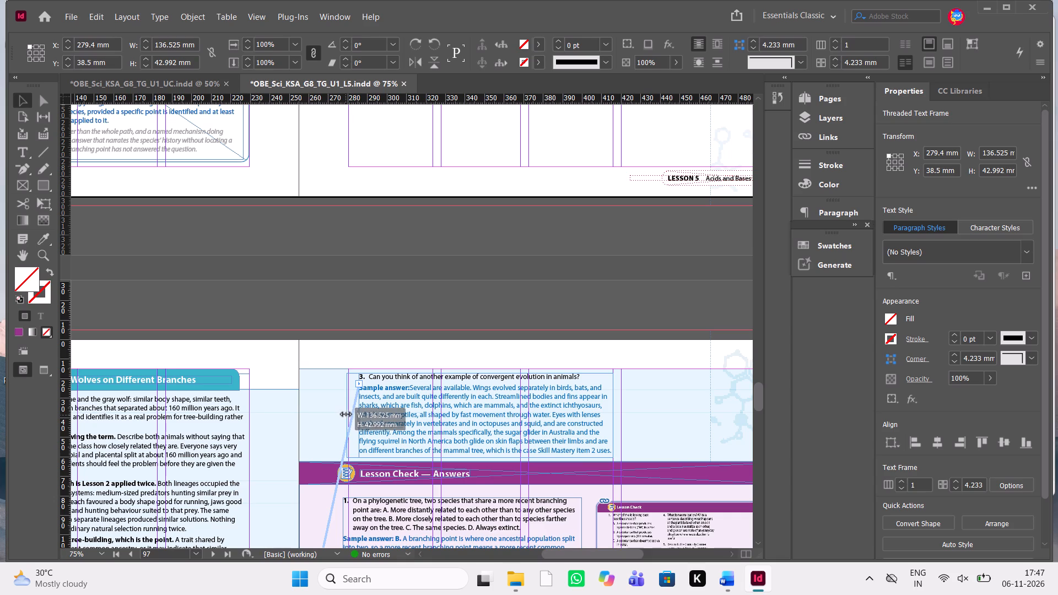
drag(346, 414, 349, 414)
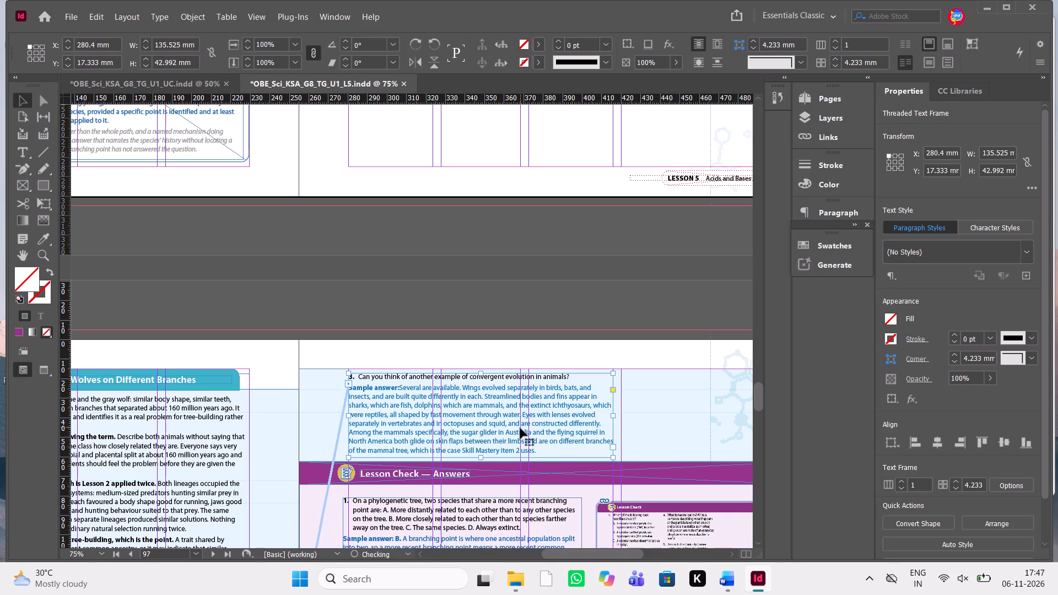
click(520, 428)
click(643, 312)
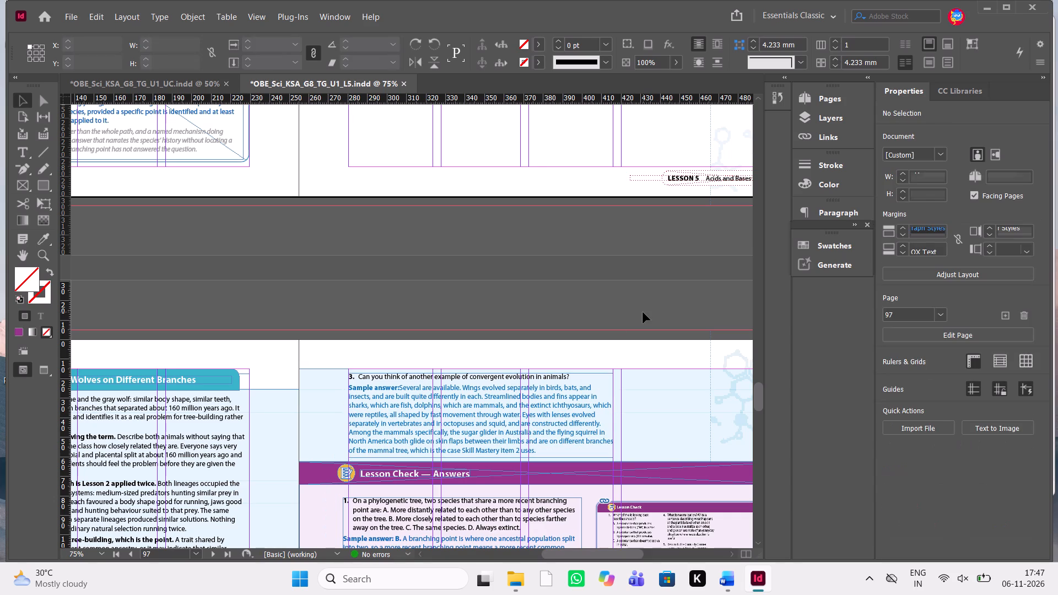
text(ww)
scroll(643, 312, down, 2)
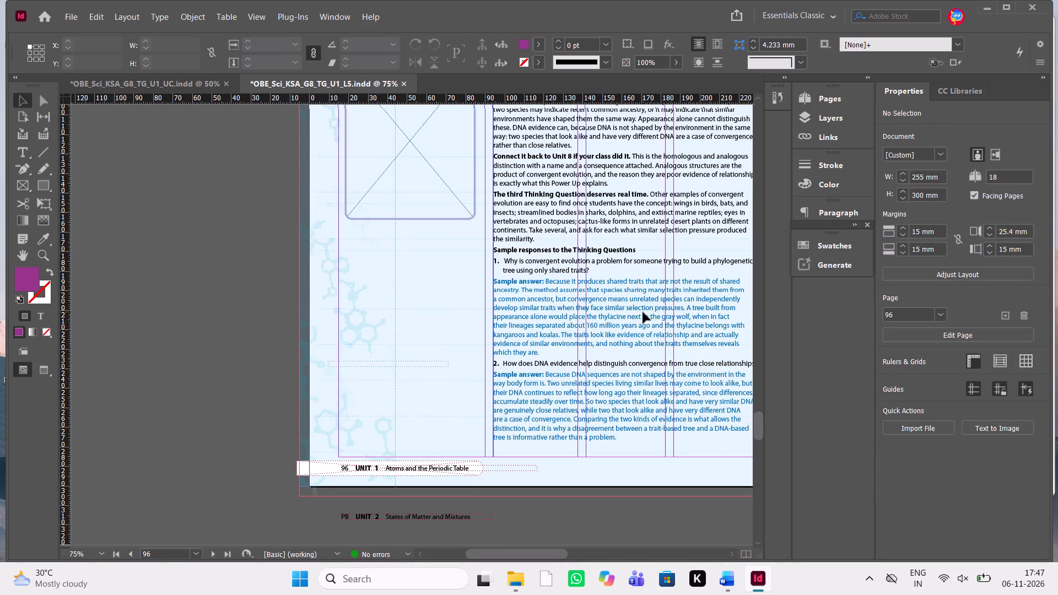
Remove the bold from the question 5 answer text after the "Sample answer:" label, from page 97 through its continuation on page 98.
scroll(643, 312, left, 1)
scroll(643, 312, up, 1)
scroll(643, 312, down, 4)
scroll(643, 312, up, 1)
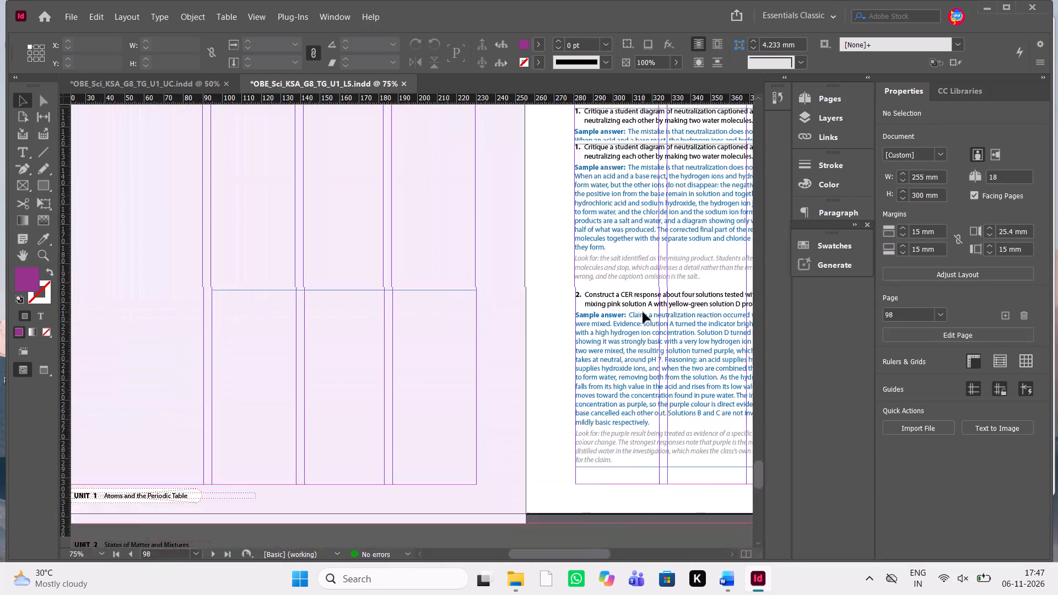
scroll(643, 312, up, 1)
scroll(643, 312, right, 1)
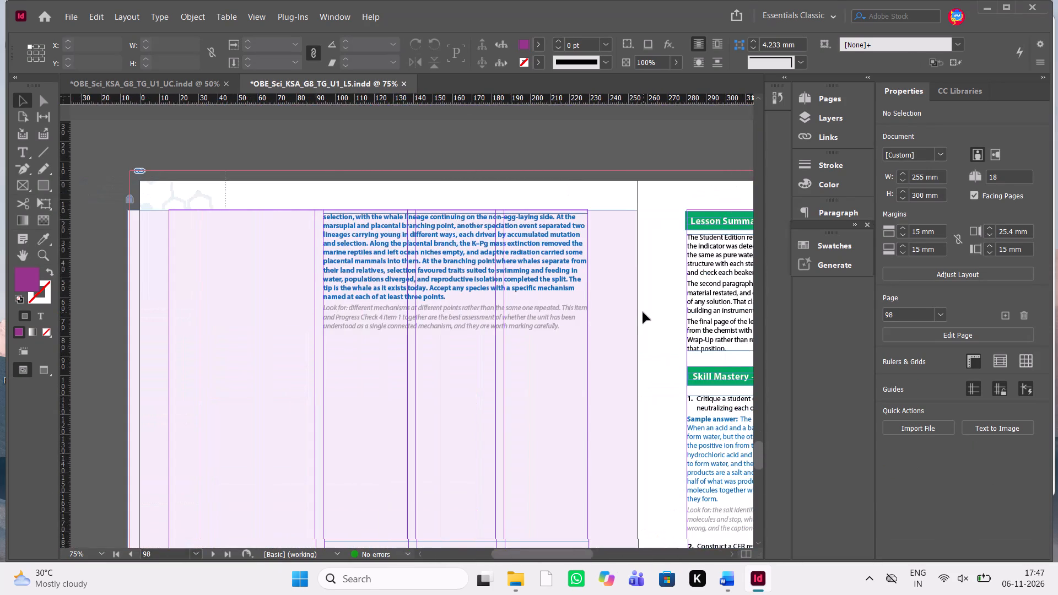
key(ctrl+equal)
key(ctrl+equal)
scroll(643, 312, up, 3)
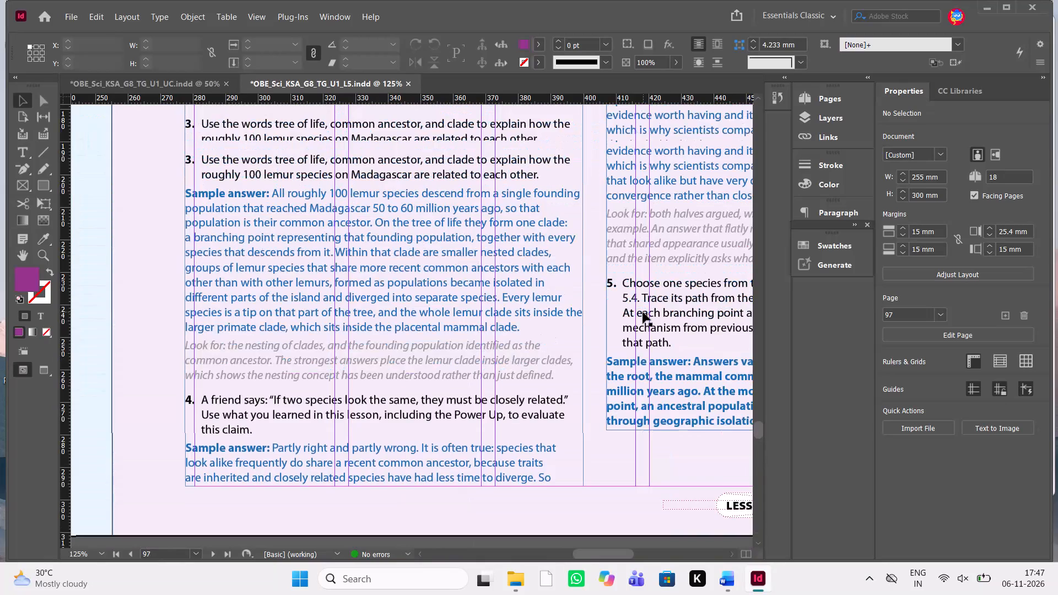
scroll(569, 373, left, 1)
double_click(487, 378)
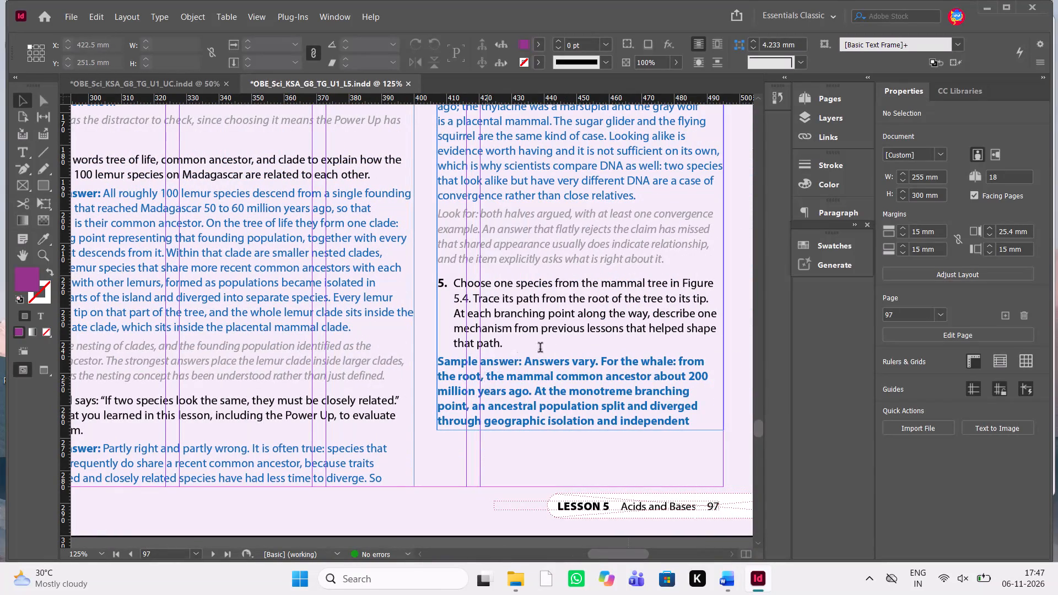
drag(523, 359, 528, 359)
drag(528, 359, 558, 371)
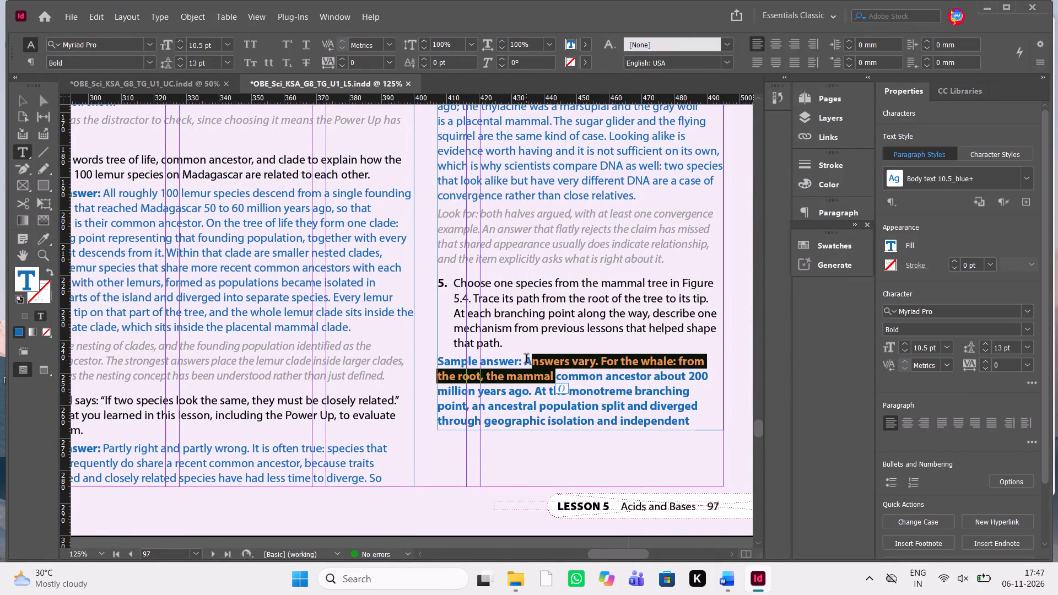
drag(526, 360, 699, 425)
scroll(699, 425, down, 1)
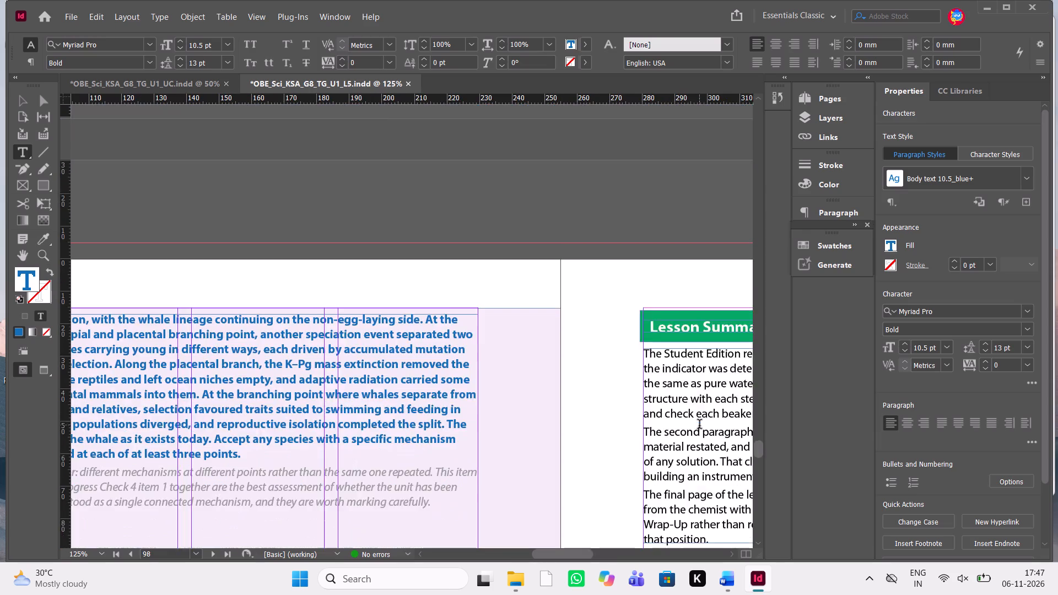
scroll(699, 425, down, 1)
scroll(699, 425, up, 1)
key(shift+Down)
key(shift+Down)
key(shift+Down)
key(shift+Down)
key(shift+Down)
key(shift+Down)
key(shift+Down)
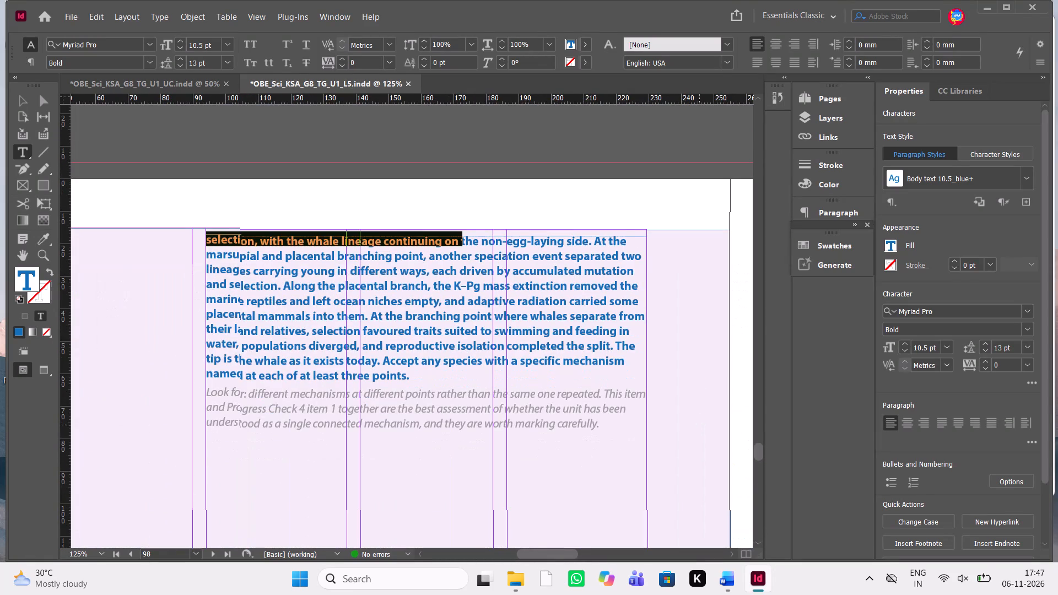
key(shift+Down)
key(shift+Down)
key(shift+Down)
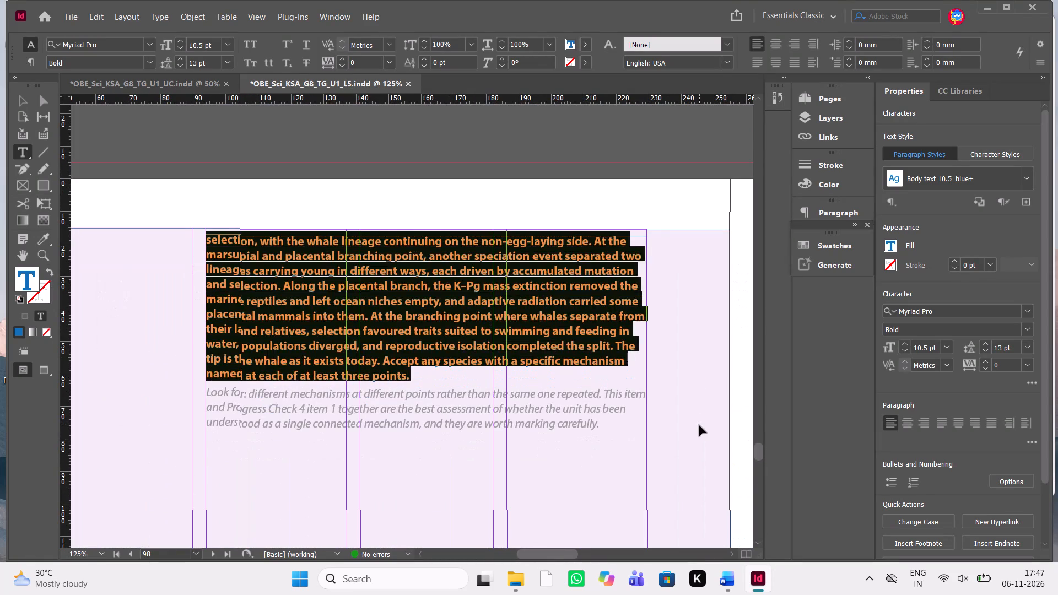
key(ctrl+shift+b)
click(625, 381)
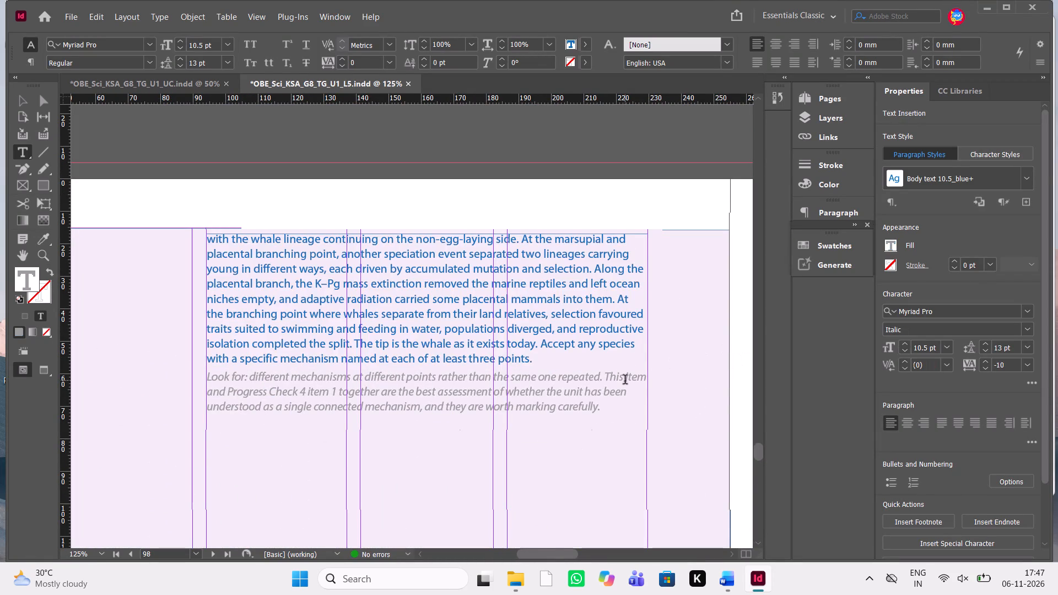
Shorten page 98's threaded answer frame to fit just below its grey look-for note, about 56 mm tall.
scroll(625, 381, down, 6)
scroll(625, 381, up, 1)
scroll(625, 381, down, 1)
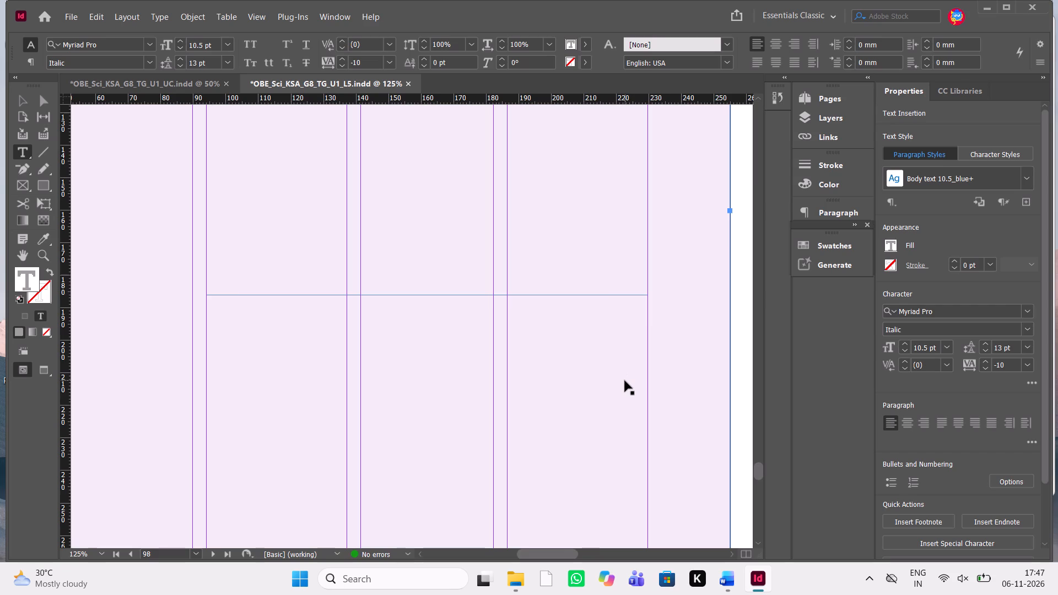
key(ctrl+minus)
key(ctrl+minus)
key(ctrl+minus)
scroll(625, 381, down, 1)
scroll(625, 381, up, 1)
key(Escape)
click(535, 371)
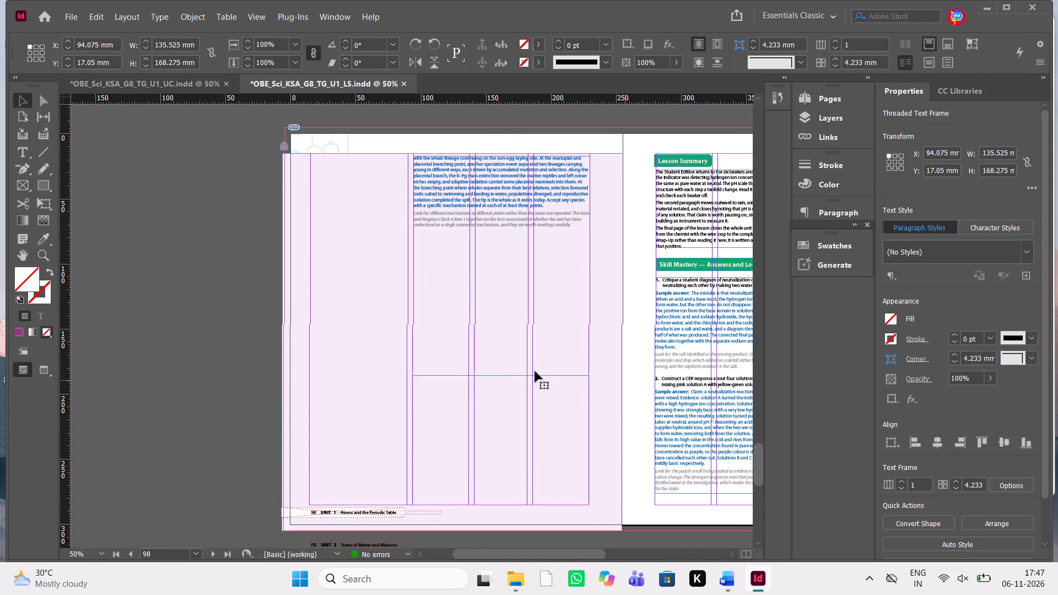
drag(504, 374, 499, 205)
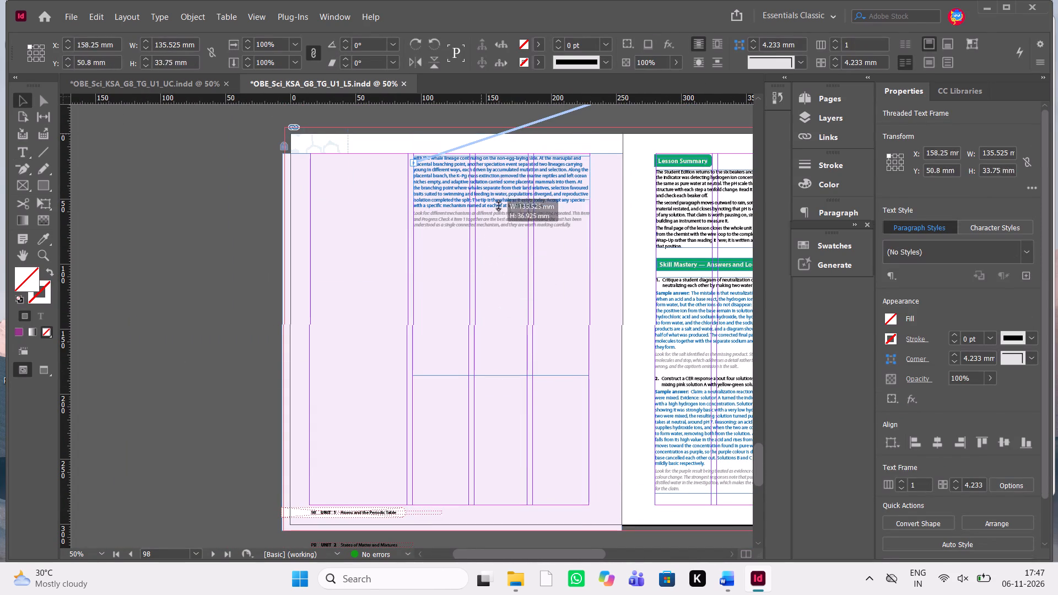
drag(499, 205, 509, 230)
Shorten page 98's lilac background frame to end just below the answer text, about 58 mm tall.
click(450, 438)
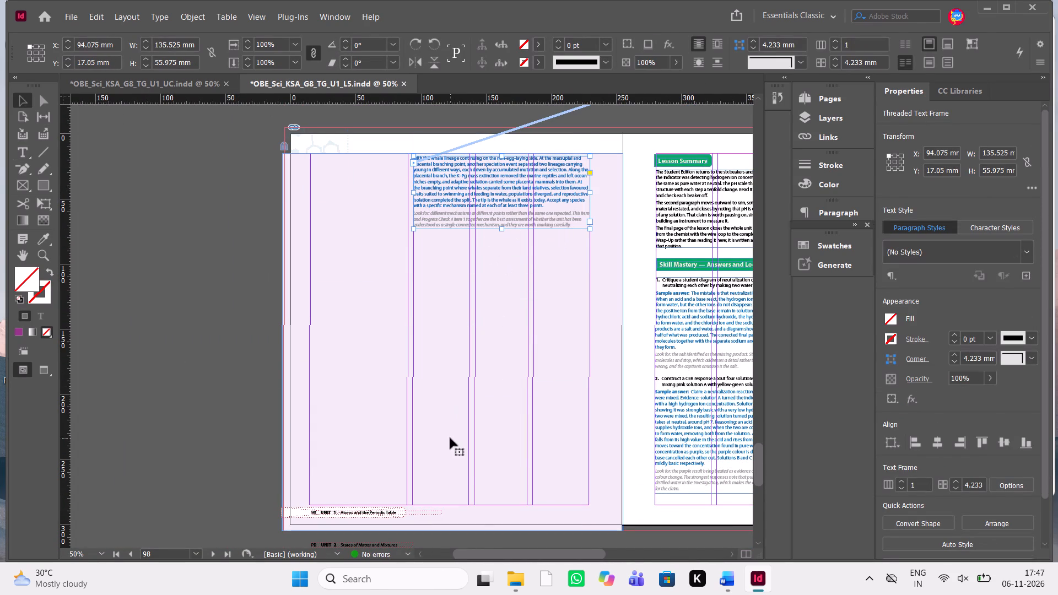
drag(454, 531, 428, 336)
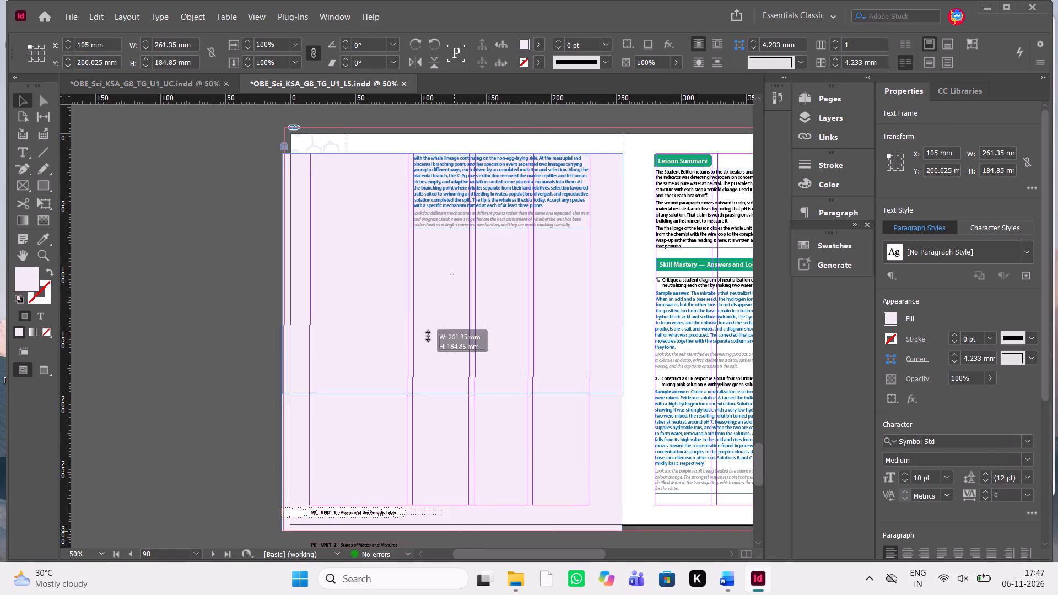
drag(428, 336, 454, 234)
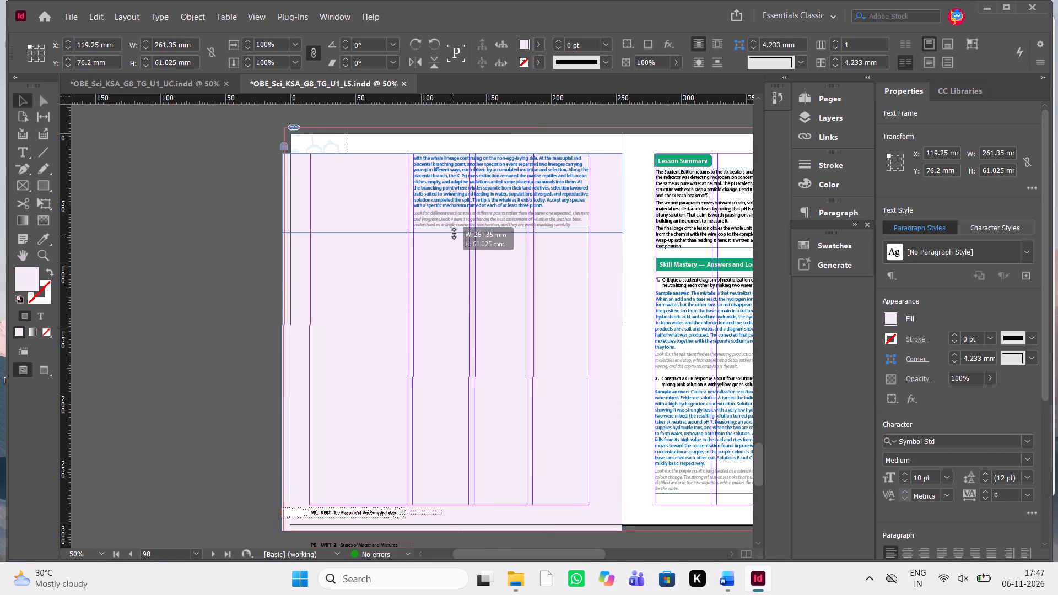
drag(454, 234, 463, 230)
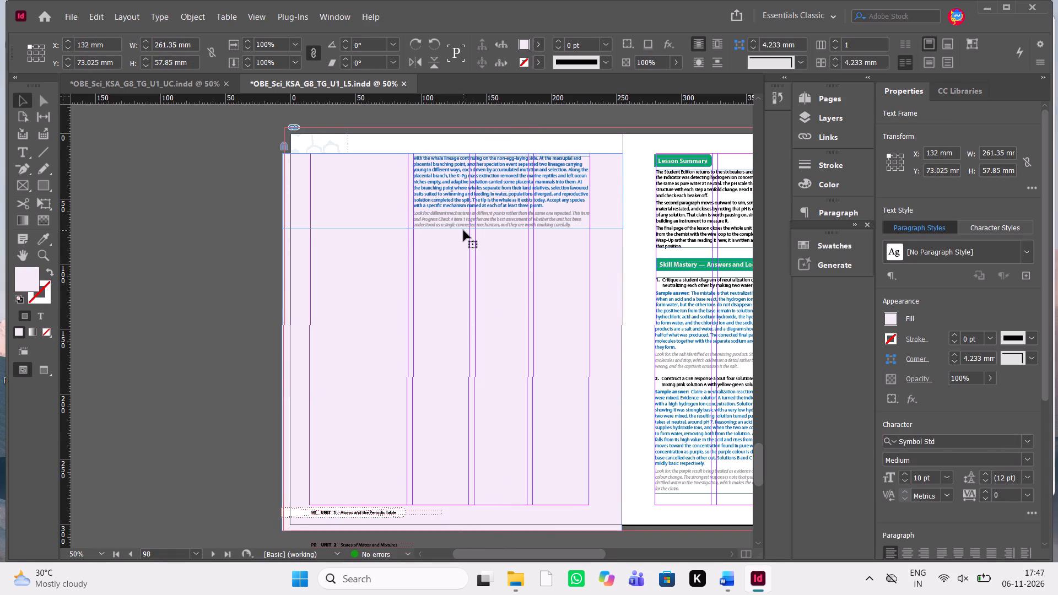
Check page 98's lilac box in preview and nudge the threaded answer frame up to about Y 16.5 mm.
key(ctrl+equal)
key(ctrl+equal)
key(ctrl+equal)
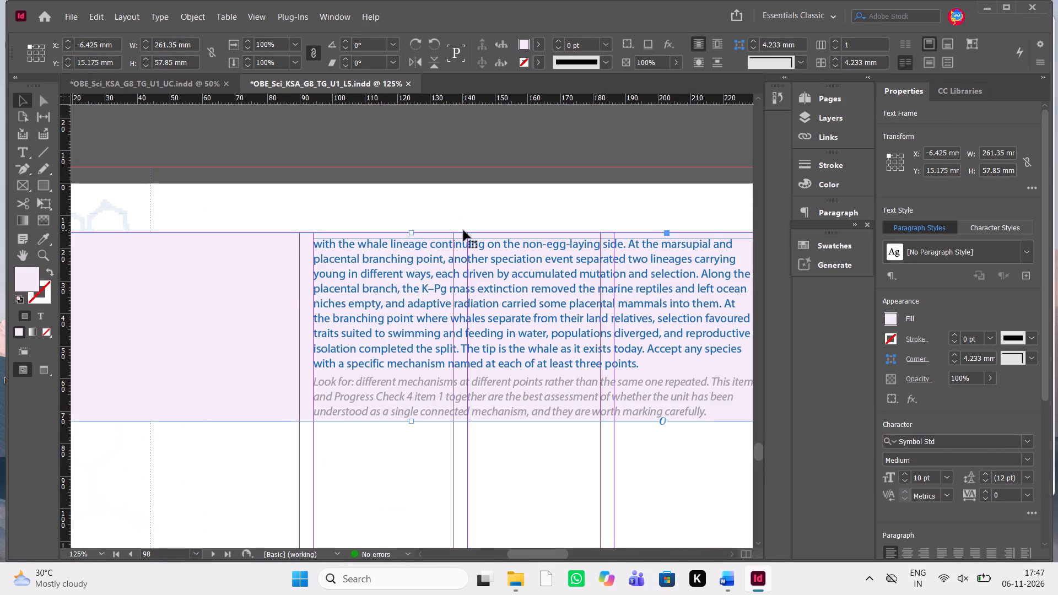
scroll(463, 230, left, 1)
scroll(463, 230, right, 1)
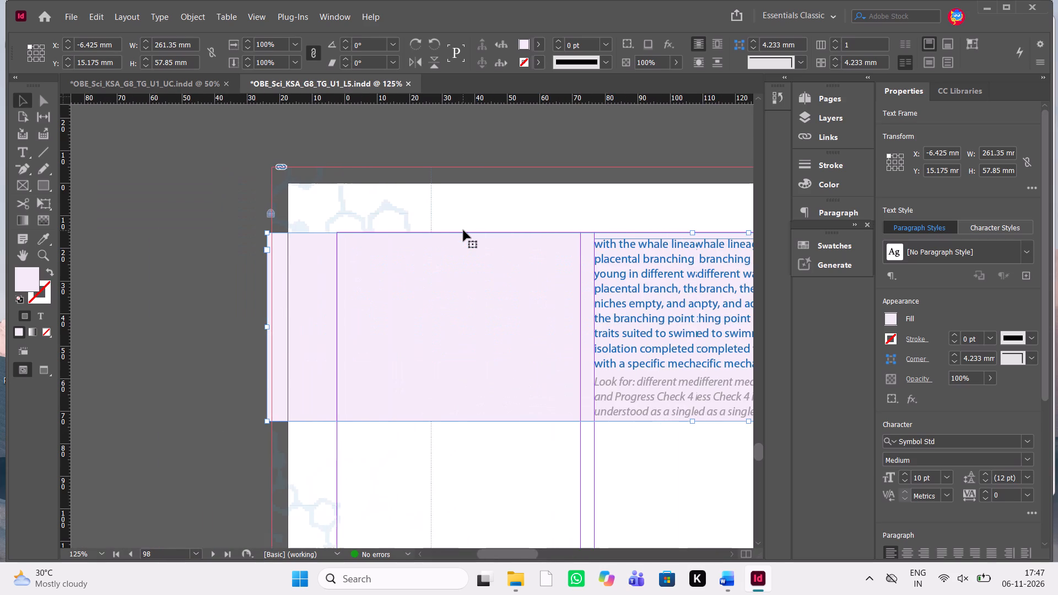
scroll(463, 230, left, 3)
click(531, 180)
text(www)
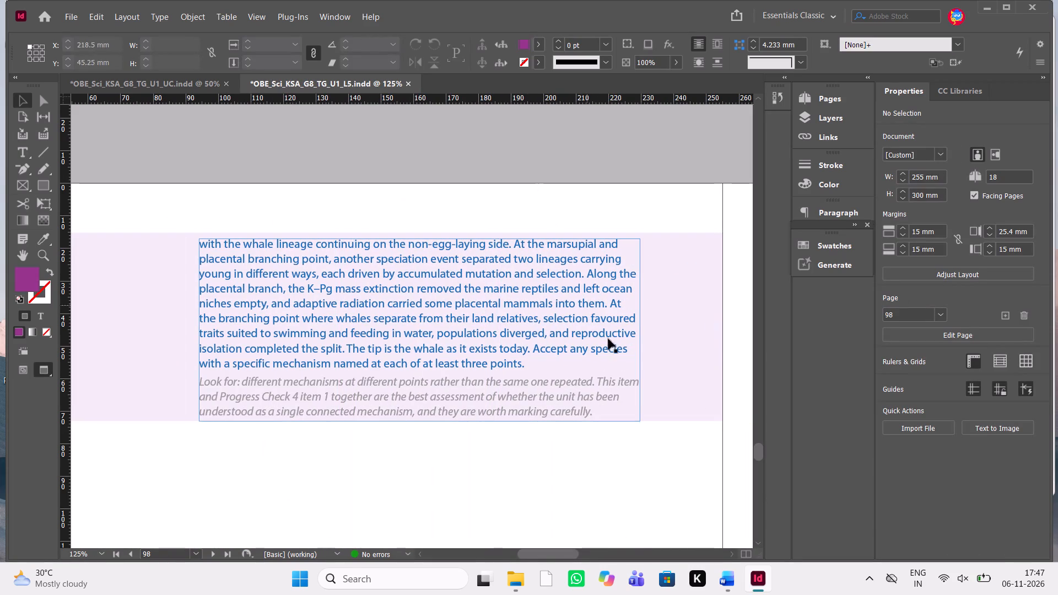
click(630, 390)
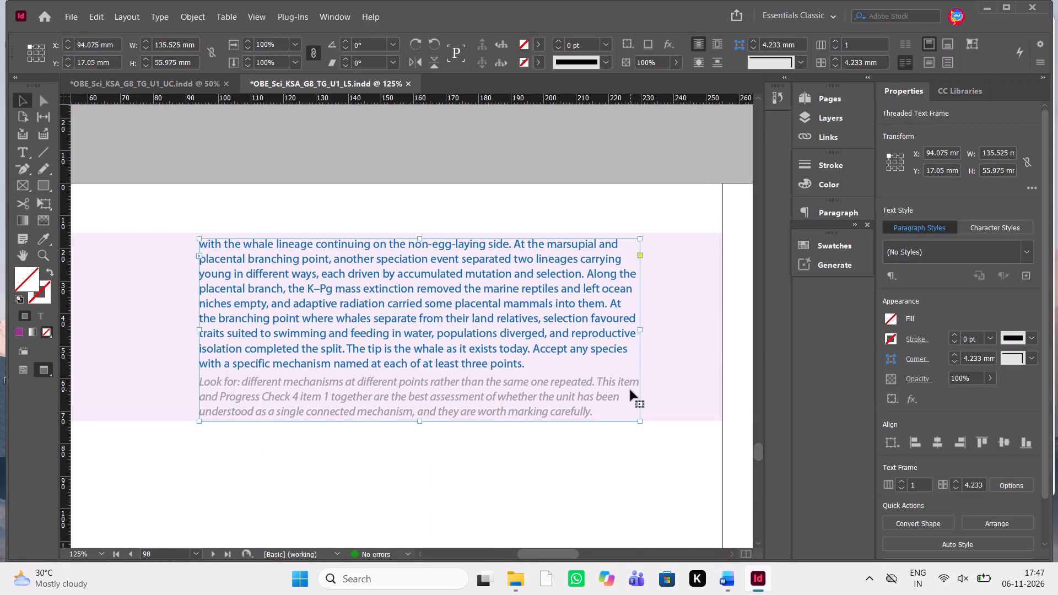
key(Up)
key(Up)
key(Up)
key(Down)
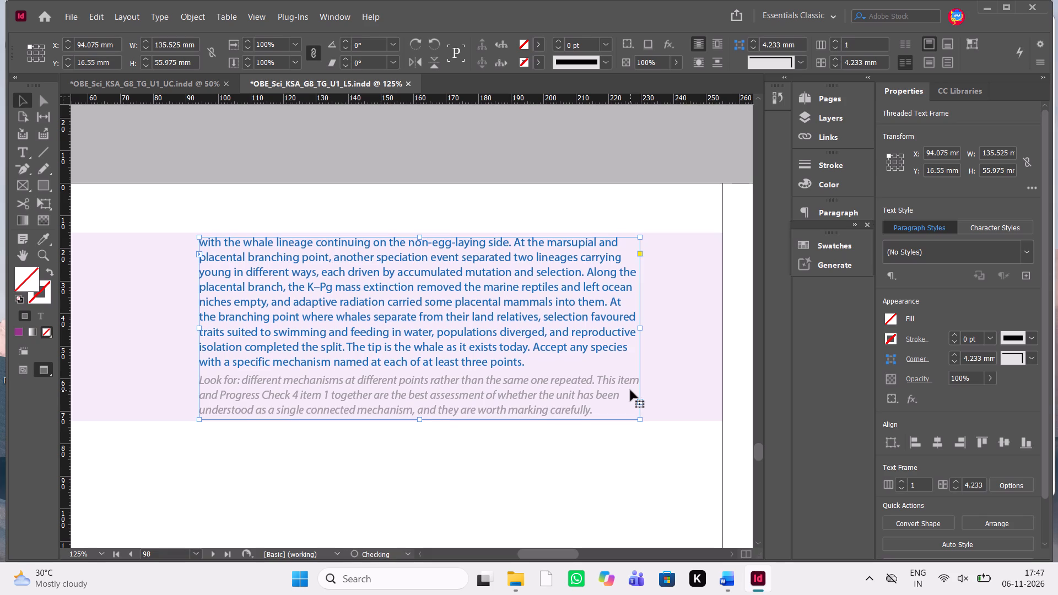
click(473, 498)
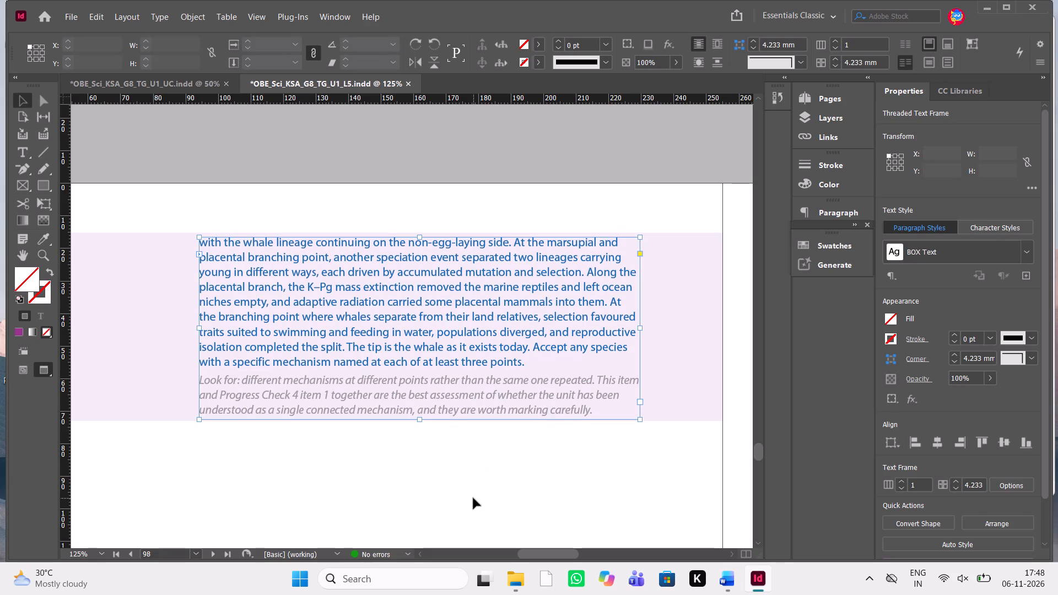
key(w)
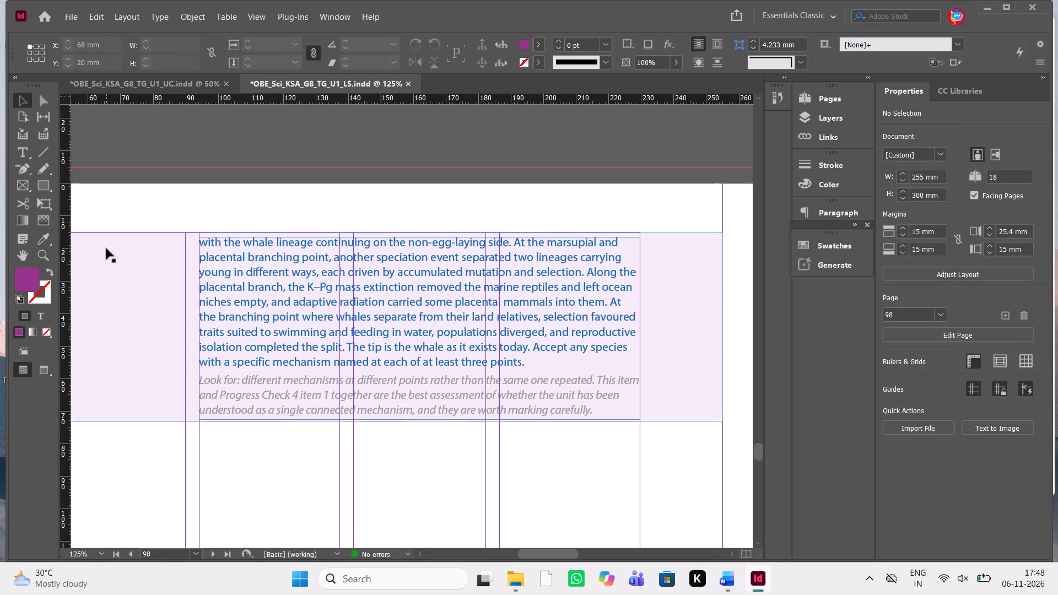
Draw a placeholder spacer frame about 35 mm wide against the lilac box's bottom edge and set its height to 5 mm.
click(24, 190)
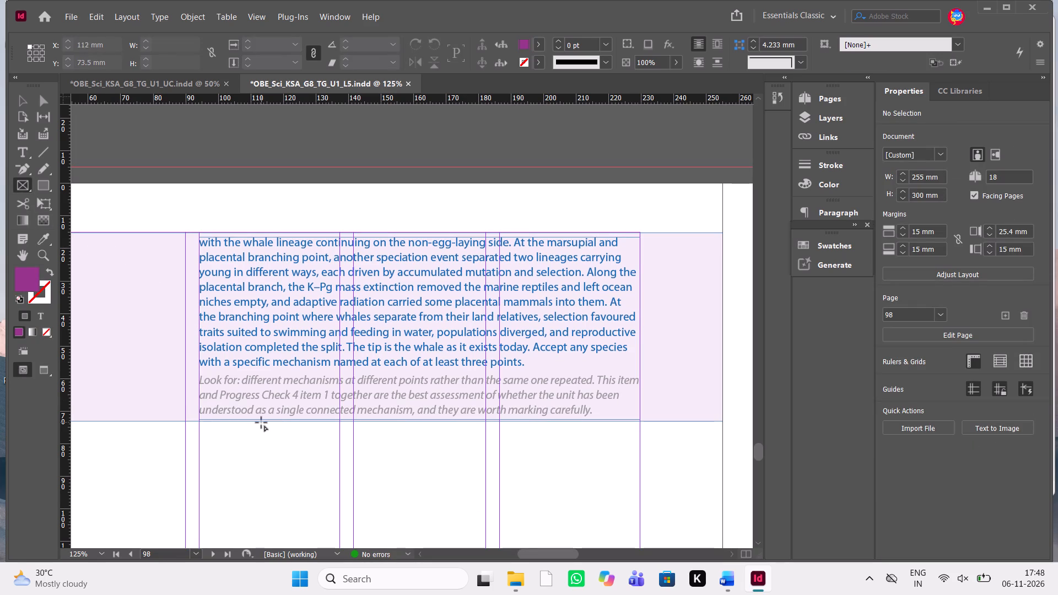
drag(262, 423, 380, 486)
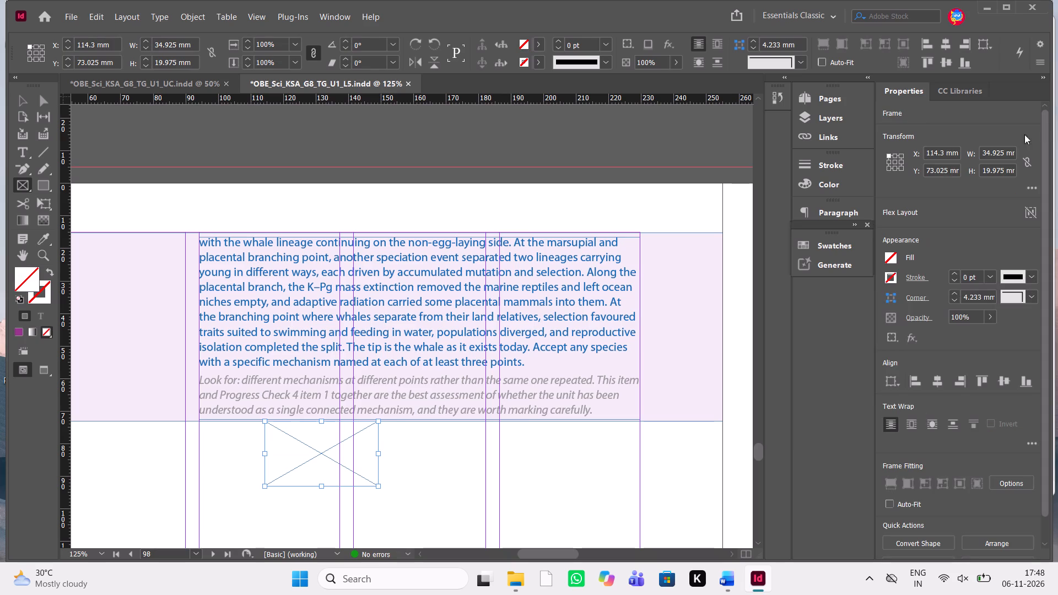
drag(1007, 168, 866, 200)
key(BackSpace)
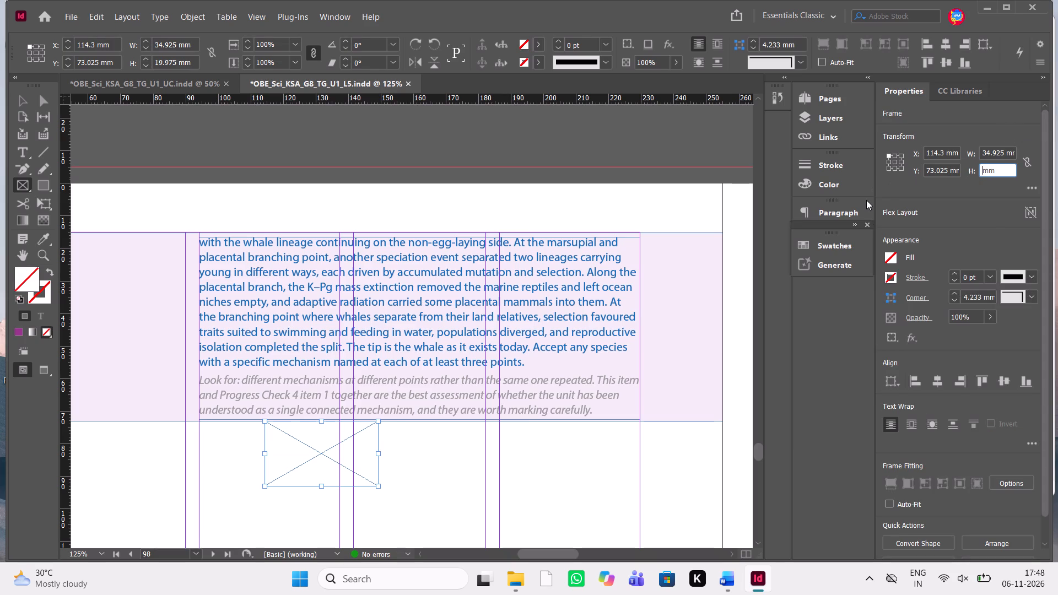
key(5)
key(Return)
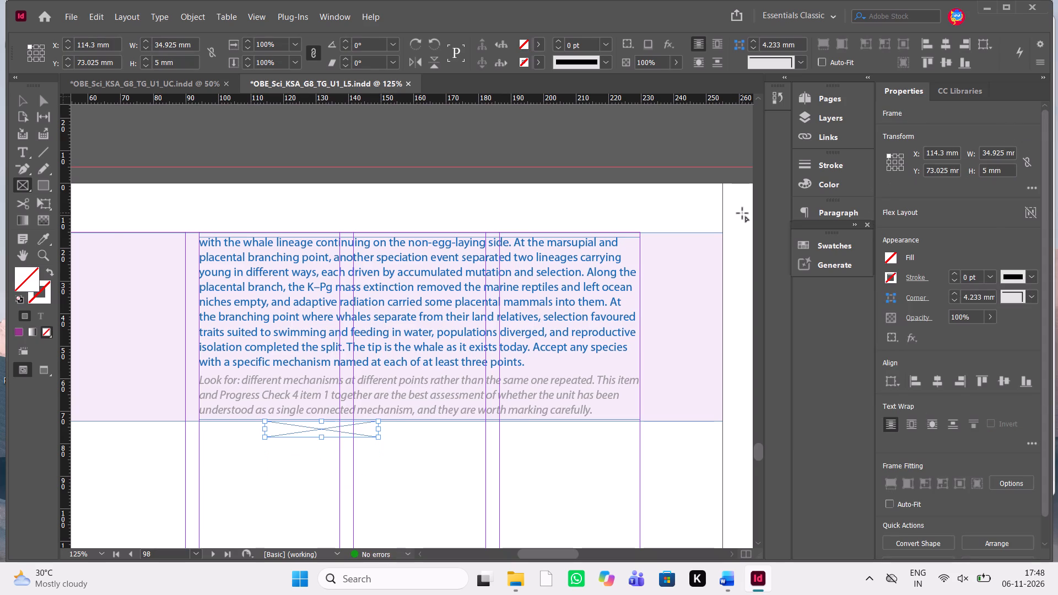
Cut the Lesson Summary heading and its body text frame from page 99 and paste them onto page 98.
scroll(742, 213, left, 3)
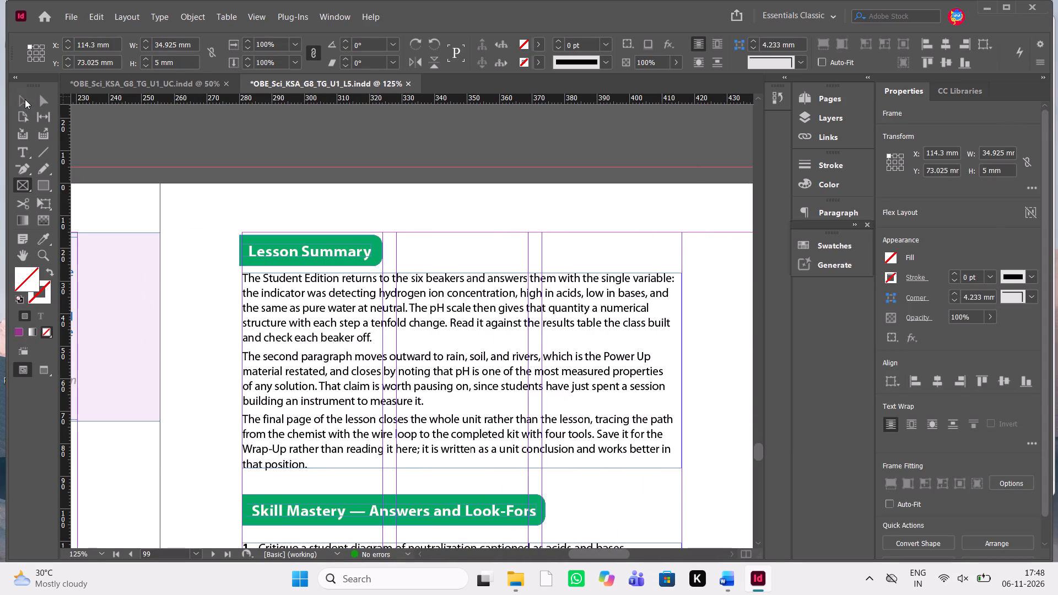
click(25, 99)
drag(226, 217, 486, 345)
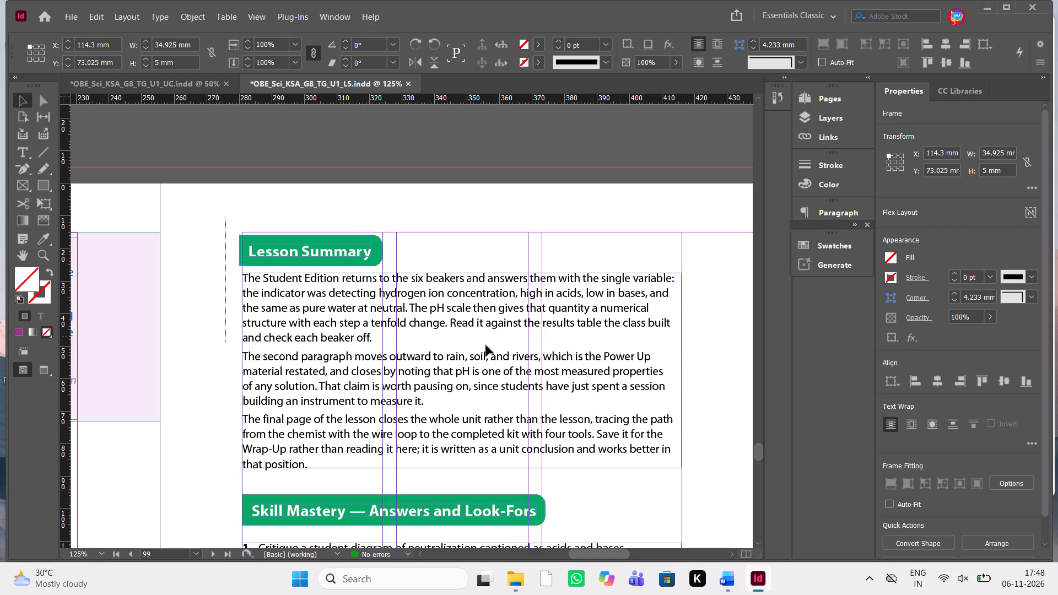
drag(486, 345, 493, 349)
key(ctrl+x)
scroll(493, 349, down, 1)
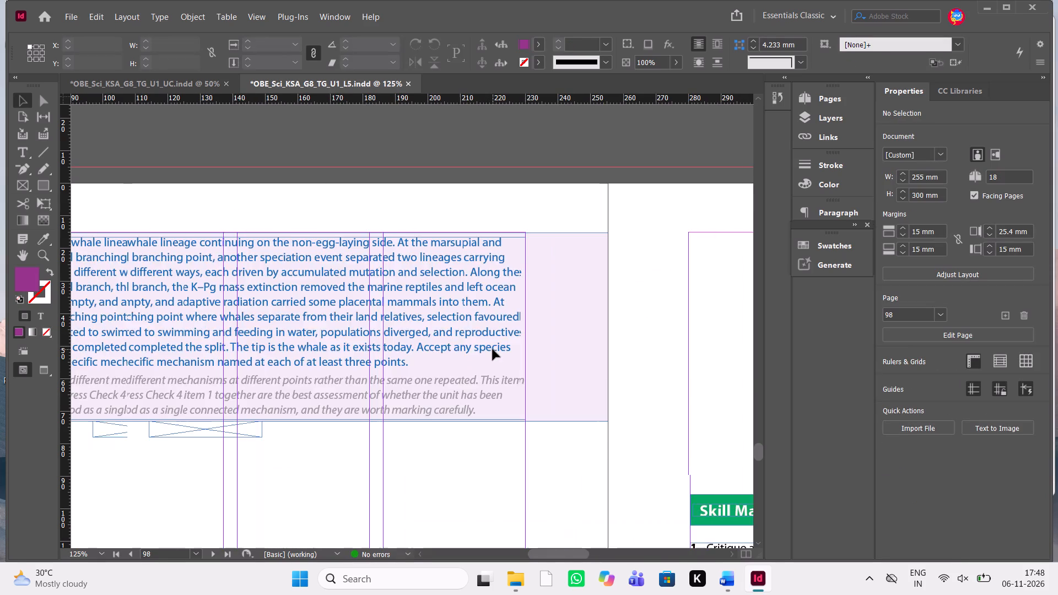
scroll(493, 349, down, 1)
scroll(493, 349, right, 1)
scroll(493, 349, left, 1)
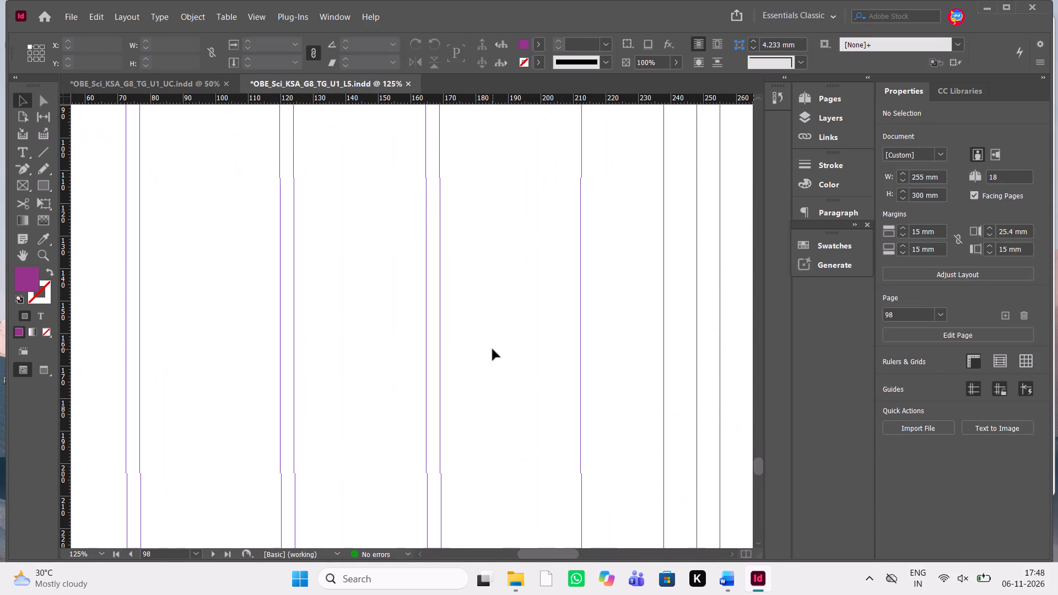
key(ctrl+v)
Position the Lesson Summary heading and text below the 5 mm spacer at the column margin, about X 94 mm, Y 78 mm.
scroll(493, 349, up, 1)
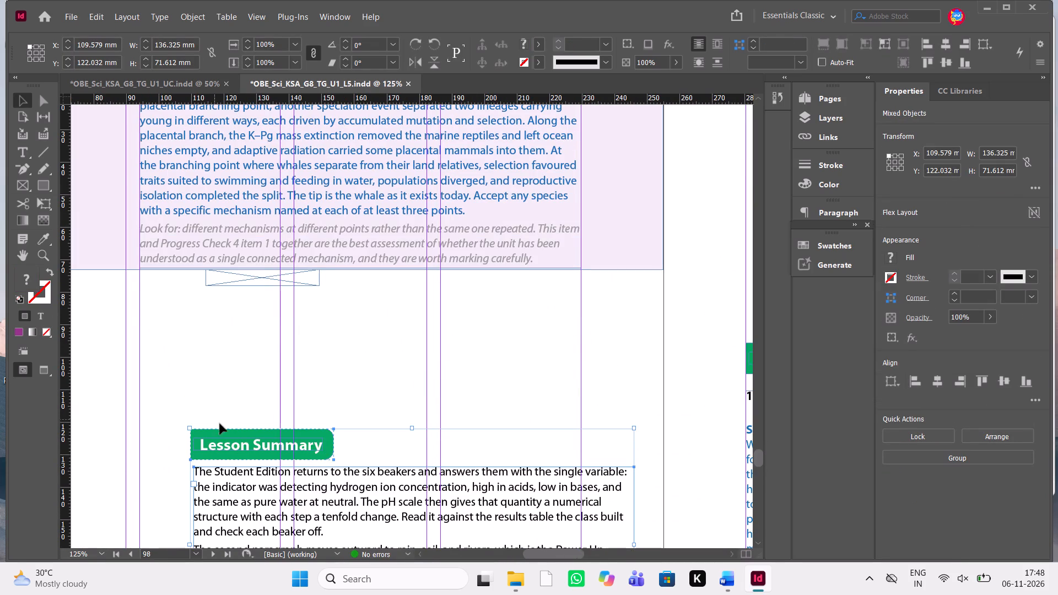
drag(280, 483, 234, 350)
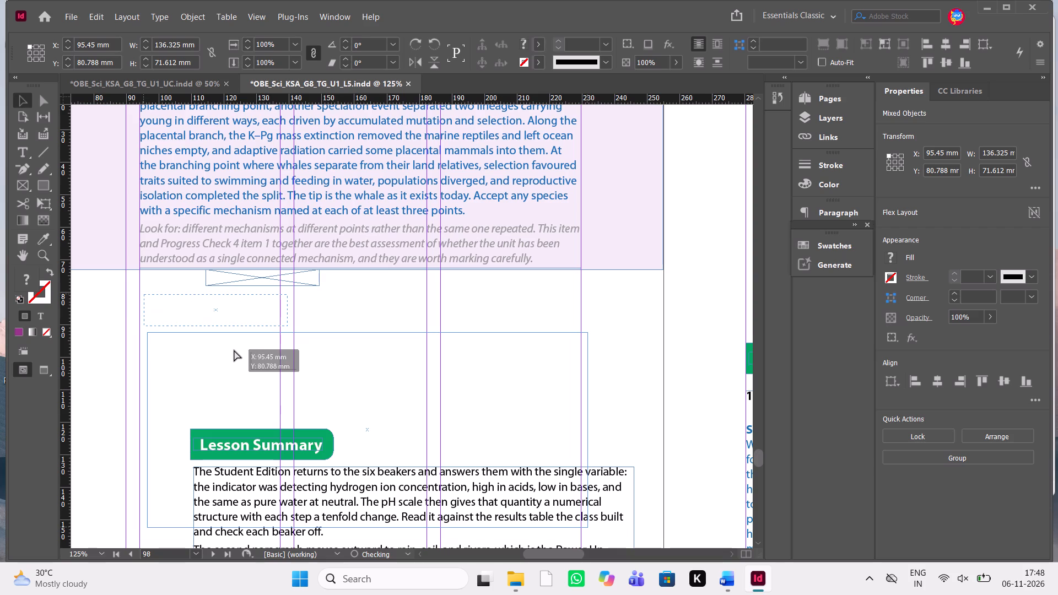
drag(234, 350, 229, 354)
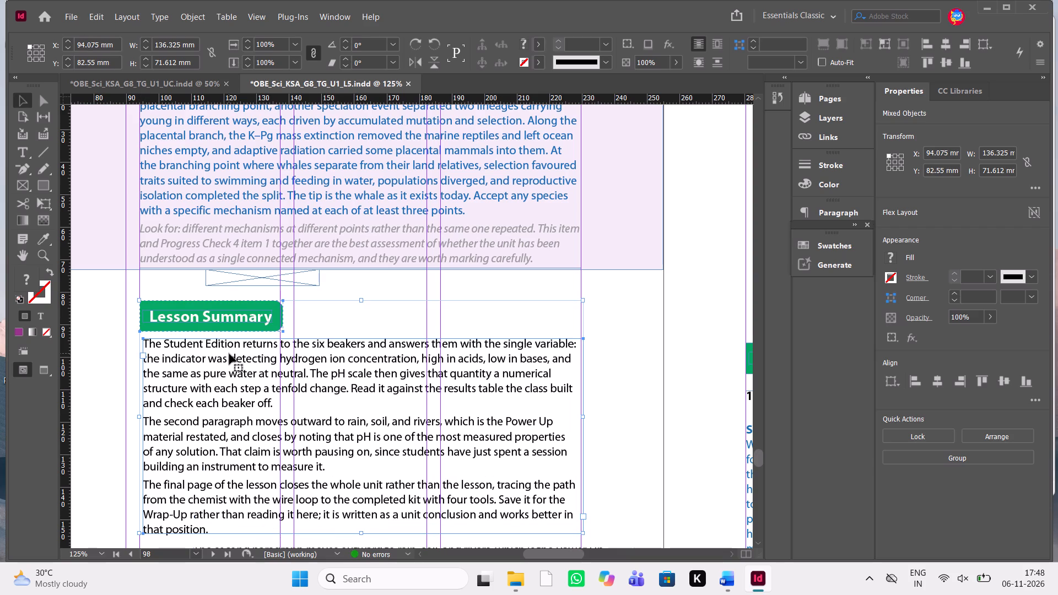
key(shift+Up)
key(shift+Up)
key(Down)
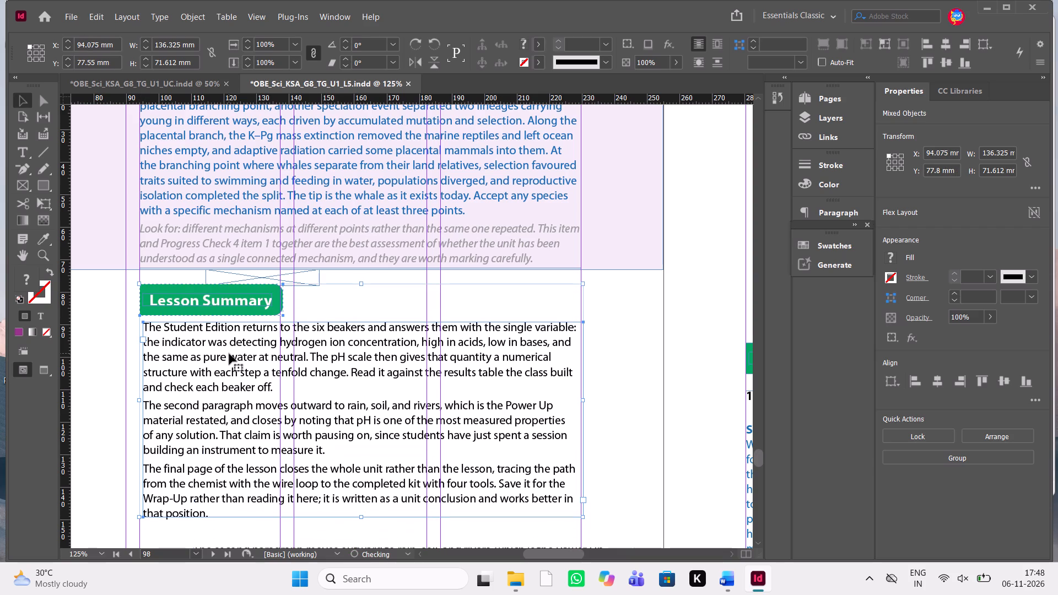
Nudge the Lesson Summary heading and its text frame down to Y 78.05 mm.
key(Down)
key(Down)
key(Up)
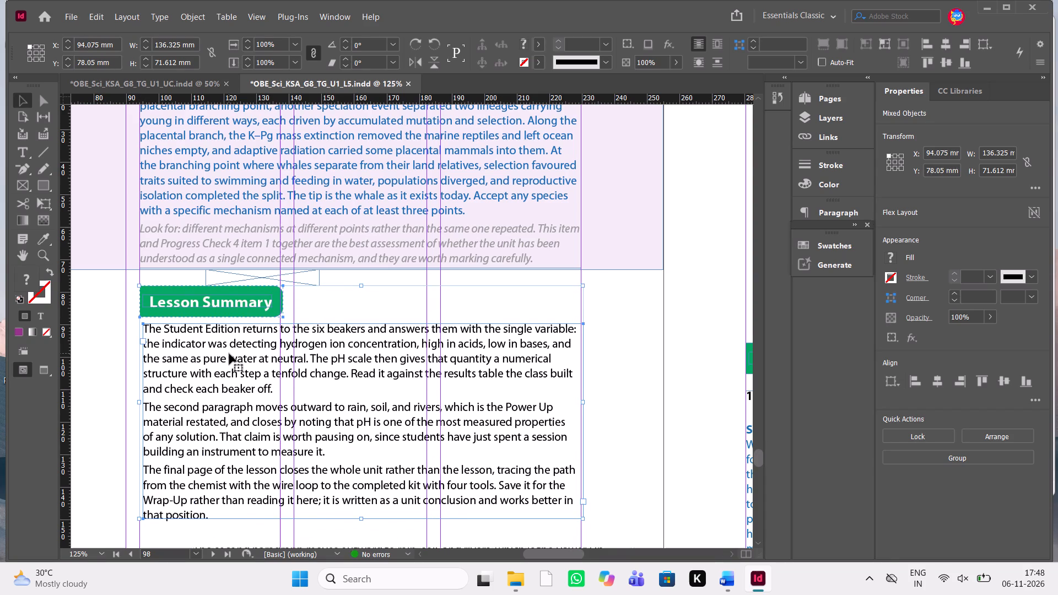
Switch to the Word manuscript and copy the Lesson Summary text from "The Summary answers" through the "Bridge to Unit 10" paragraph.
key(alt+Tab)
scroll(682, 354, down, 2)
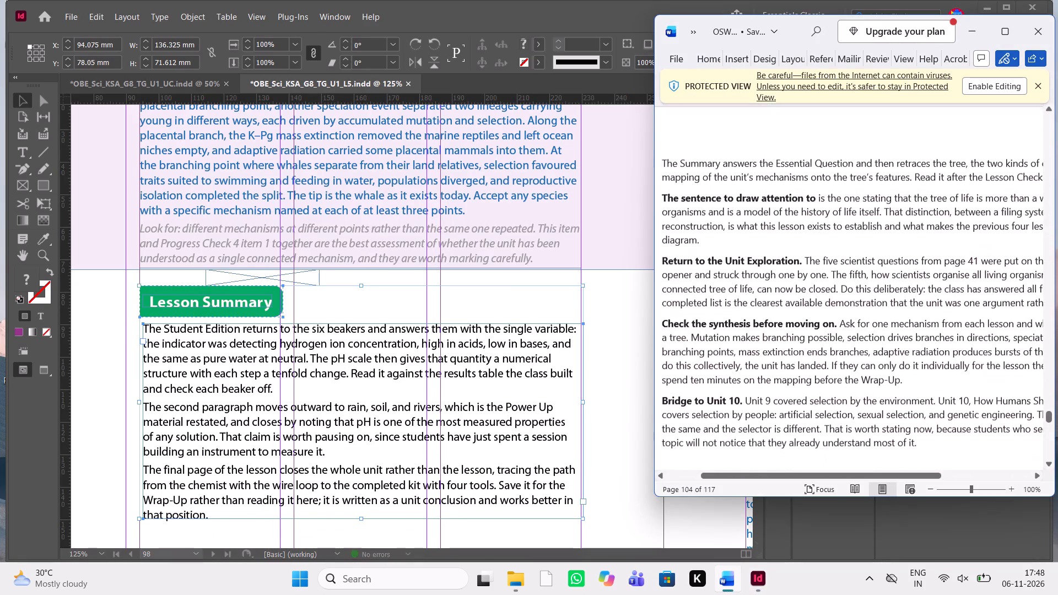
scroll(682, 354, down, 1)
scroll(682, 354, up, 1)
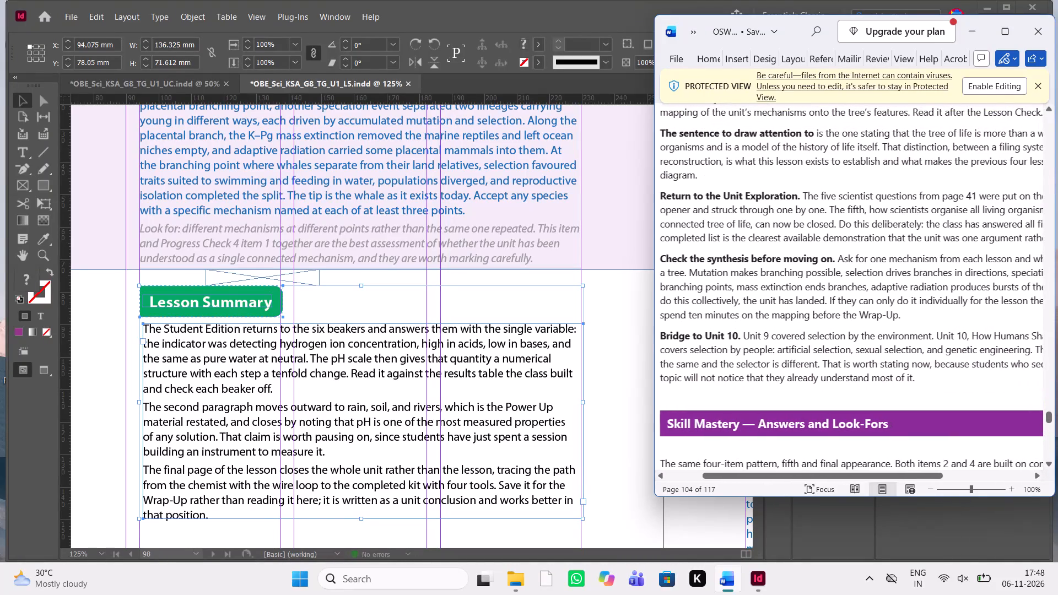
drag(927, 382, 671, 132)
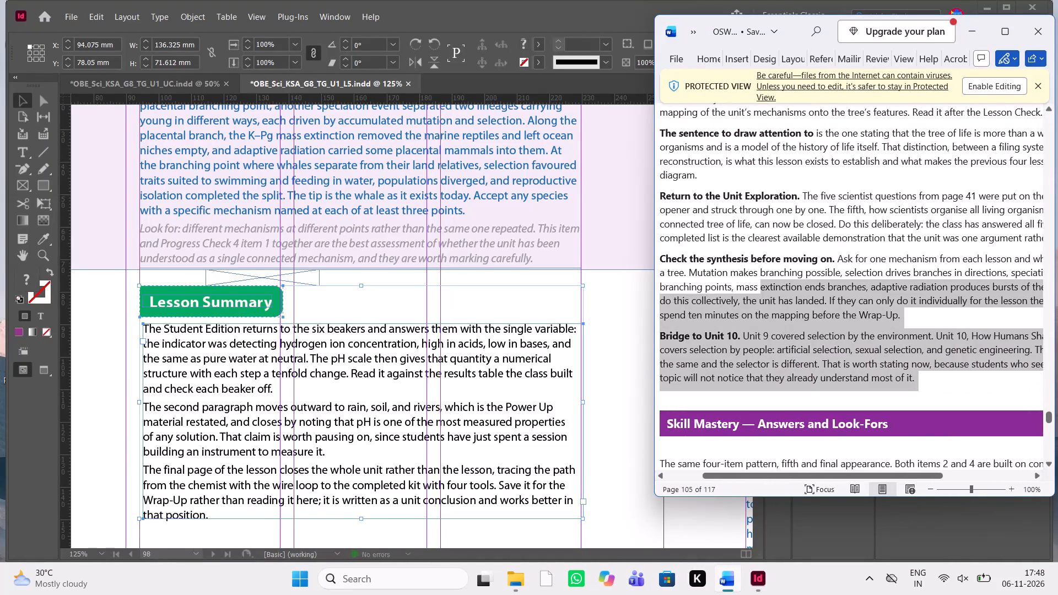
scroll(671, 132, up, 1)
scroll(671, 132, down, 1)
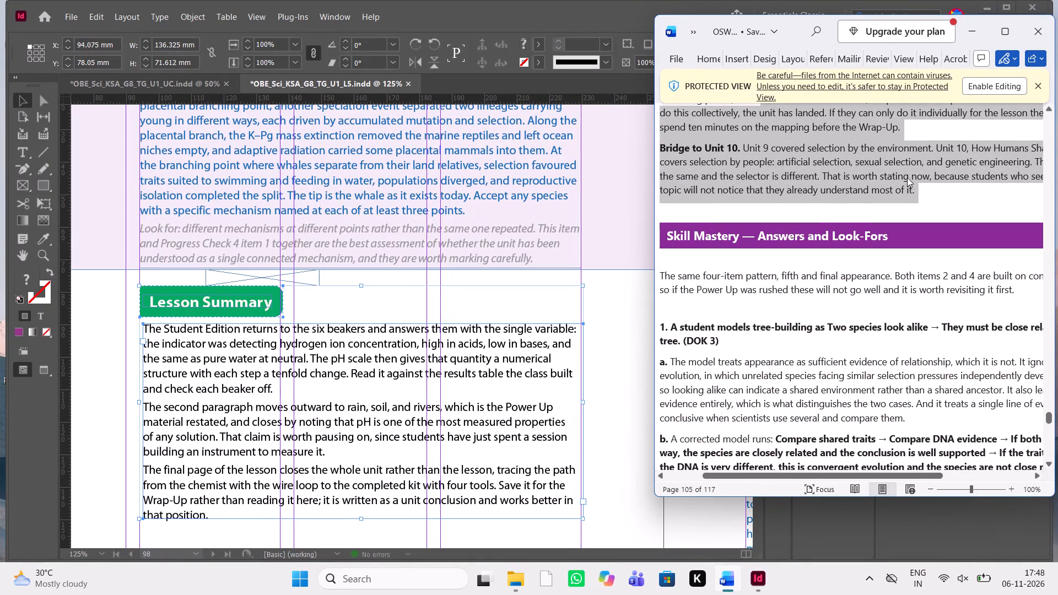
click(907, 177)
drag(921, 186, 642, 88)
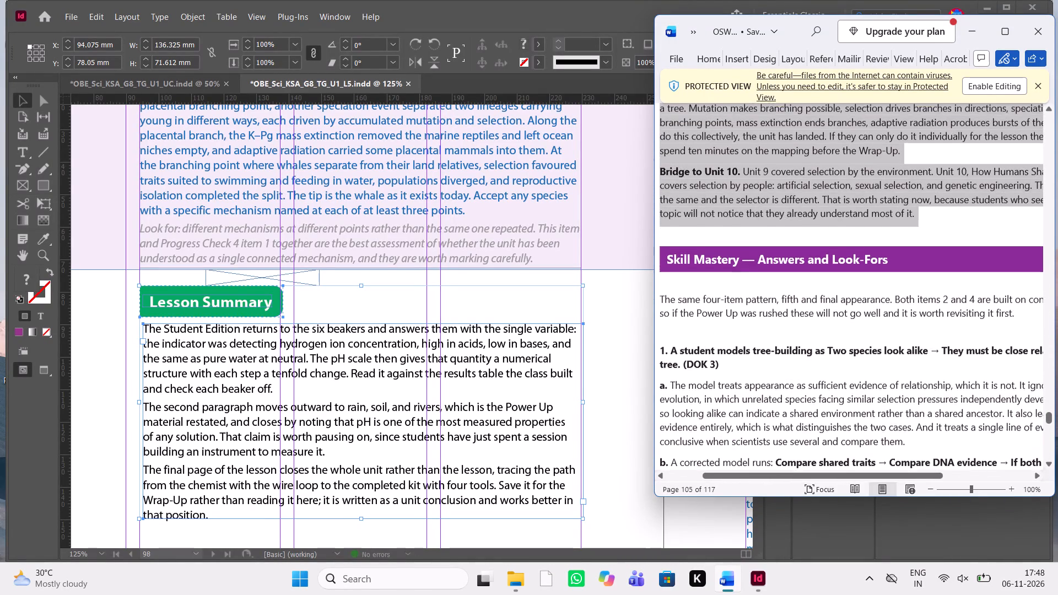
drag(642, 88, 658, 229)
key(ctrl+c)
key(ctrl+c)
key(ctrl+c)
scroll(775, 248, up, 1)
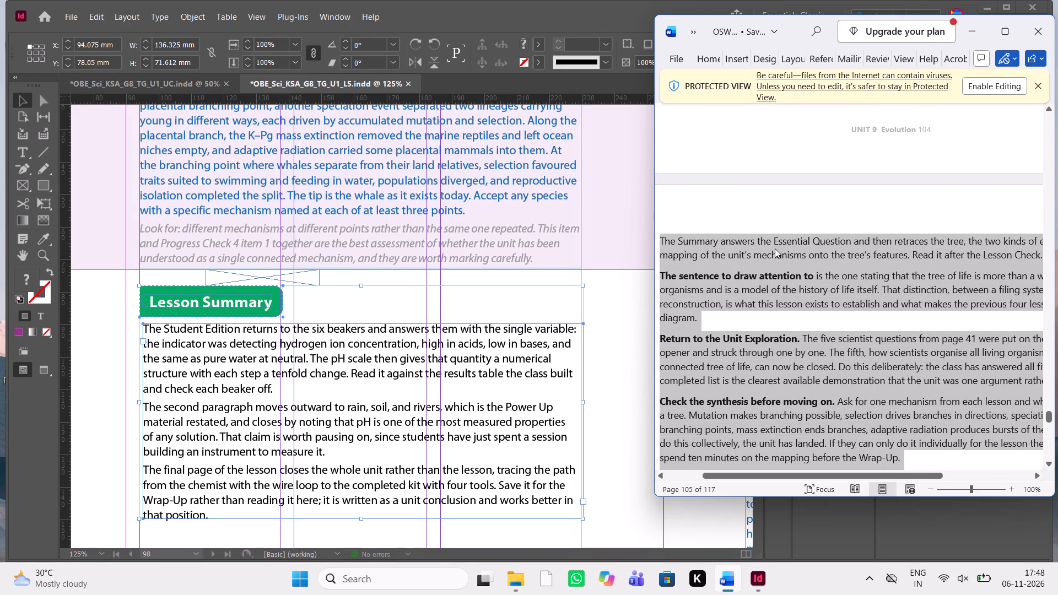
scroll(775, 248, up, 1)
scroll(380, 429, down, 1)
Back in InDesign, replace all the old body text under the Lesson Summary heading with the copied manuscript text.
double_click(210, 359)
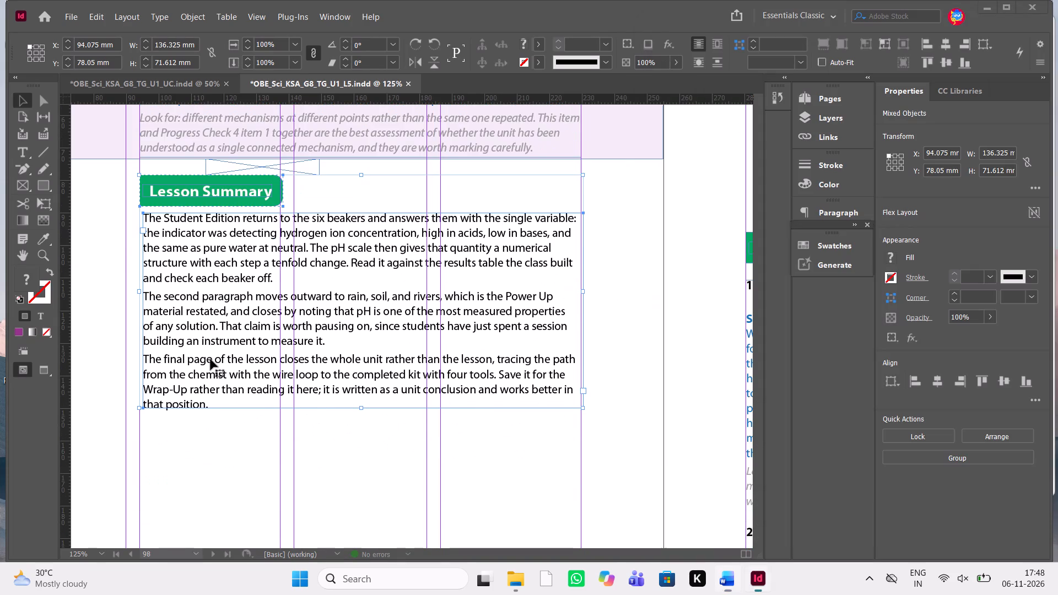
double_click(228, 402)
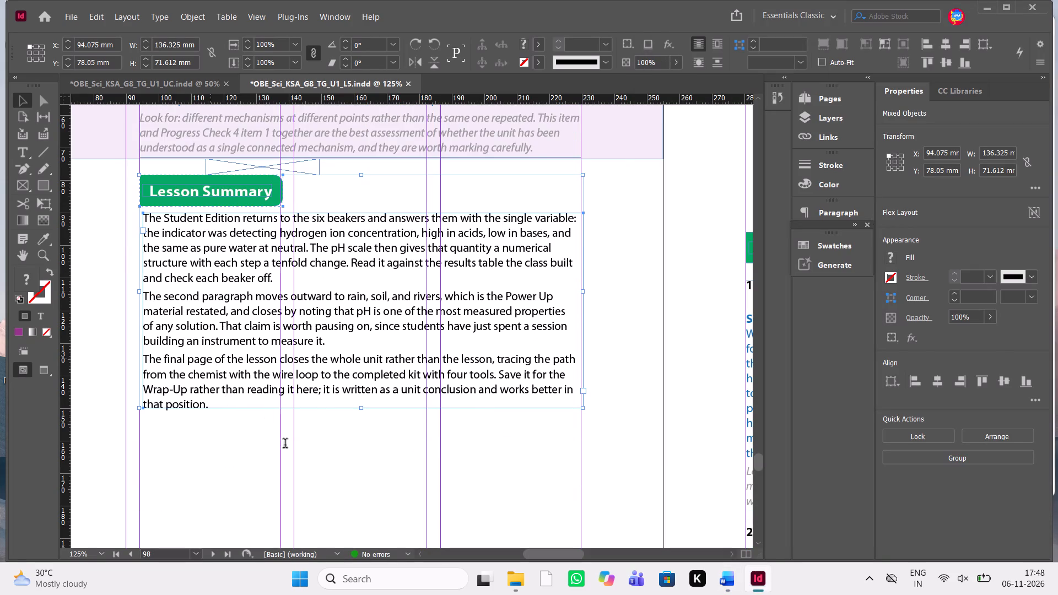
click(285, 445)
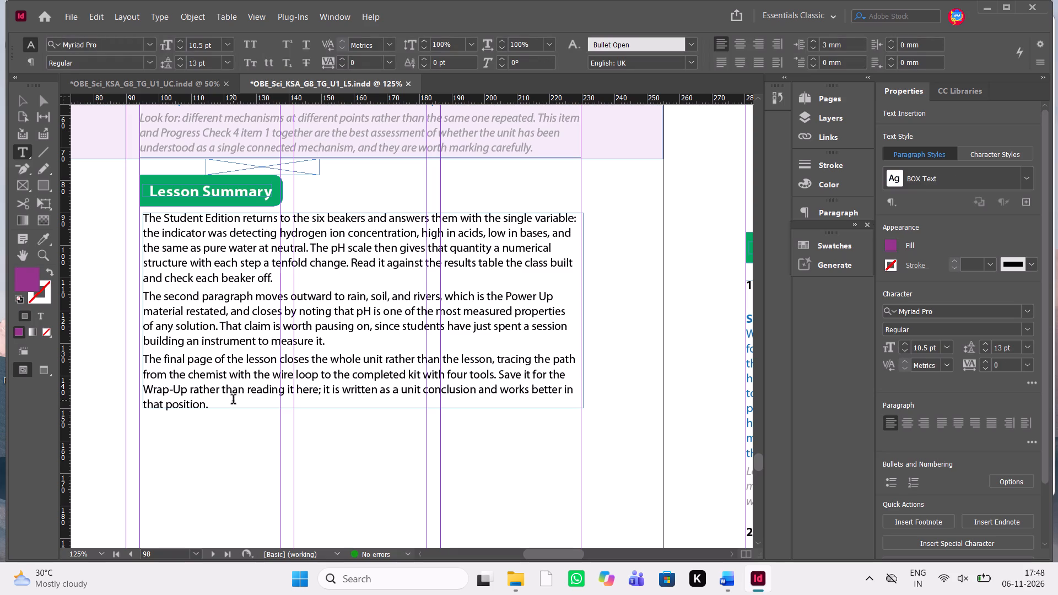
drag(233, 401, 138, 221)
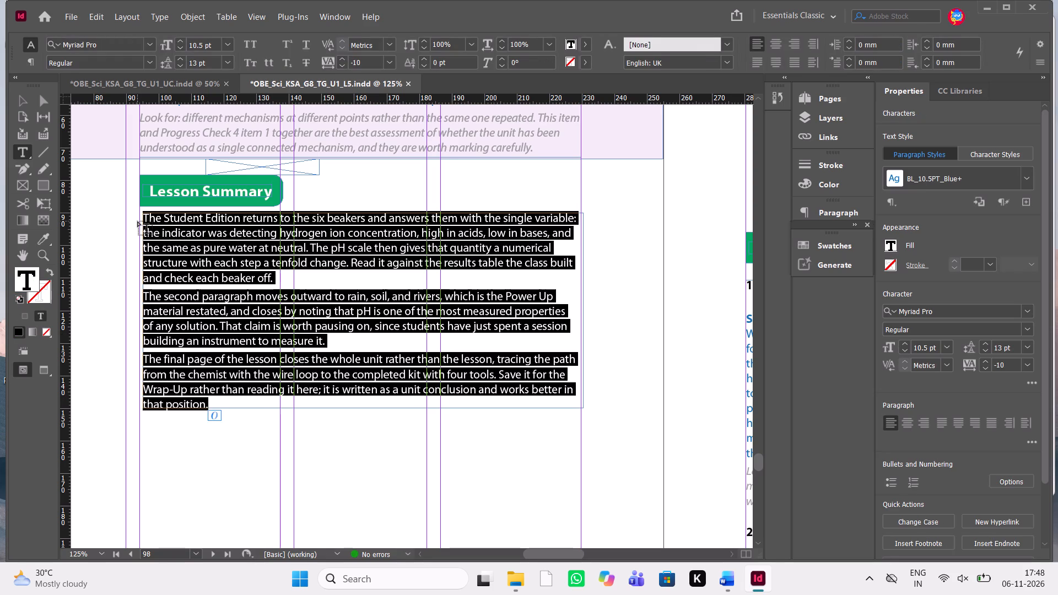
key(Delete)
key(ctrl+v)
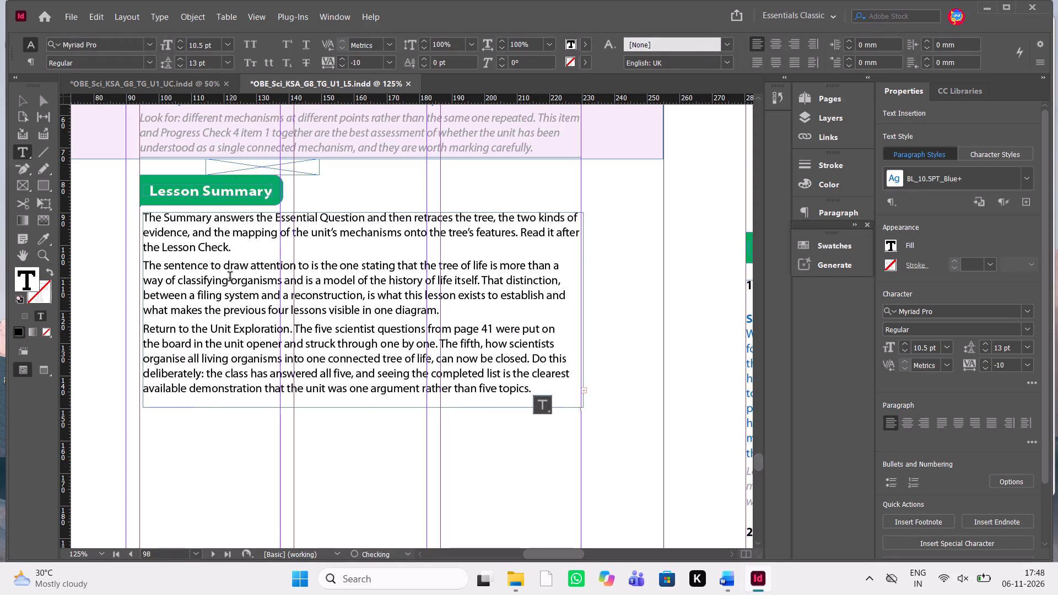
Extend the Lesson Summary text frame downward to a height of about 123 mm to fit all the pasted text.
key(Escape)
drag(361, 406, 382, 559)
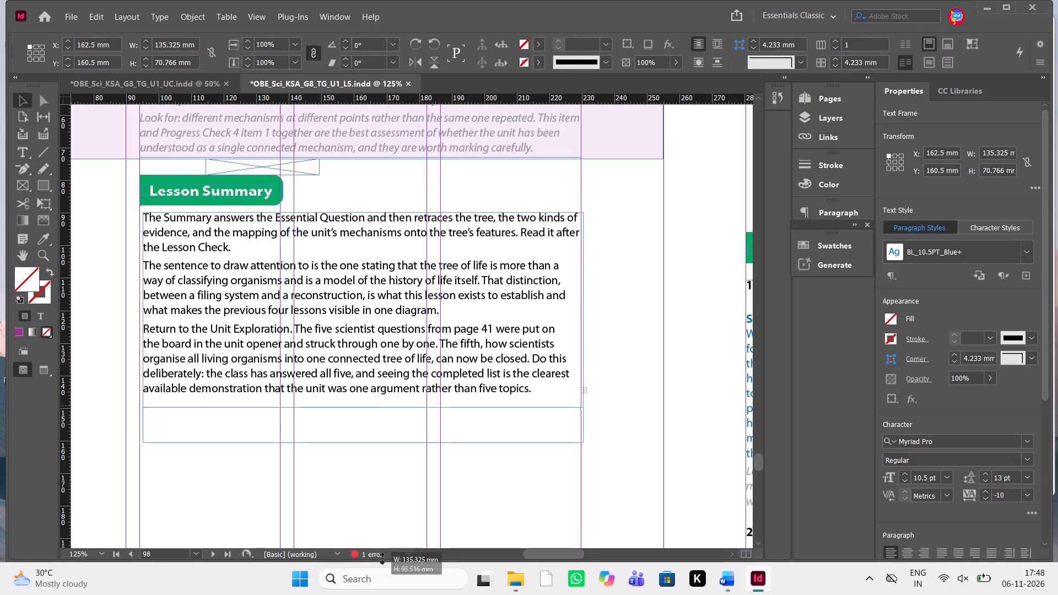
drag(382, 559, 379, 463)
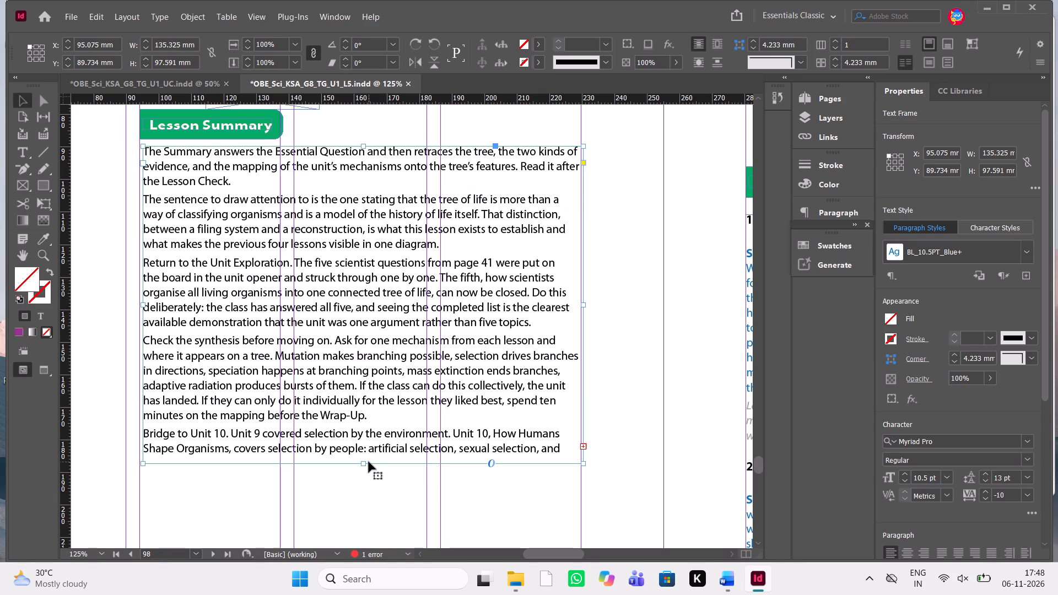
drag(363, 463, 364, 497)
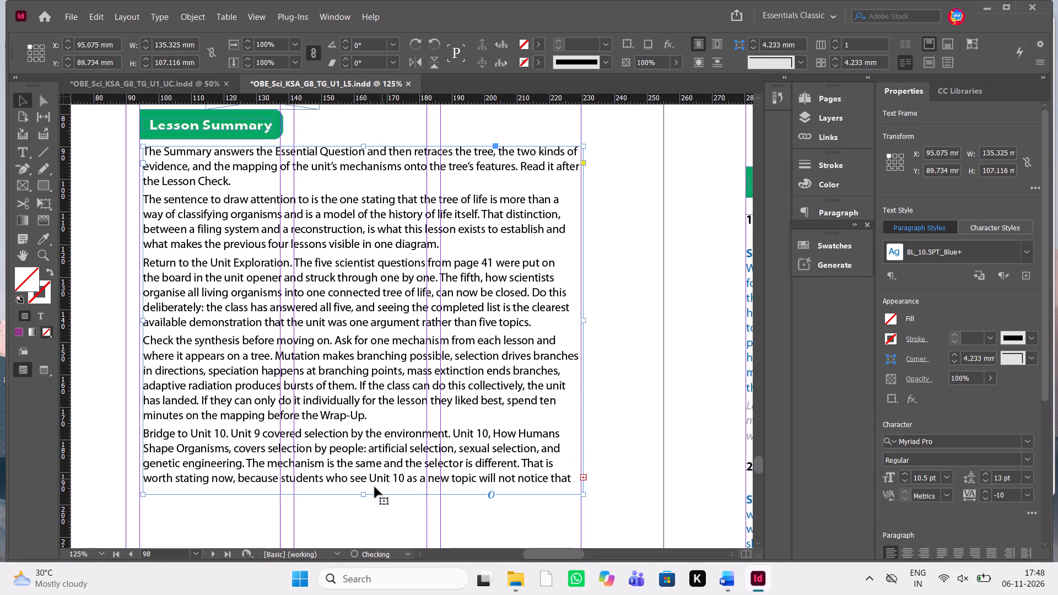
drag(363, 495, 365, 544)
Check the bold lead-ins in the Word manuscript and bold "The sentence to draw attention to" in the InDesign Lesson Summary text.
double_click(333, 477)
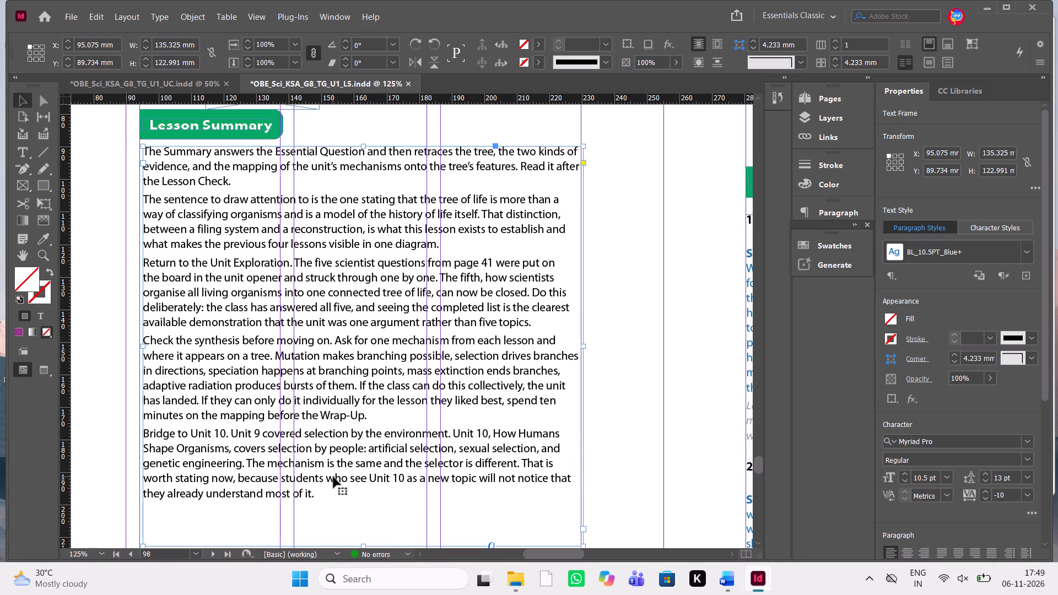
key(alt+Tab)
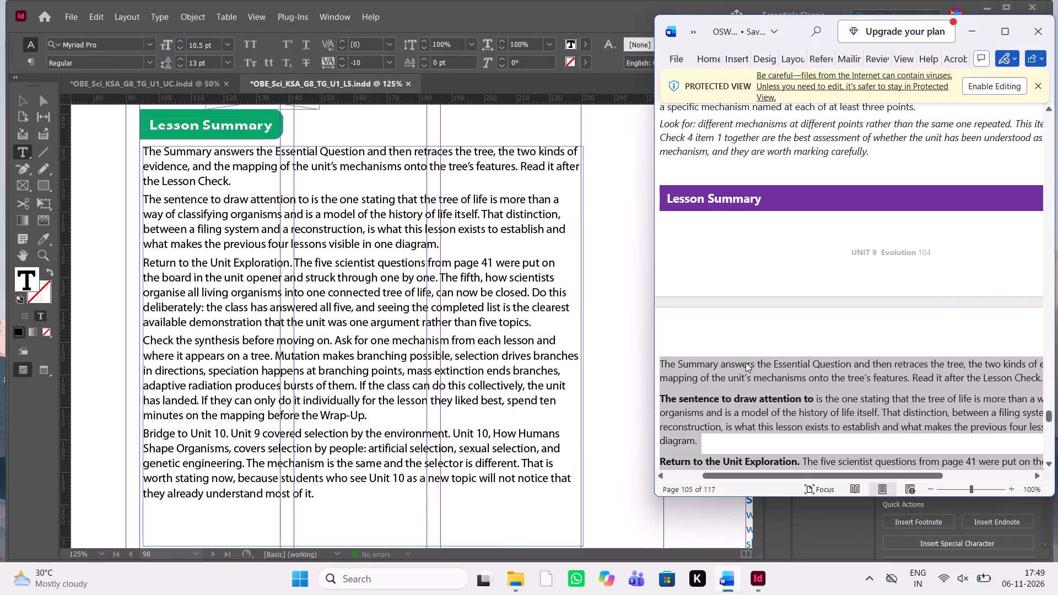
scroll(746, 363, down, 1)
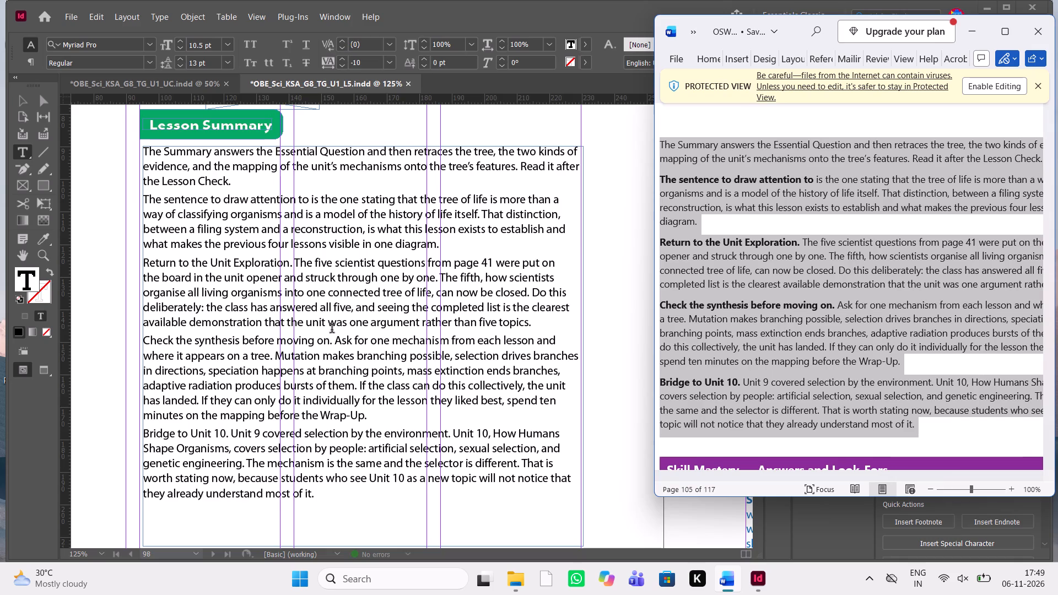
scroll(332, 329, down, 1)
scroll(332, 329, up, 1)
scroll(332, 329, down, 1)
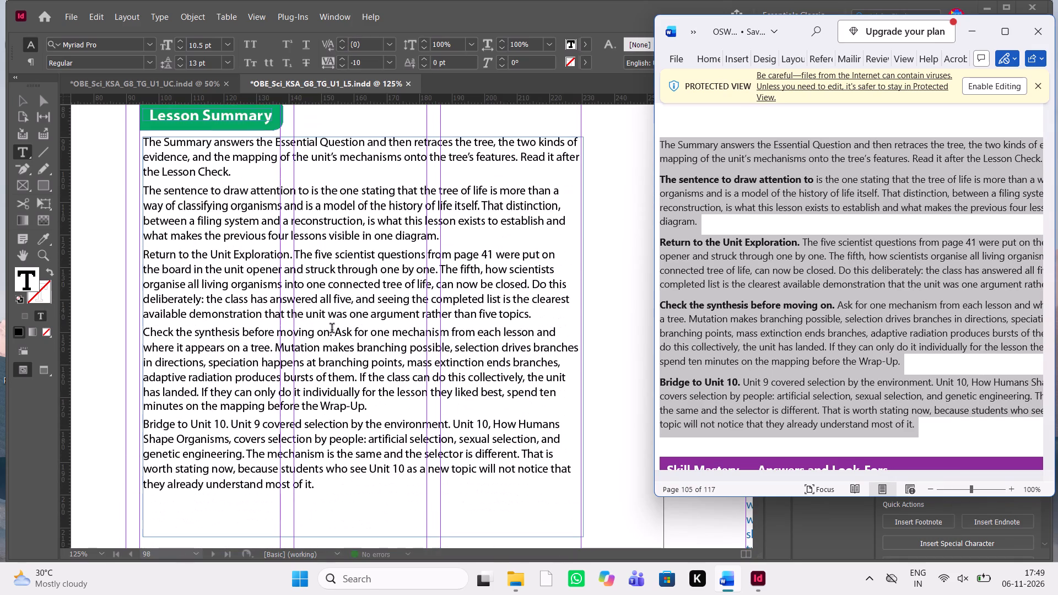
click(269, 222)
drag(310, 188, 306, 188)
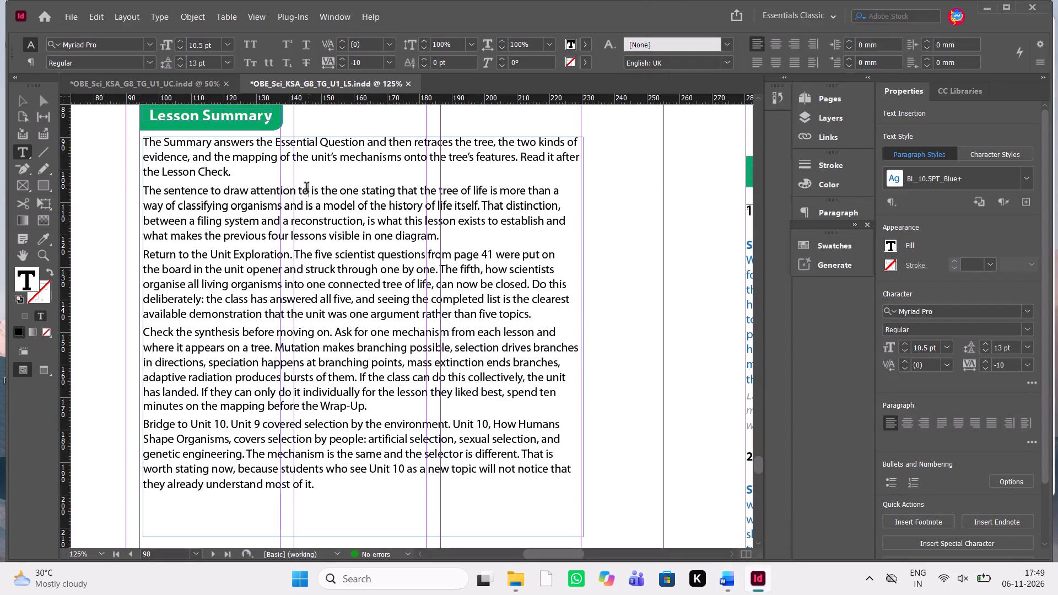
drag(306, 188, 142, 190)
key(ctrl+shift+b)
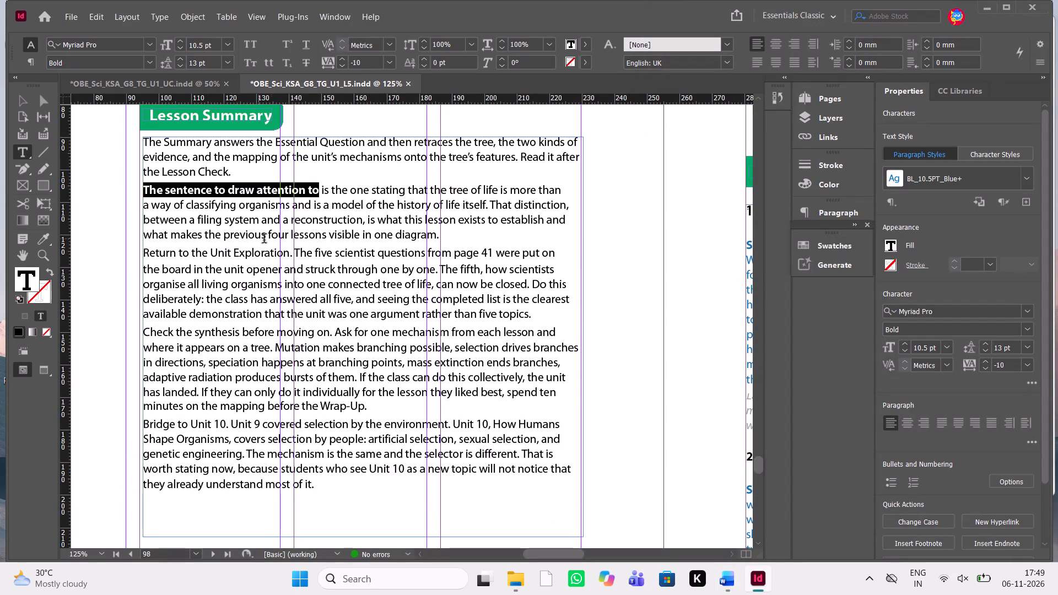
Bold the lead-in "Return to the Unit Exploration." in the Lesson Summary's third paragraph.
drag(294, 252, 107, 240)
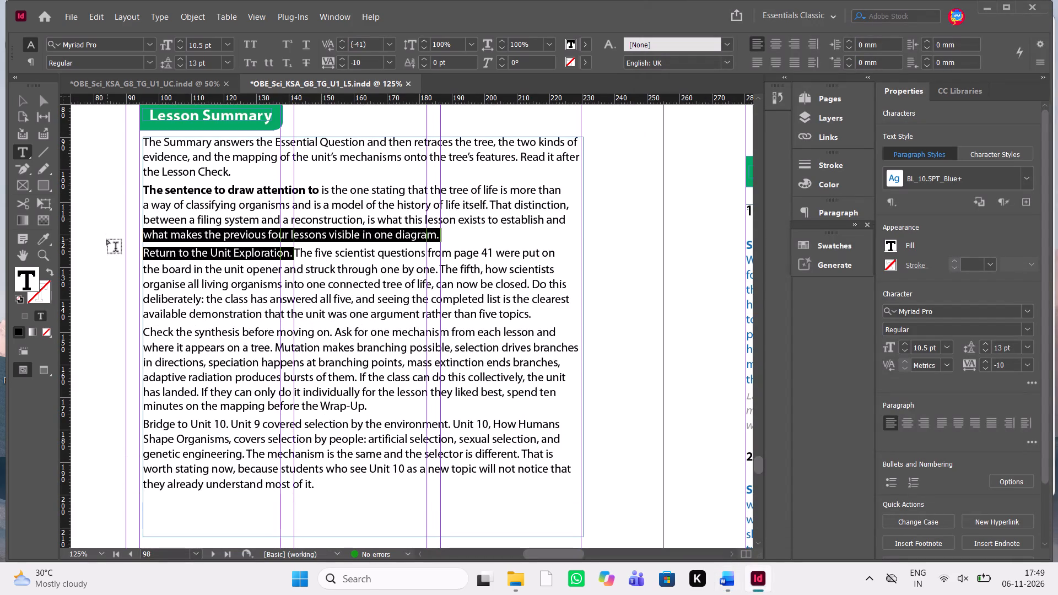
drag(297, 255, 174, 249)
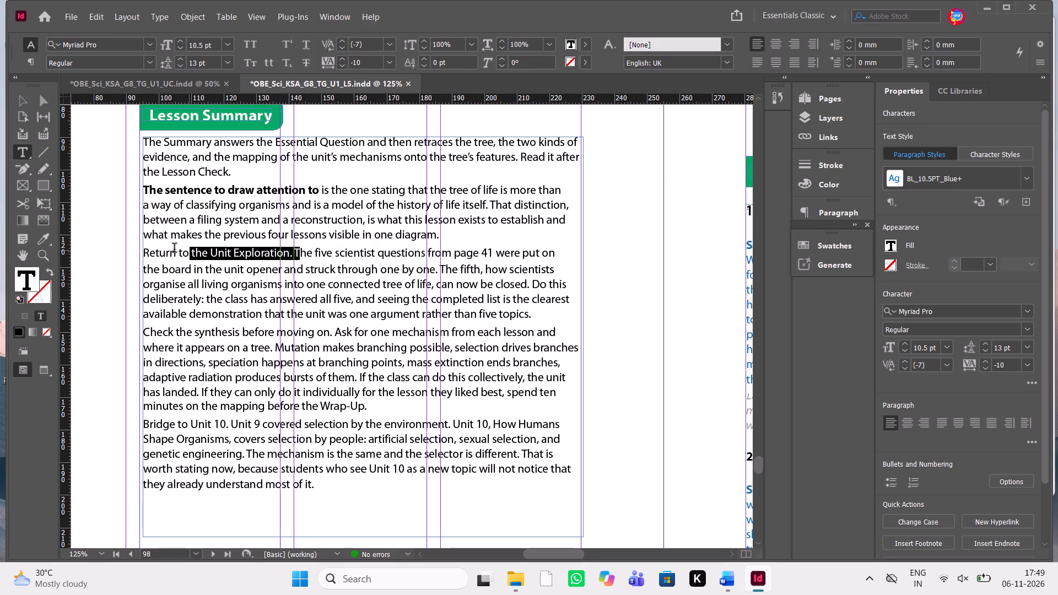
drag(174, 249, 154, 245)
key(alt+Tab)
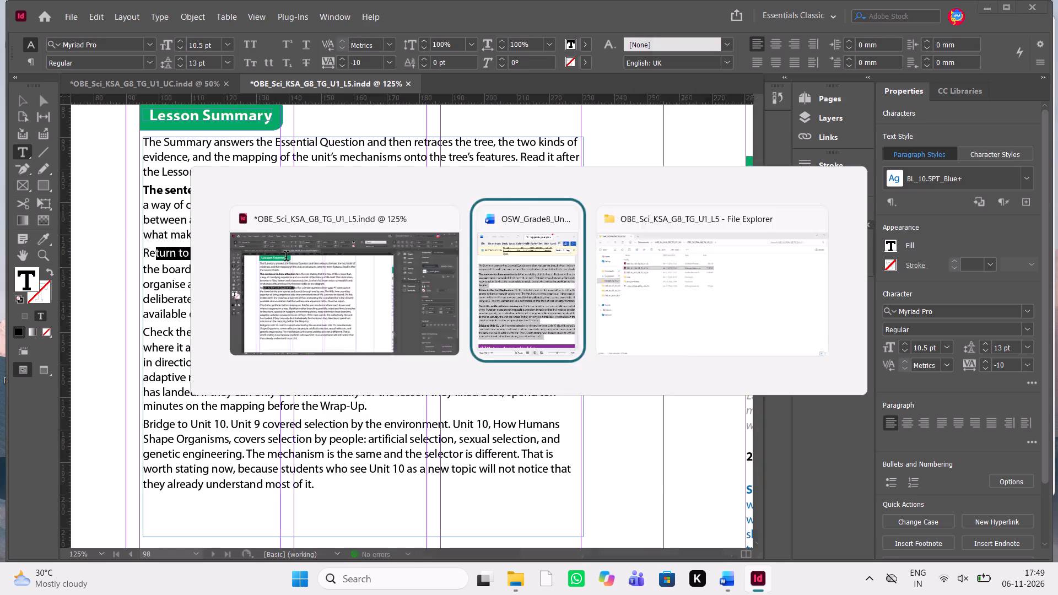
key(alt+Tab)
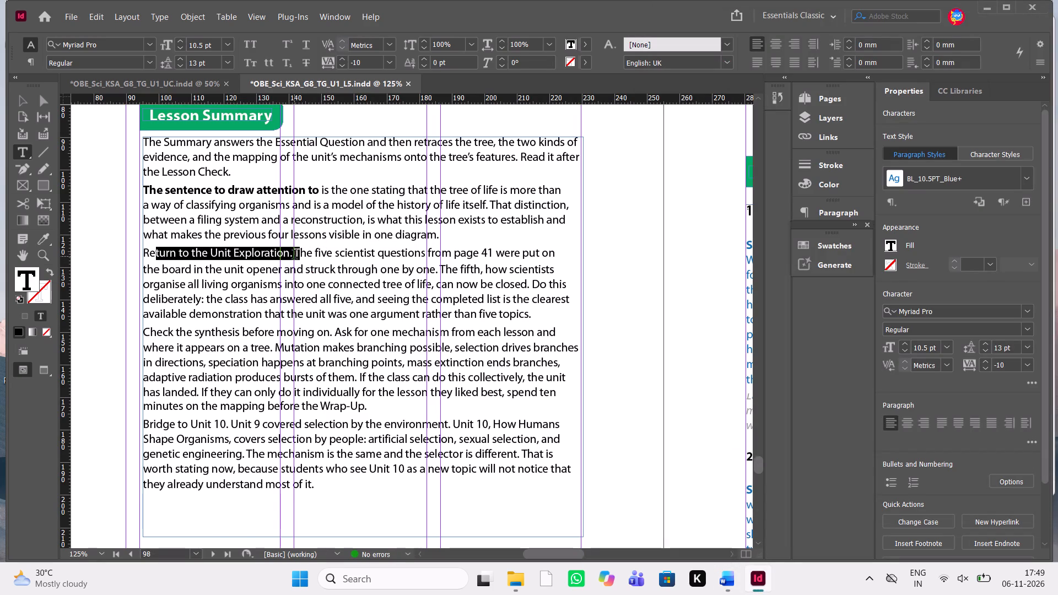
drag(294, 256, 115, 244)
key(ctrl+shift+b)
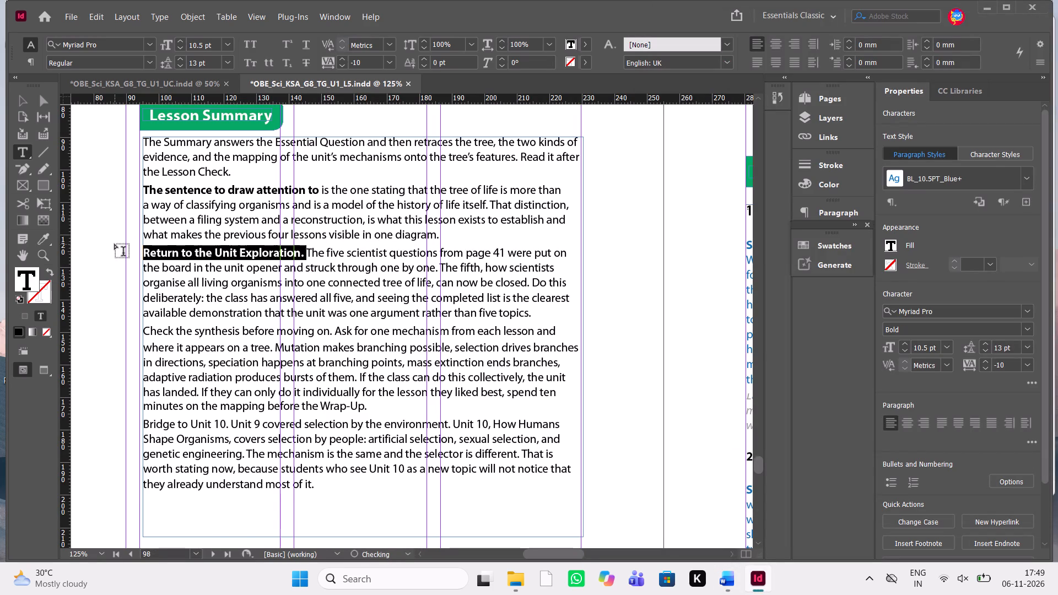
Bold the lead-ins "Check the synthesis before moving on." and "Bridge to Unit 10." in the last two Lesson Summary paragraphs.
drag(332, 334, 237, 332)
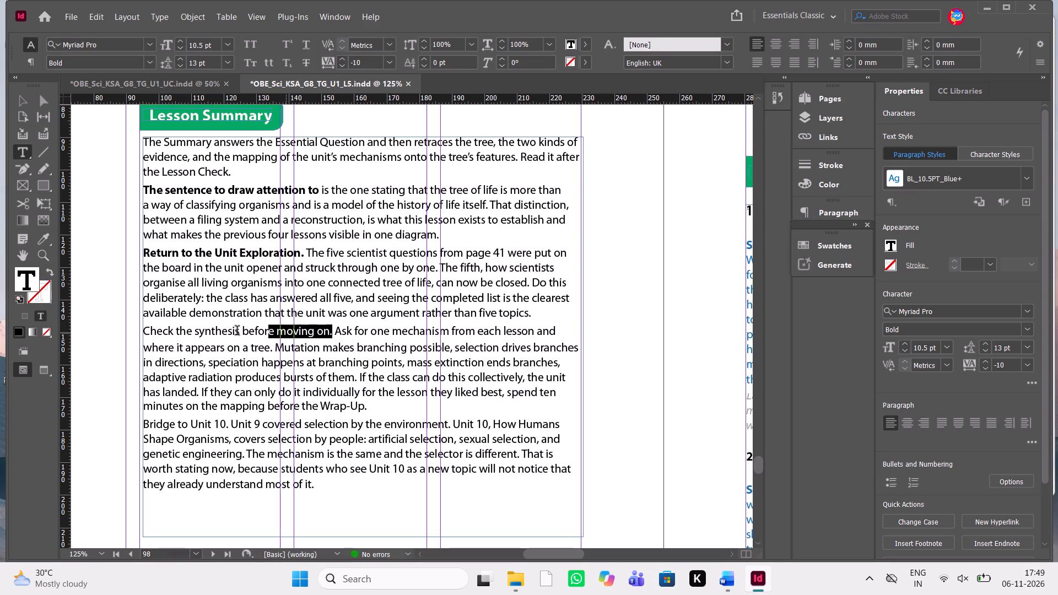
drag(237, 332, 144, 323)
key(ctrl+shift+b)
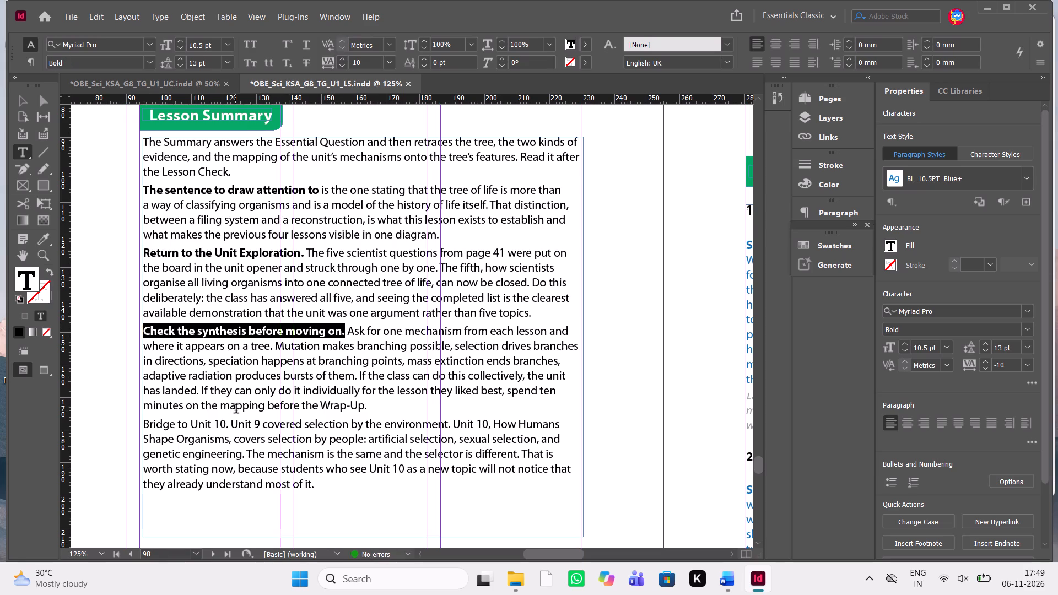
drag(229, 424, 124, 417)
key(ctrl+shift+b)
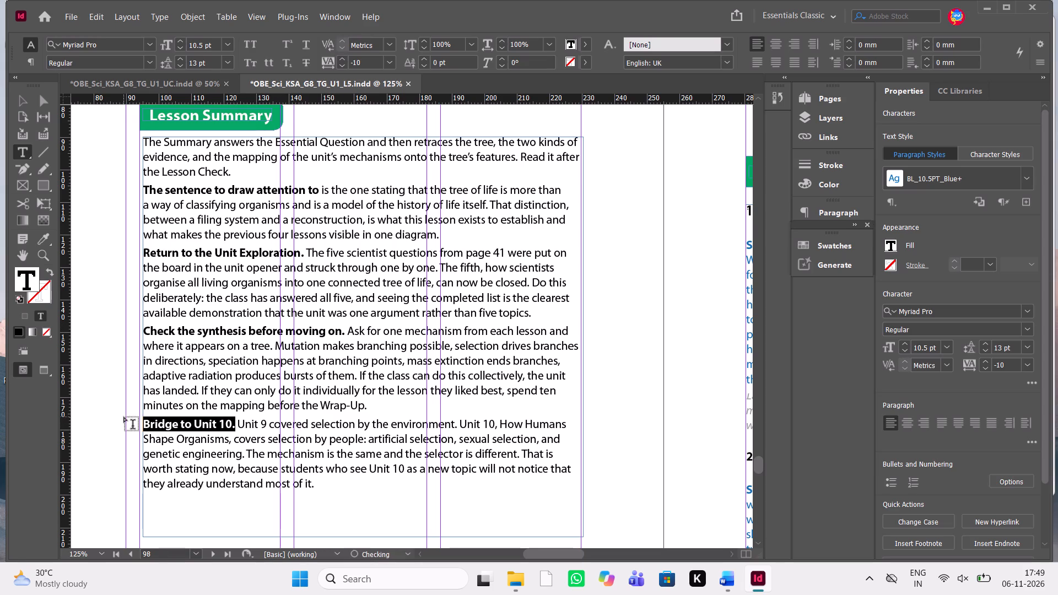
click(249, 435)
Shorten the Lesson Summary text frame to about 108 mm high, ending just below its last line of text.
scroll(249, 435, down, 1)
key(Escape)
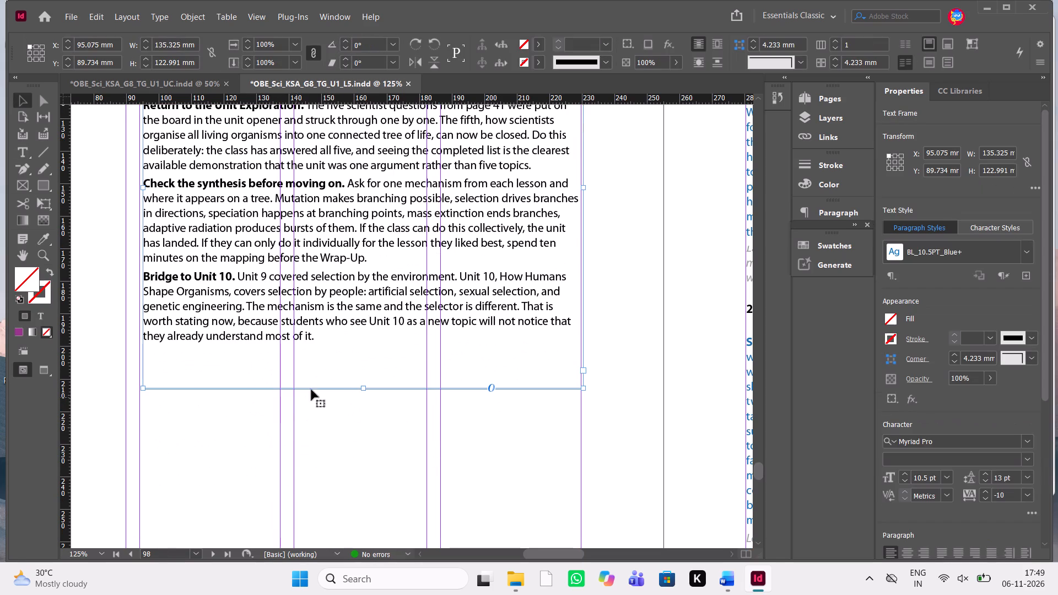
drag(363, 389, 359, 339)
click(322, 385)
Delete the surplus overset characters after "they already understand most of it." at the end of the Lesson Summary text.
scroll(322, 385, up, 1)
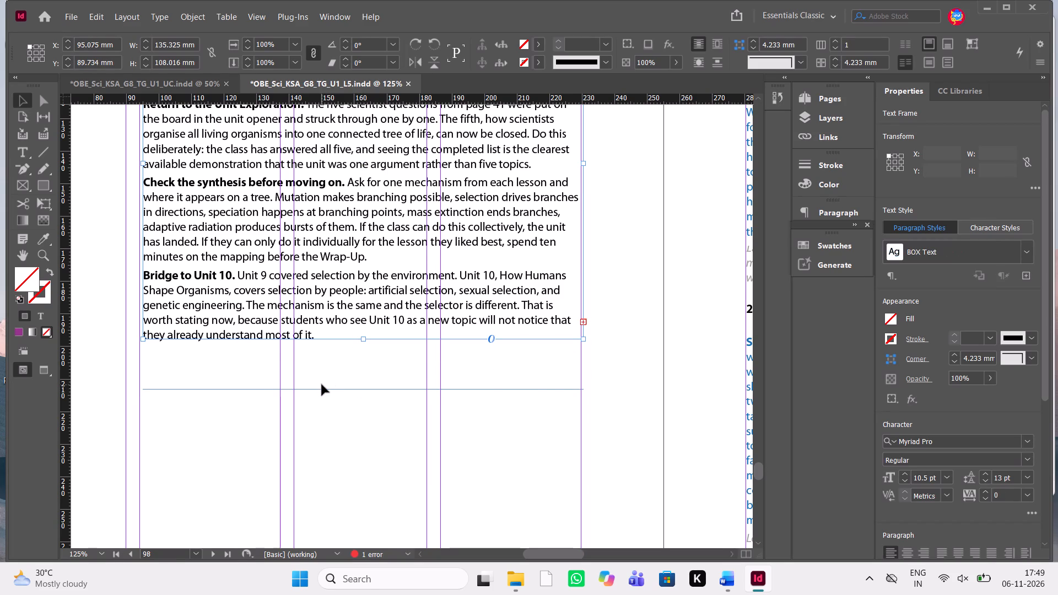
scroll(322, 385, up, 2)
scroll(322, 385, down, 1)
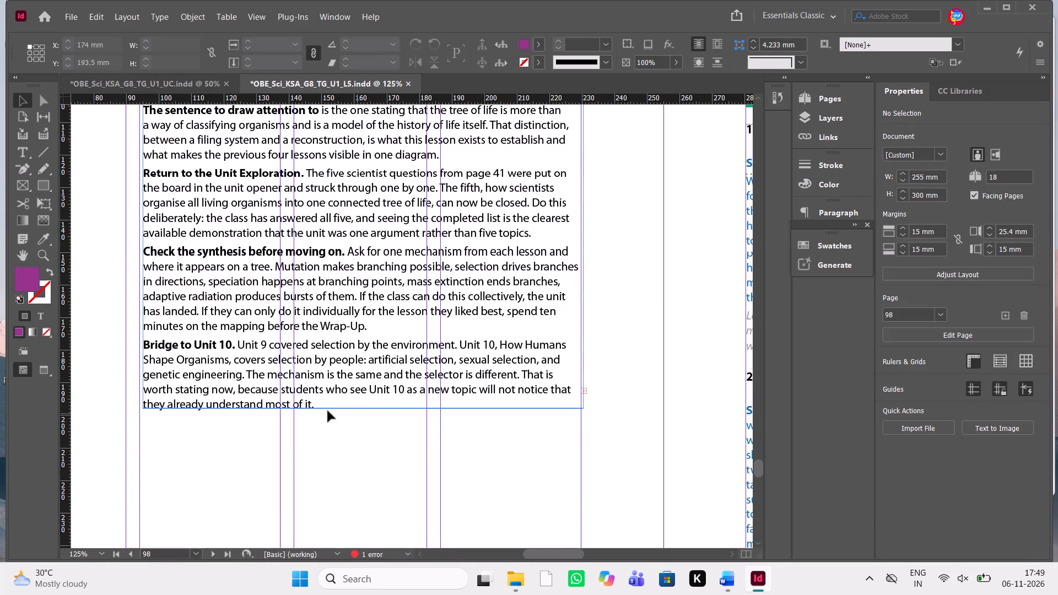
key(alt+Tab)
key(alt+Tab)
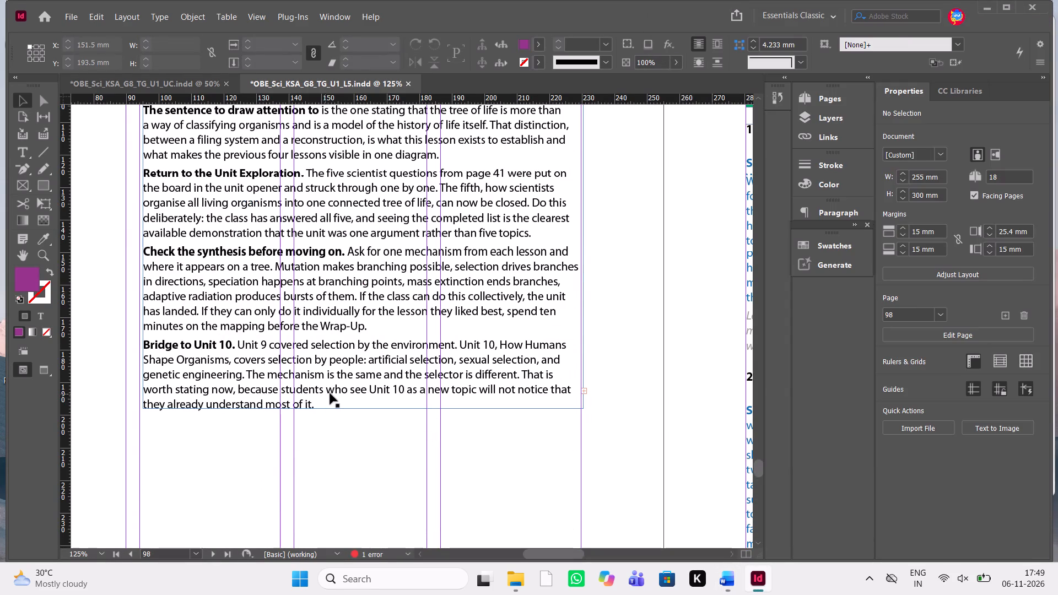
double_click(332, 392)
click(329, 403)
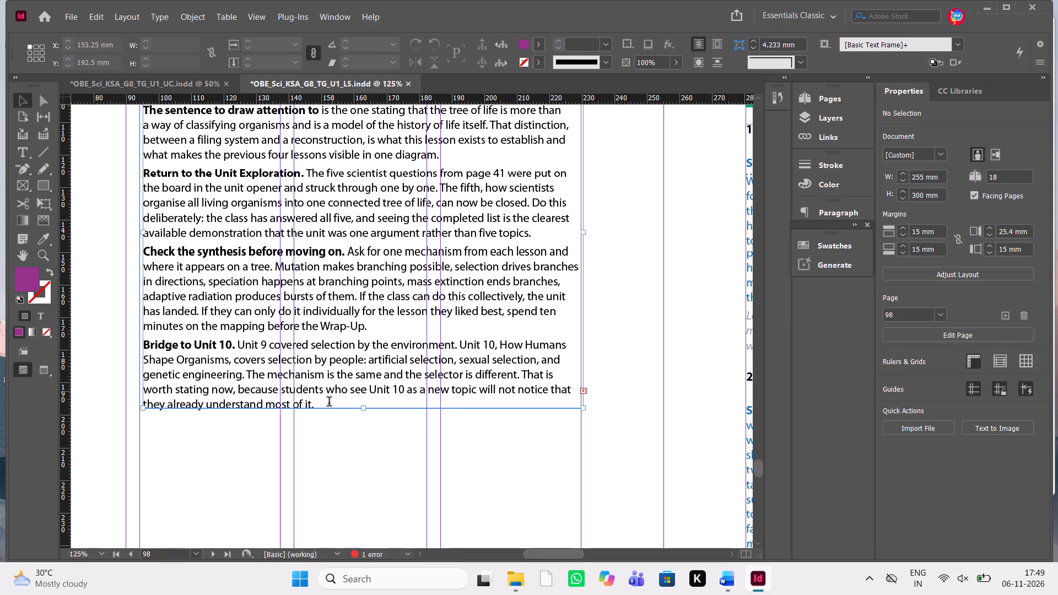
double_click(352, 406)
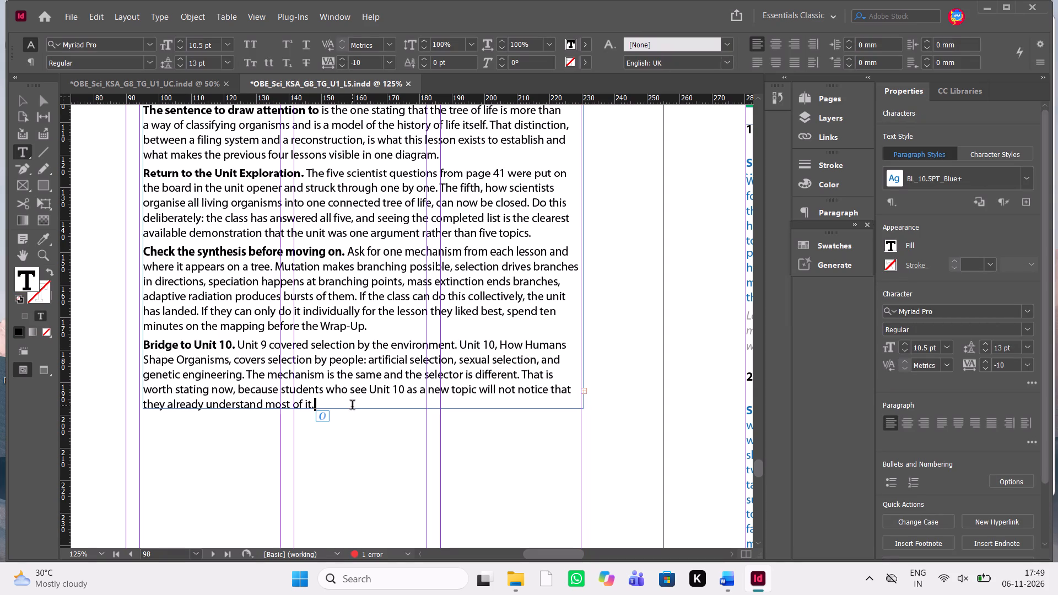
click(352, 406)
key(Delete)
key(Delete)
key(Delete)
key(Delete)
key(Delete)
key(Delete)
key(Delete)
key(Delete)
key(Delete)
key(Delete)
key(Delete)
key(Delete)
key(Delete)
key(Delete)
key(Delete)
key(Delete)
key(Delete)
key(Delete)
key(Delete)
key(Delete)
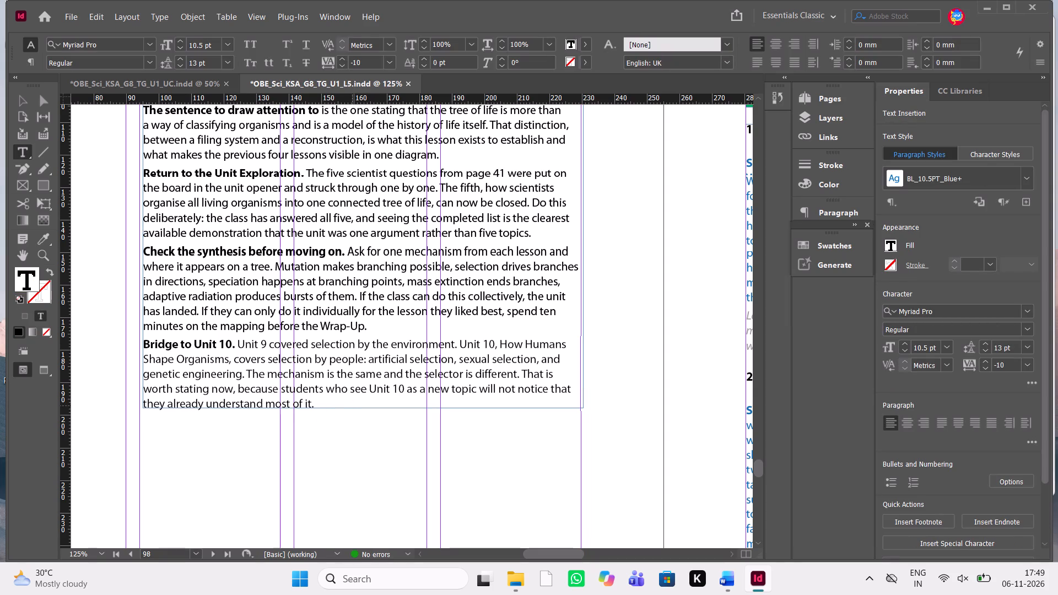
Draw a spacer frame about 17.5 mm wide directly below the Lesson Summary text frame and set its height to 5 mm.
click(30, 179)
scroll(159, 334, down, 2)
scroll(159, 334, up, 1)
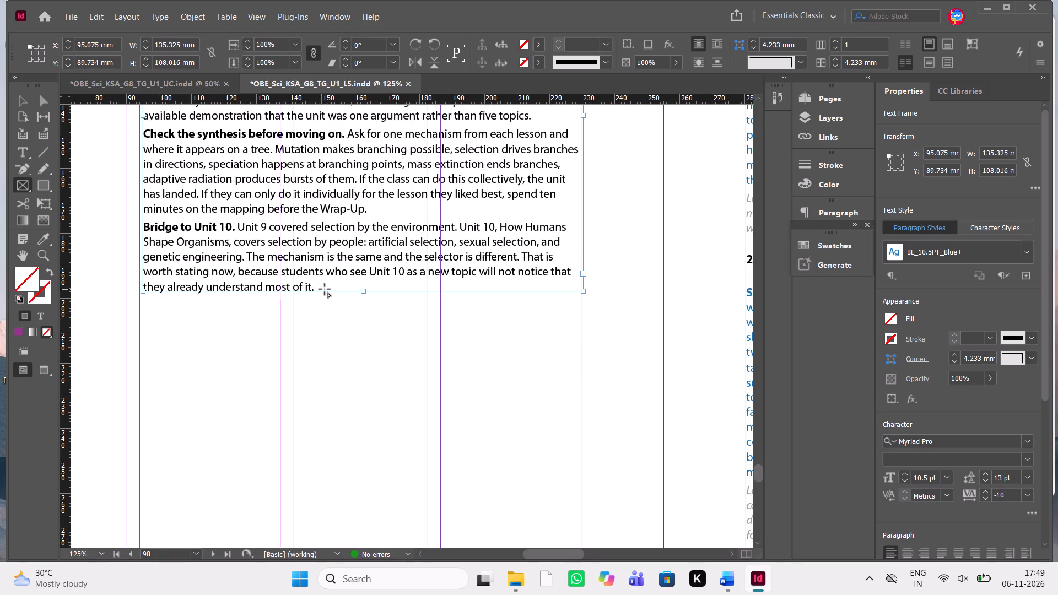
drag(325, 292, 384, 331)
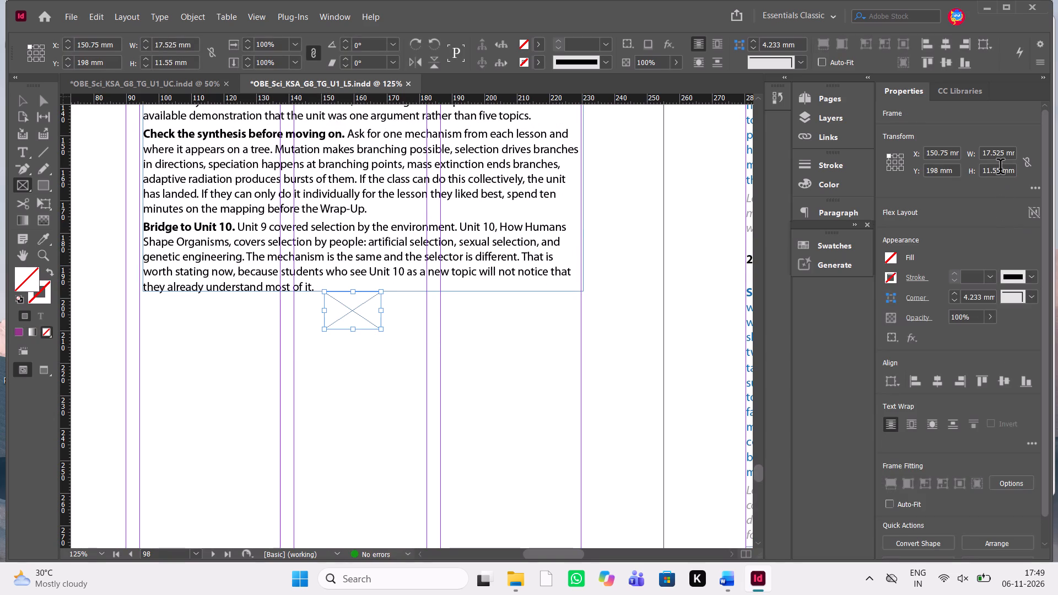
drag(1000, 169, 887, 177)
key(BackSpace)
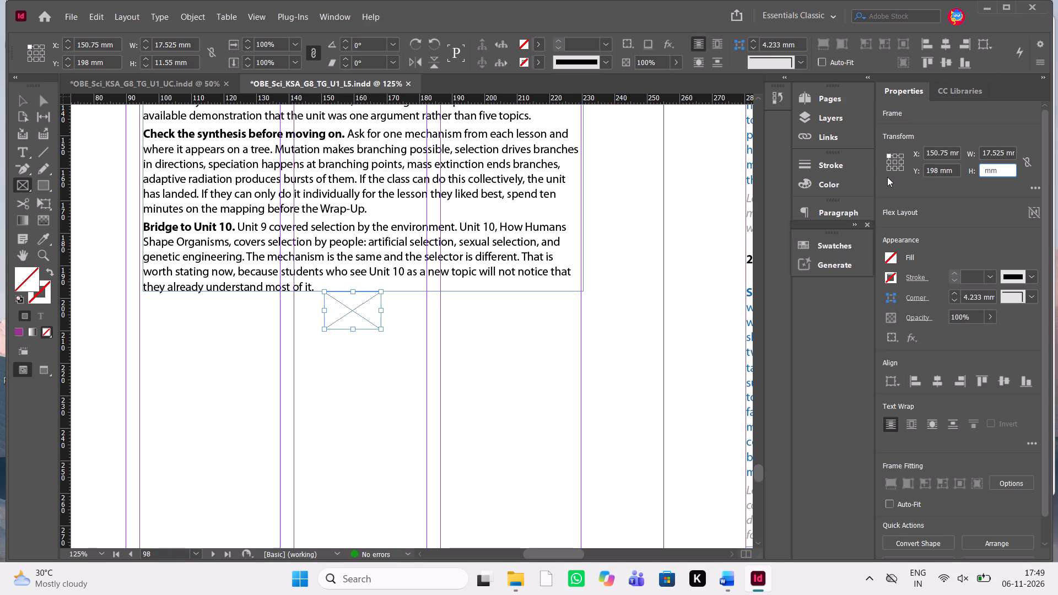
key(5)
key(Return)
Shorten page 99's Skill Mastery answer text frame to about 56 mm high, ending just below "they form.".
scroll(644, 247, up, 1)
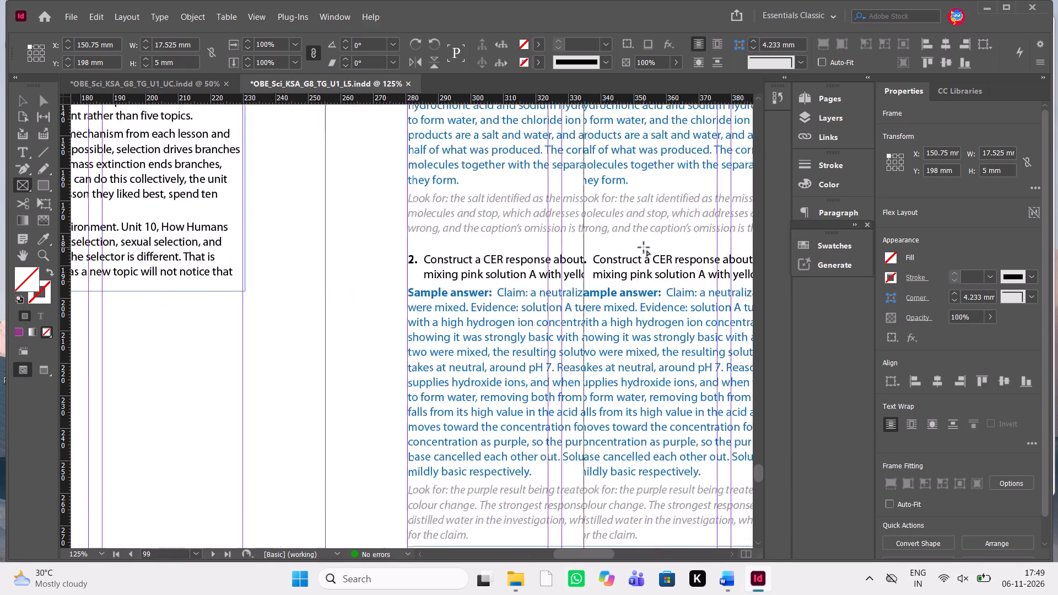
scroll(644, 247, up, 1)
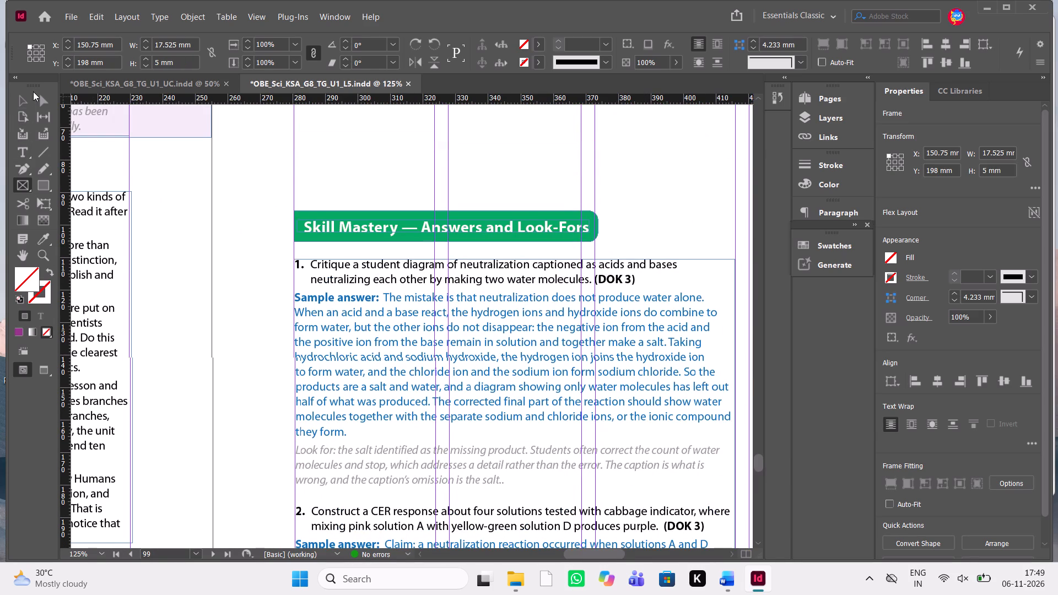
click(28, 98)
drag(256, 189, 525, 428)
scroll(525, 428, down, 1)
scroll(525, 428, up, 1)
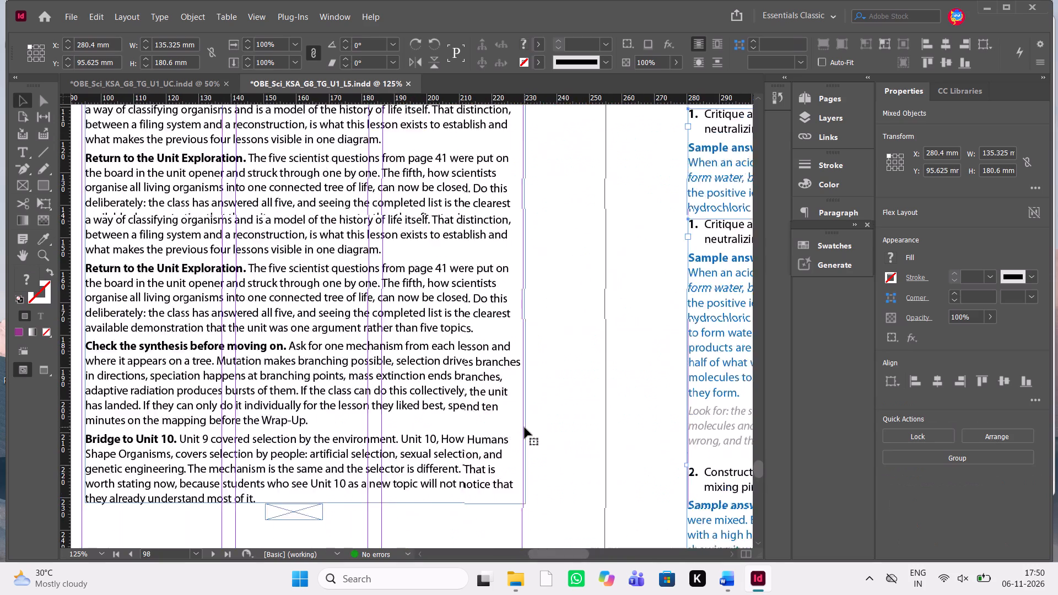
scroll(525, 428, up, 1)
scroll(525, 428, down, 2)
click(628, 423)
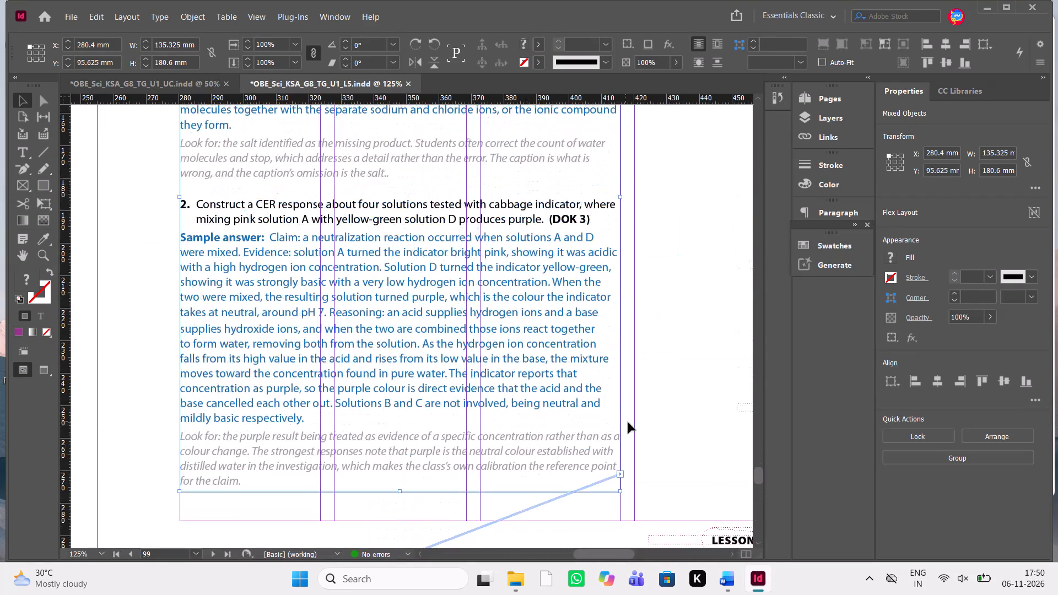
drag(666, 441, 388, 450)
click(388, 450)
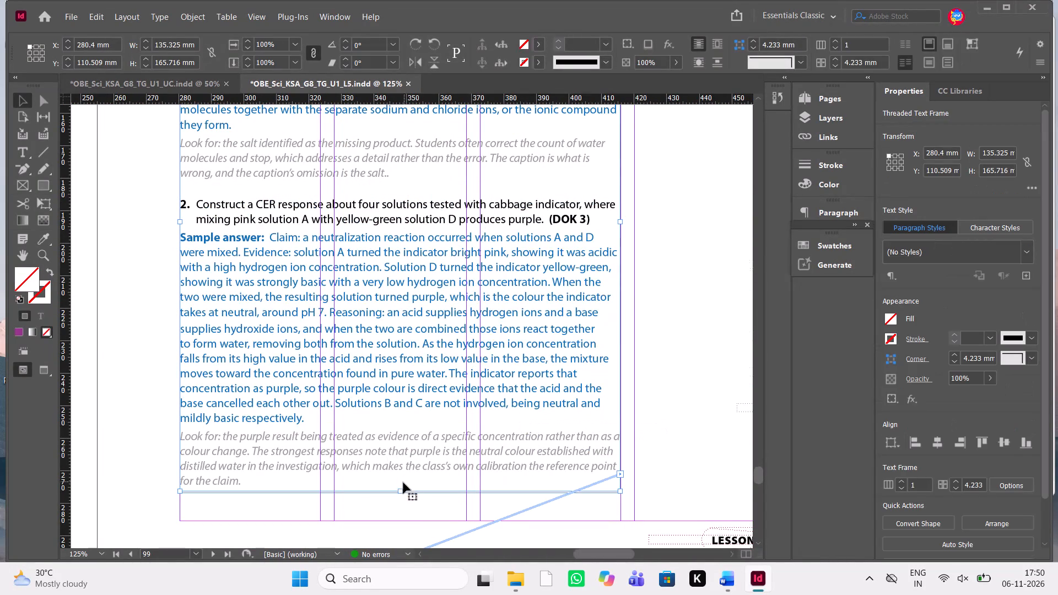
drag(401, 492, 324, 82)
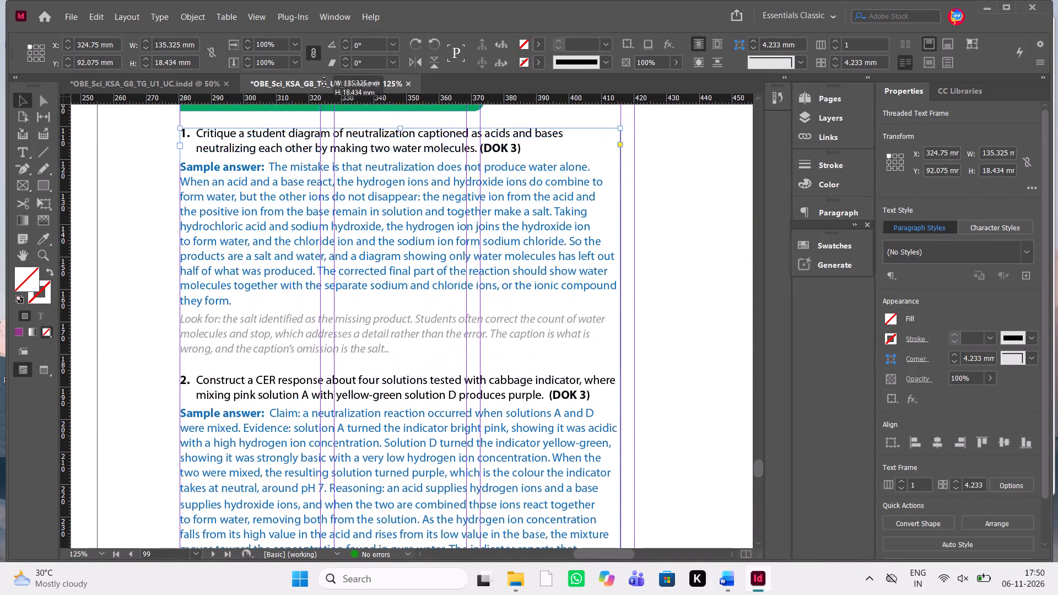
drag(324, 82, 348, 351)
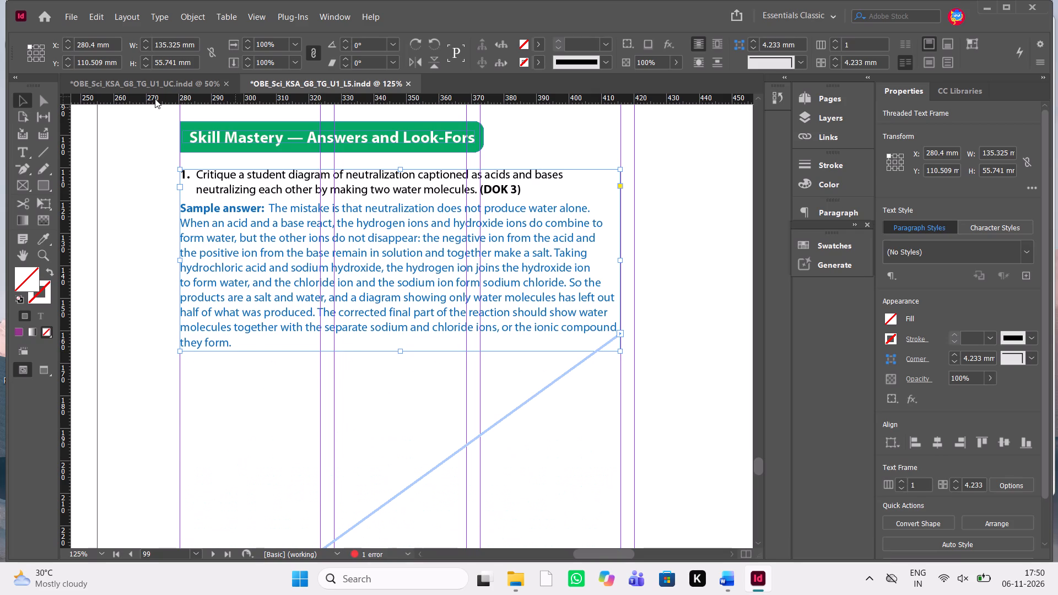
Move the Skill Mastery heading and its answer text frame to page 98, left-aligned to the text column margin and directly below the 5 mm spacer.
drag(159, 112, 396, 268)
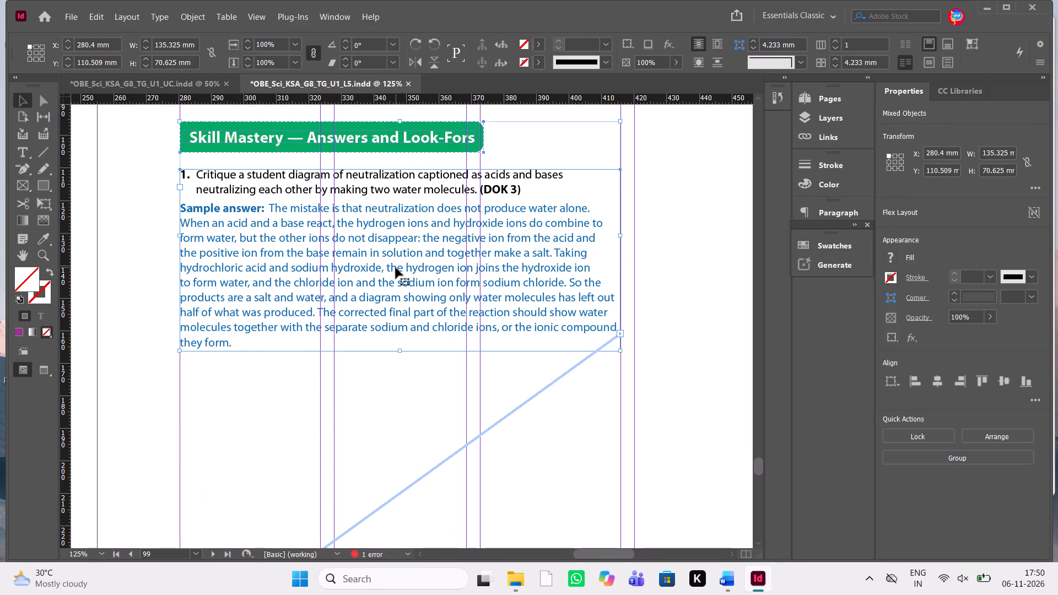
key(ctrl+minus)
key(ctrl+minus)
key(ctrl+minus)
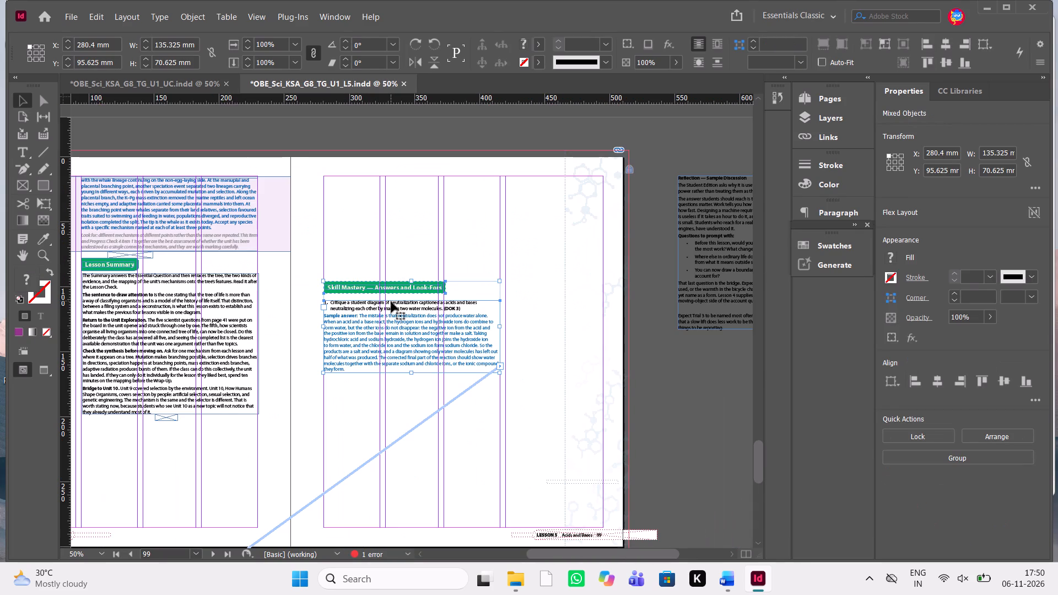
drag(391, 307, 149, 455)
key(ctrl+equal)
key(ctrl+equal)
key(ctrl+equal)
key(ctrl+equal)
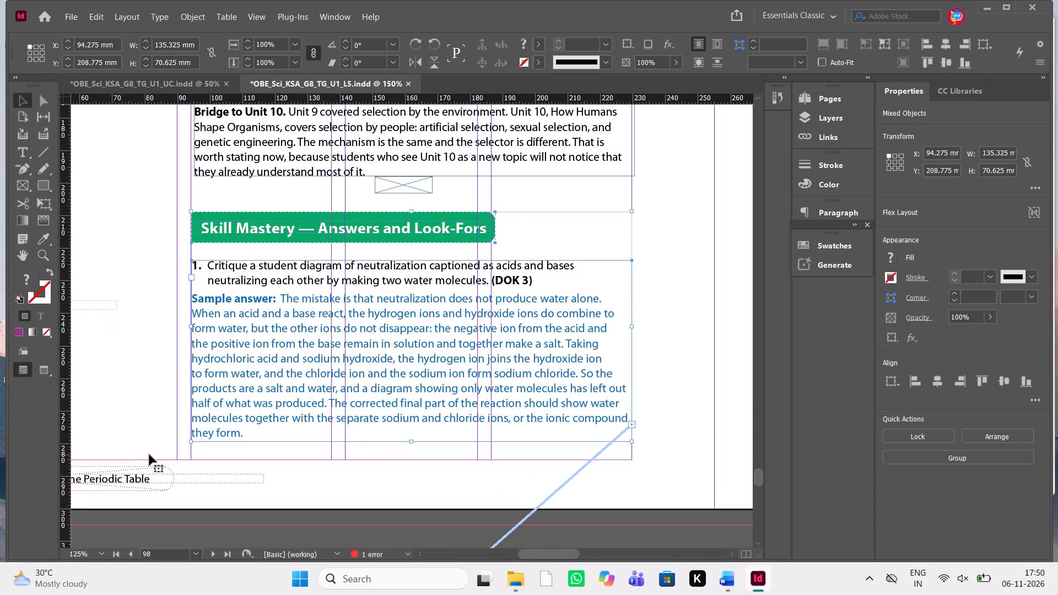
scroll(149, 455, up, 1)
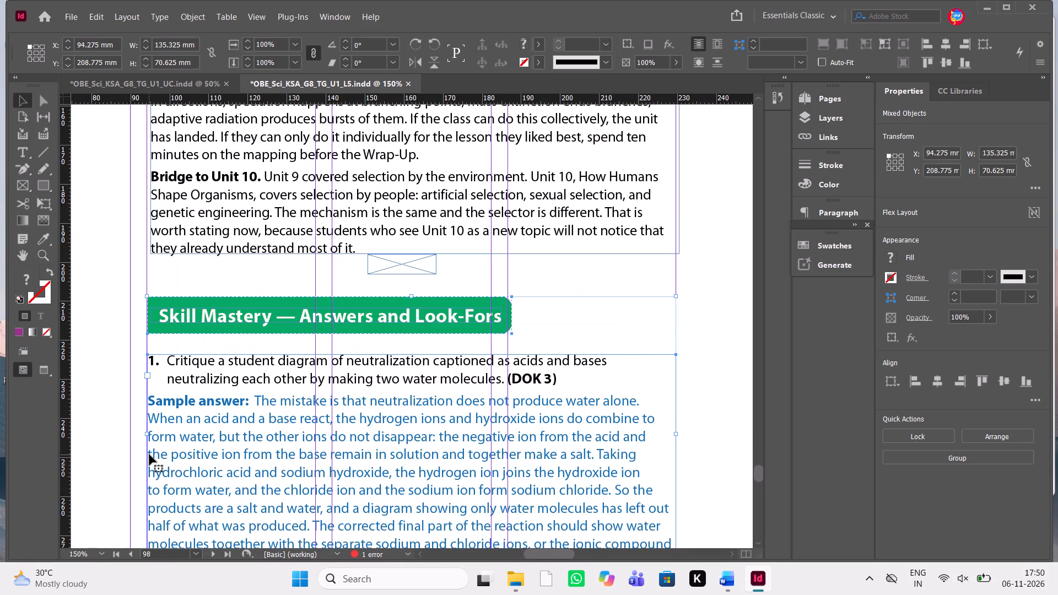
key(shift+Up)
key(shift+Up)
key(Up)
key(Up)
key(Up)
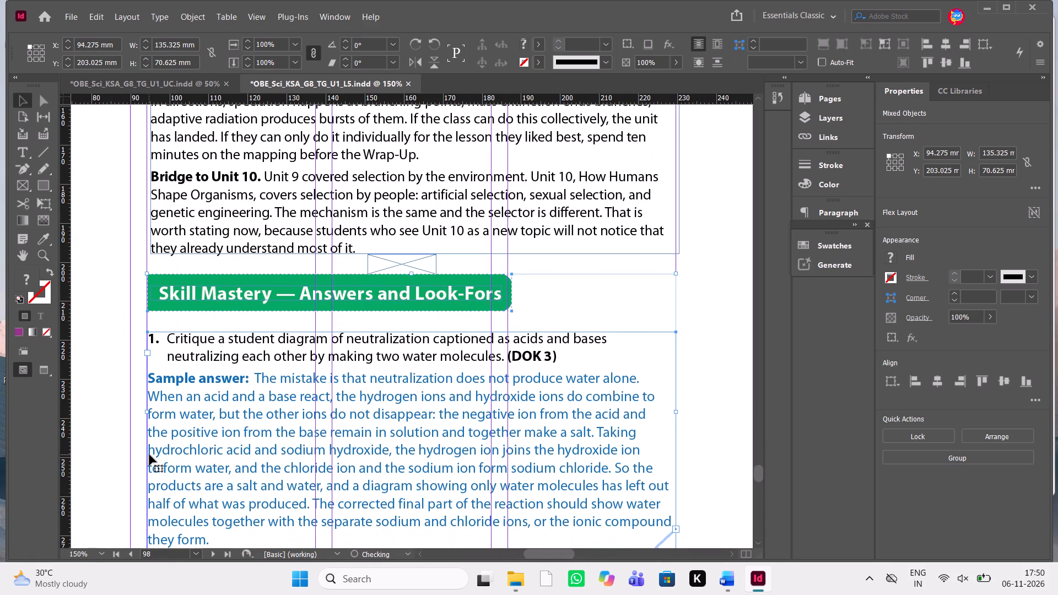
Preview page 98 without guides and nudge the Lesson Summary text frame down 0.5 mm.
scroll(149, 455, up, 1)
scroll(149, 455, down, 1)
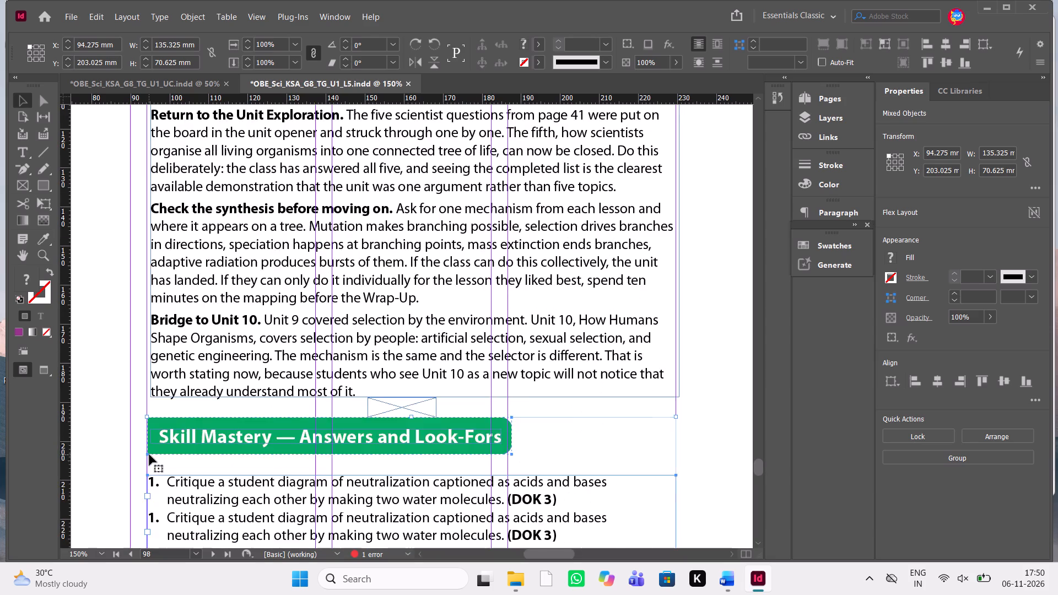
scroll(149, 455, down, 1)
scroll(149, 455, up, 1)
click(99, 350)
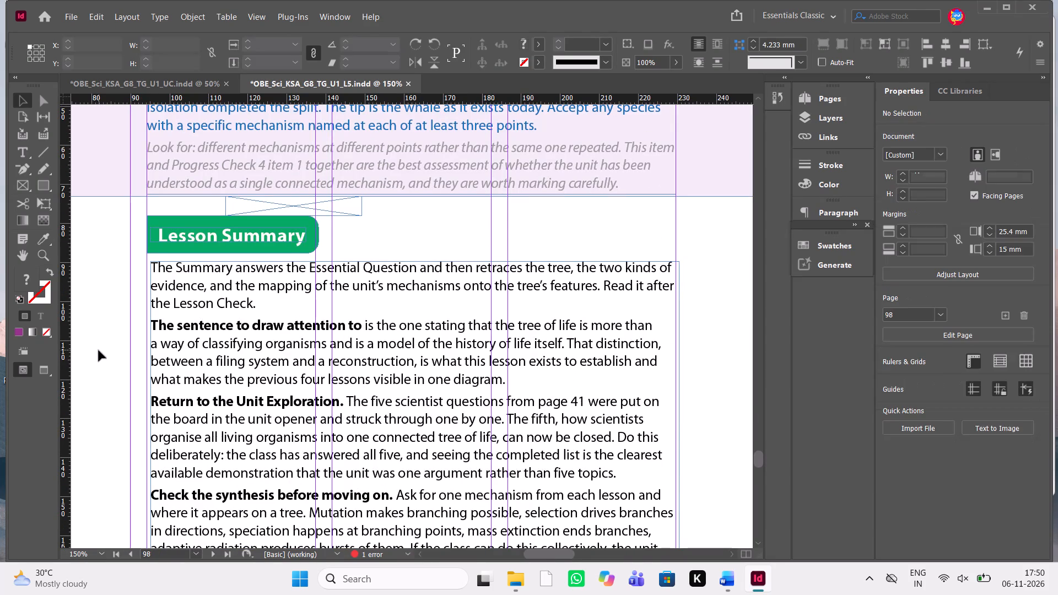
key(w)
scroll(99, 350, down, 2)
scroll(99, 350, up, 2)
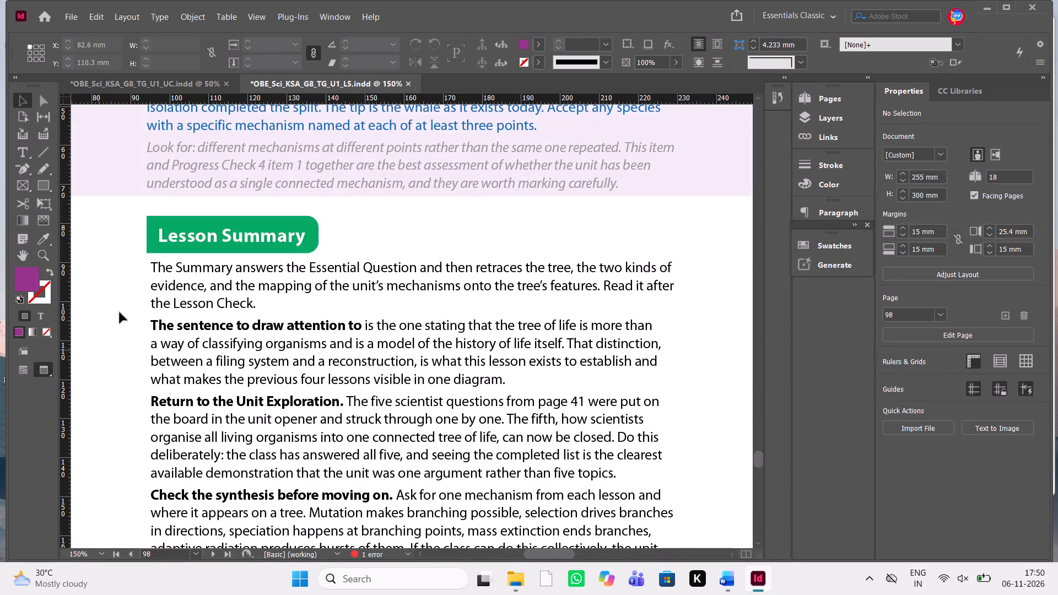
click(240, 331)
scroll(240, 331, down, 3)
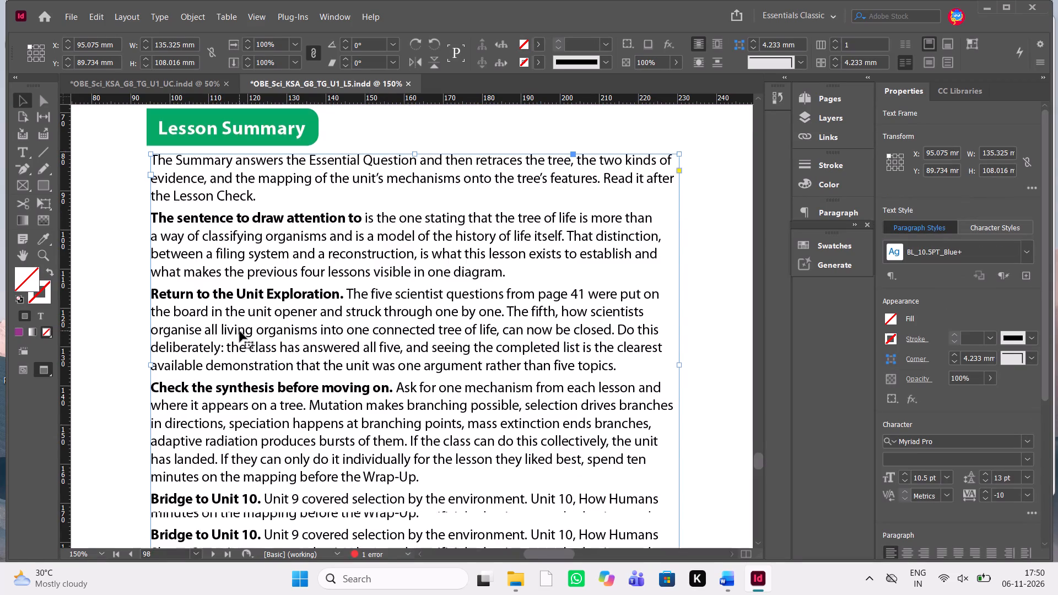
scroll(240, 331, down, 3)
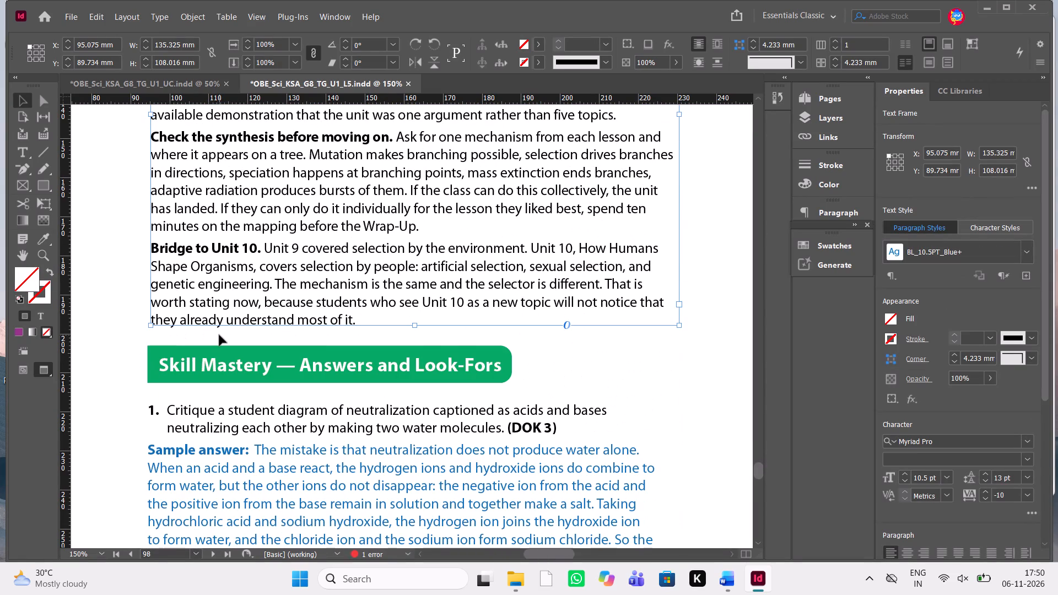
key(Down)
key(Down)
scroll(219, 335, up, 1)
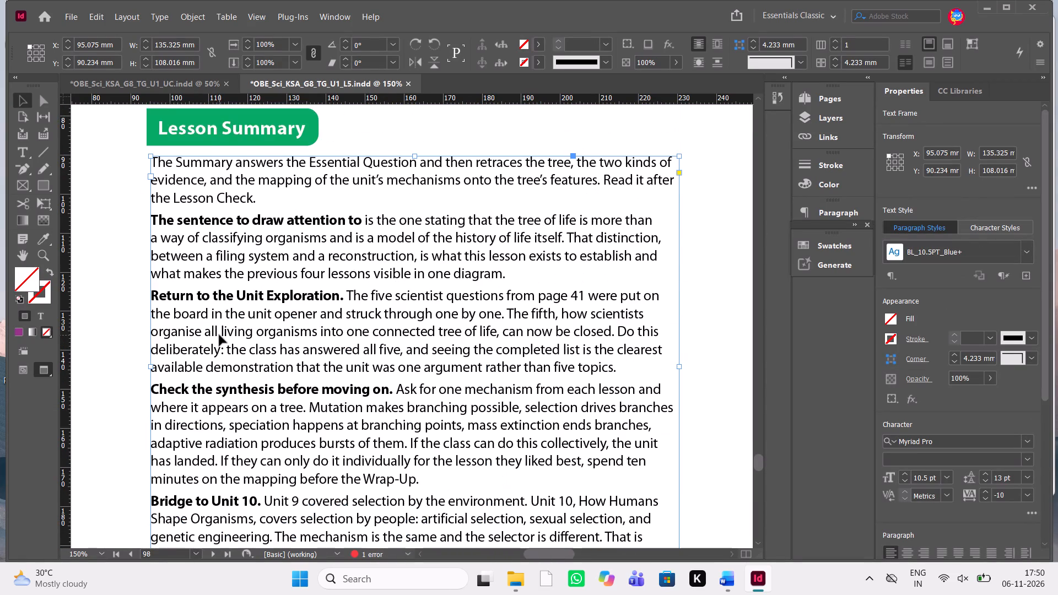
scroll(219, 335, down, 2)
click(127, 284)
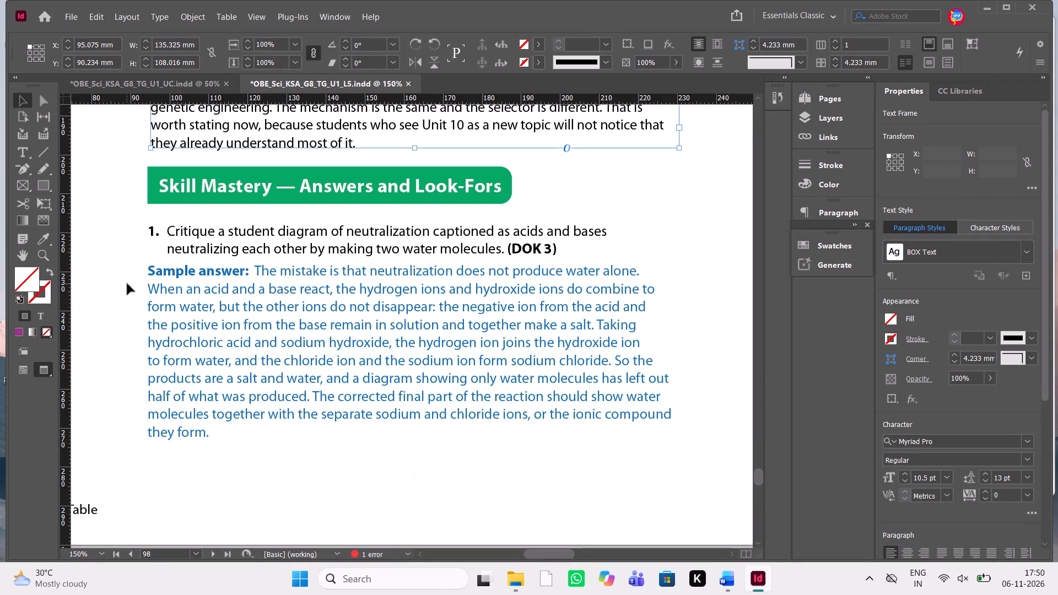
Restore the guides and nudge the Skill Mastery answer text frame up to about Y 216.16 mm, closer to its heading.
key(w)
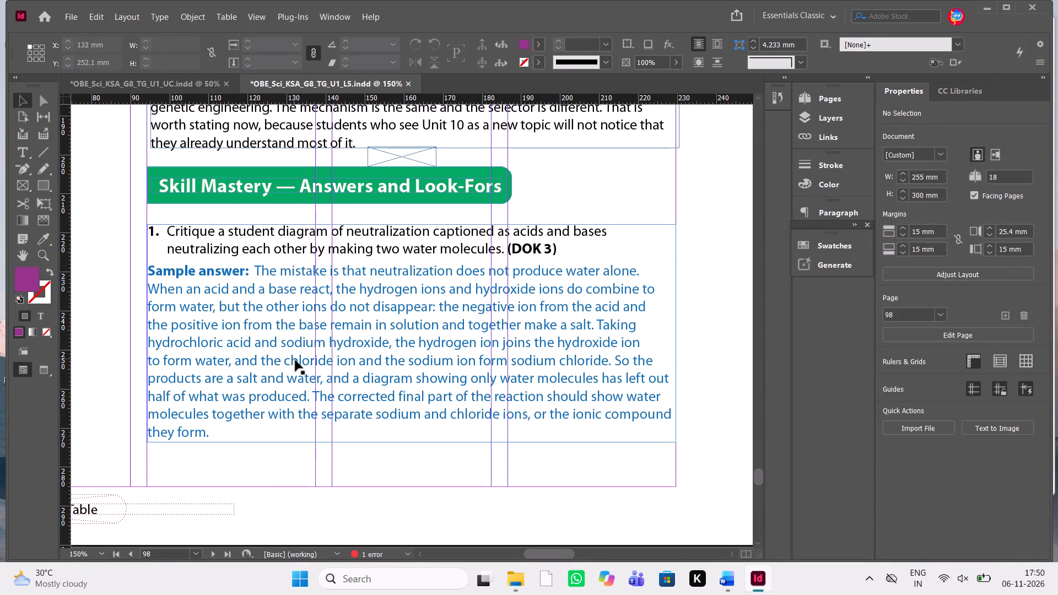
click(295, 360)
key(Up)
key(Up)
key(Up)
key(Up)
key(Up)
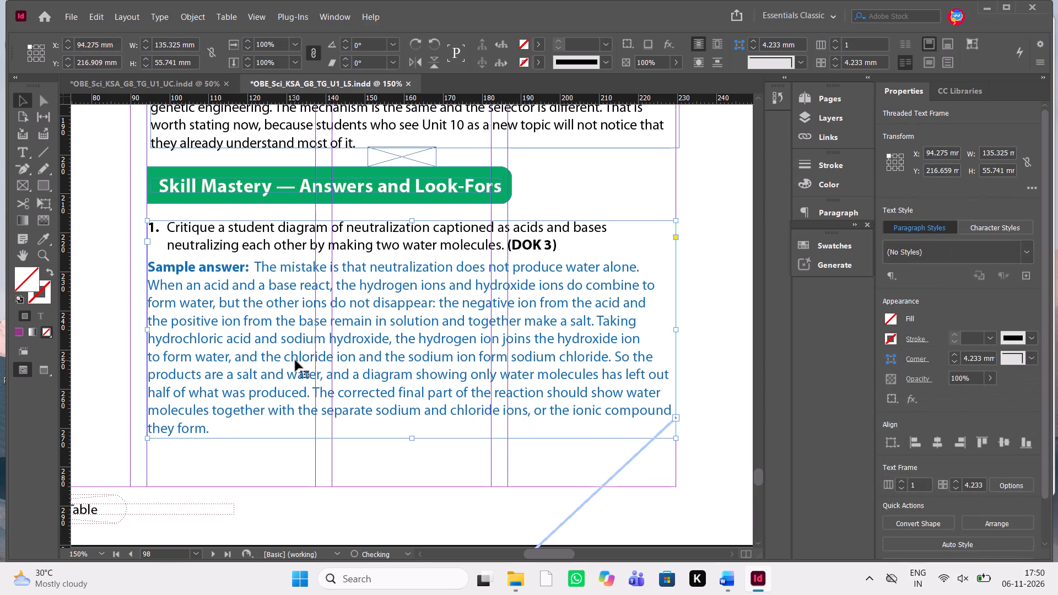
key(Up)
key(Up)
key(Up)
key(Down)
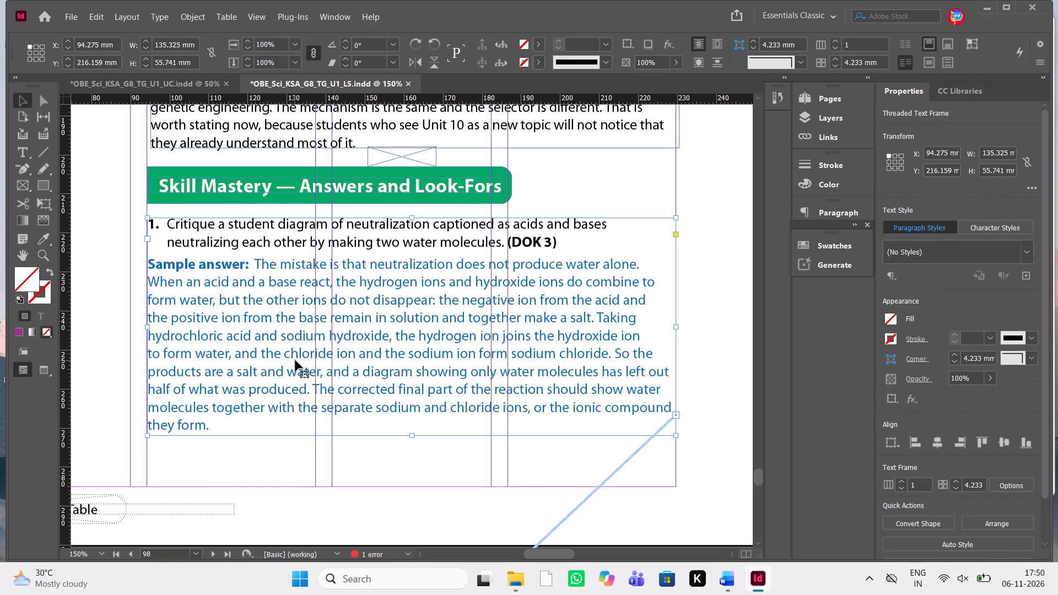
Extend the Skill Mastery answer text frame down to the page's bottom margin, about 68.8 mm high.
drag(410, 436, 408, 484)
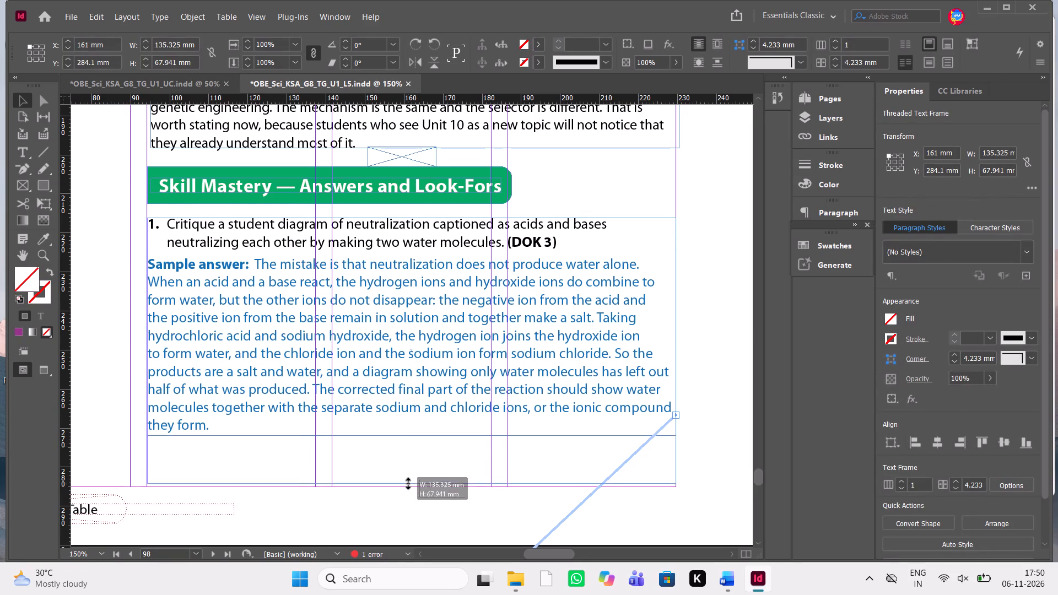
drag(408, 484, 408, 485)
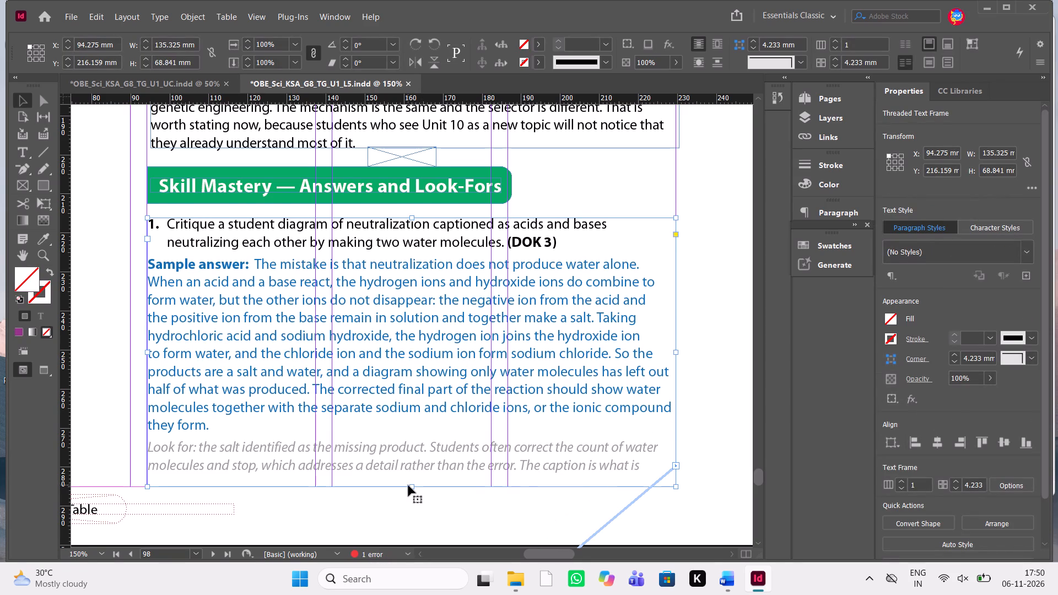
Copy the Skill Mastery intro paragraph, "The same four-item pattern…", from the Word manuscript into a new first paragraph of InDesign's answer text frame.
key(alt+Tab)
scroll(881, 393, down, 1)
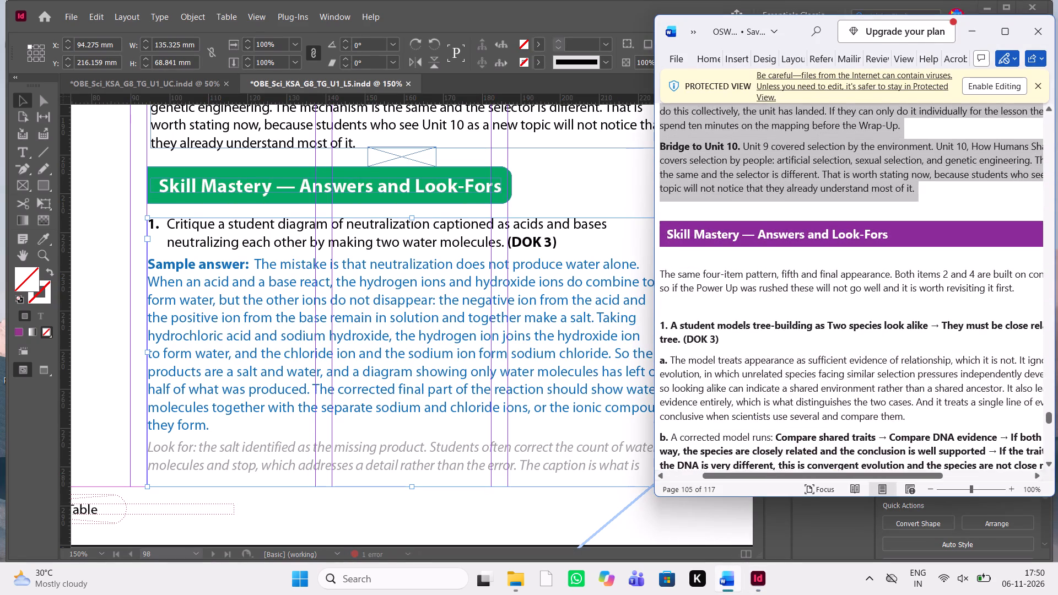
scroll(823, 286, left, 1)
drag(904, 280, 897, 280)
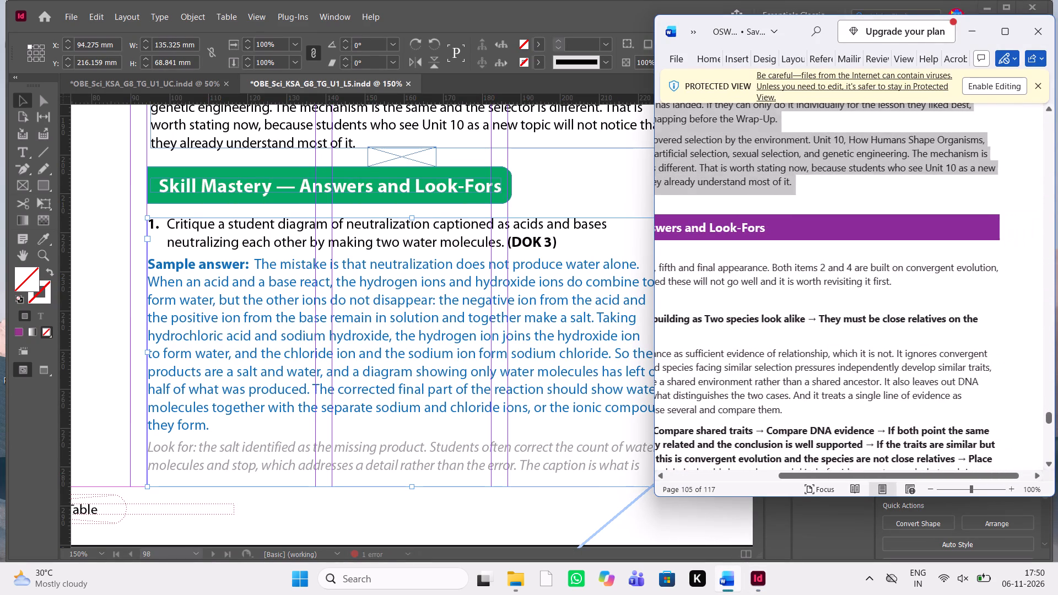
drag(897, 280, 638, 261)
key(ctrl+c)
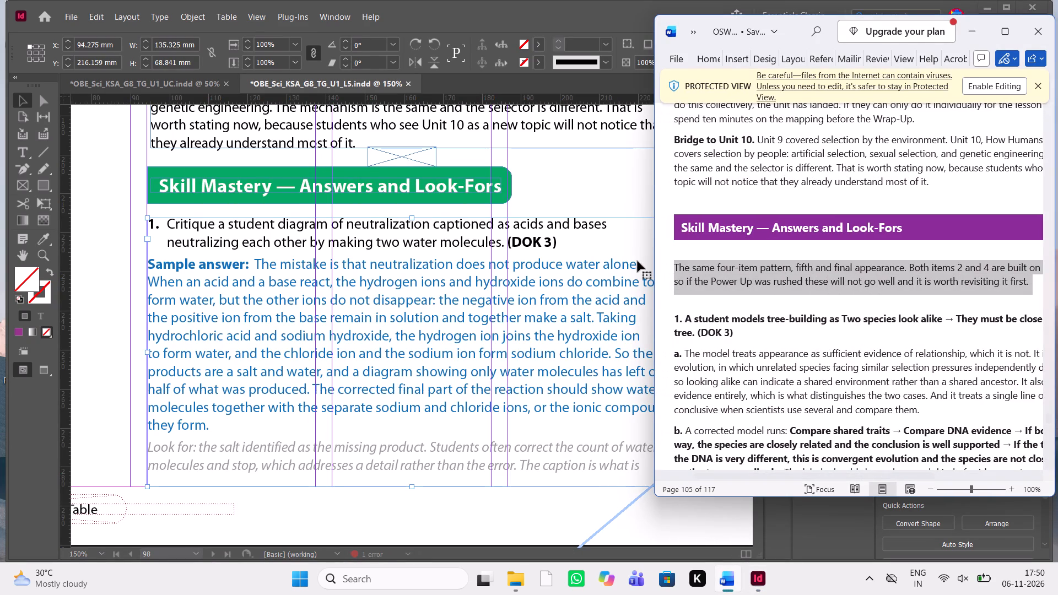
key(ctrl+c)
key(ctrl+c)
double_click(392, 266)
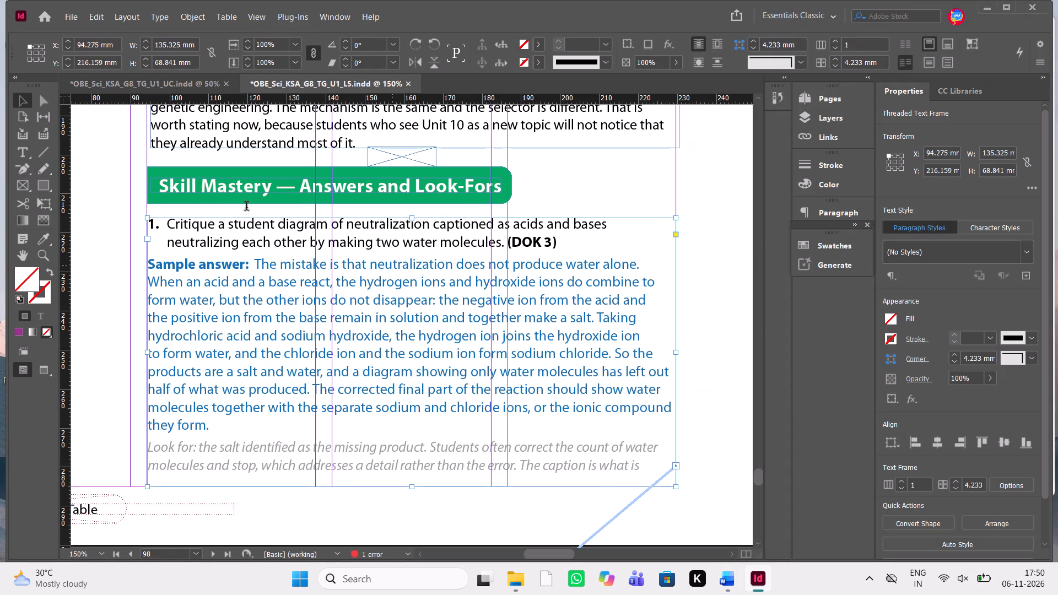
click(169, 229)
double_click(154, 226)
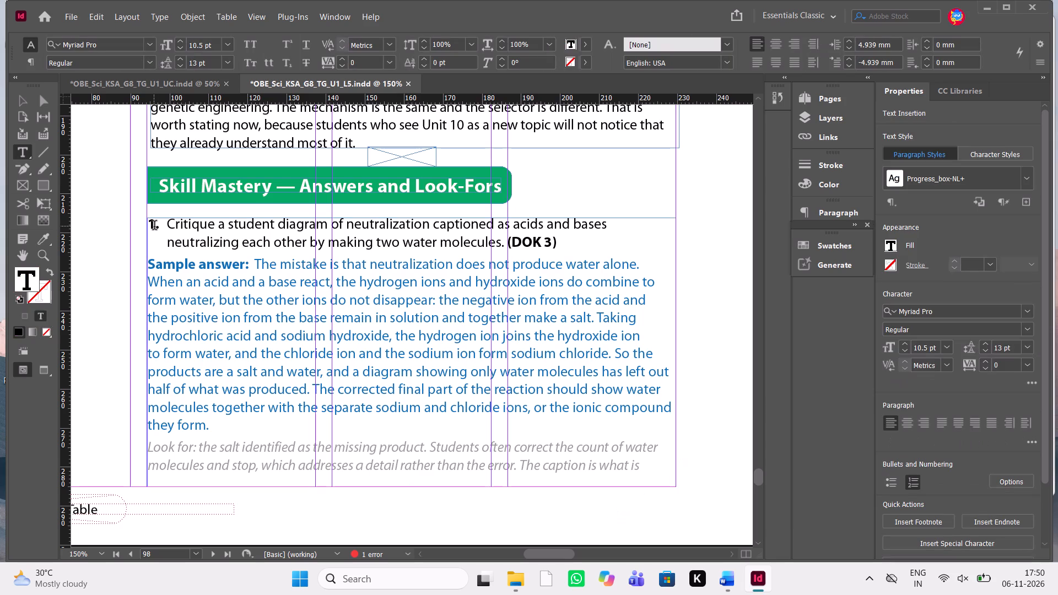
click(154, 226)
key(Return)
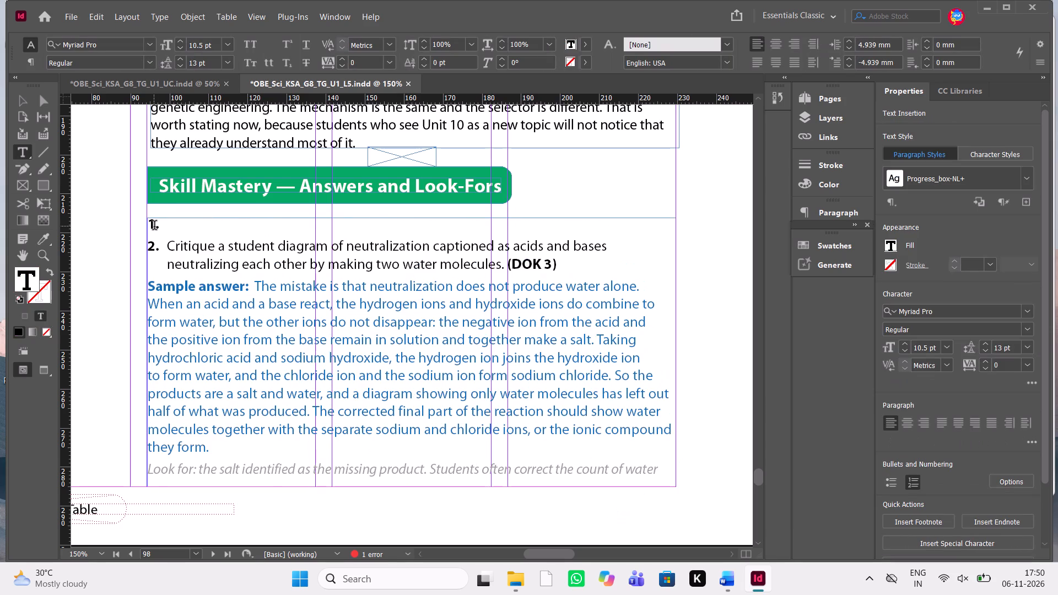
click(167, 225)
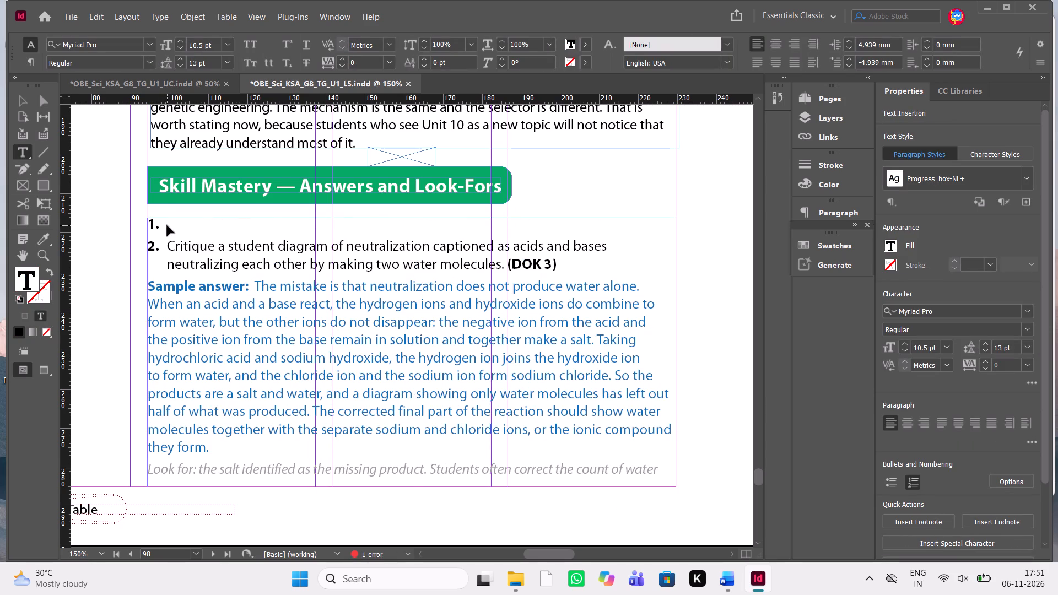
key(ctrl+v)
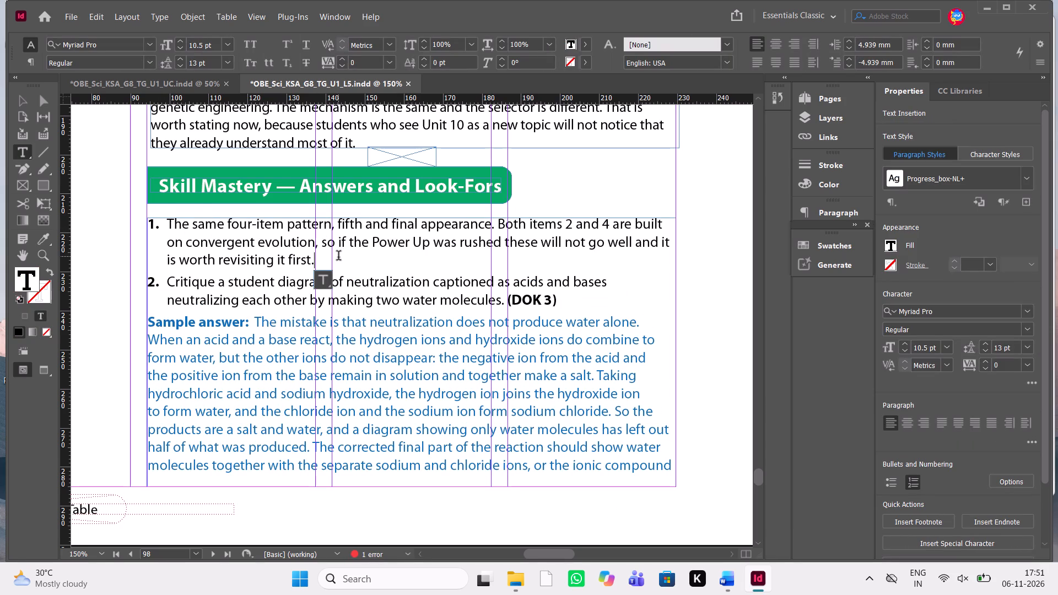
Remove the automatic numbering from the Skill Mastery intro paragraph.
drag(338, 257, 174, 211)
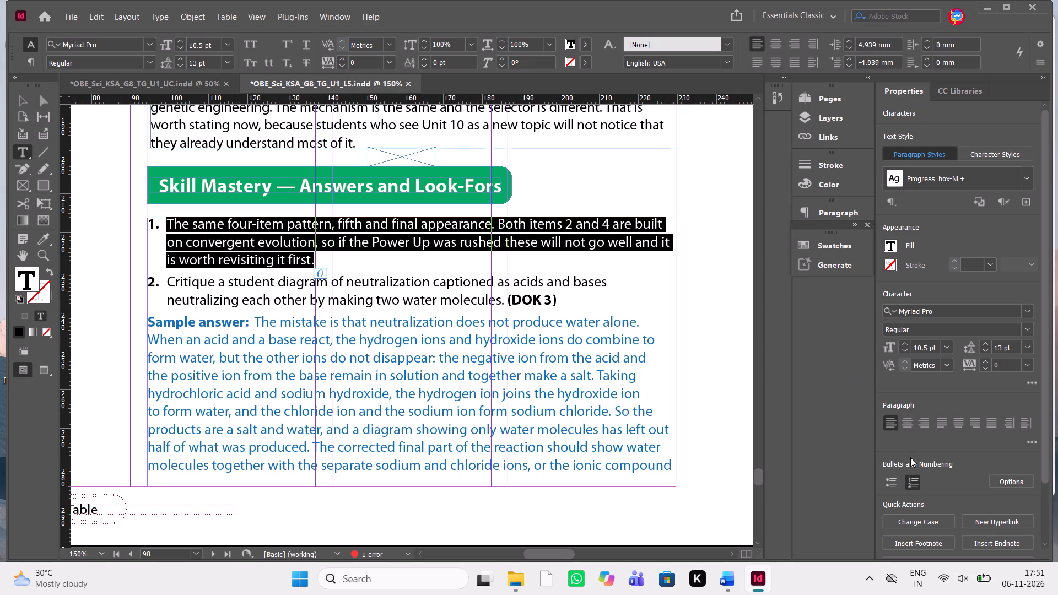
click(914, 477)
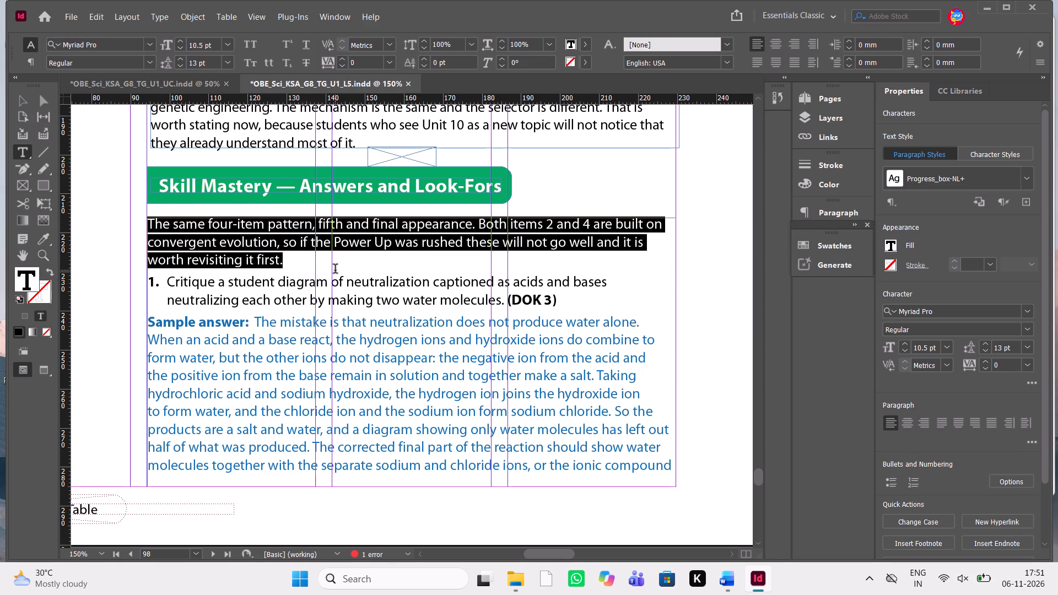
click(335, 270)
Replace the Skill Mastery question 1 text with the Word manuscript's item 1, "A student models tree-building…", including (DOK 3).
key(alt+Tab)
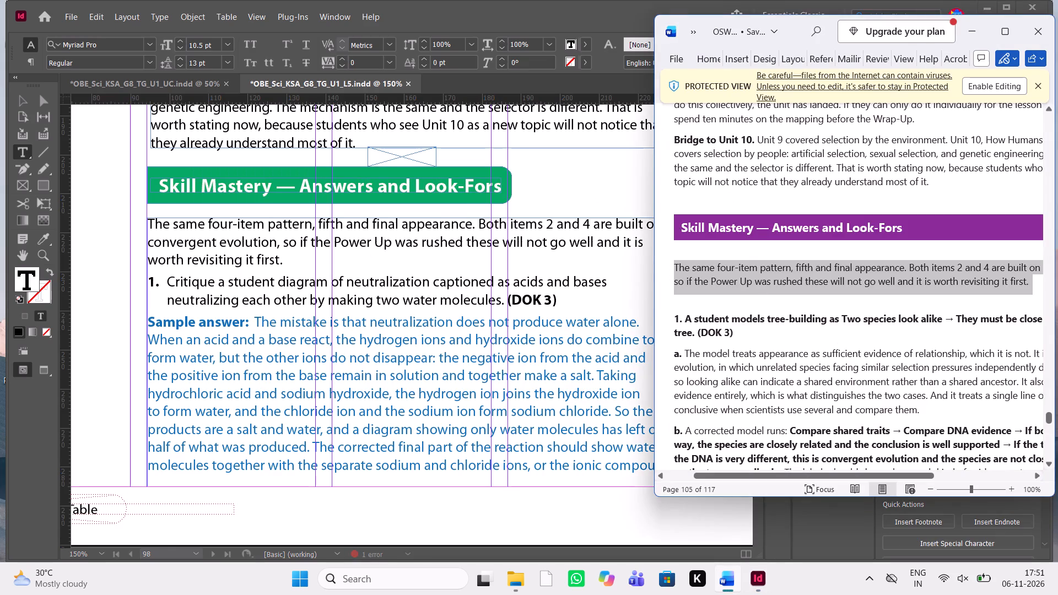
drag(741, 332, 680, 318)
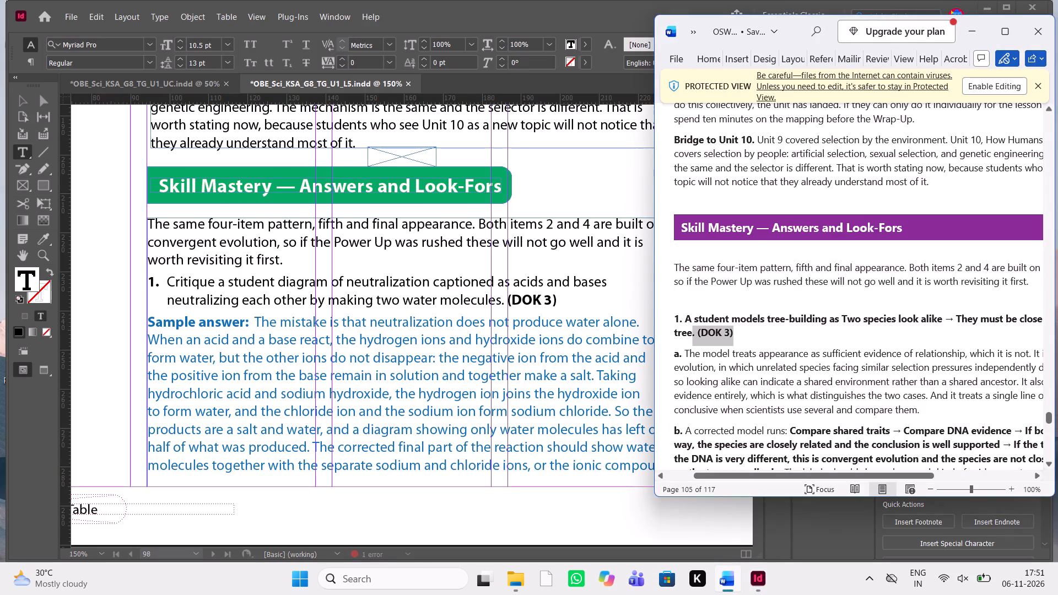
drag(680, 318, 685, 318)
key(ctrl+c)
key(ctrl+c)
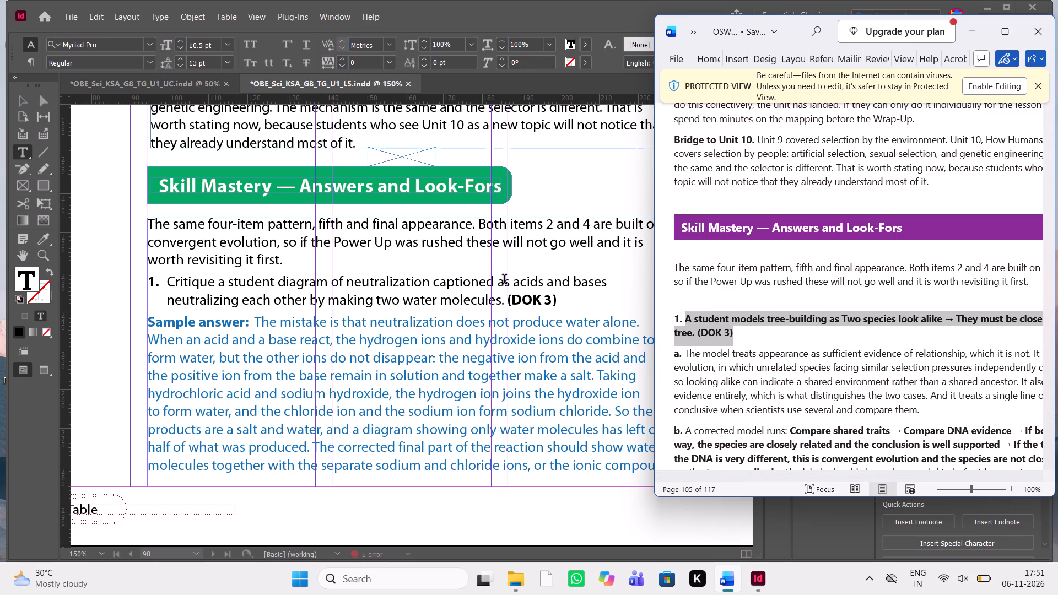
scroll(504, 280, left, 1)
scroll(504, 280, right, 1)
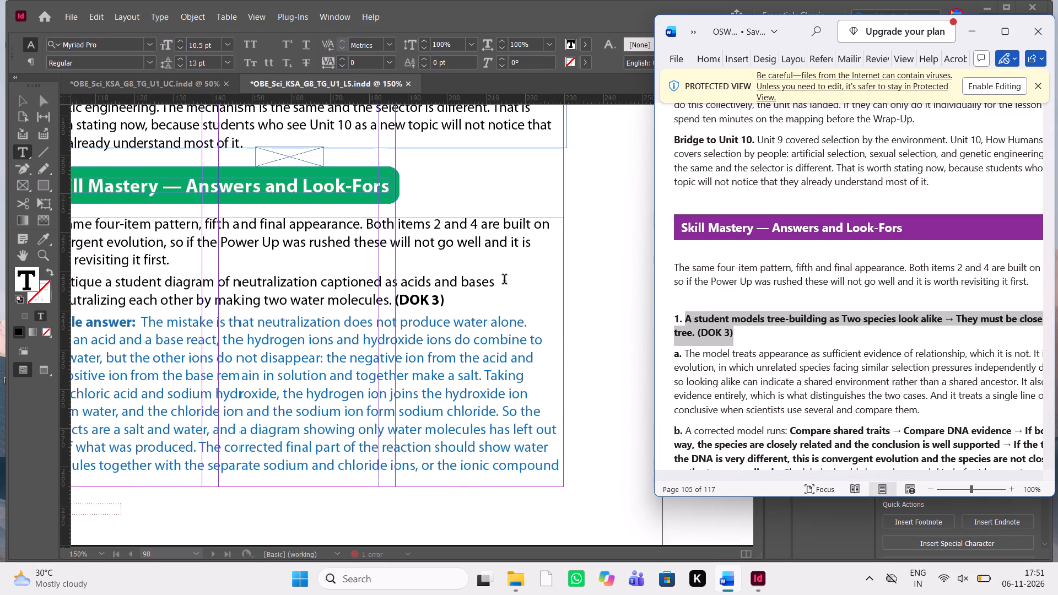
scroll(504, 280, right, 1)
scroll(532, 316, left, 1)
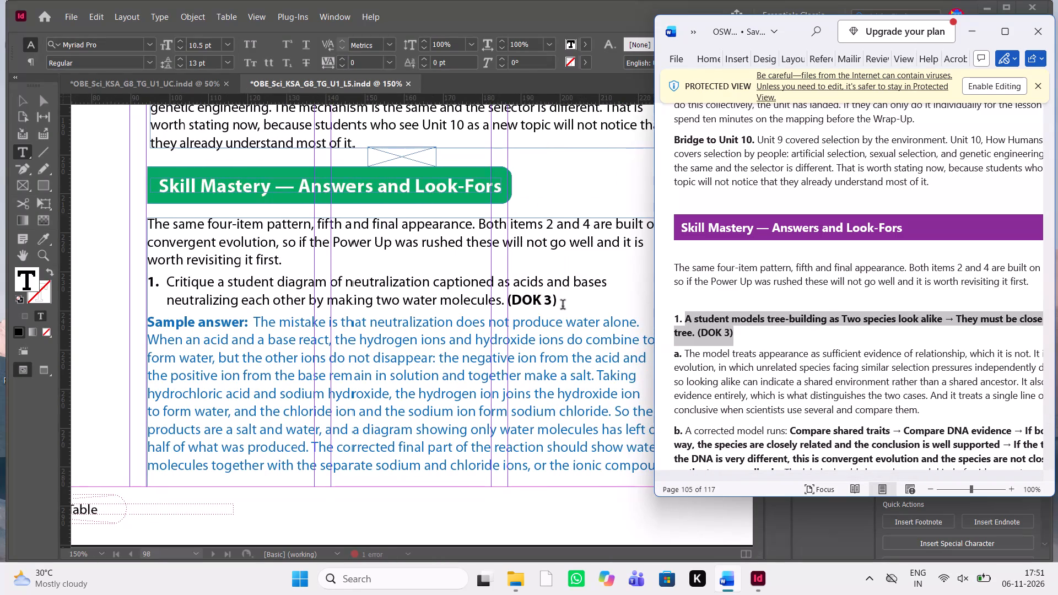
drag(563, 306, 168, 281)
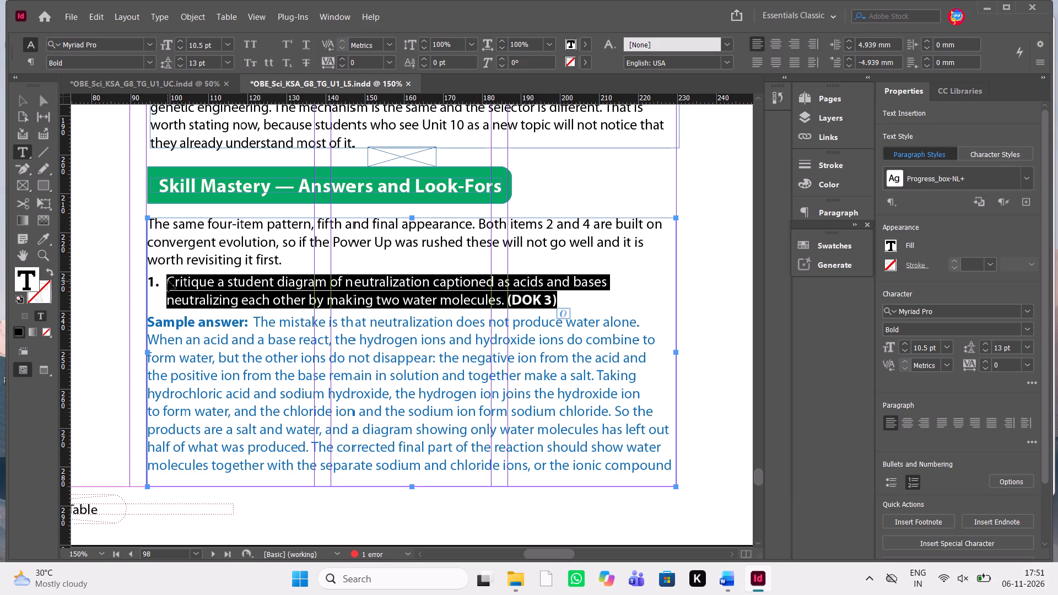
key(ctrl+v)
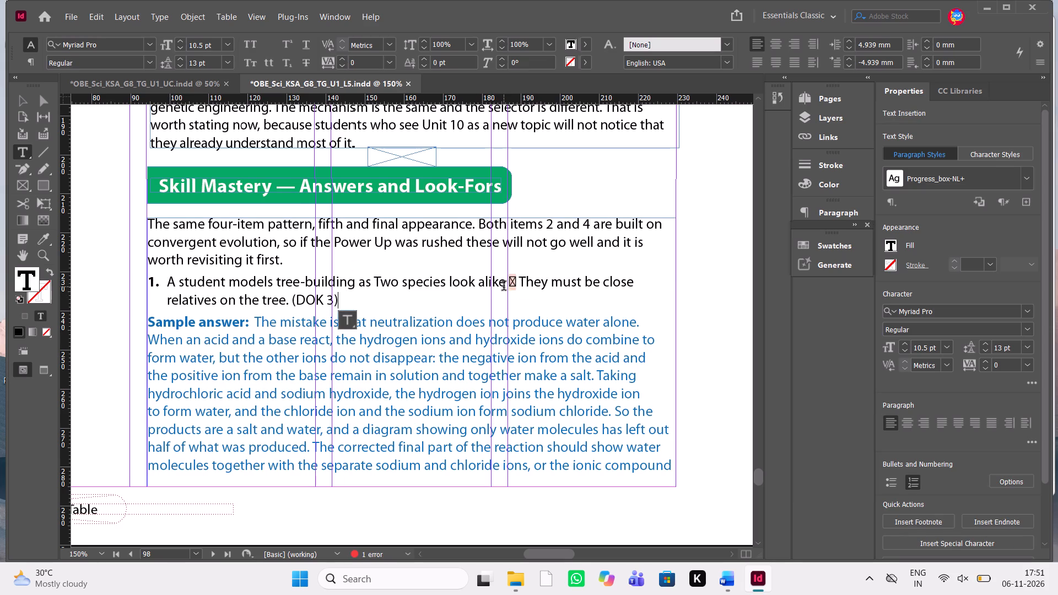
Examine the Word manuscript's Skill Mastery items 1 and 2 and compare them with the pasted text on page 98.
key(alt+Tab)
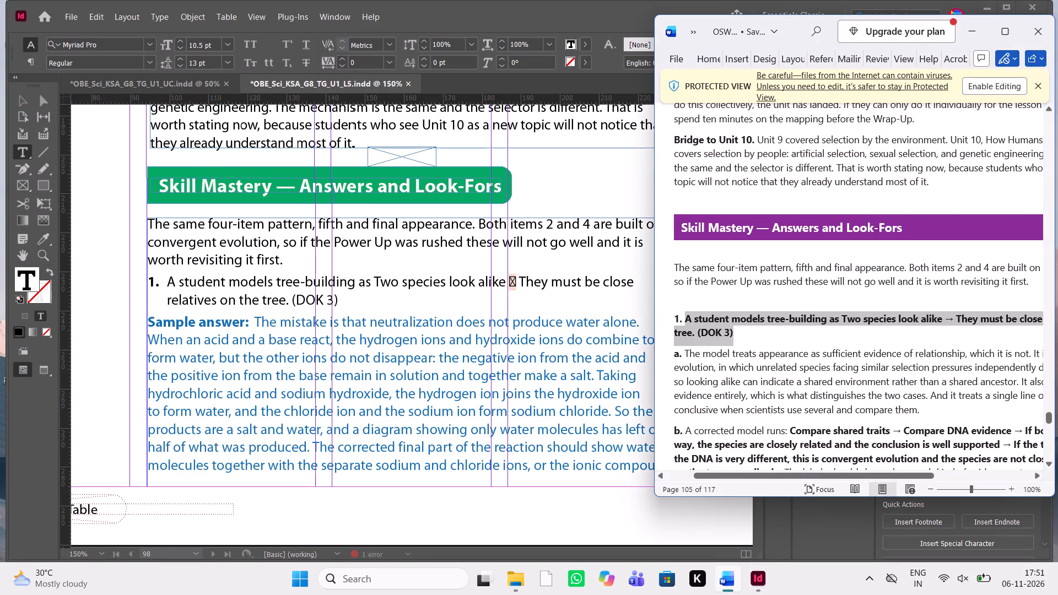
scroll(607, 310, up, 1)
scroll(607, 310, down, 1)
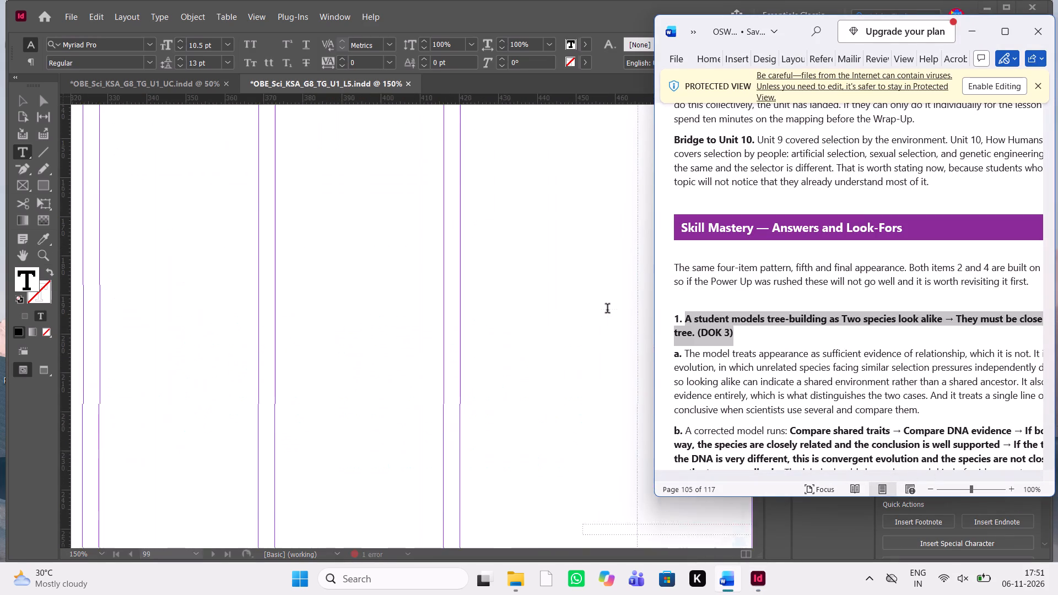
scroll(607, 310, down, 2)
scroll(607, 310, up, 2)
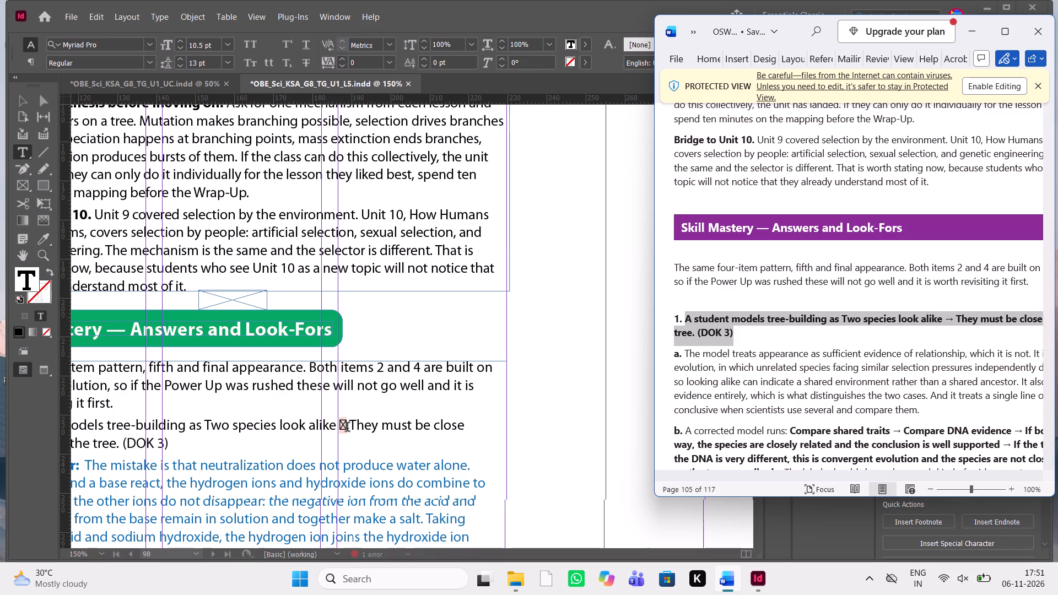
scroll(361, 396, down, 1)
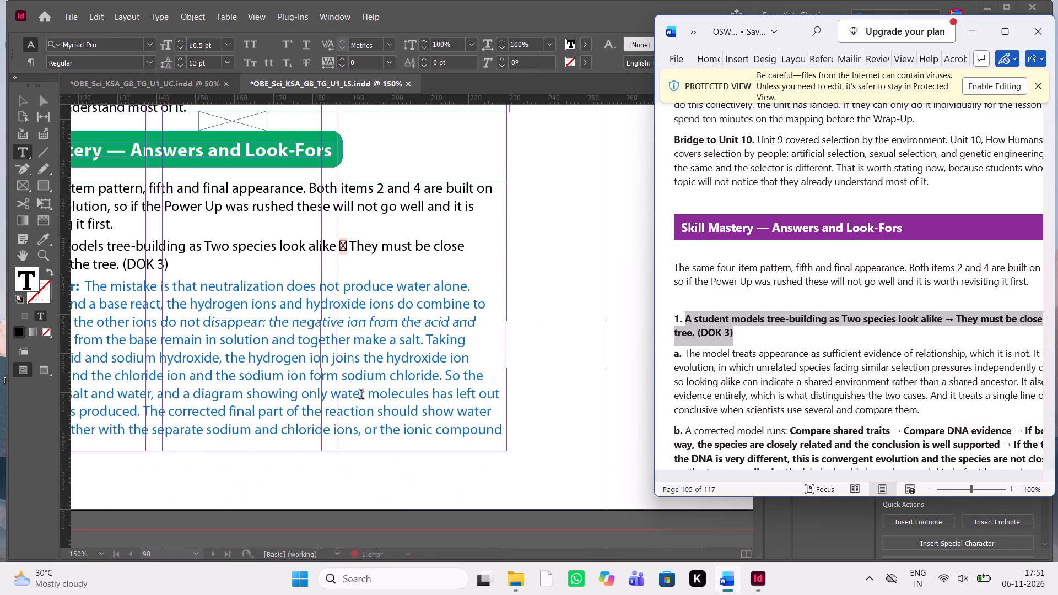
scroll(361, 396, down, 1)
scroll(361, 396, left, 1)
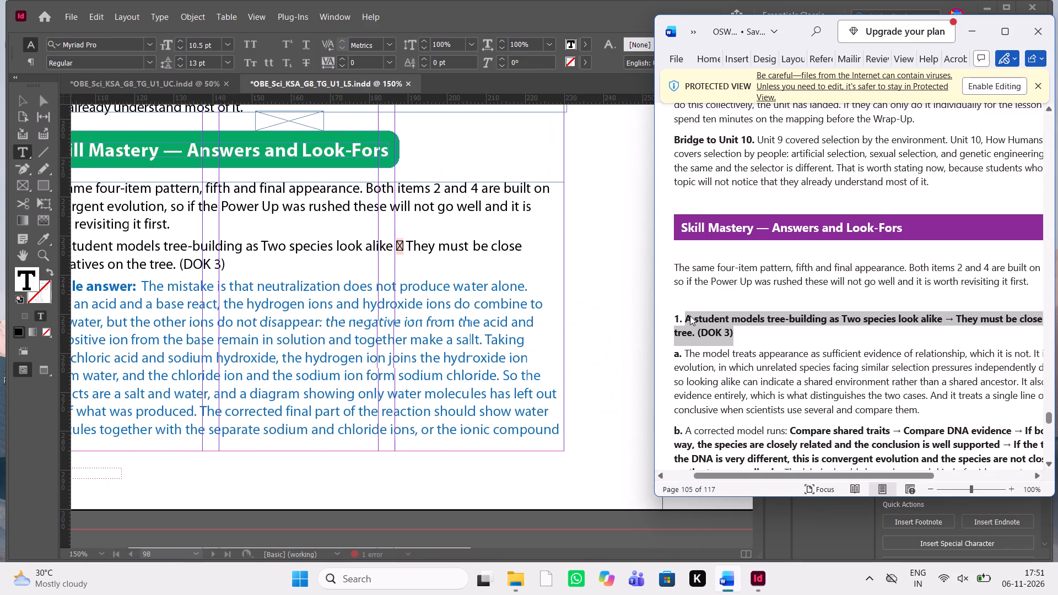
scroll(690, 316, down, 3)
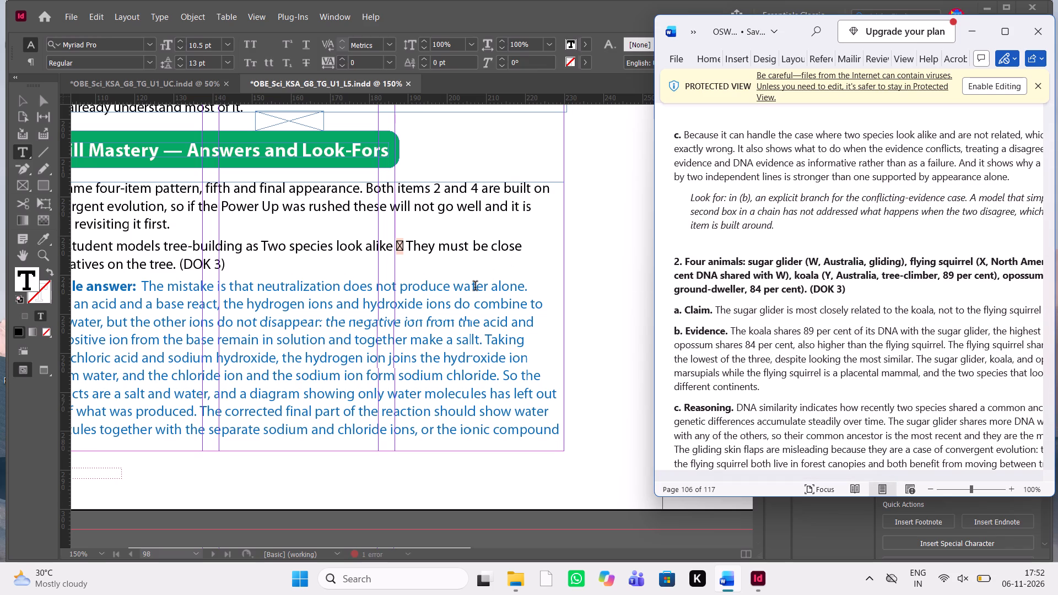
Delete the missing arrow glyph between "look alike" and "They must be close" in question 1.
click(401, 246)
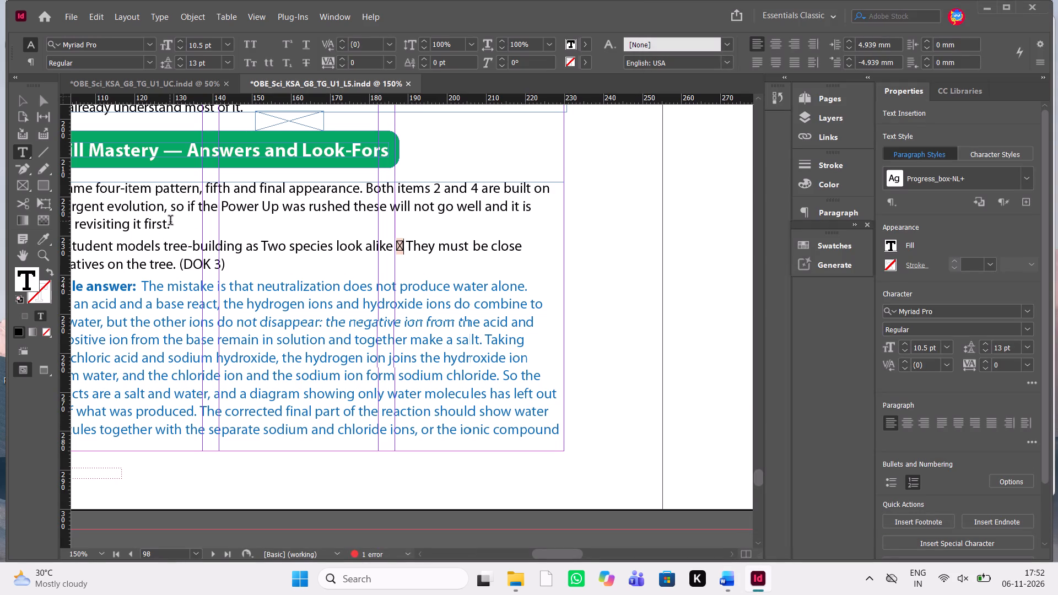
key(BackSpace)
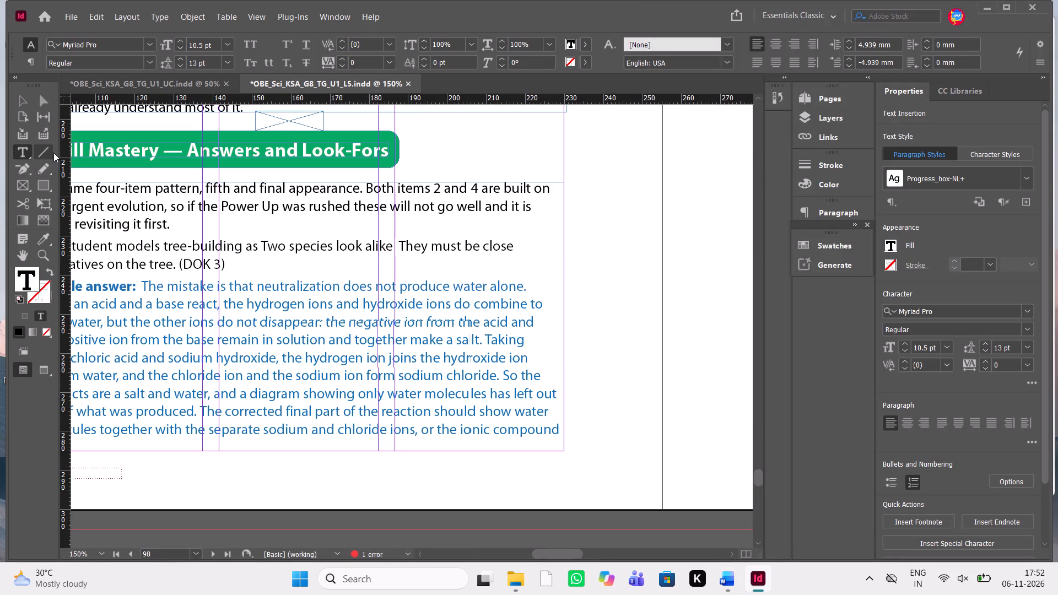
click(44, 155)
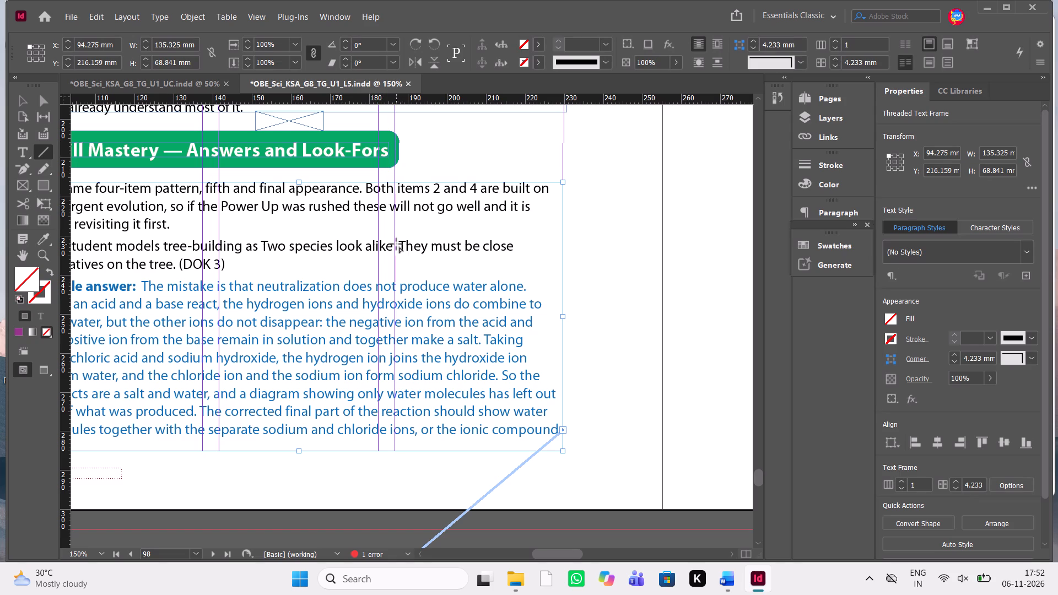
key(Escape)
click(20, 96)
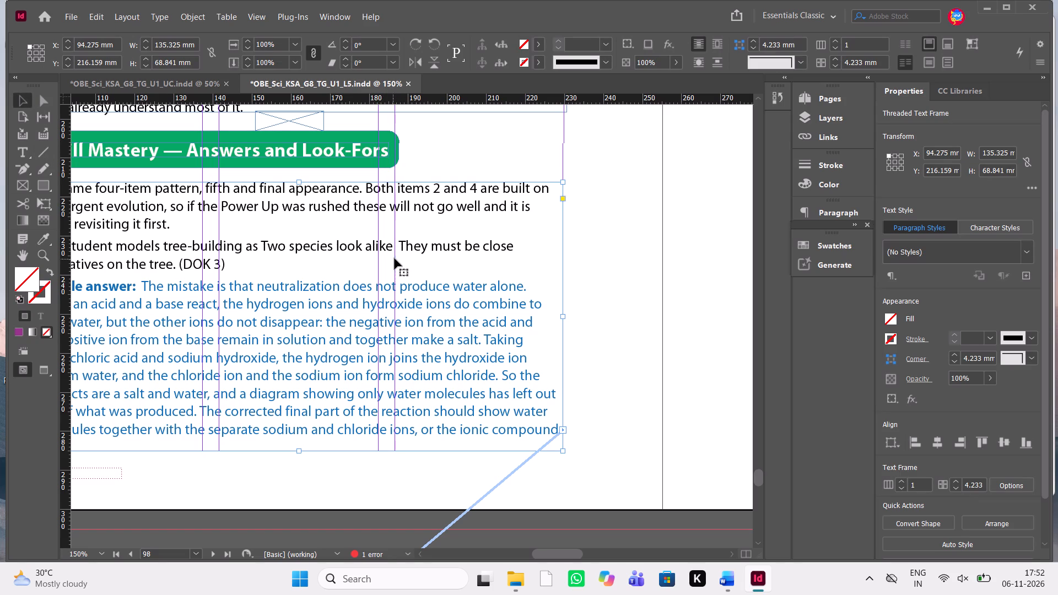
Widen the gap after "look alike" in question 1 with six extra spaces.
double_click(396, 258)
click(401, 253)
click(391, 242)
key(space)
key(space)
key(space)
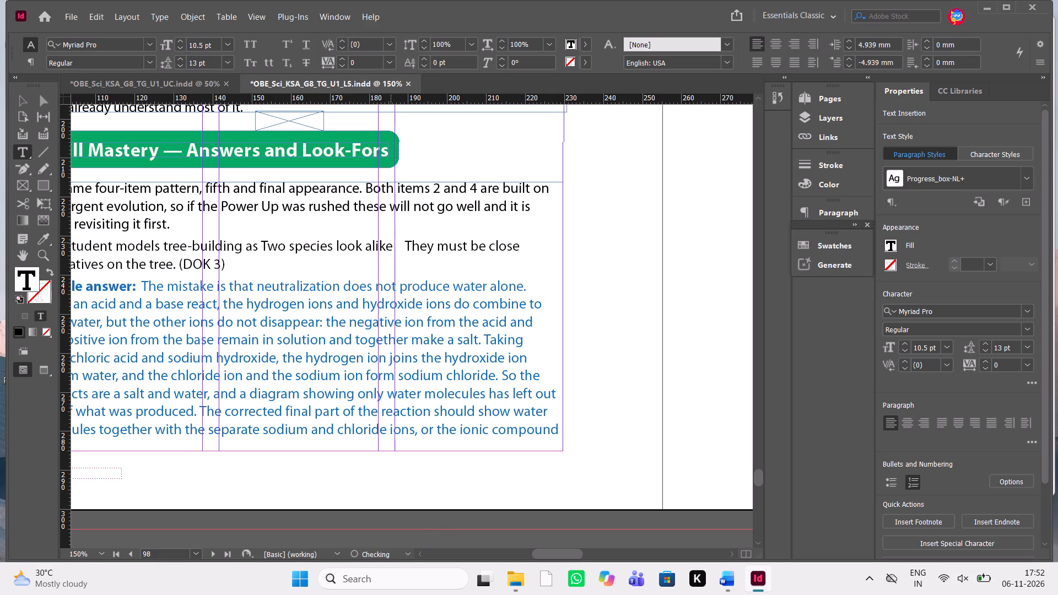
key(space)
key(space)
key(space)
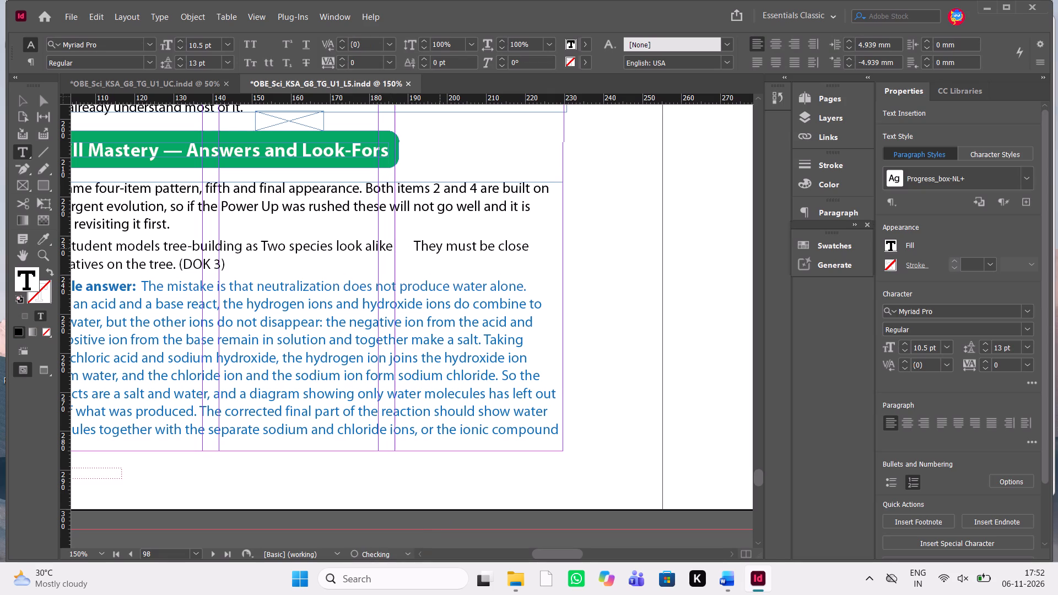
Draw a horizontal line about 5.3 mm long in the gap between "look alike" and "They must" in question 1.
click(46, 144)
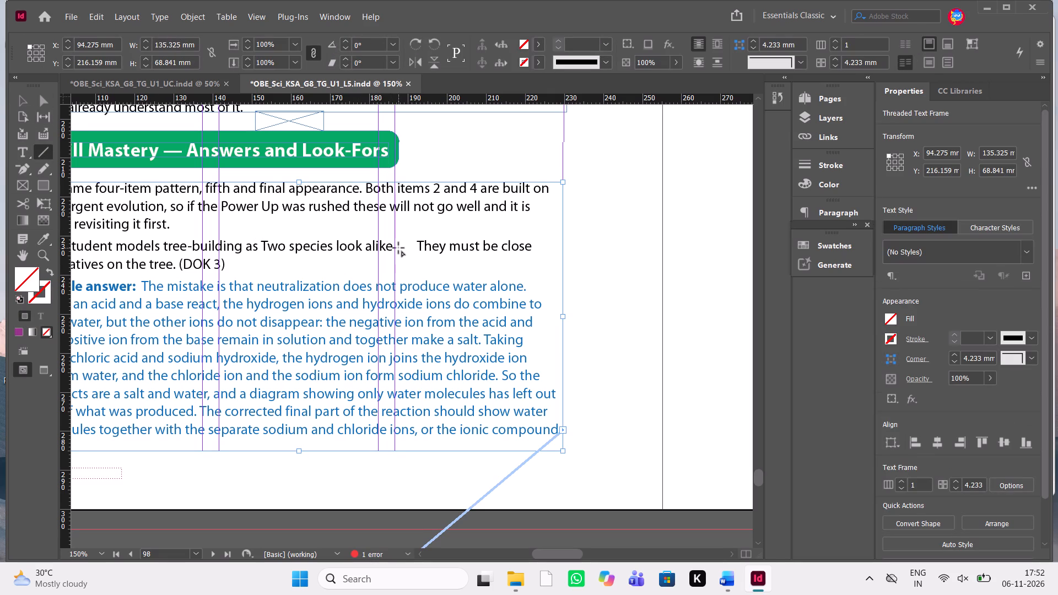
drag(398, 248, 417, 249)
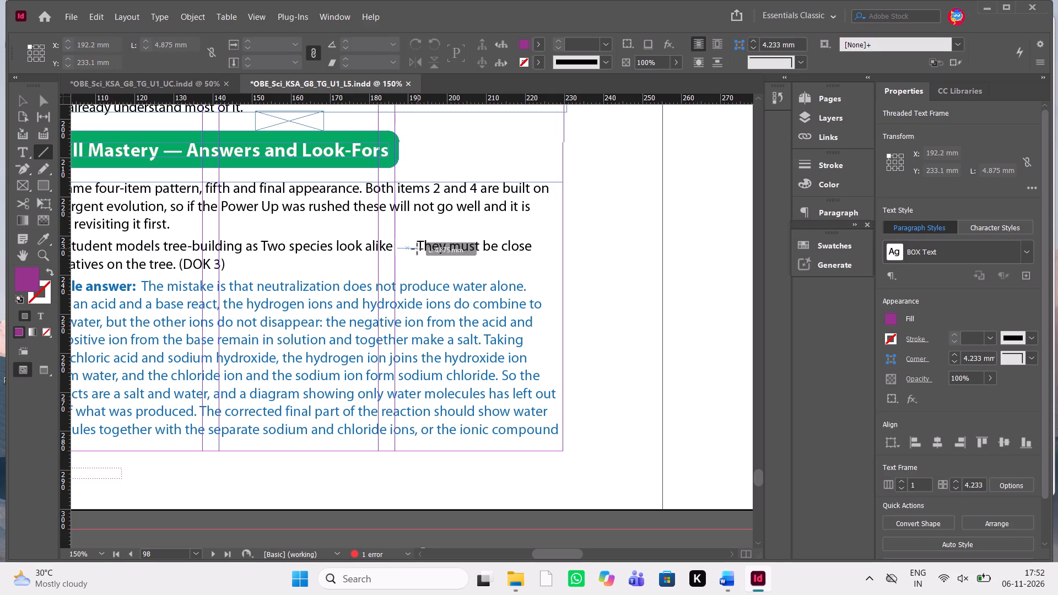
drag(417, 249, 418, 247)
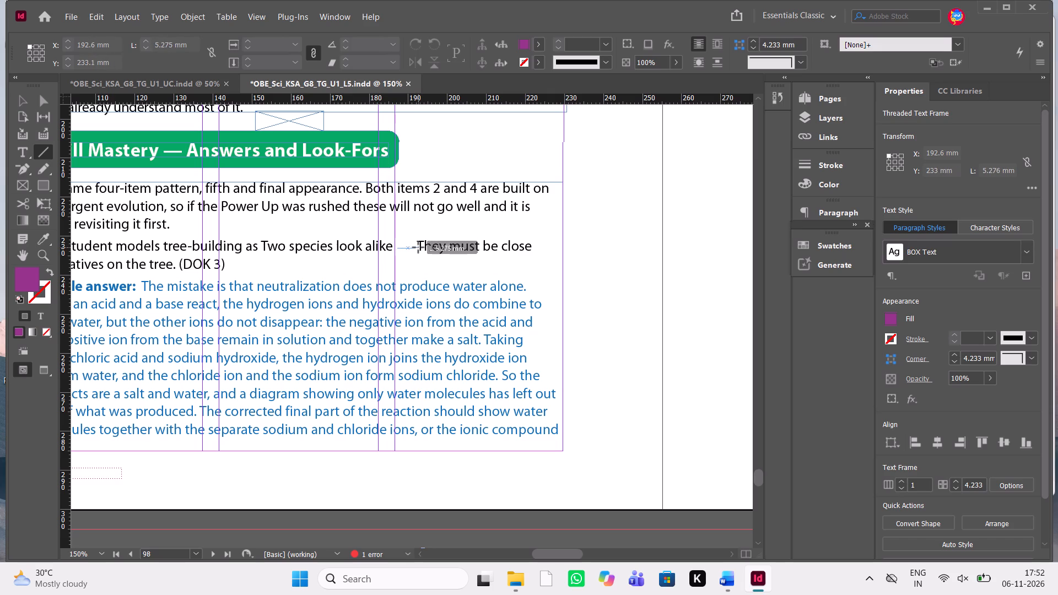
drag(418, 247, 418, 248)
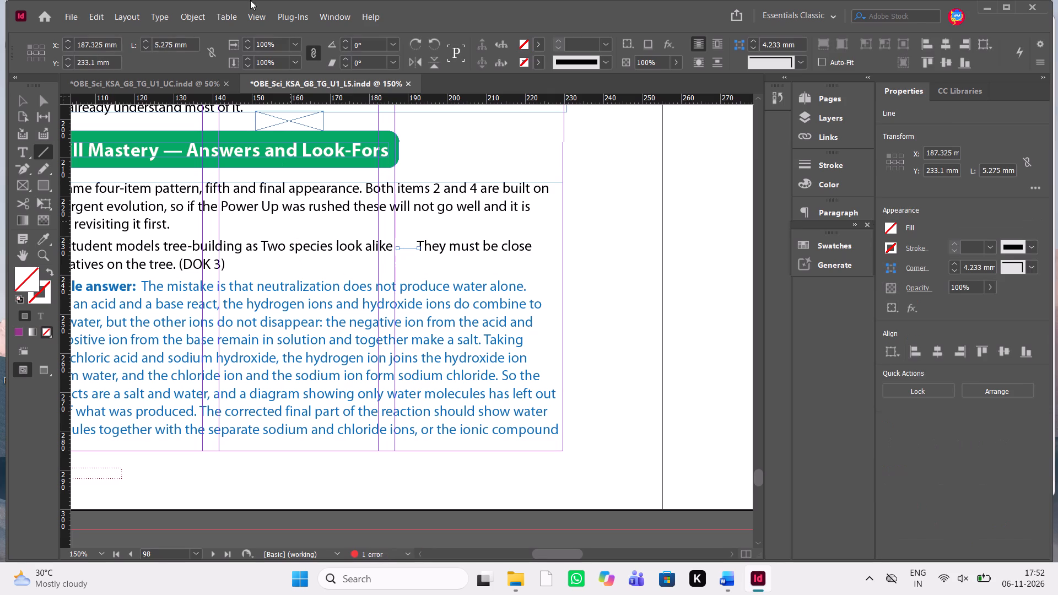
Open the stroke settings and raise the start and end arrowhead scale of the line in question 1 to 101%.
click(315, 10)
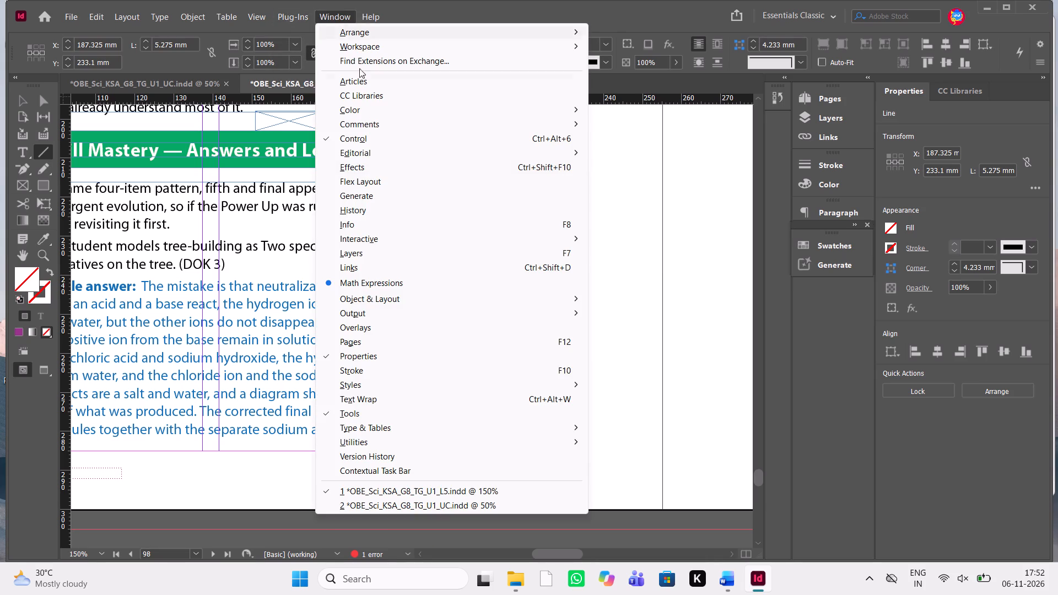
click(379, 366)
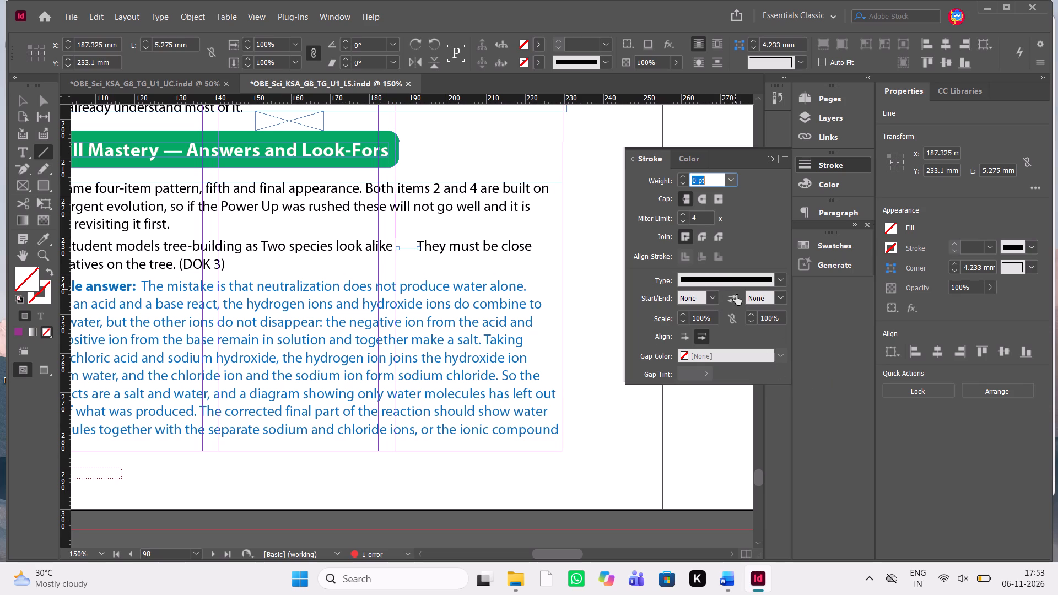
click(682, 311)
click(752, 315)
scroll(568, 376, down, 2)
scroll(568, 376, up, 2)
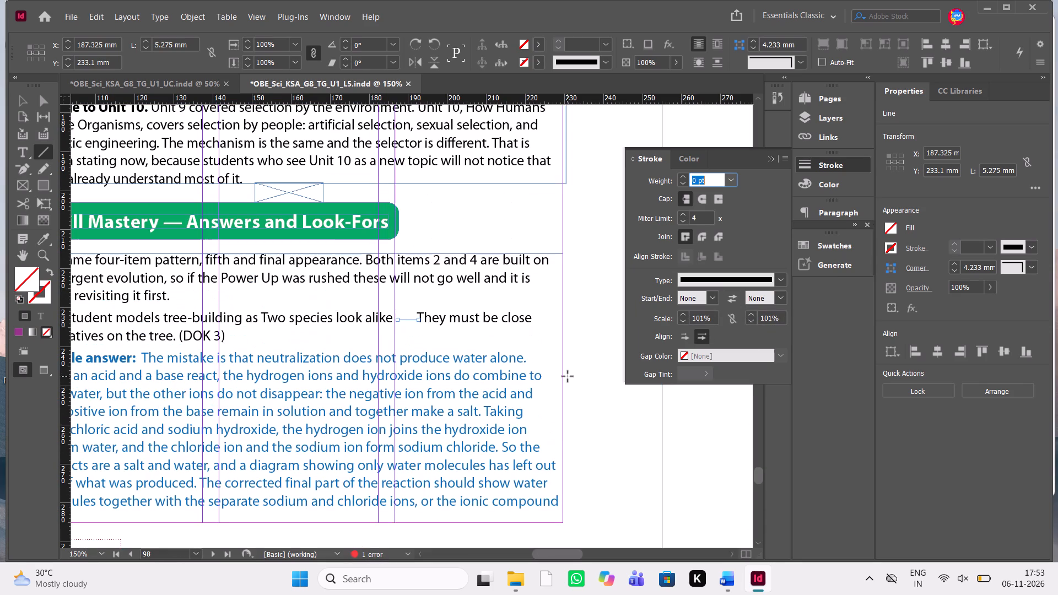
click(407, 318)
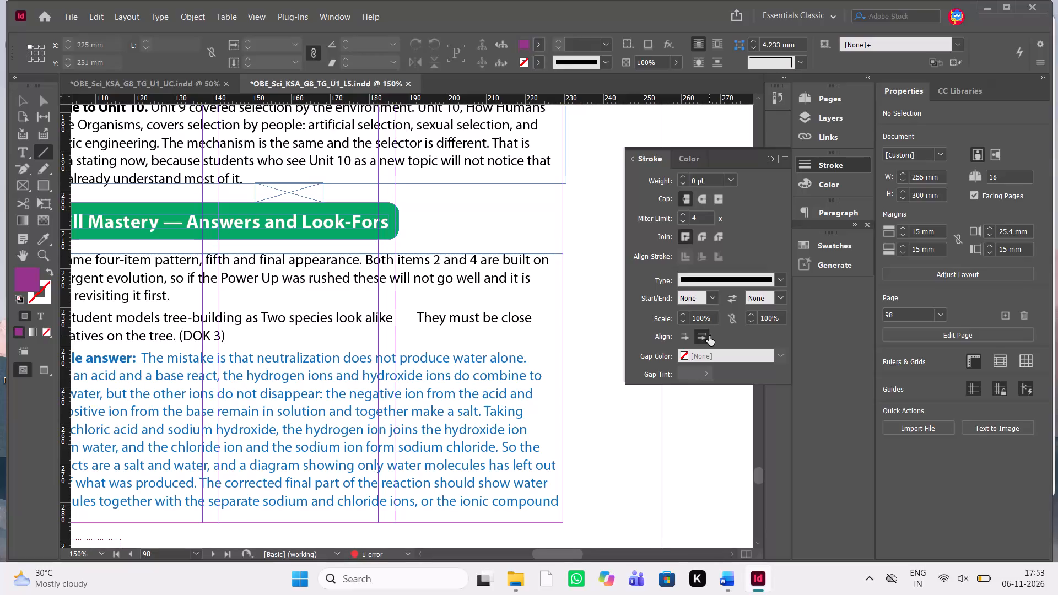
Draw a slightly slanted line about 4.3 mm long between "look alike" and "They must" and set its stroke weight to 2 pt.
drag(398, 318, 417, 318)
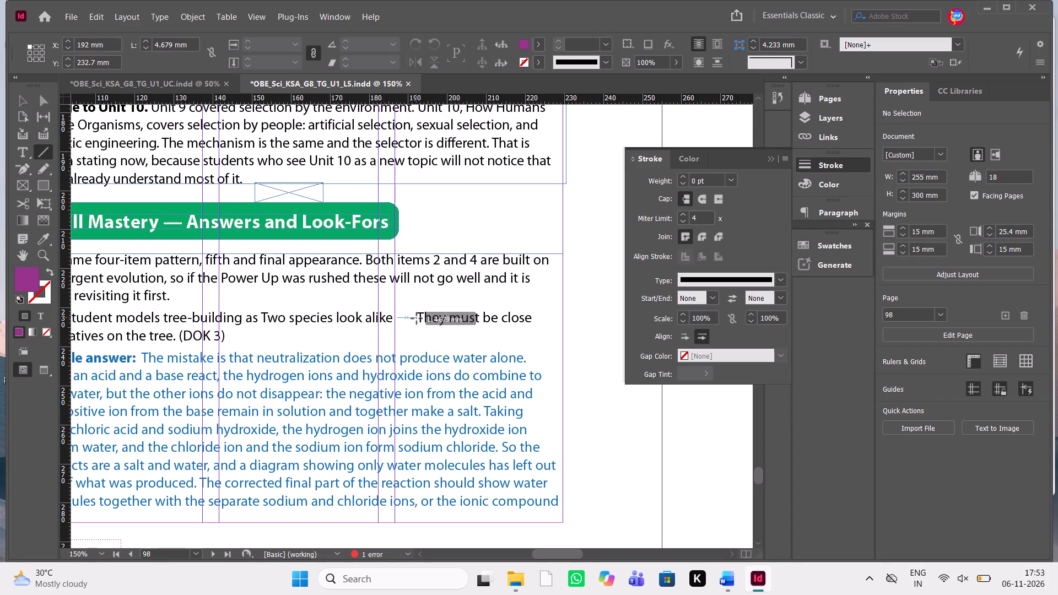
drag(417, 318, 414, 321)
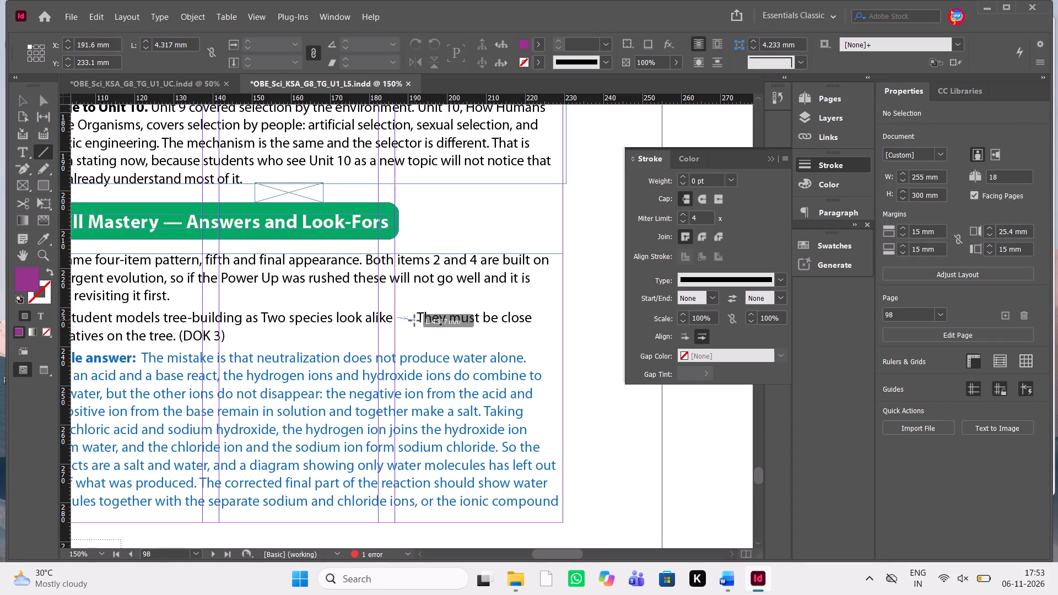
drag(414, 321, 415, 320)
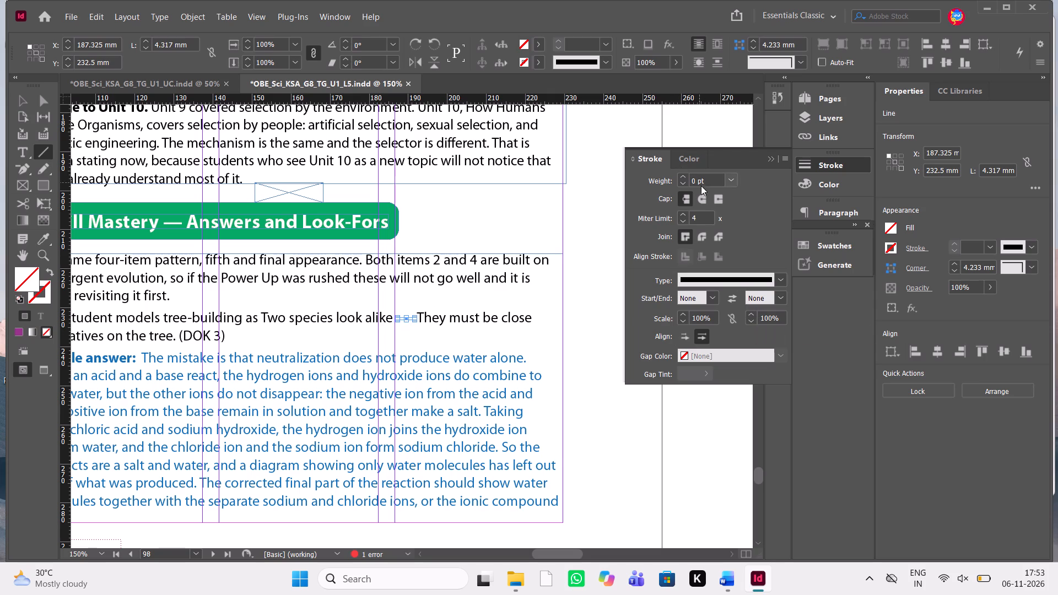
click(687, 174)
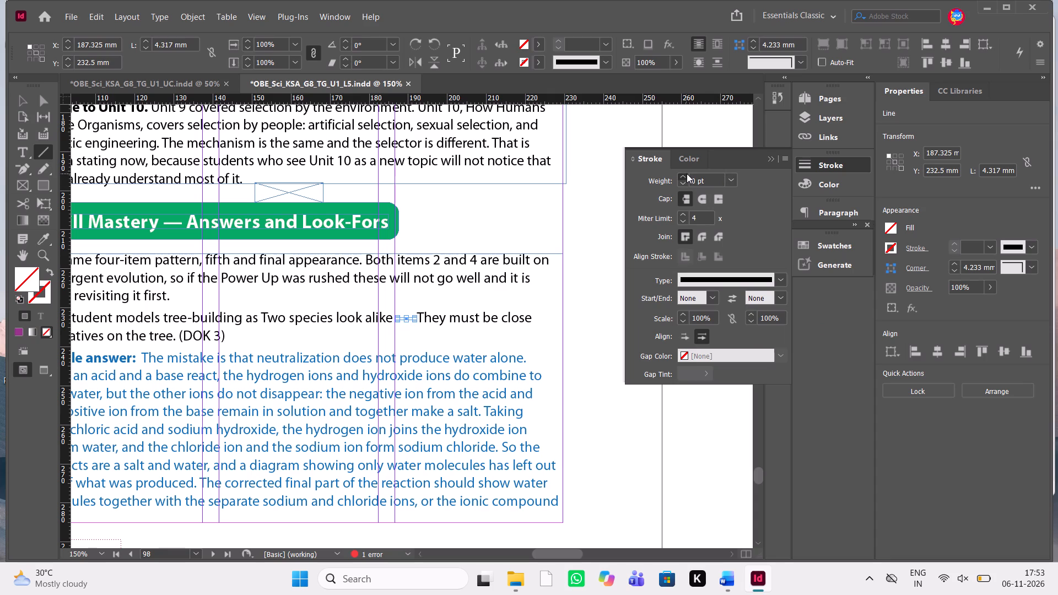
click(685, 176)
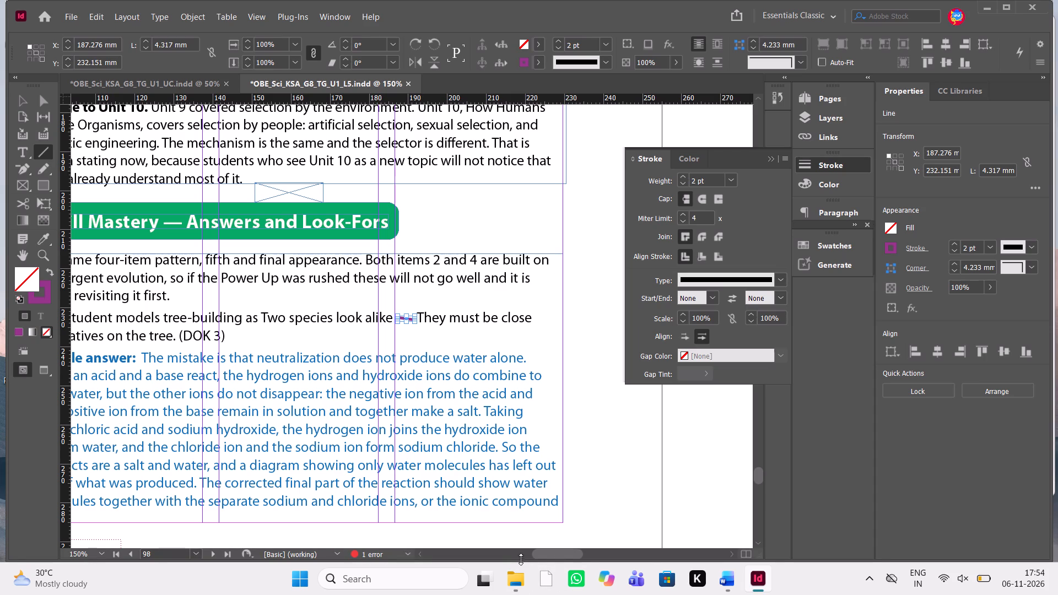
Examine the arrow in question 1 of the Word manuscript's Skill Mastery section, then return to the InDesign layout.
click(733, 580)
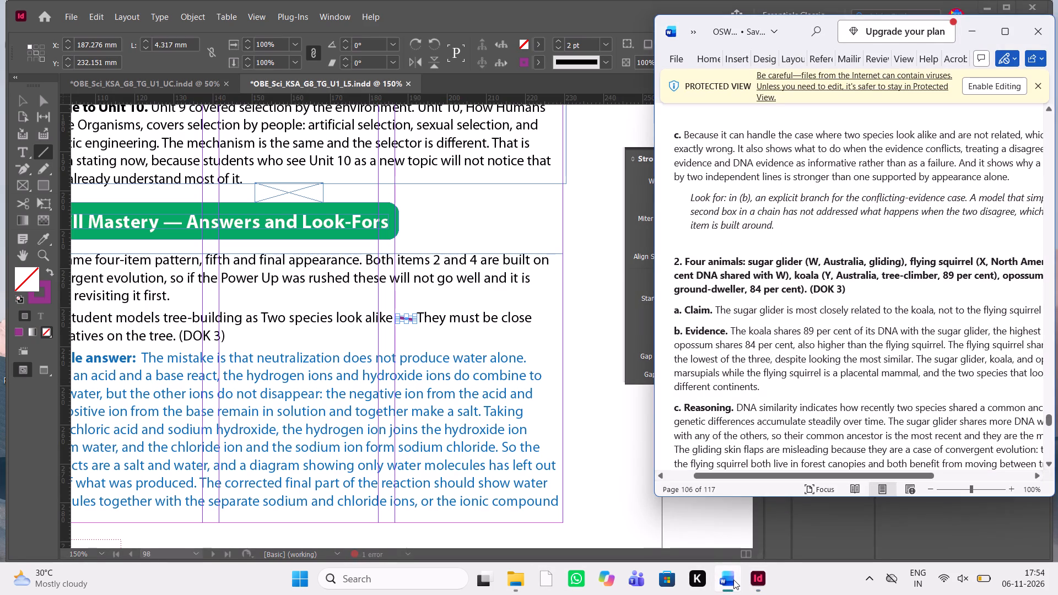
scroll(772, 307, up, 1)
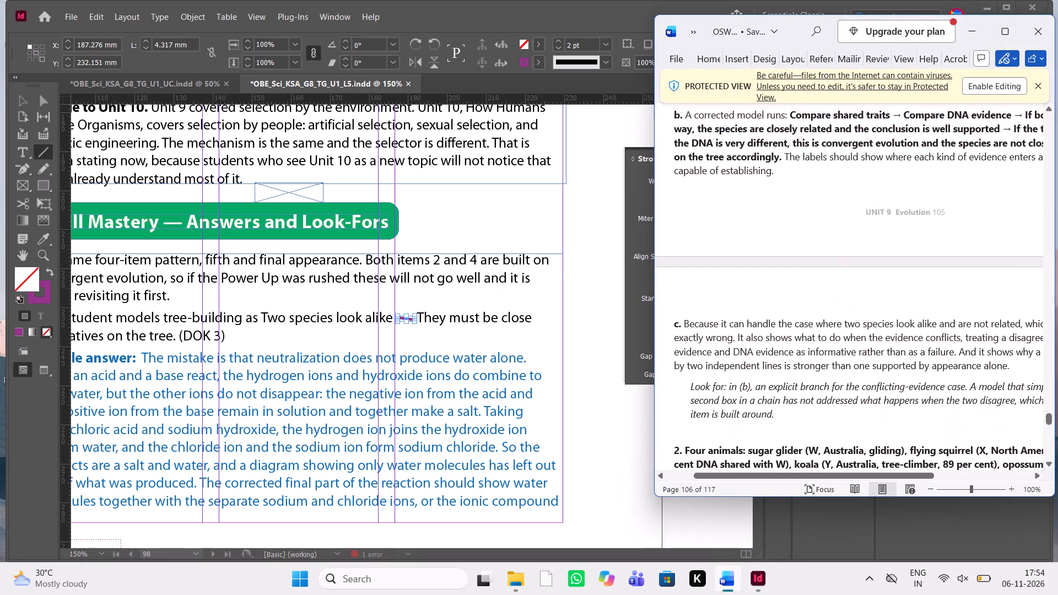
scroll(772, 307, up, 1)
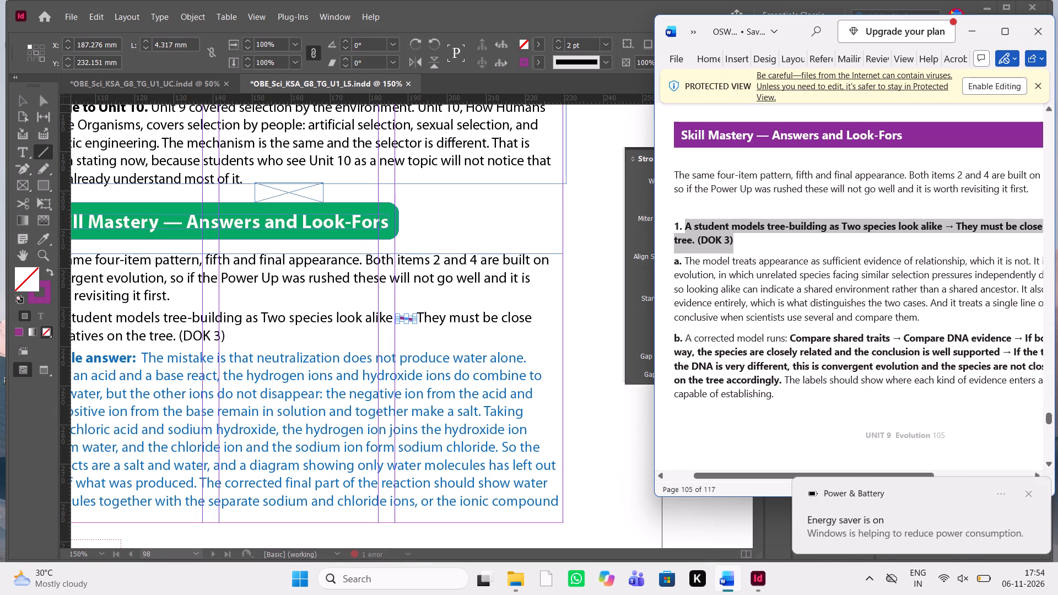
scroll(772, 307, left, 1)
scroll(772, 307, right, 1)
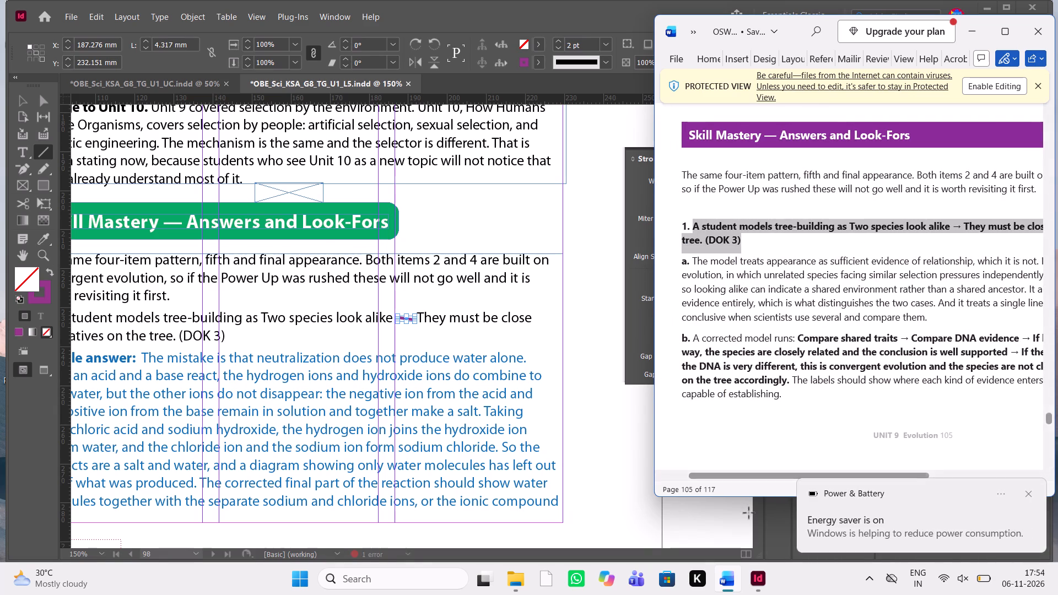
click(735, 583)
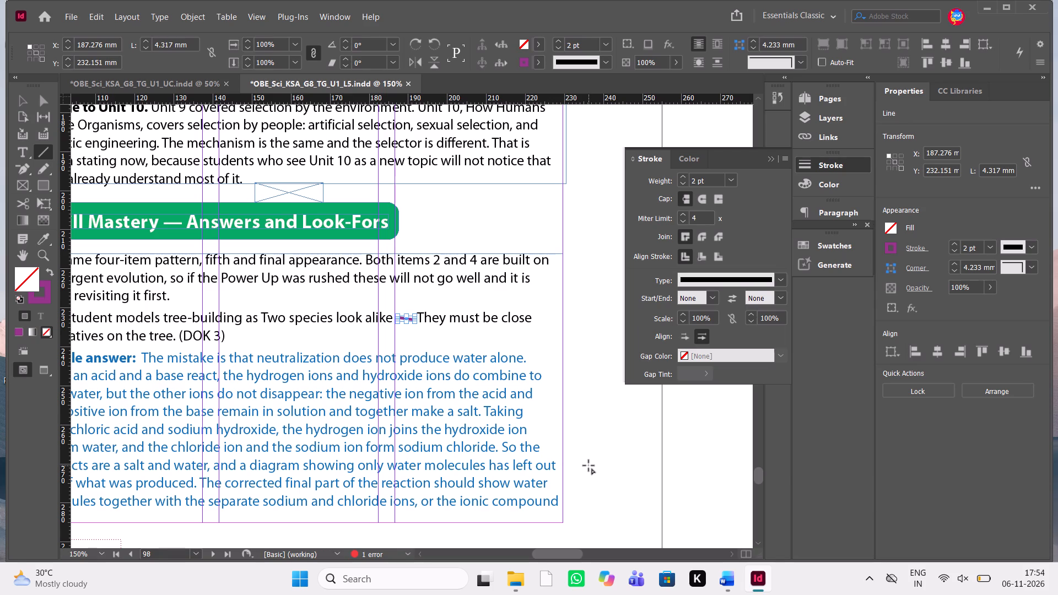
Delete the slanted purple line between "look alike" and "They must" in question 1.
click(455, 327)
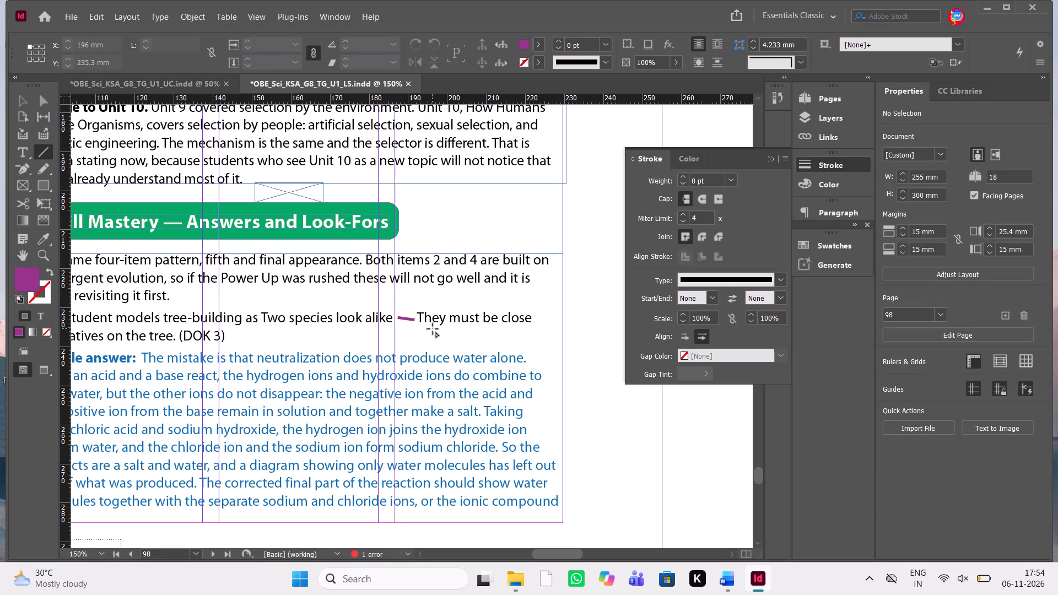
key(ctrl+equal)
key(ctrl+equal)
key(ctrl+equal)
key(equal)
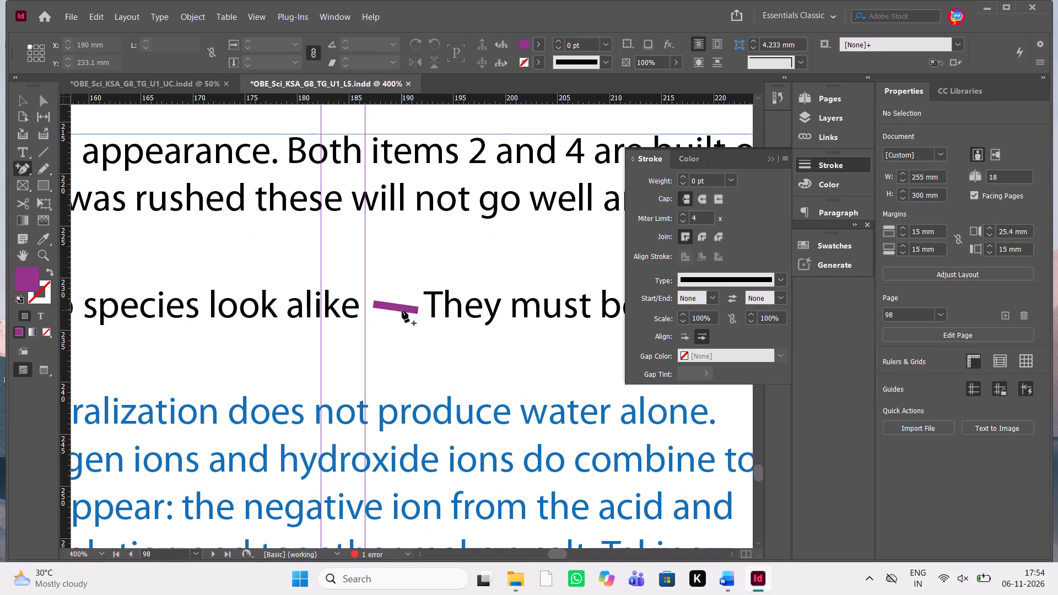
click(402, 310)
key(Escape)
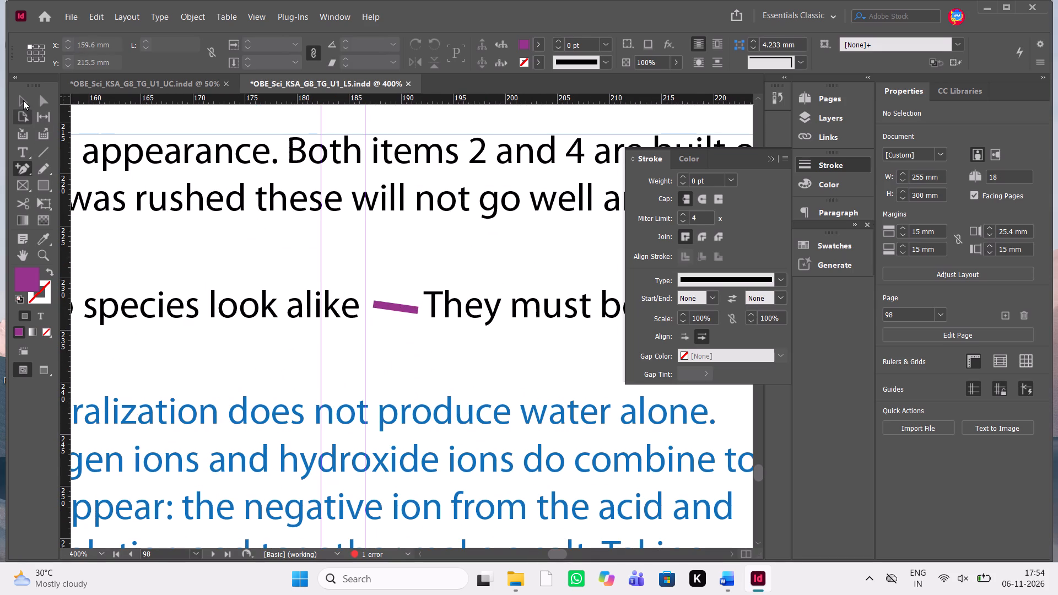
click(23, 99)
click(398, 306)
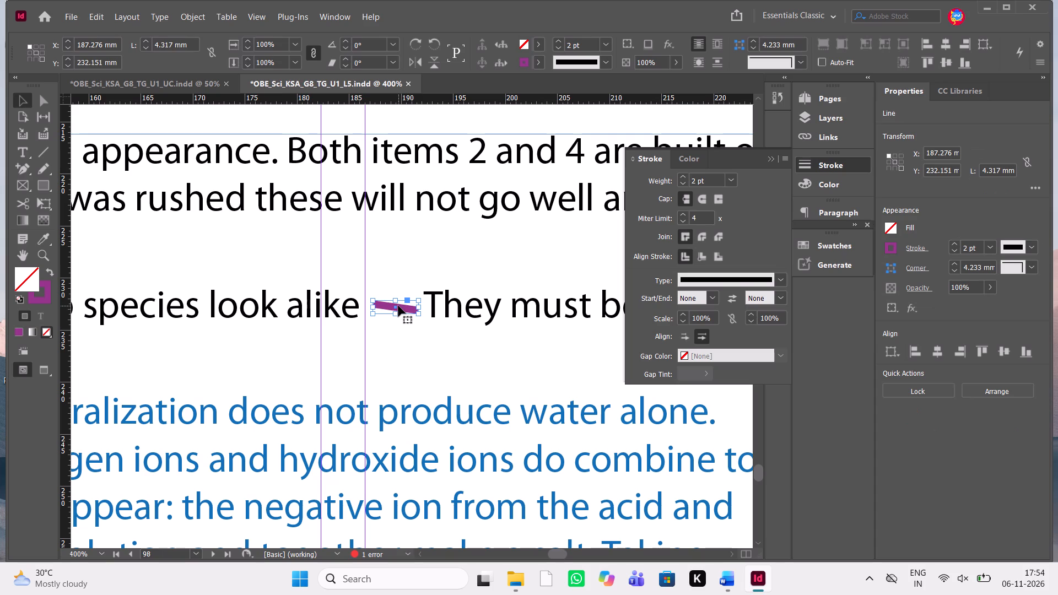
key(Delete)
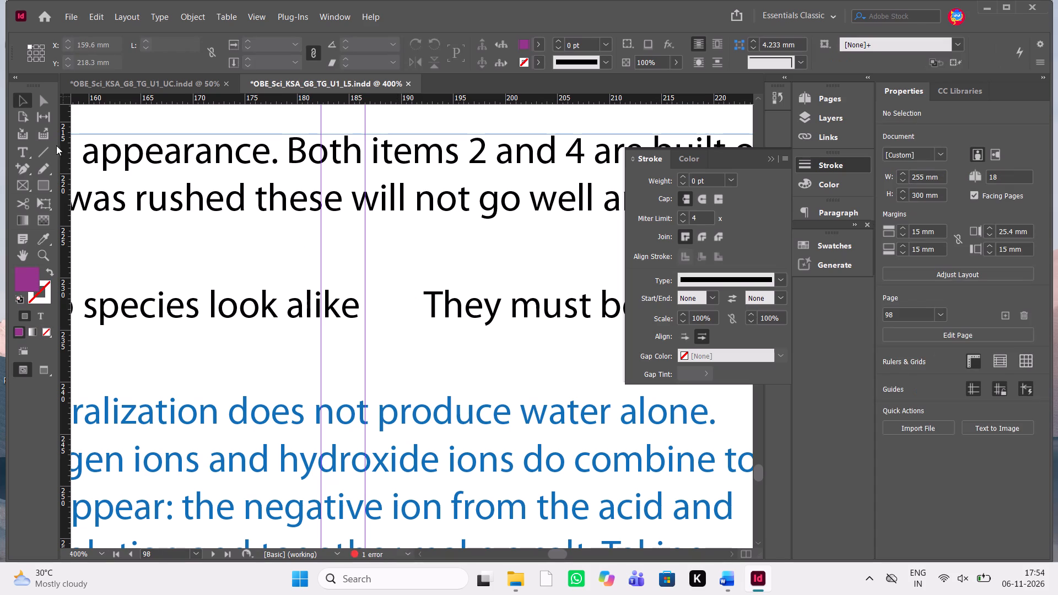
Draw a horizontal line about 4.7 mm long in the gap between "look alike" and "They must" in question 1.
click(51, 148)
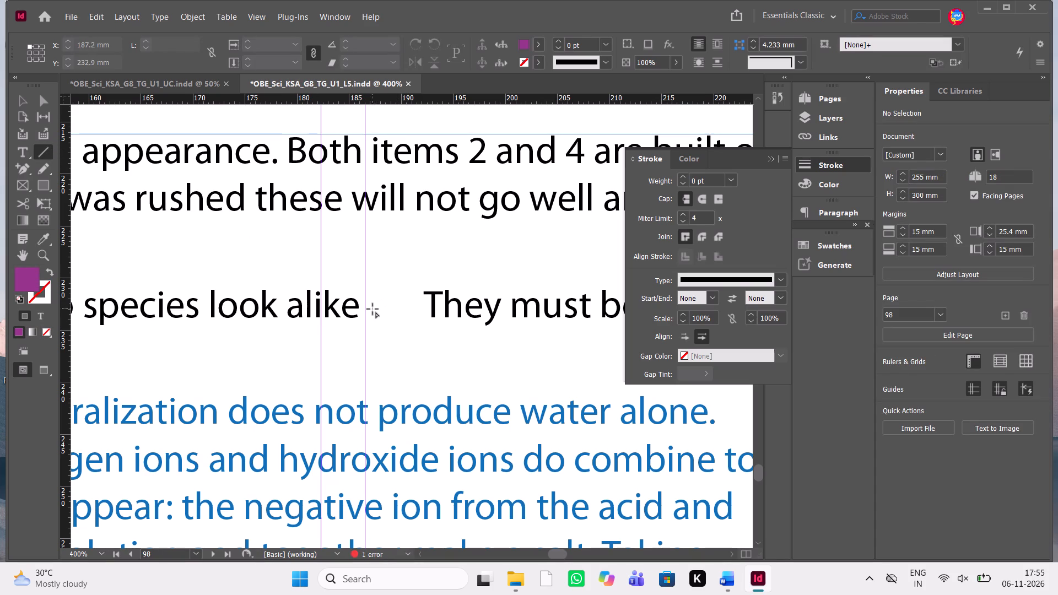
shift+drag(368, 309, 412, 308)
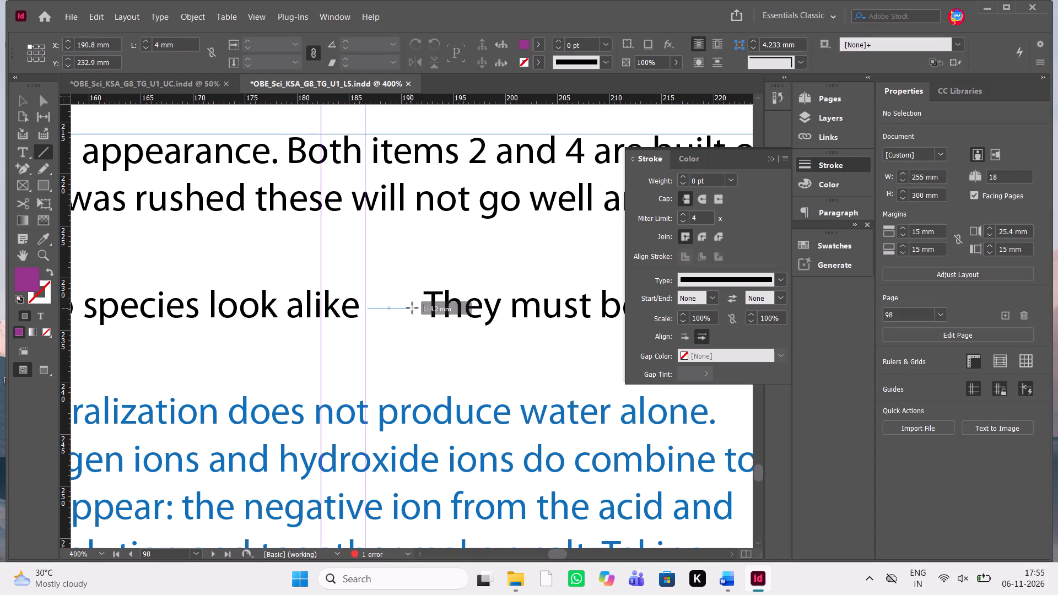
shift+drag(412, 308, 417, 307)
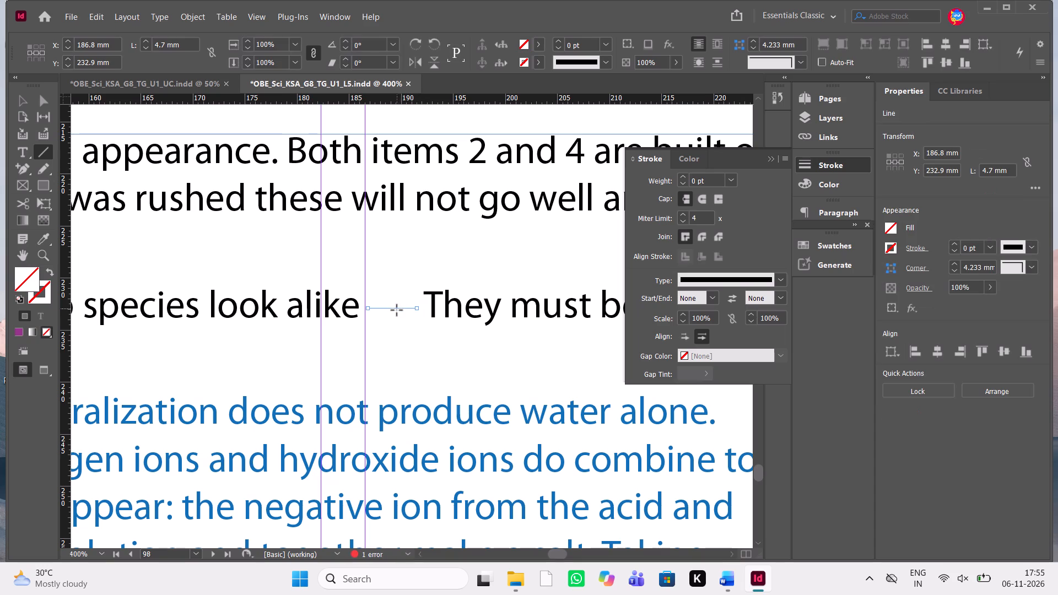
key(Escape)
Set the stroke weight of the new horizontal line in question 1 to 1 pt.
click(20, 105)
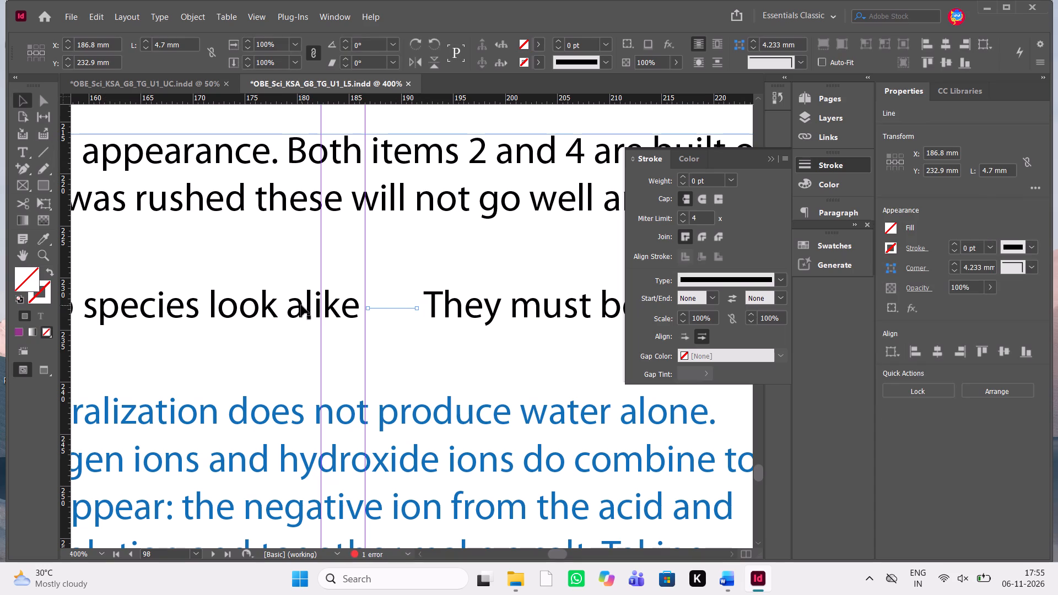
click(380, 305)
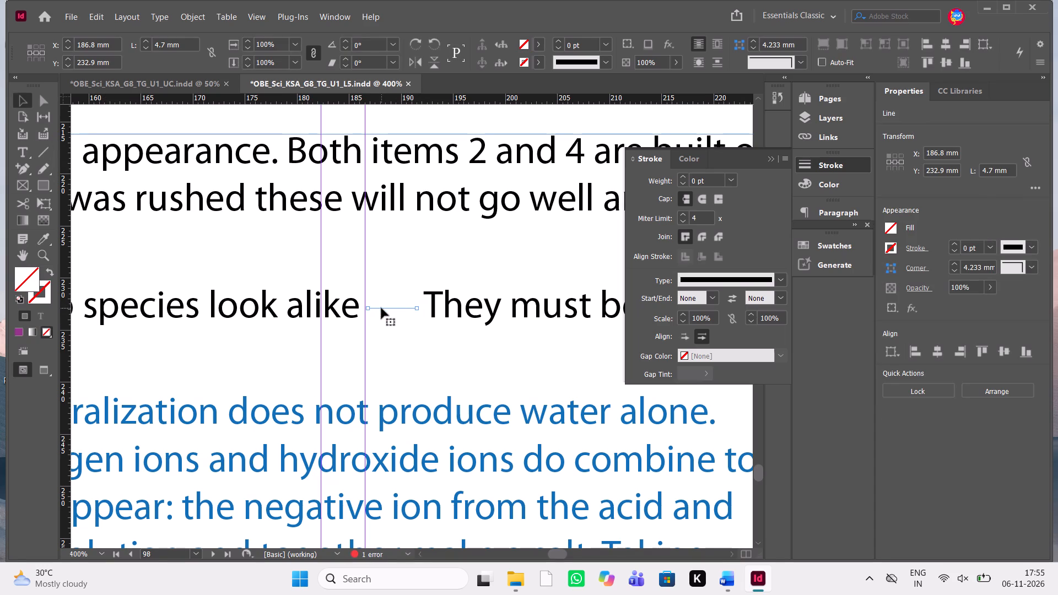
click(381, 308)
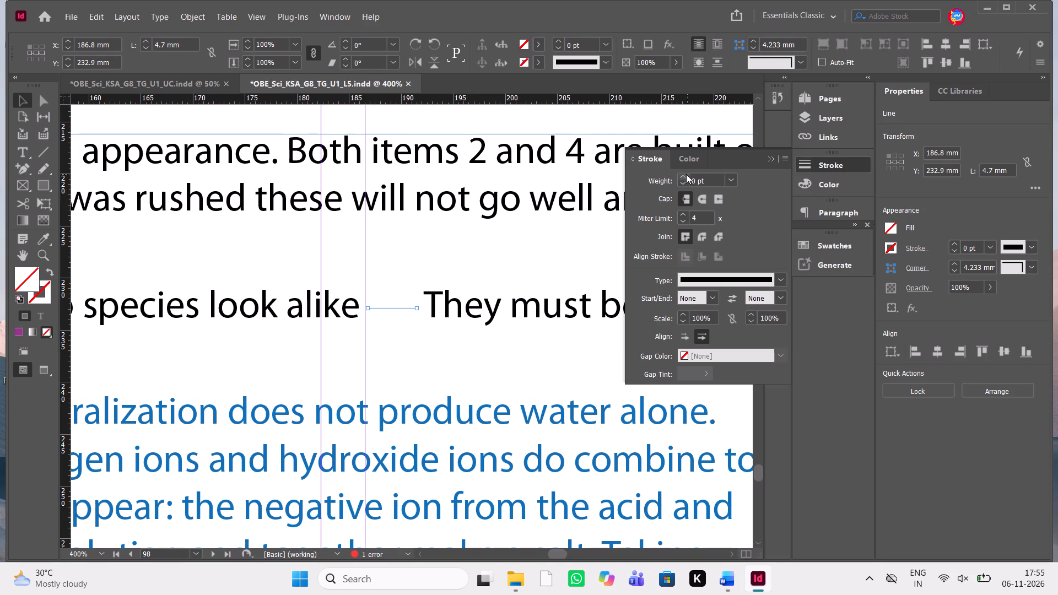
click(684, 172)
click(684, 176)
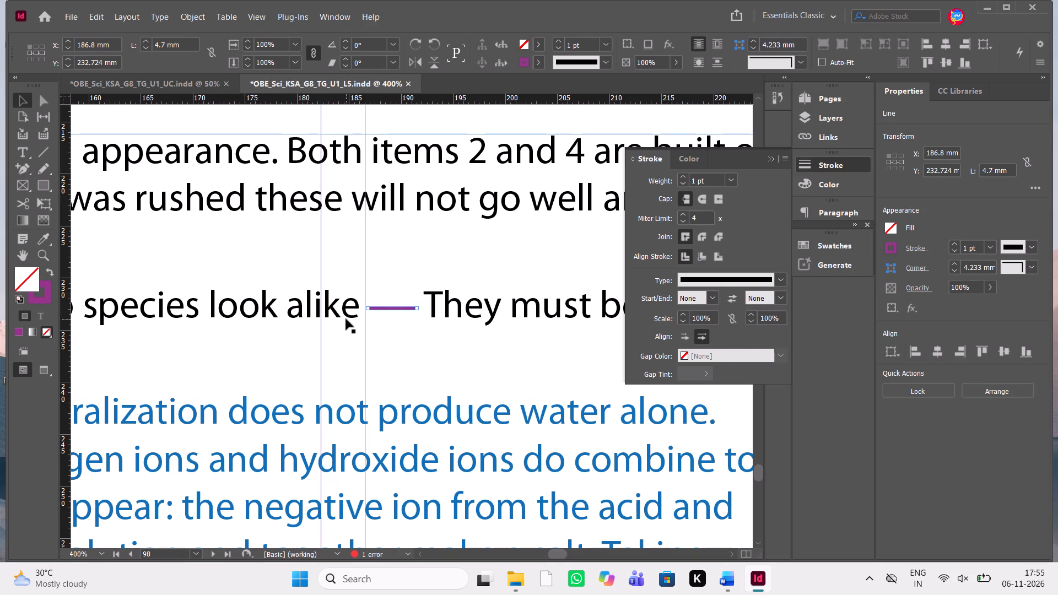
Set the stroke colour of the short line in question 1 to black, with CMYK values 0, 0, 0, 100.
double_click(39, 299)
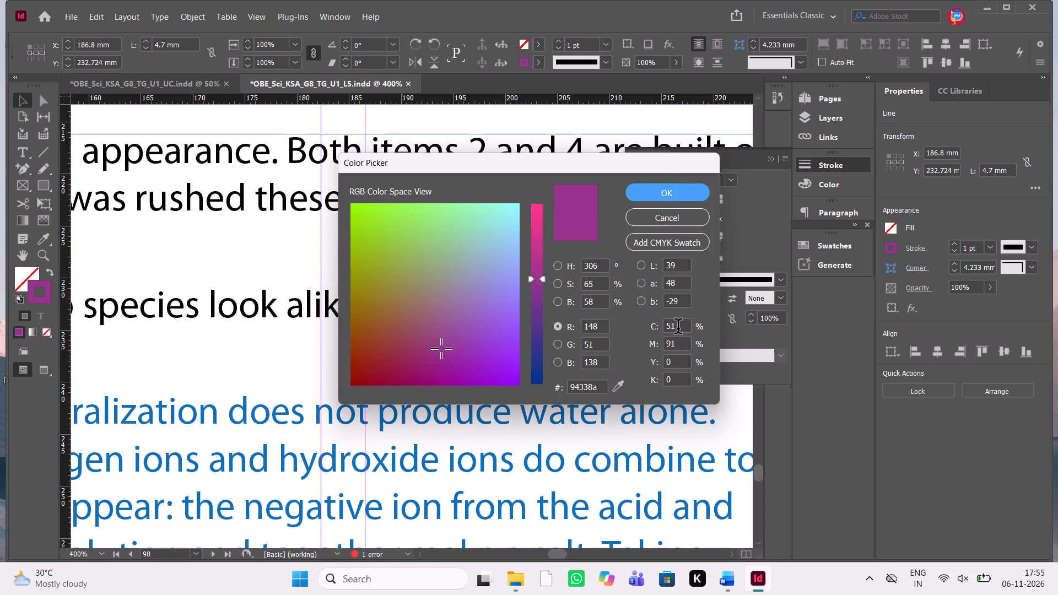
drag(678, 328, 594, 334)
key(BackSpace)
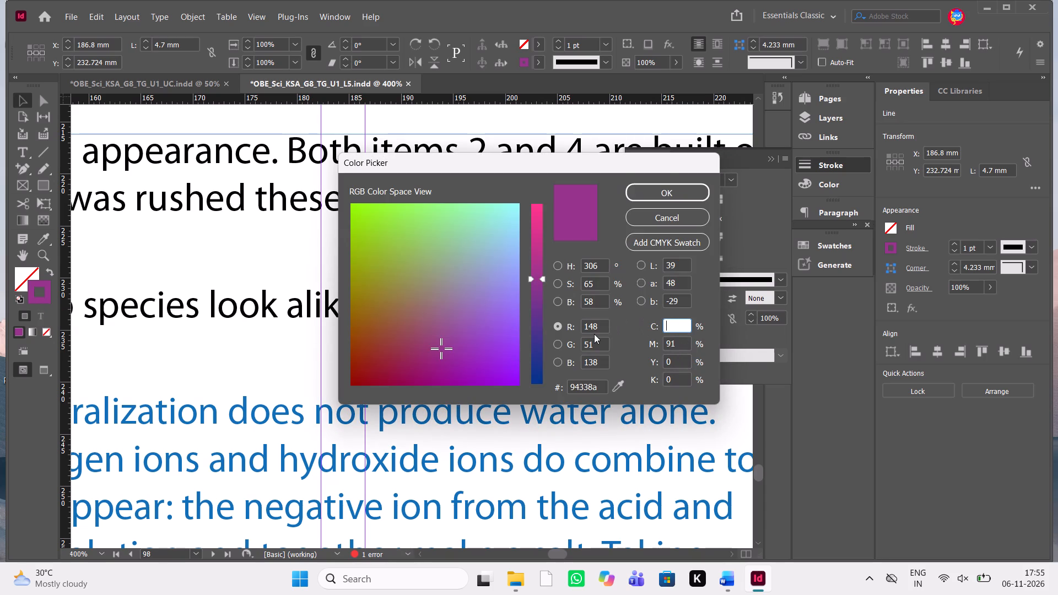
key(Insert)
key(0)
drag(676, 344, 622, 348)
key(BackSpace)
key(0)
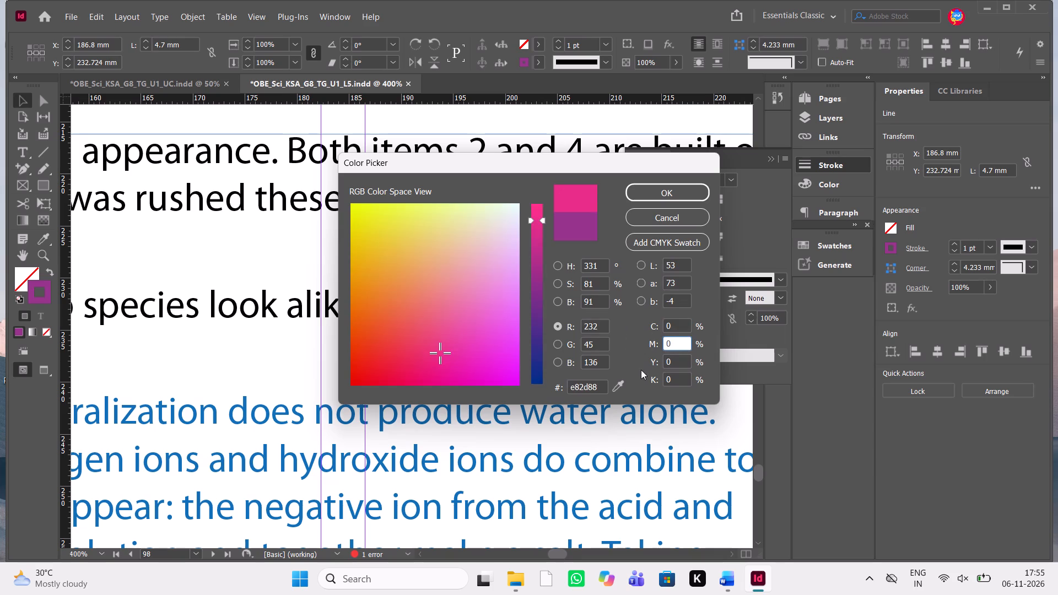
drag(683, 382, 515, 388)
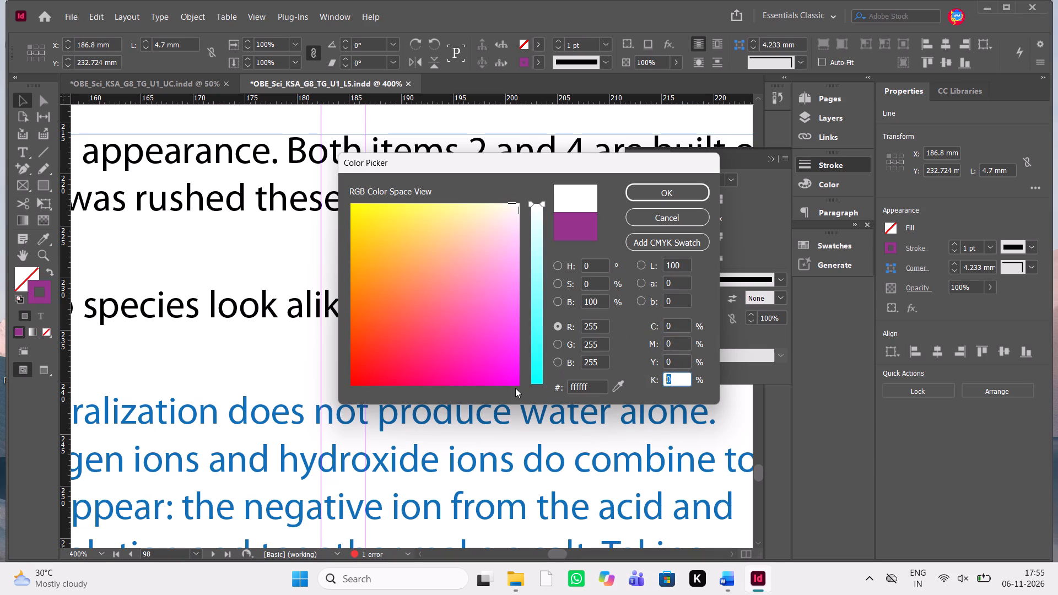
key(BackSpace)
text(100)
click(639, 233)
click(674, 194)
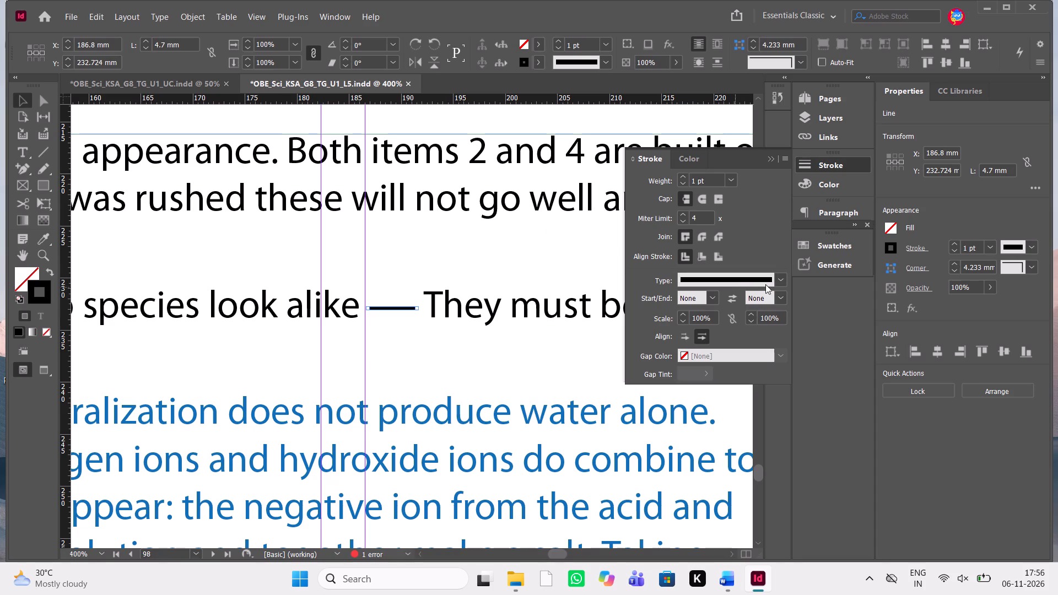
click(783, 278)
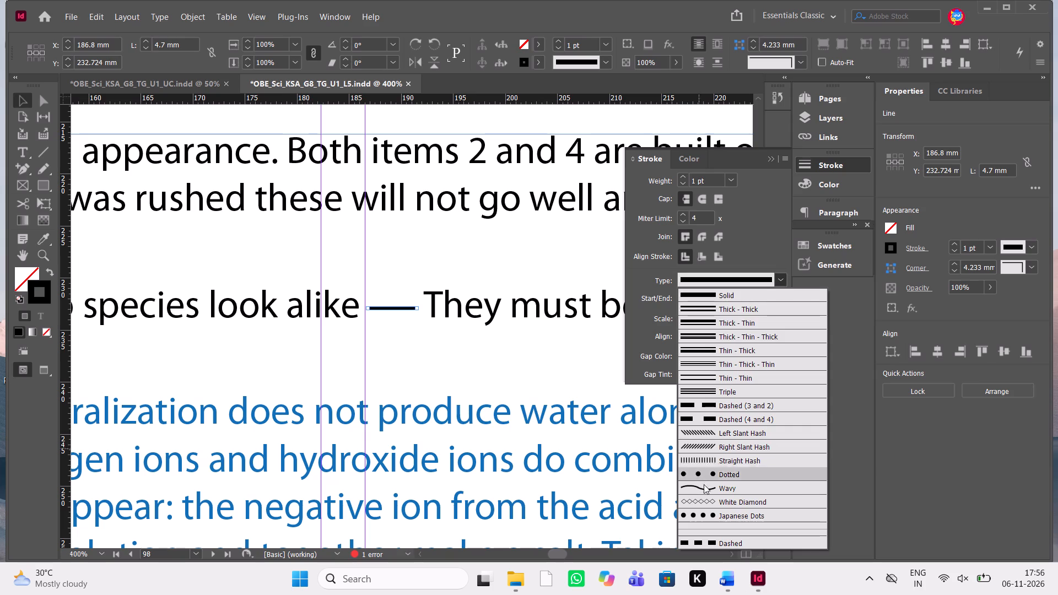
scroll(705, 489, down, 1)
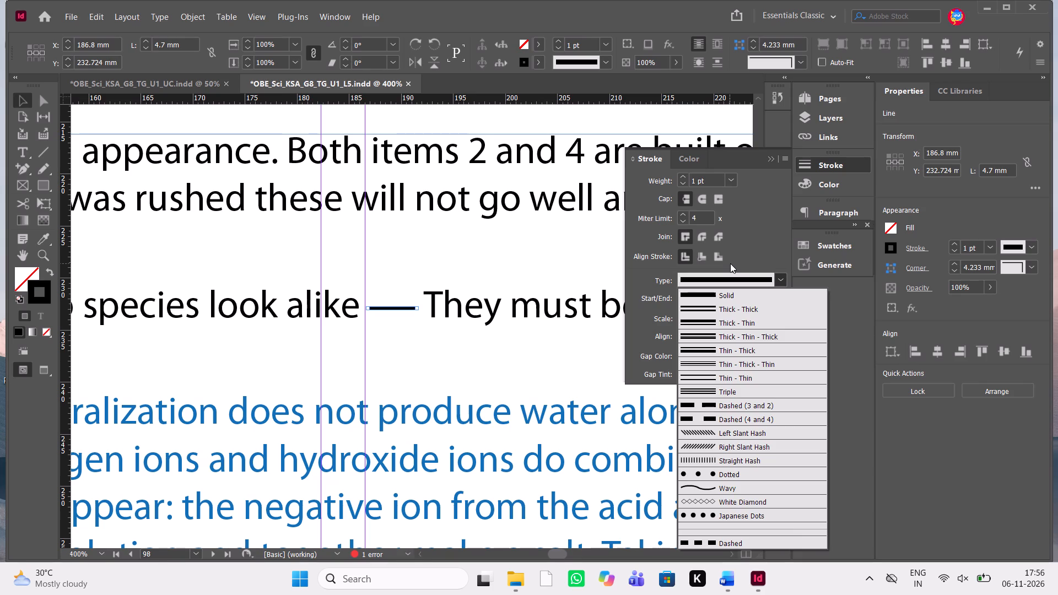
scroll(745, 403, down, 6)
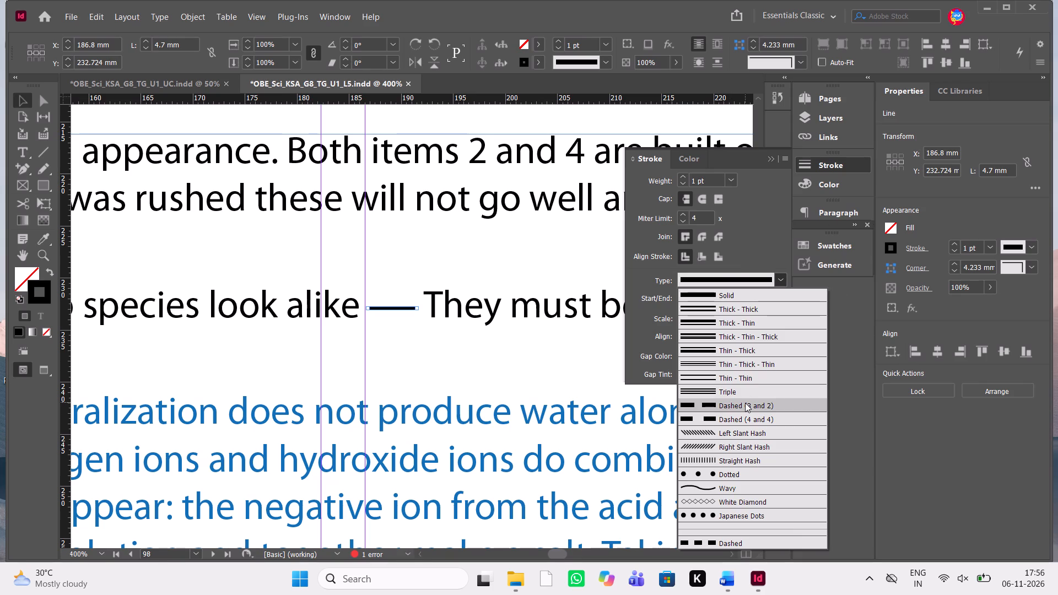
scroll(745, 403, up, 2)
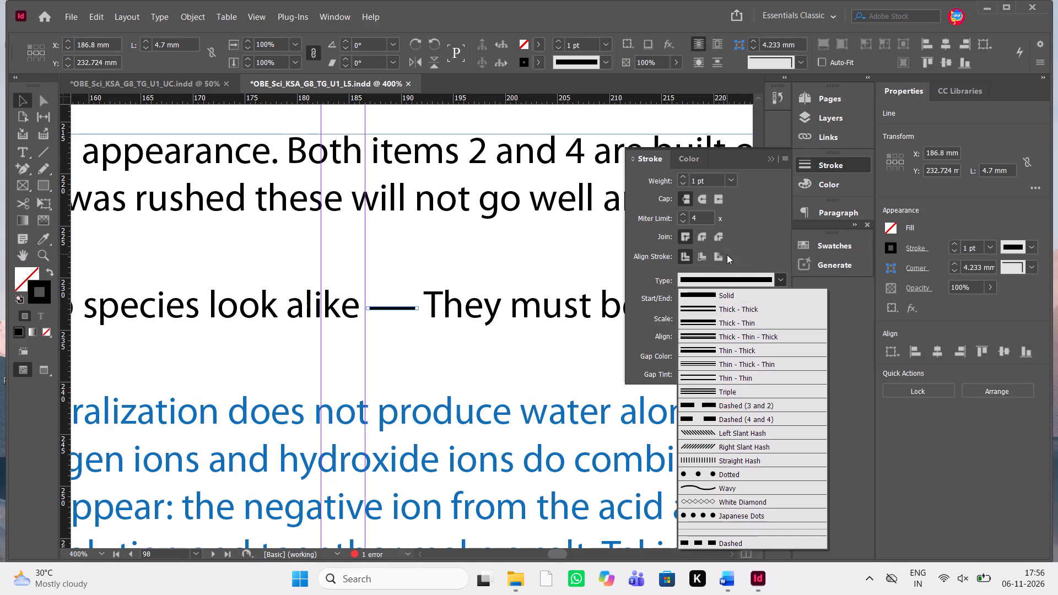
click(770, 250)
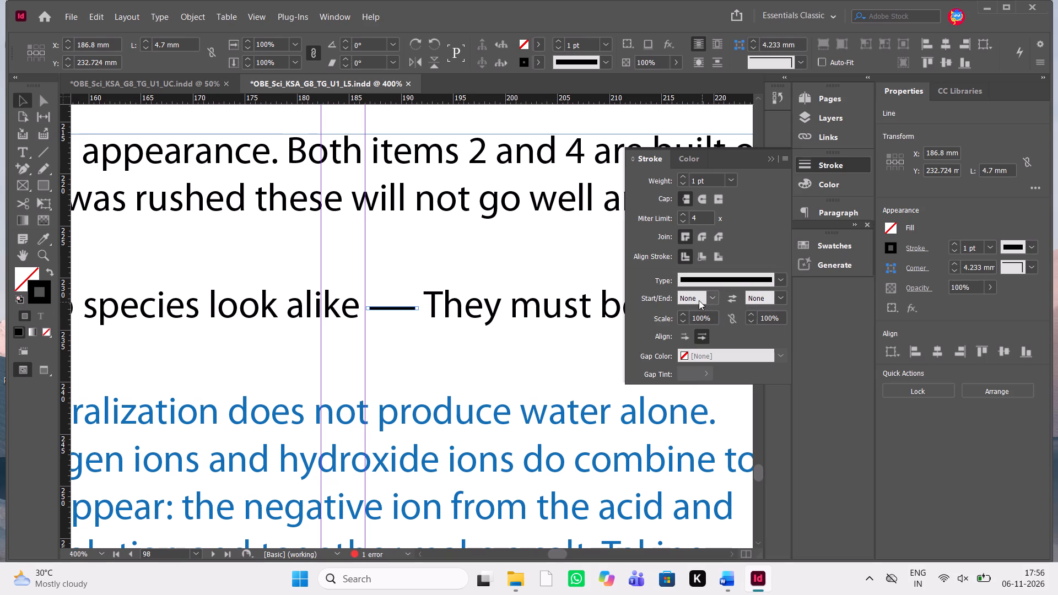
Give the end of the question 1 line a SimpleWide arrowhead, after checking the arrow's shape in the Word manuscript.
click(778, 299)
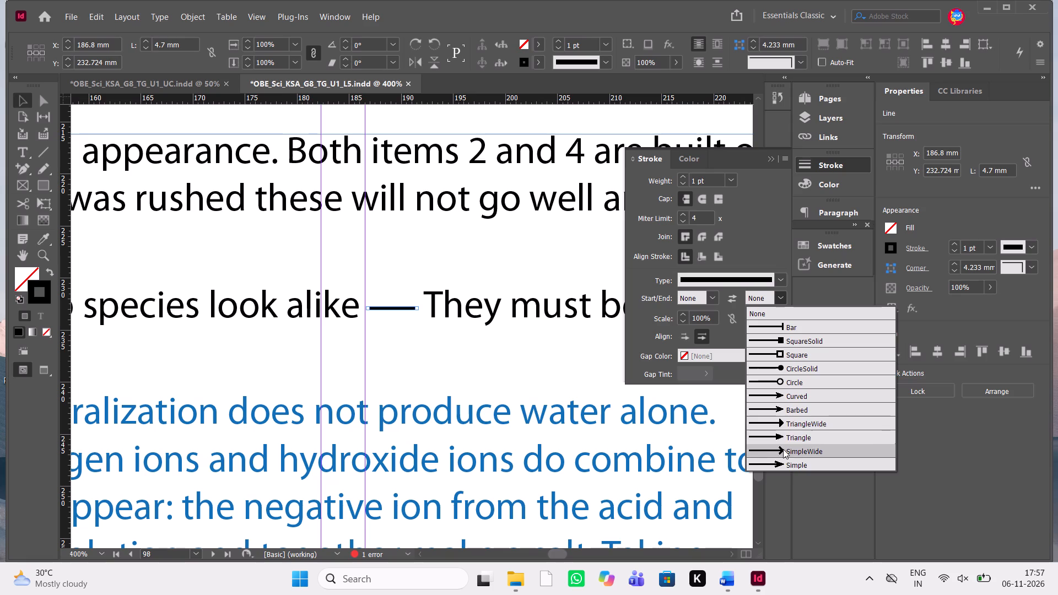
click(733, 586)
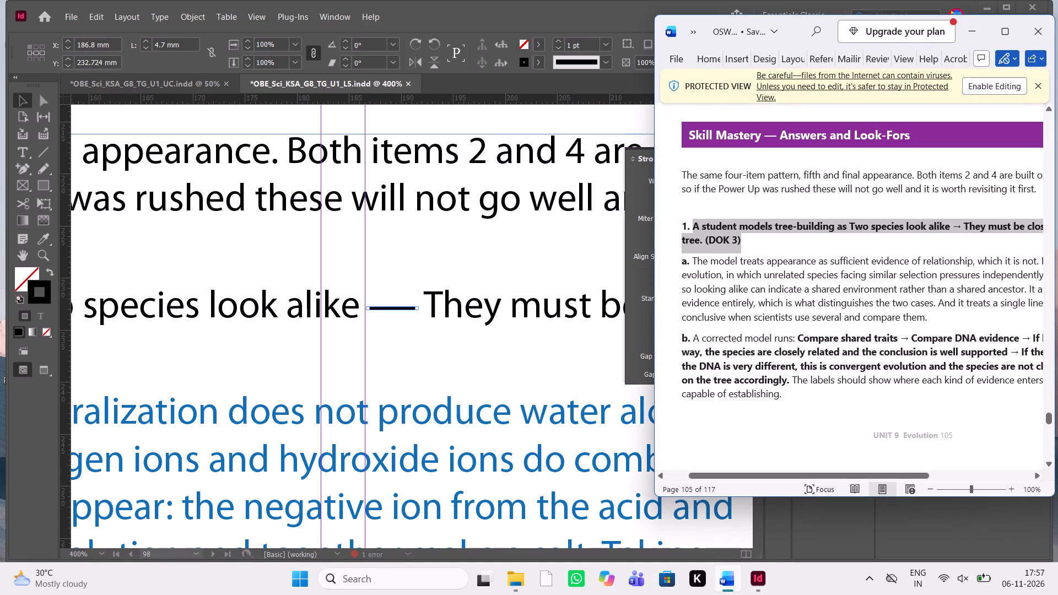
ctrl+scroll(797, 328, up, 8)
scroll(797, 328, left, 1)
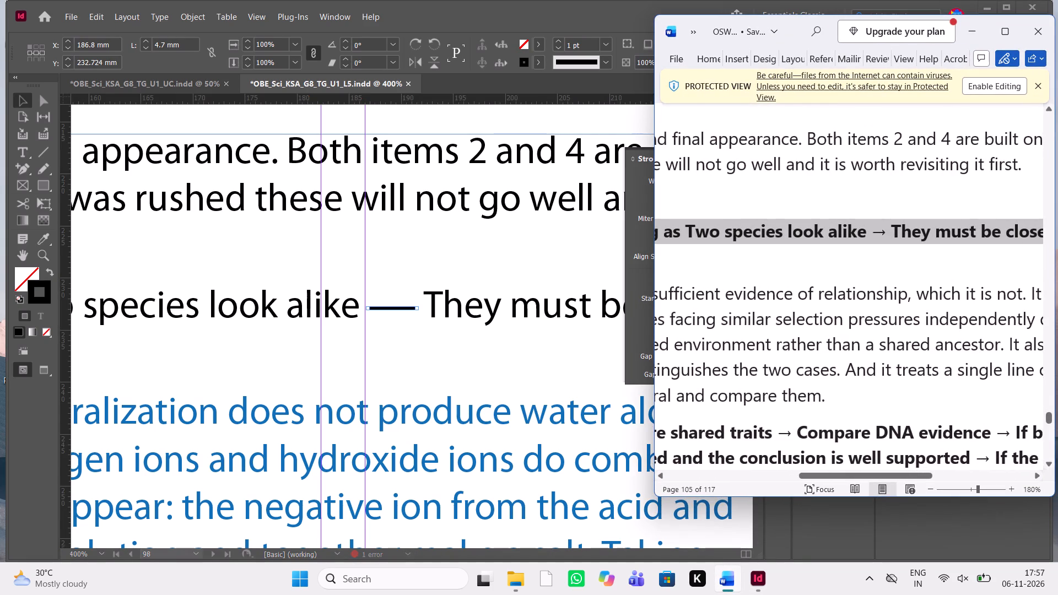
ctrl+scroll(797, 328, down, 4)
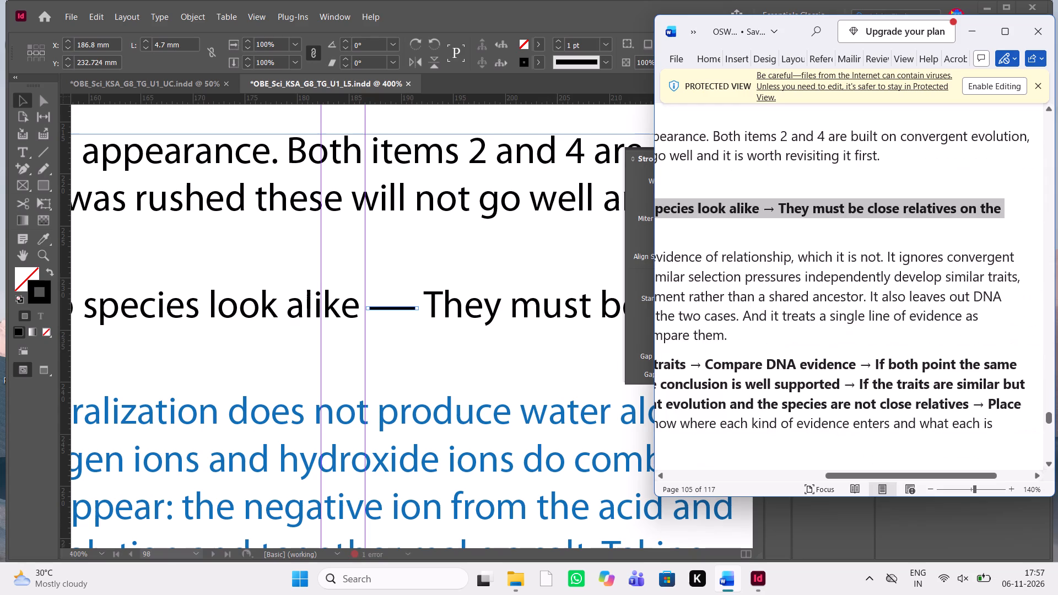
ctrl+scroll(797, 328, down, 2)
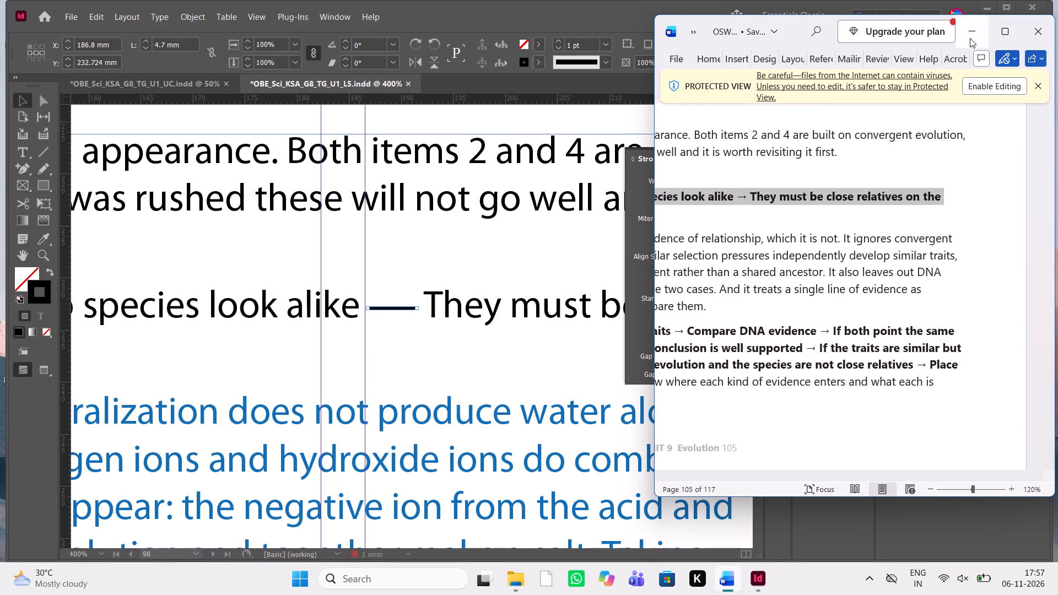
click(970, 38)
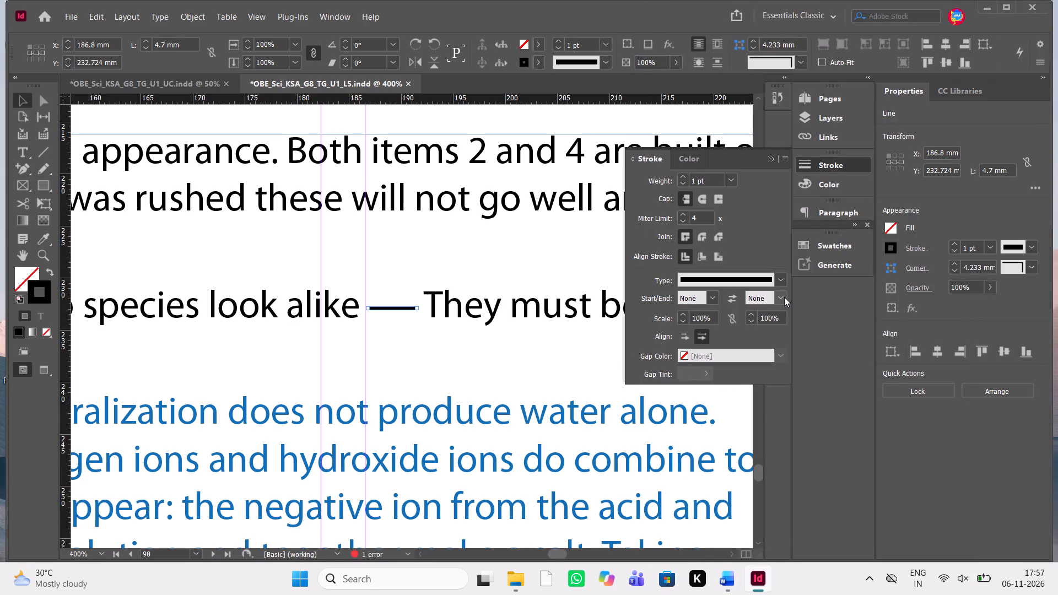
click(784, 297)
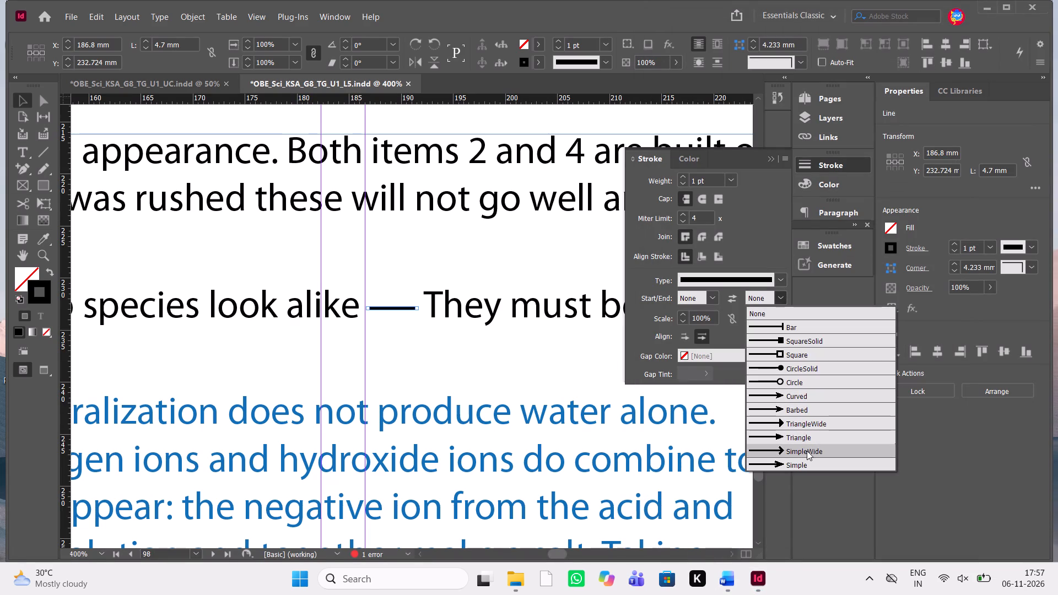
click(804, 451)
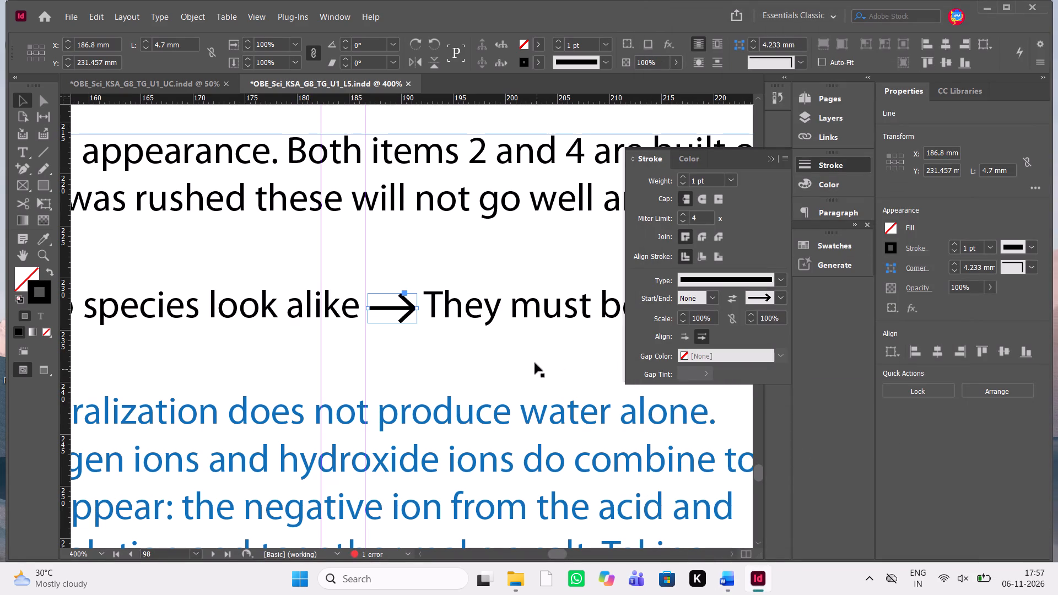
click(528, 348)
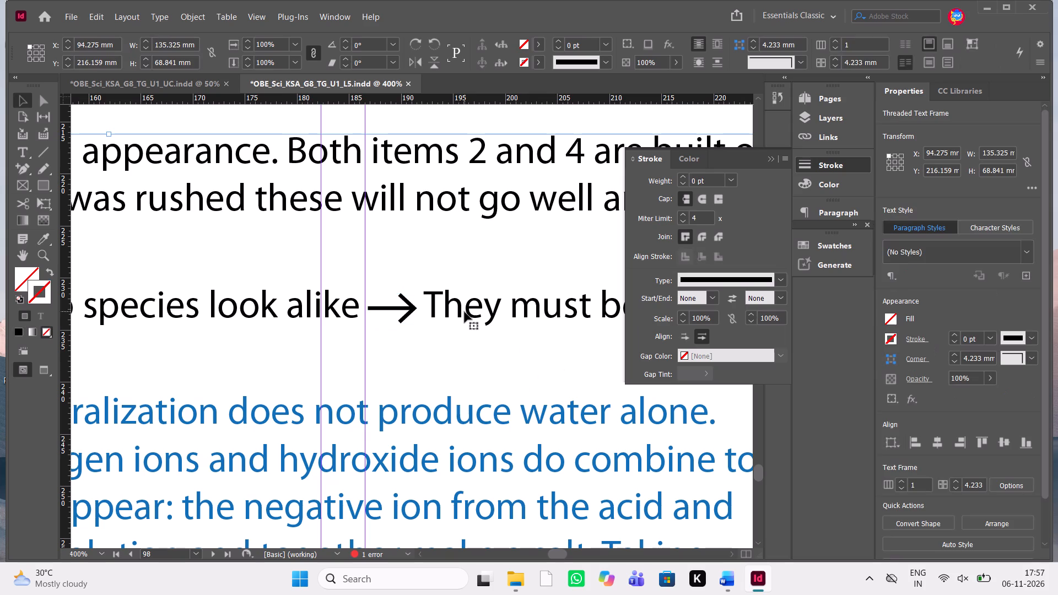
Examine how the arrow between "look alike" and "They must" fits with the surrounding Skill Mastery text.
key(ctrl+minus)
key(ctrl+minus)
key(ctrl+minus)
key(ctrl+minus)
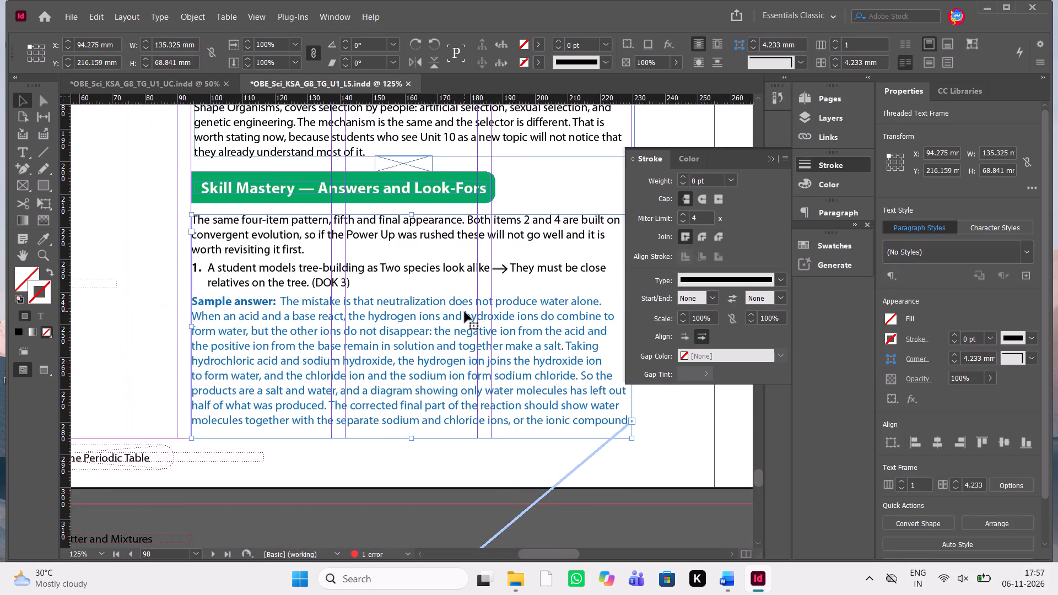
key(ctrl+minus)
click(482, 284)
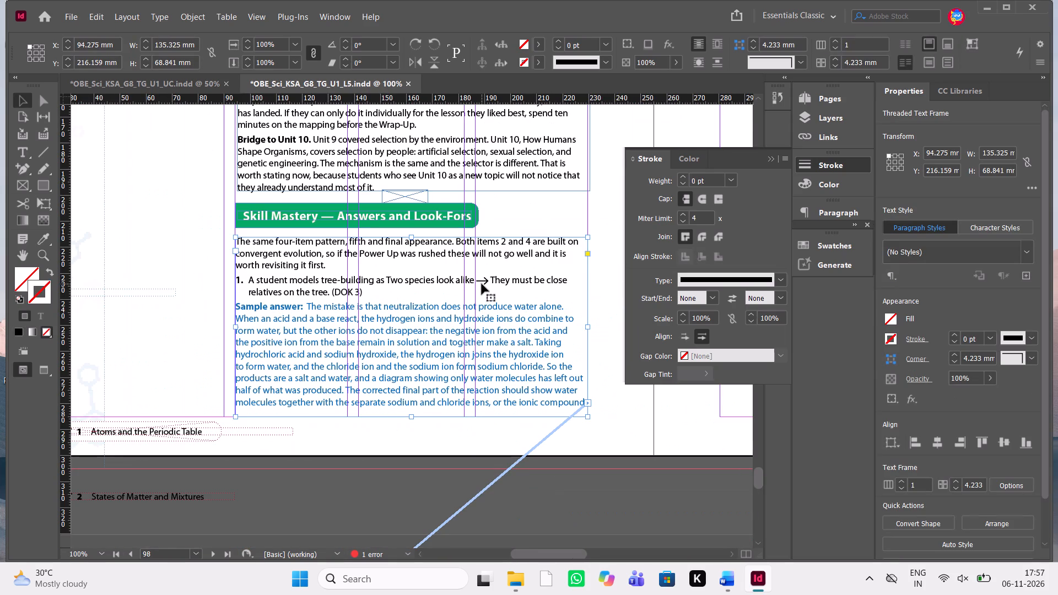
click(485, 280)
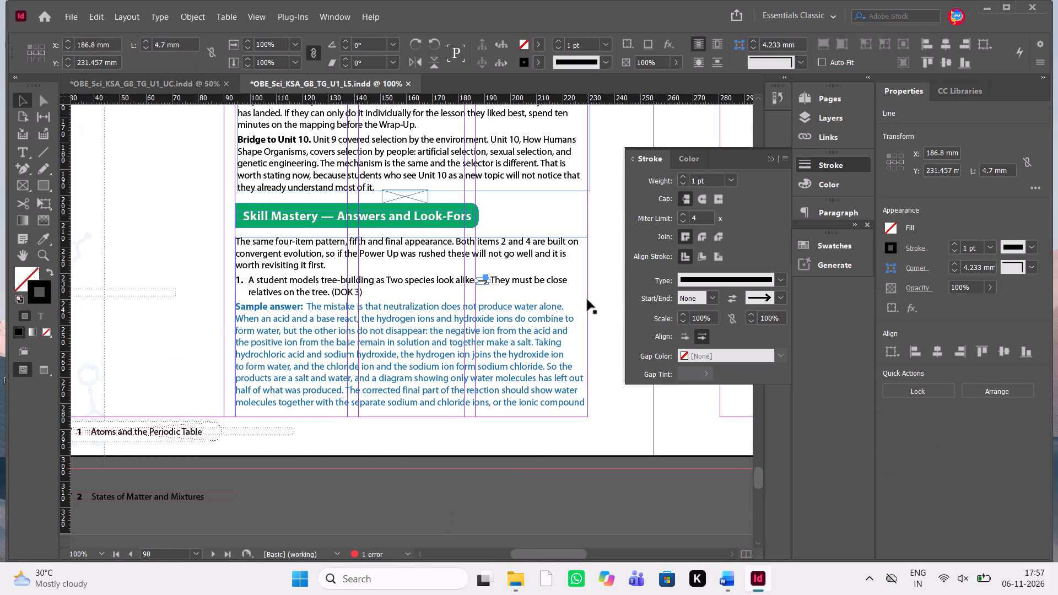
click(571, 321)
Shorten the question 1 arrow from its tail end to about 4.2 mm, widening the gap after "look alike".
key(ctrl+equal)
key(ctrl+equal)
key(ctrl+equal)
key(ctrl+equal)
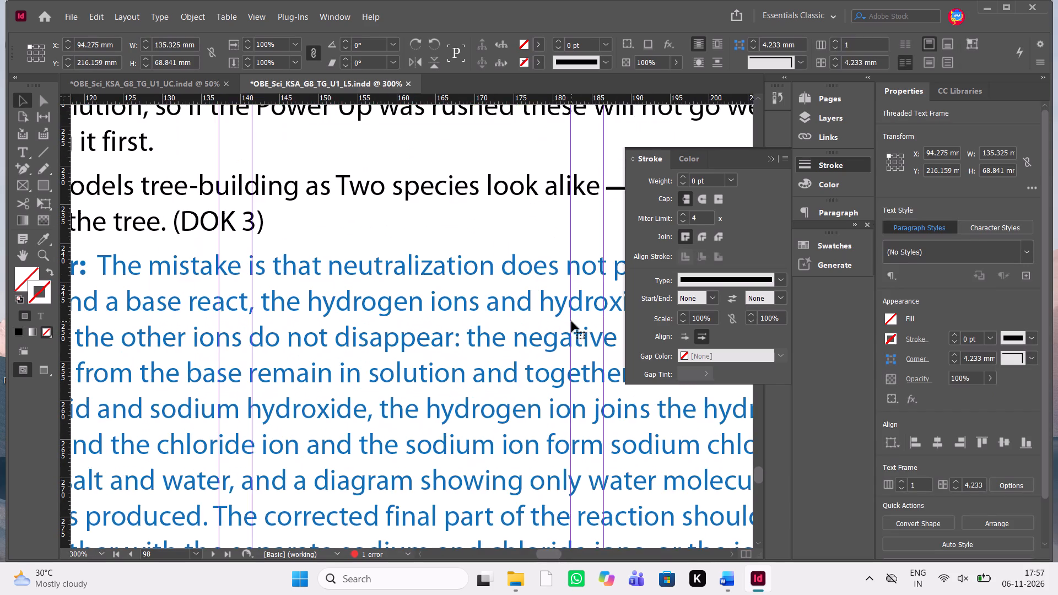
scroll(571, 321, up, 1)
click(303, 399)
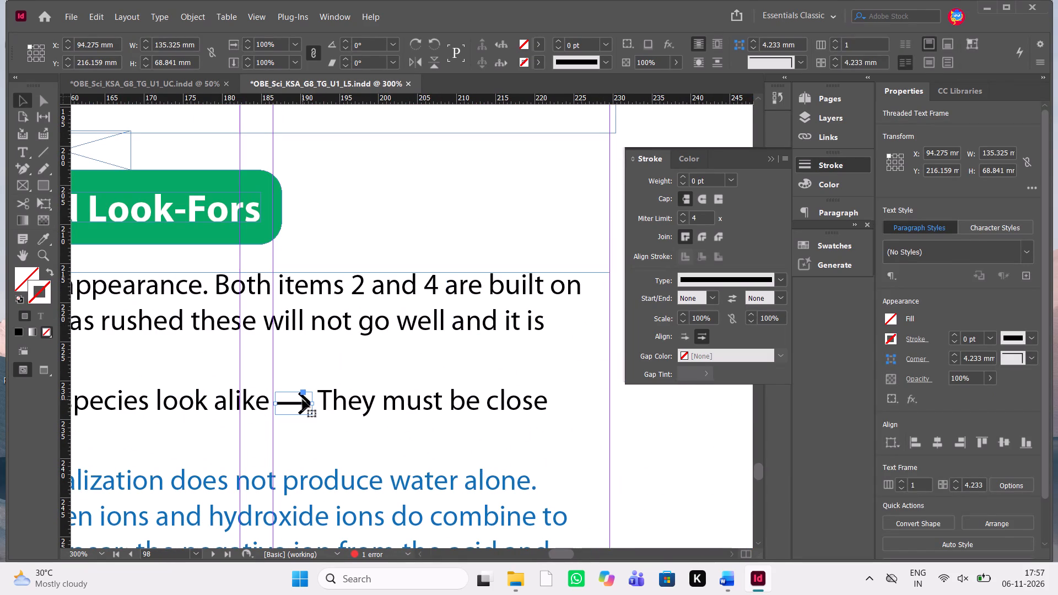
click(276, 402)
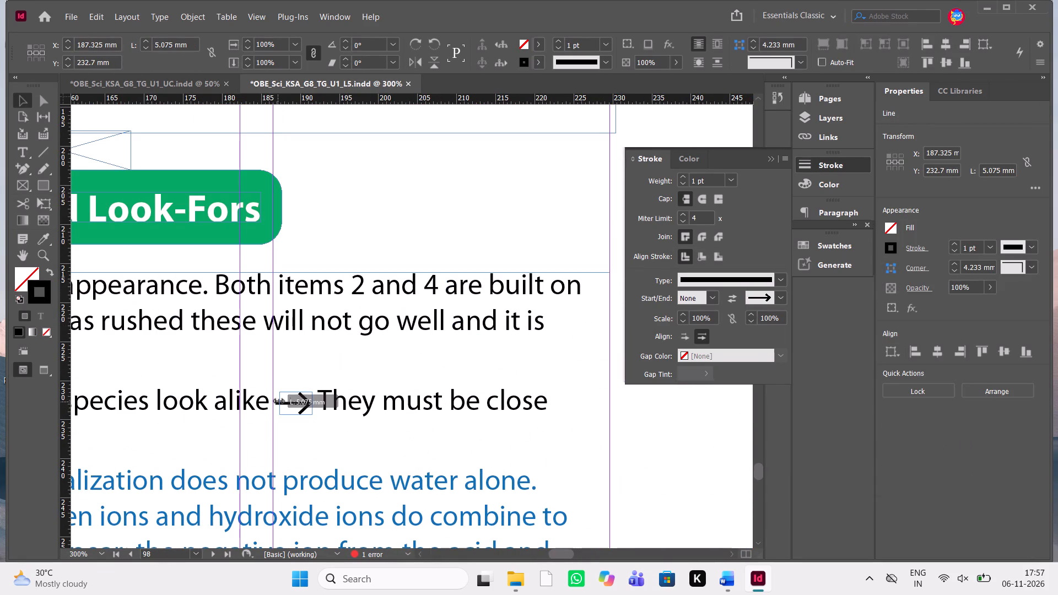
click(301, 394)
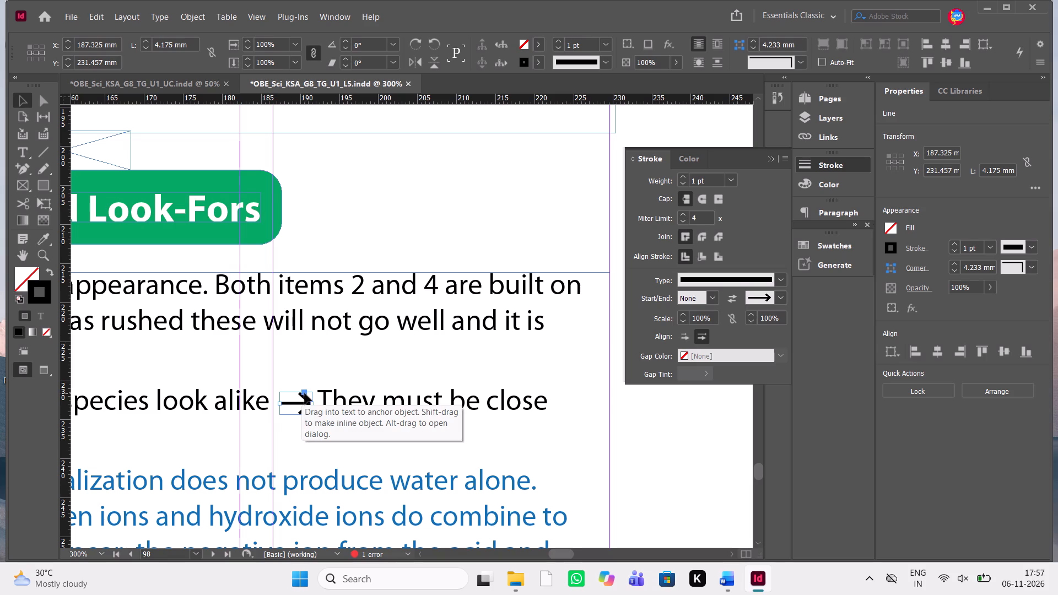
click(305, 393)
triple_click(305, 393)
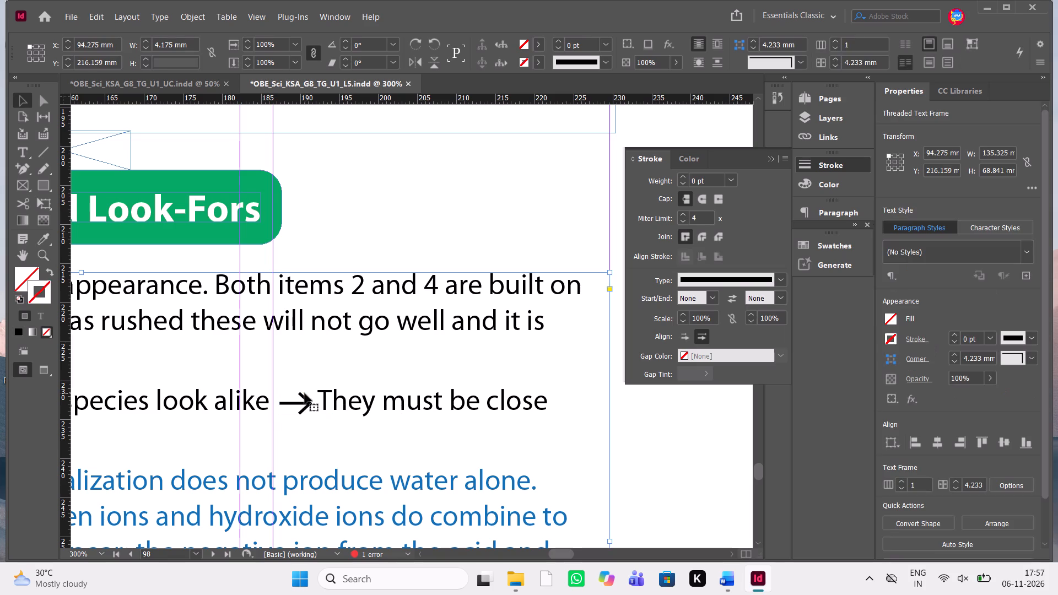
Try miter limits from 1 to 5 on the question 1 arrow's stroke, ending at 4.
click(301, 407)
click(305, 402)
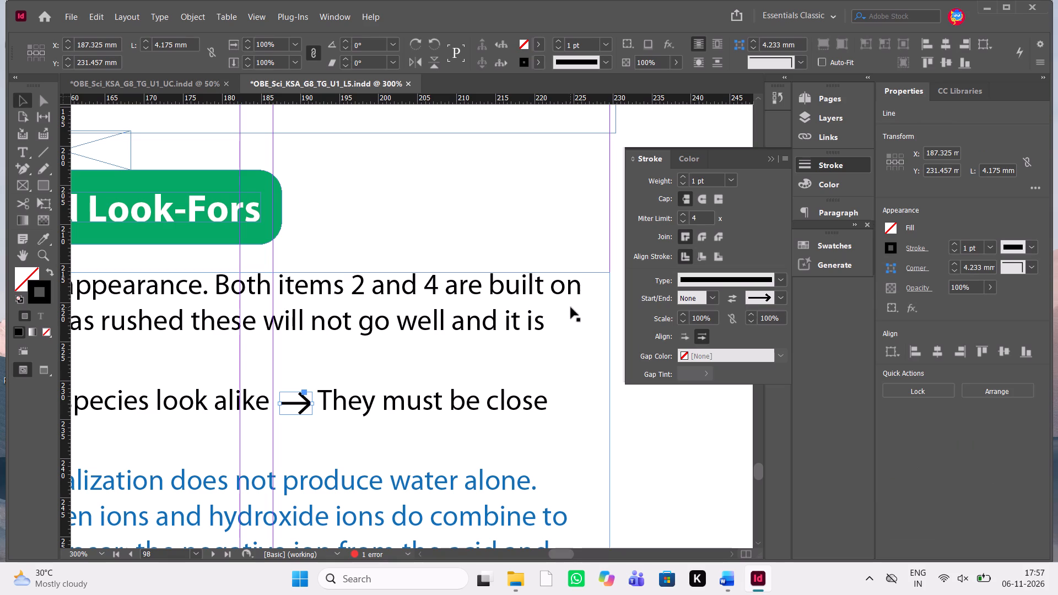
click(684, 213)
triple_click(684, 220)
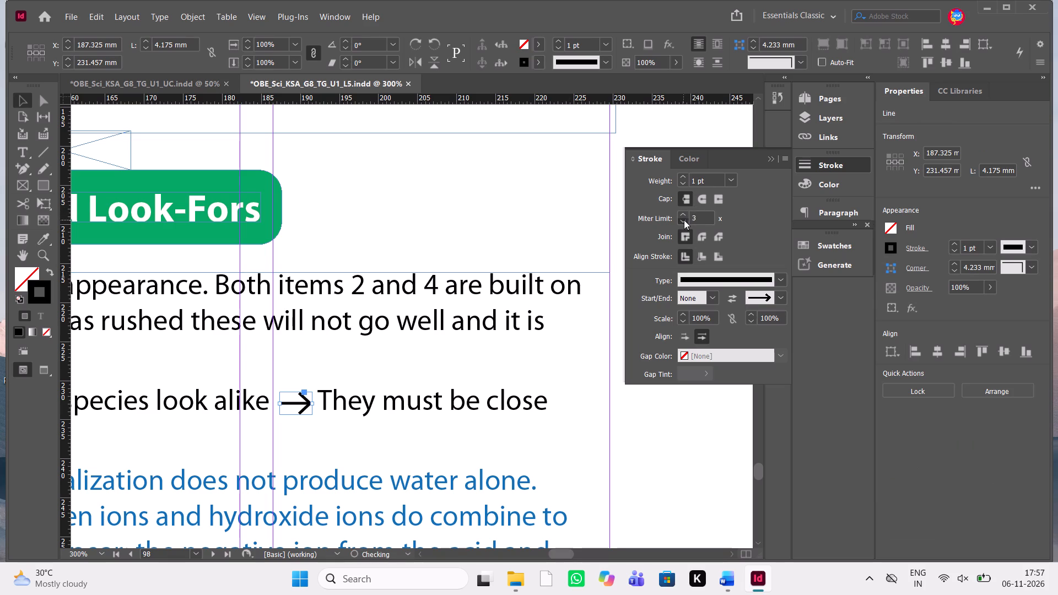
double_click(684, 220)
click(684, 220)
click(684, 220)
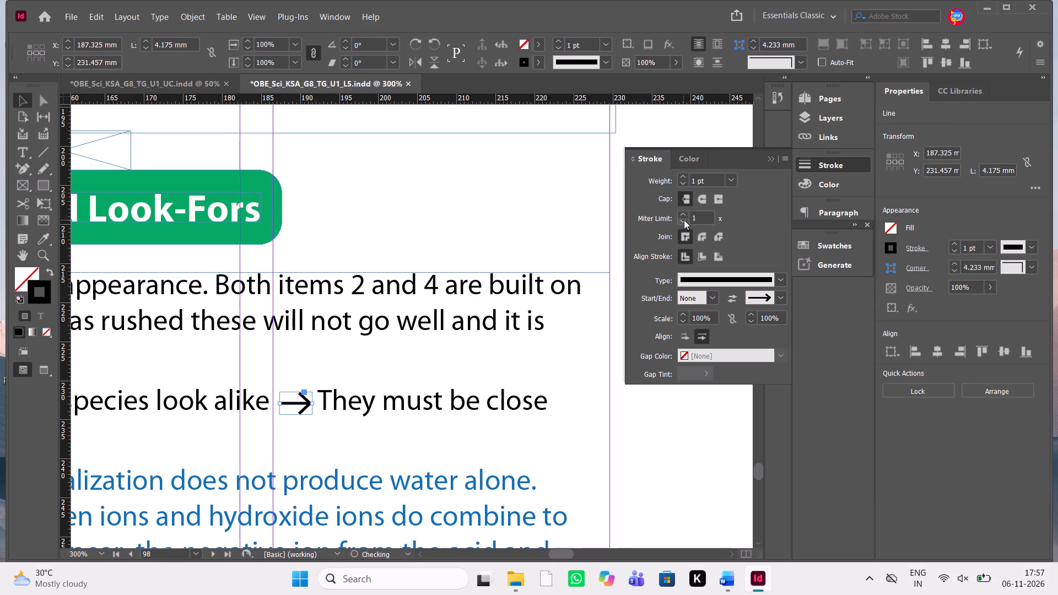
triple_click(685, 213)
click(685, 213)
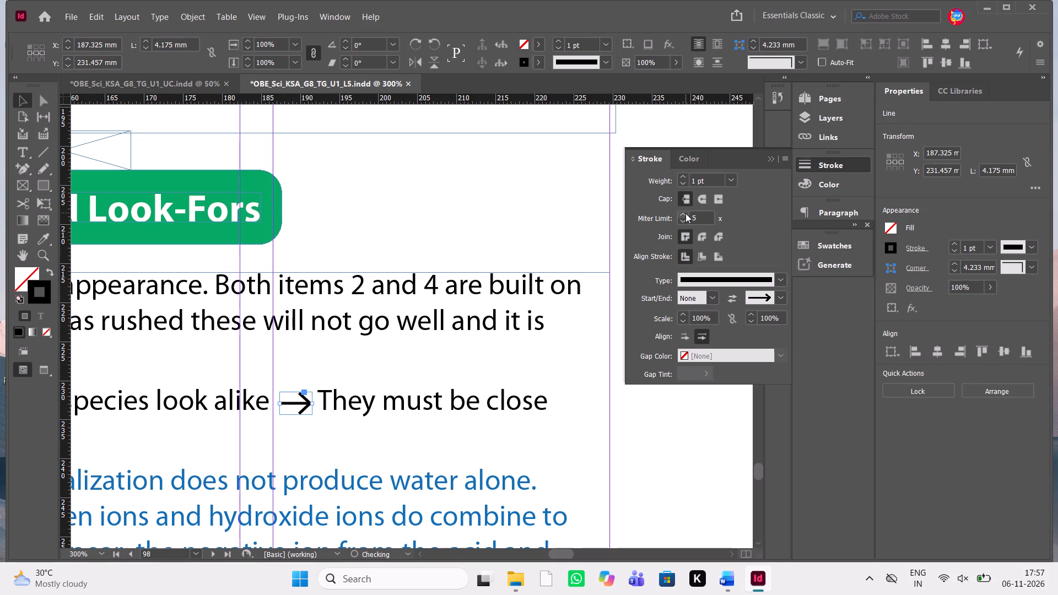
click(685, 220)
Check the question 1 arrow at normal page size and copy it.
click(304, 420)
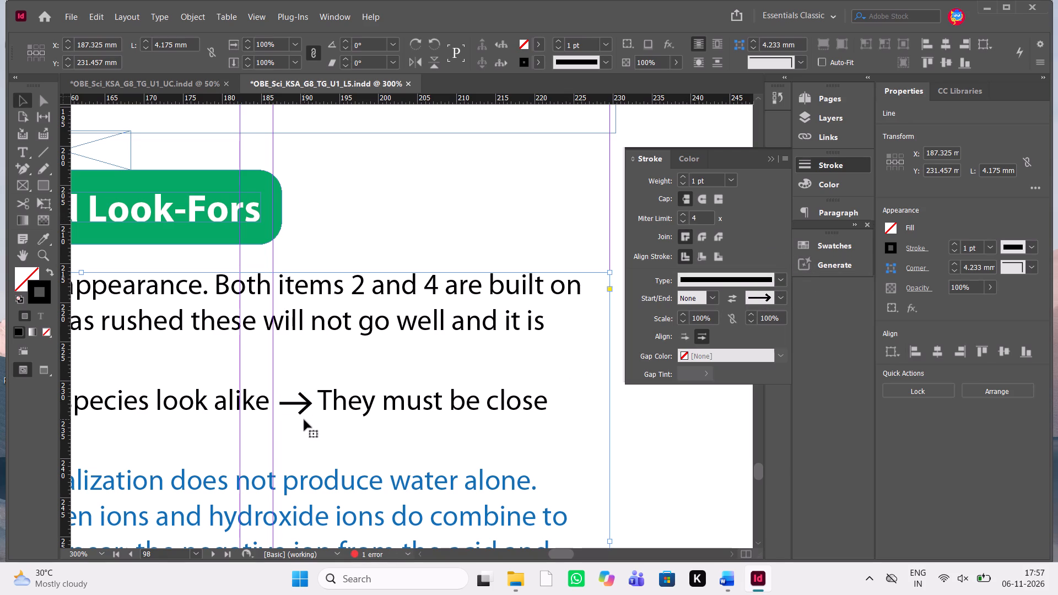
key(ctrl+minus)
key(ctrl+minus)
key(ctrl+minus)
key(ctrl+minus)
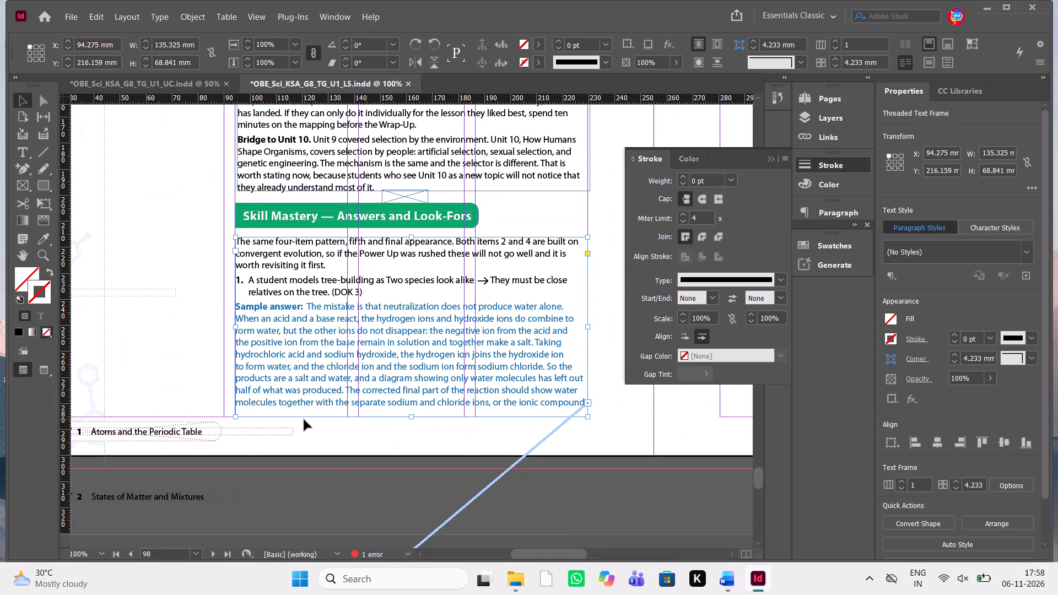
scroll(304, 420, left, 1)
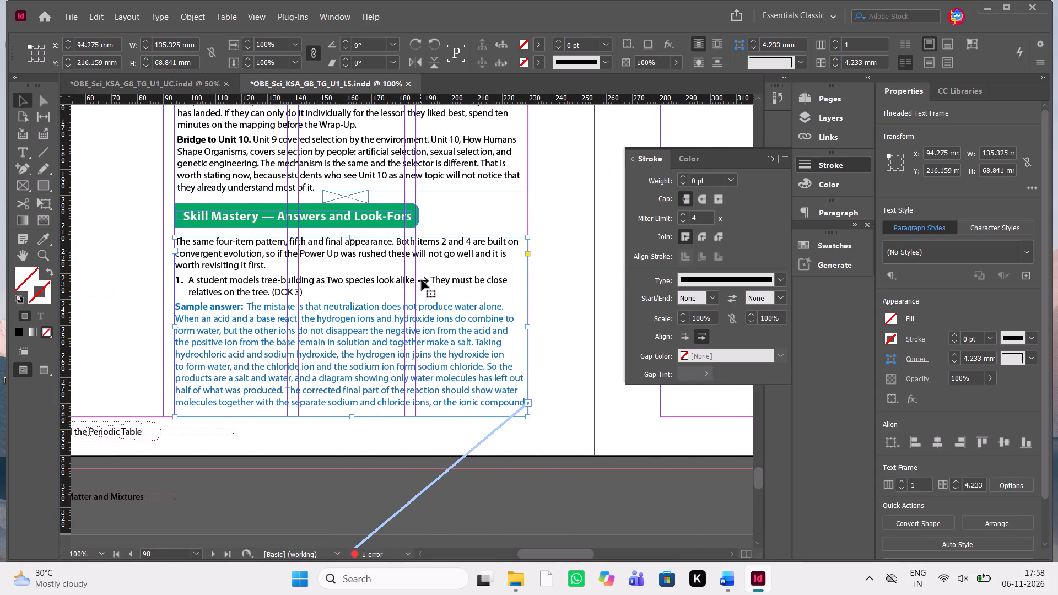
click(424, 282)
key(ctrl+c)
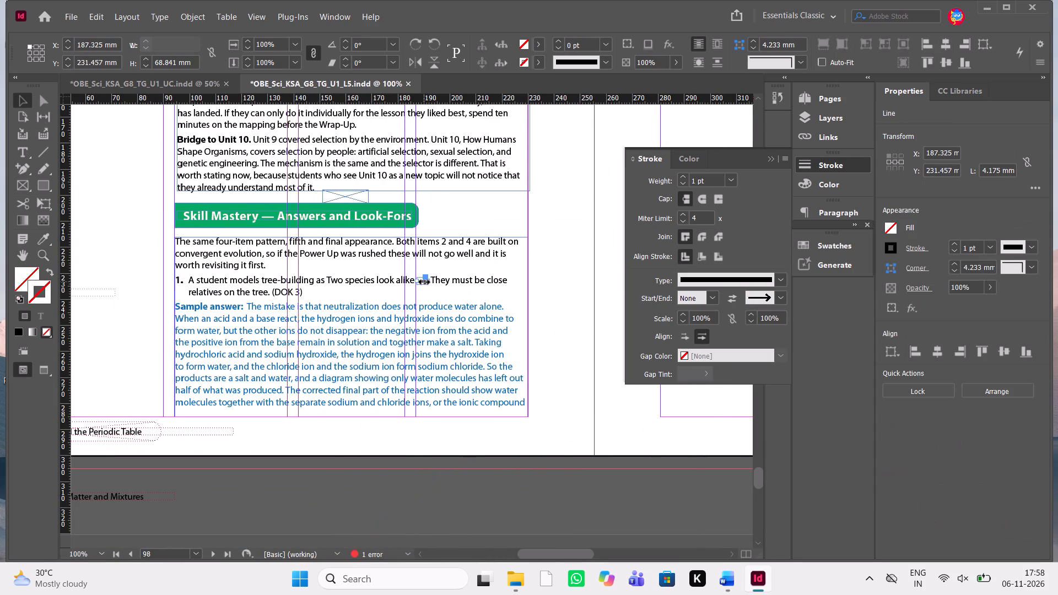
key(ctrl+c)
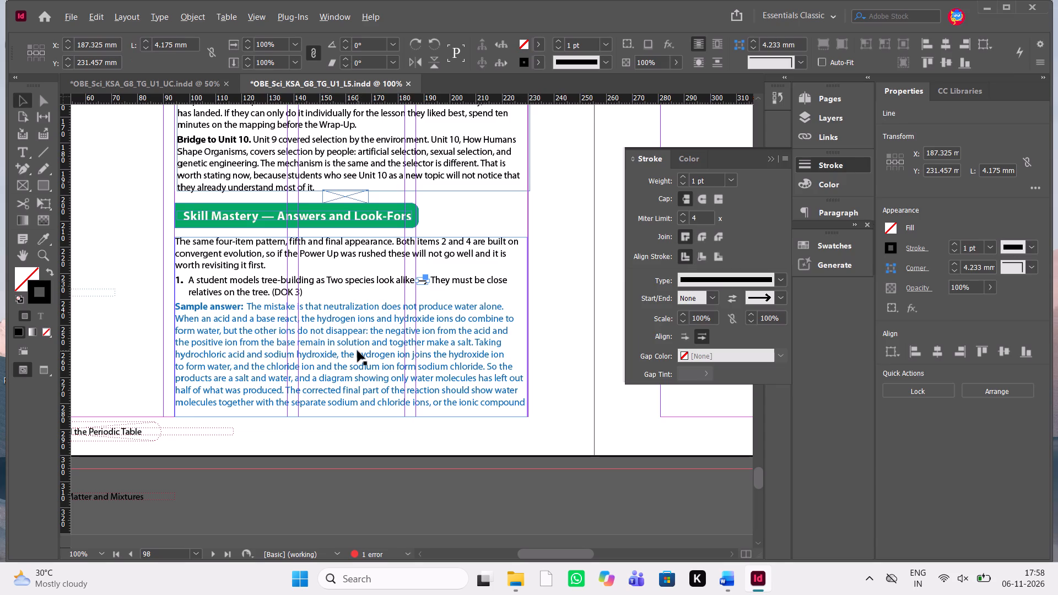
Bold the "(DOK 3)" label at the end of question 1, after checking the question's wording in the Word manuscript.
key(alt+Tab)
scroll(780, 241, right, 1)
scroll(780, 241, up, 1)
scroll(780, 241, down, 1)
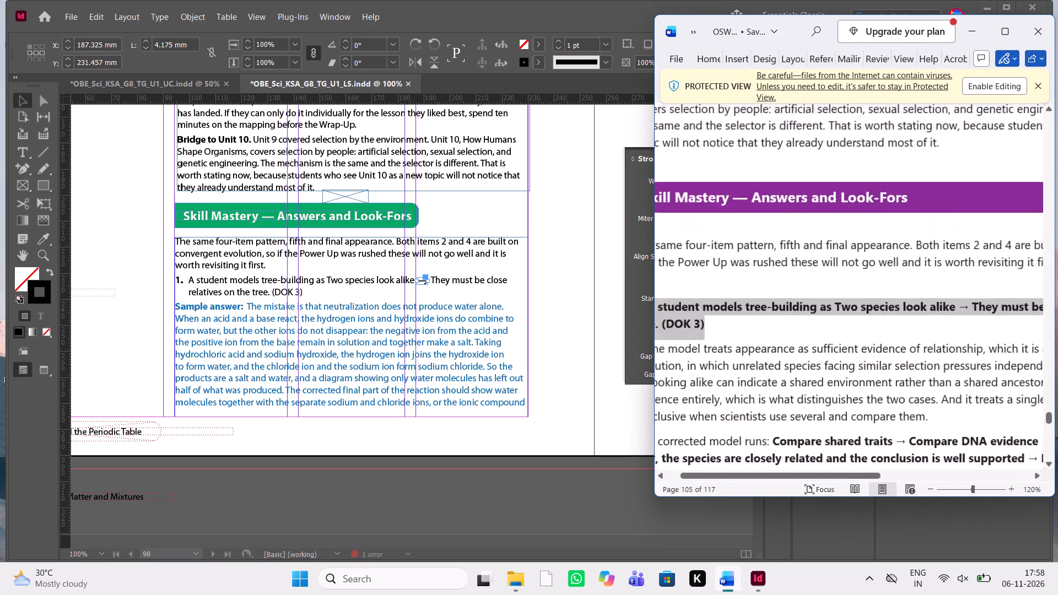
scroll(780, 241, down, 1)
scroll(780, 241, left, 1)
scroll(780, 241, right, 1)
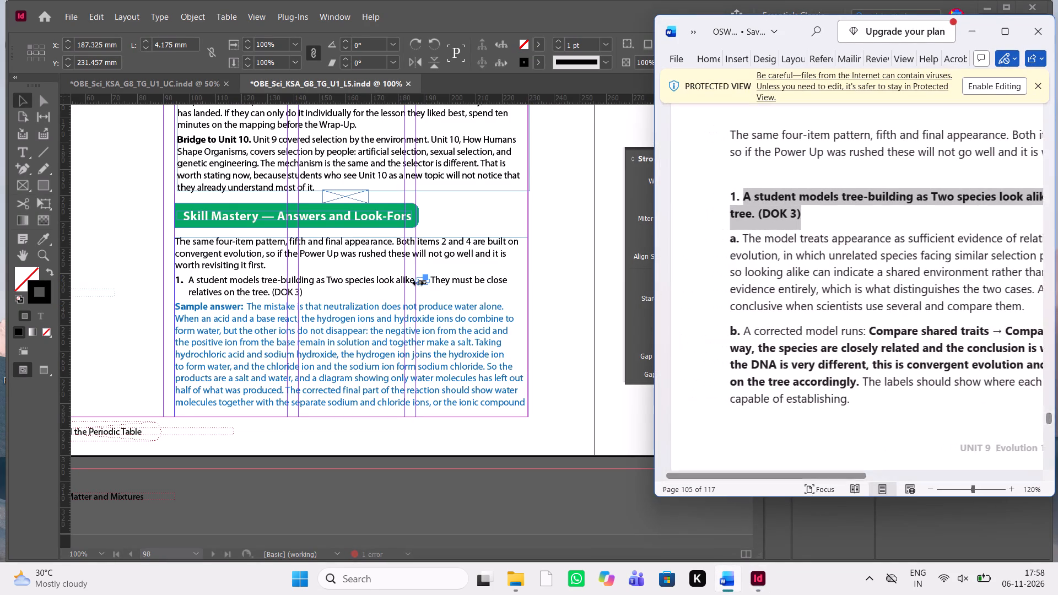
double_click(305, 289)
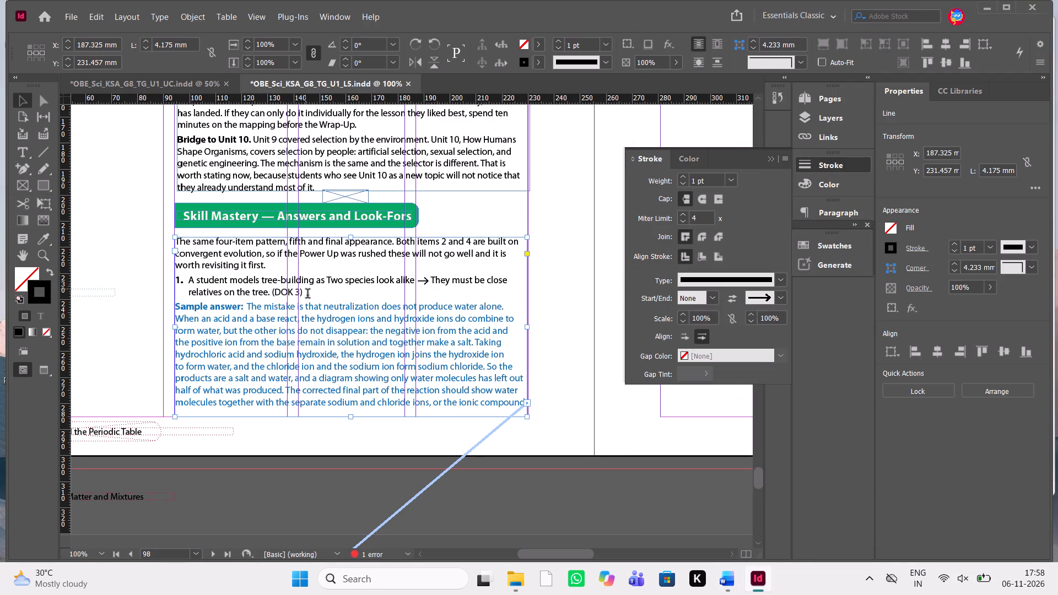
drag(307, 295, 269, 294)
double_click(269, 294)
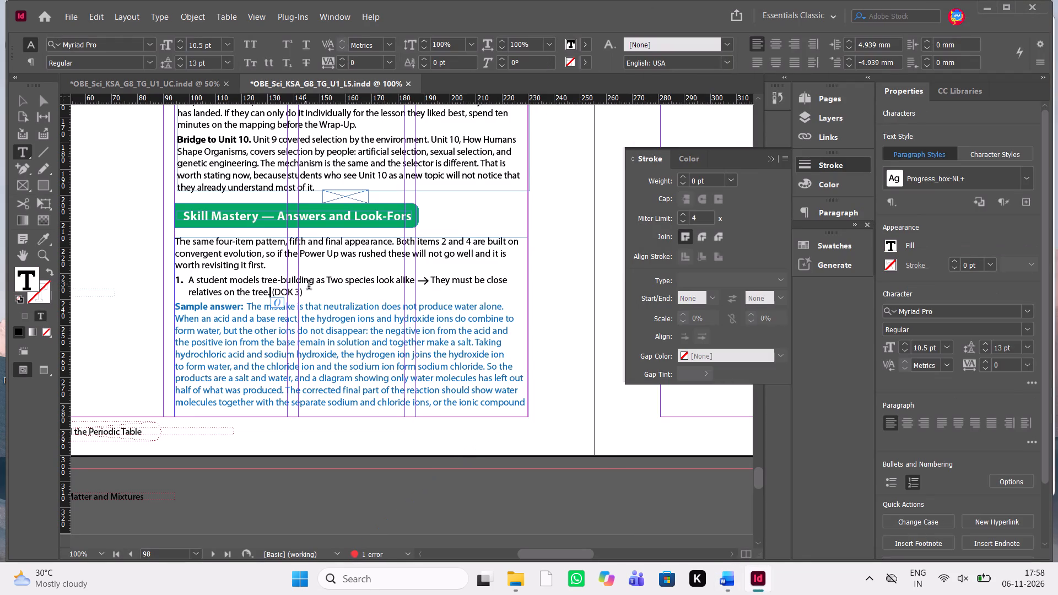
drag(309, 289, 272, 294)
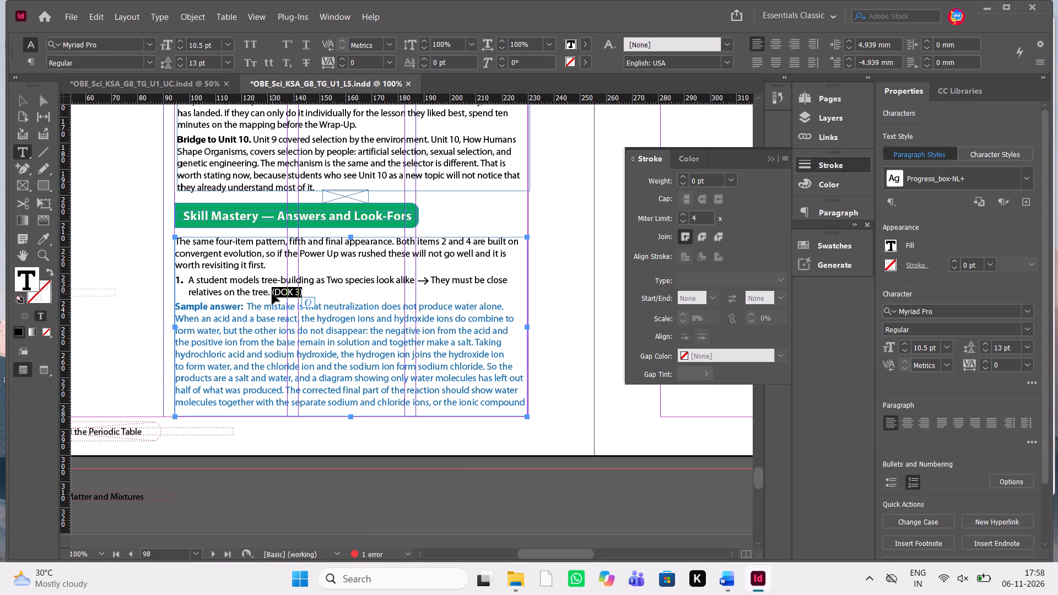
key(ctrl+shift+b)
Copy parts a to c of the question 1 answer from the Word manuscript, ending at "supported by appearance alone.".
click(316, 313)
key(alt+Tab)
scroll(316, 313, left, 1)
scroll(668, 281, left, 1)
scroll(668, 281, right, 1)
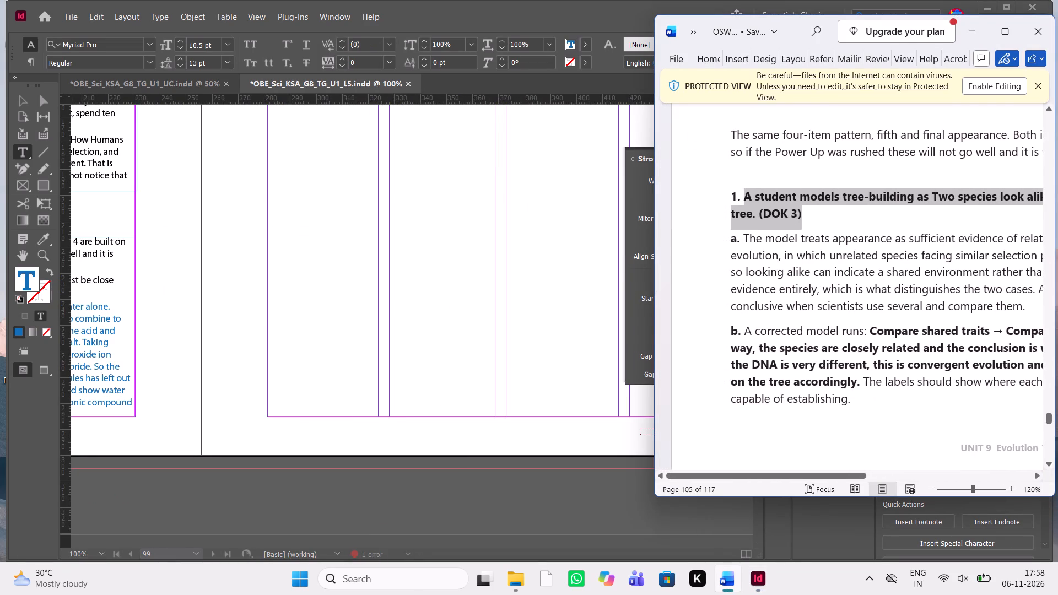
drag(728, 237, 775, 524)
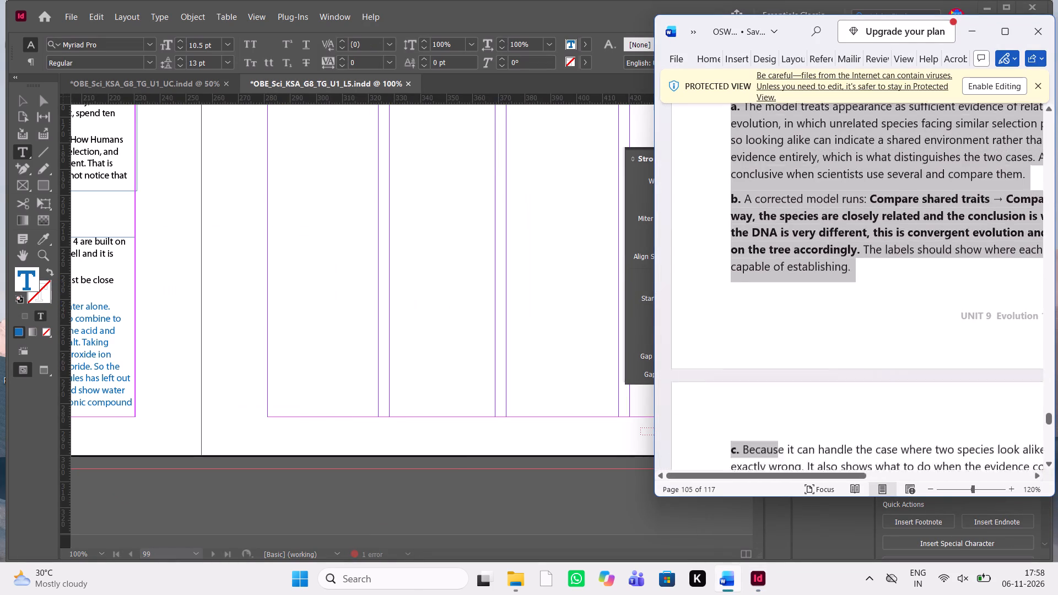
drag(775, 524, 836, 130)
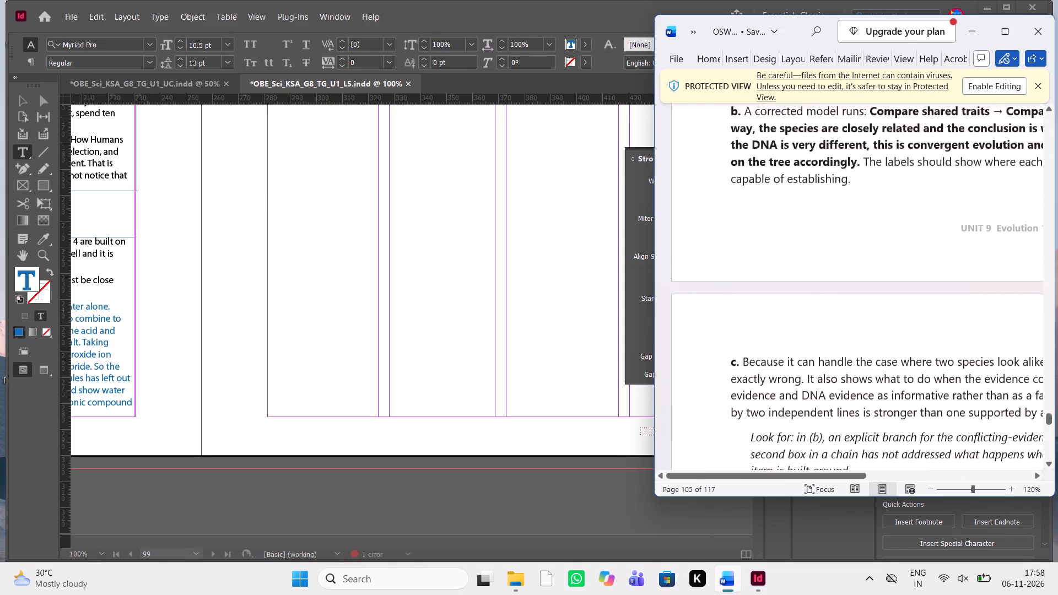
drag(836, 130, 1051, 414)
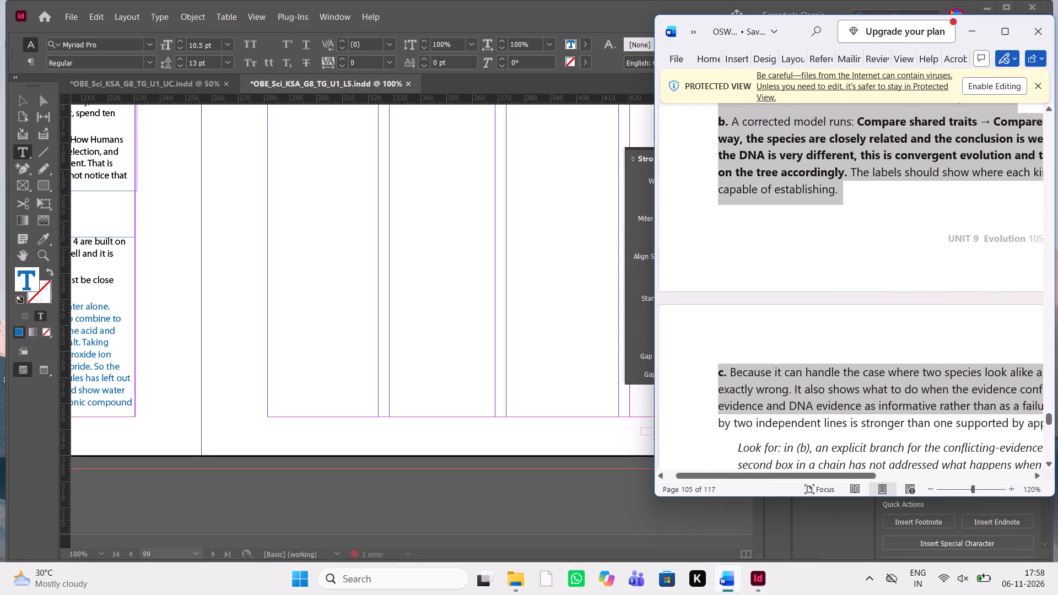
drag(1051, 414, 859, 424)
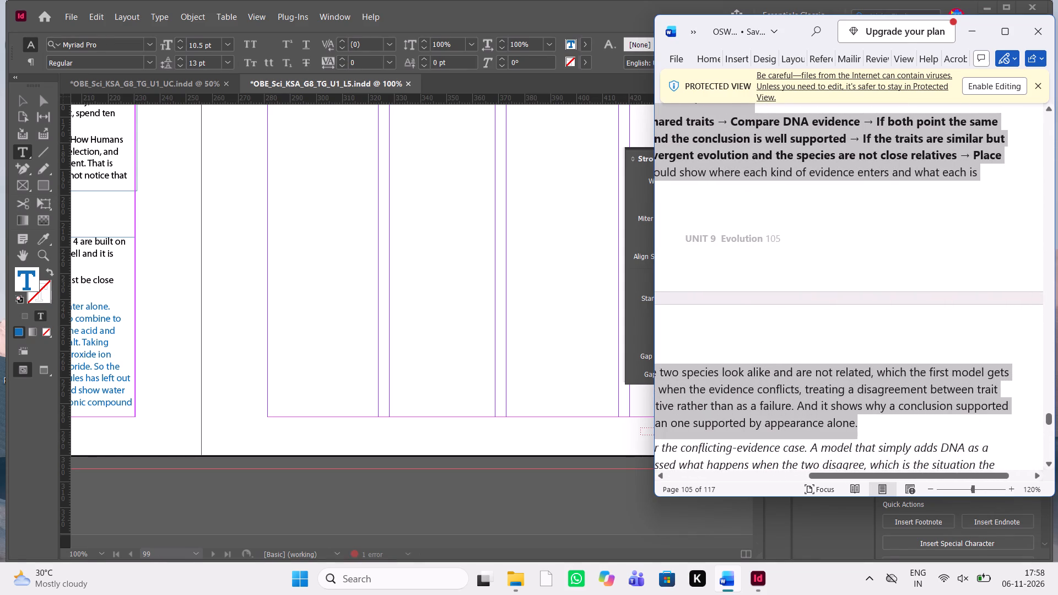
key(ctrl+c)
key(ctrl+c)
key(ctrl+c)
Replace the old neutralization text after question 1's "Sample answer:" label with the copied manuscript parts a to c.
scroll(478, 374, right, 1)
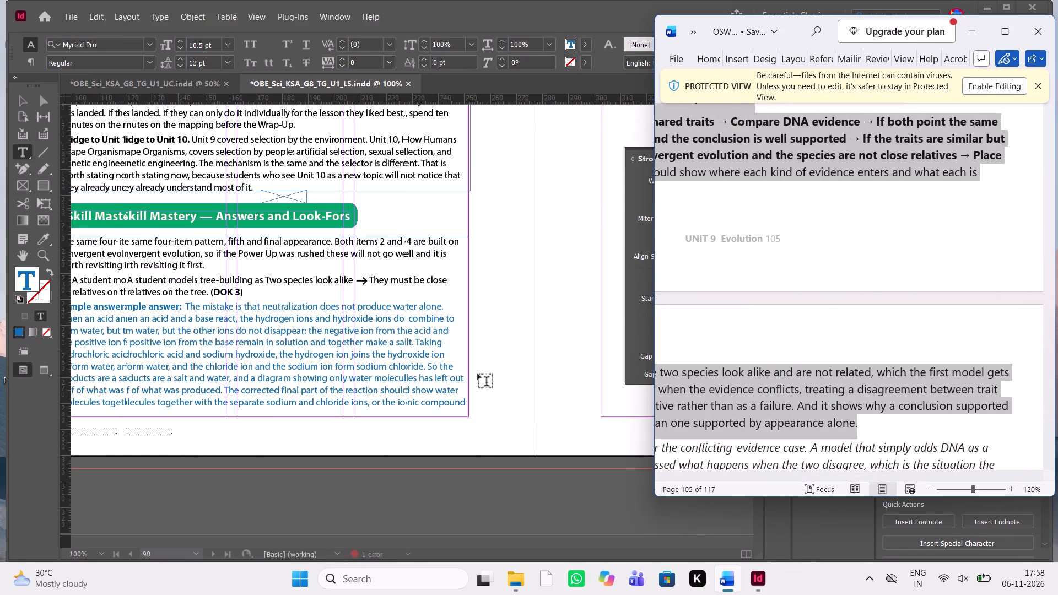
scroll(478, 374, right, 1)
drag(186, 302, 435, 414)
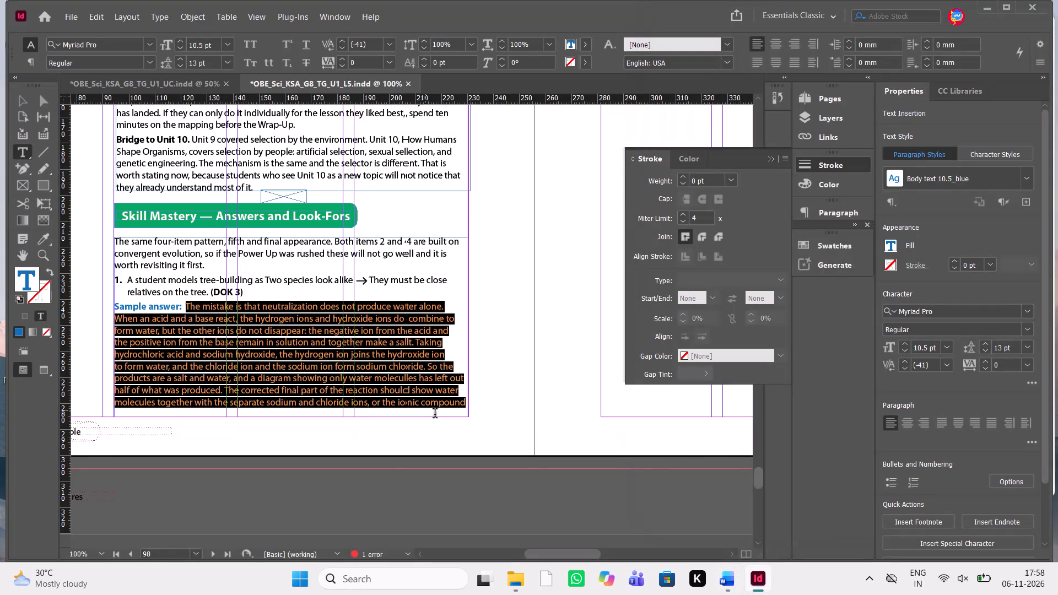
drag(435, 414, 454, 418)
key(Delete)
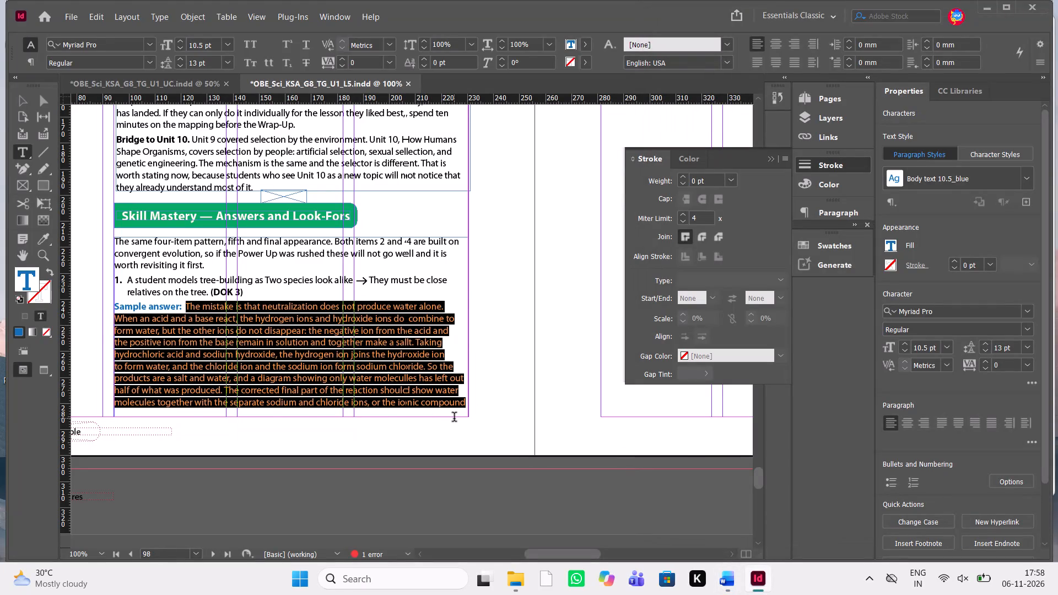
drag(186, 305, 227, 309)
key(ctrl+v)
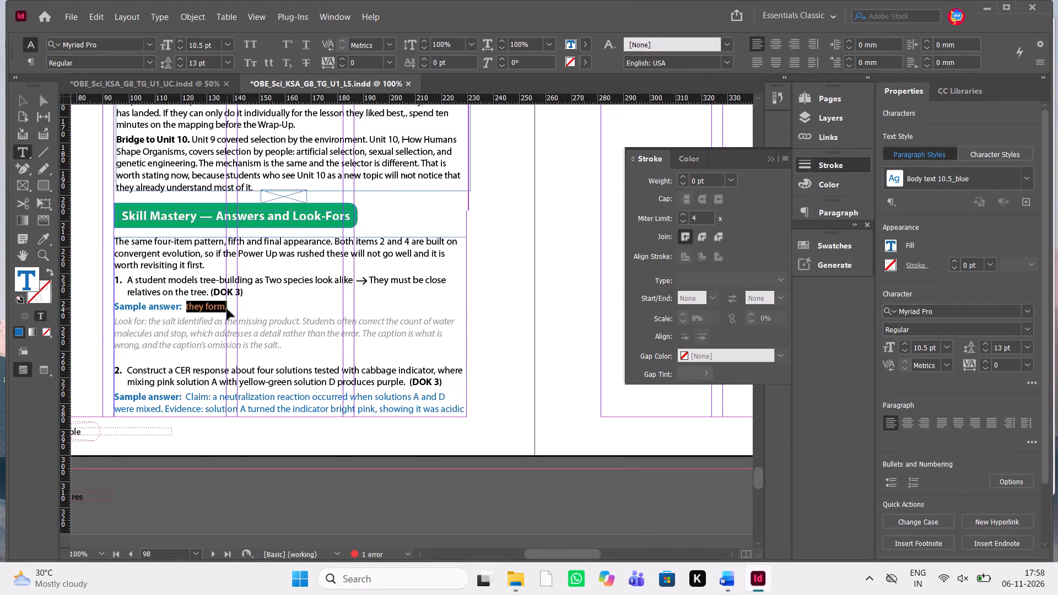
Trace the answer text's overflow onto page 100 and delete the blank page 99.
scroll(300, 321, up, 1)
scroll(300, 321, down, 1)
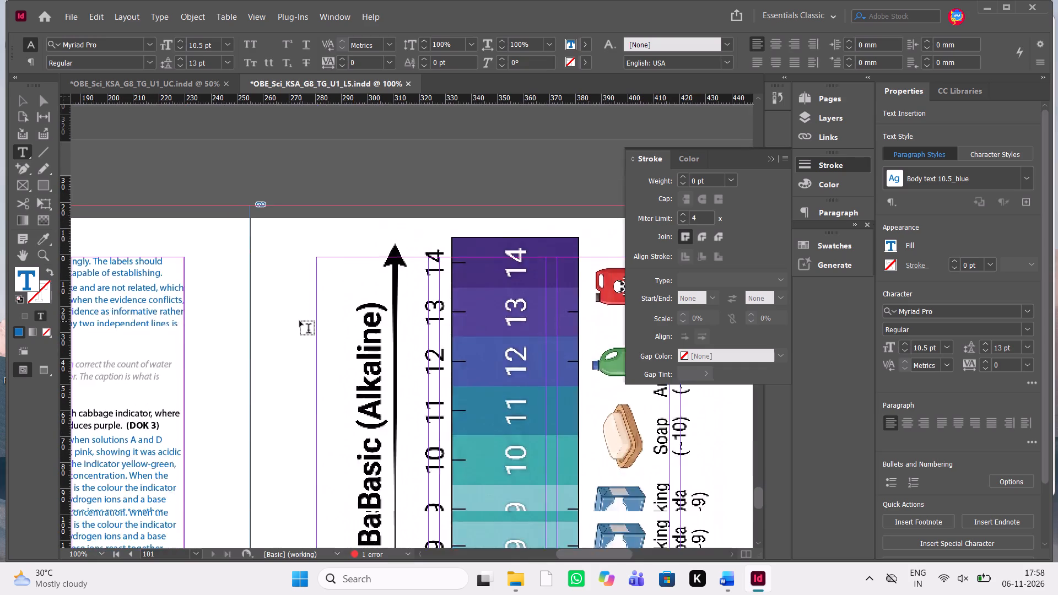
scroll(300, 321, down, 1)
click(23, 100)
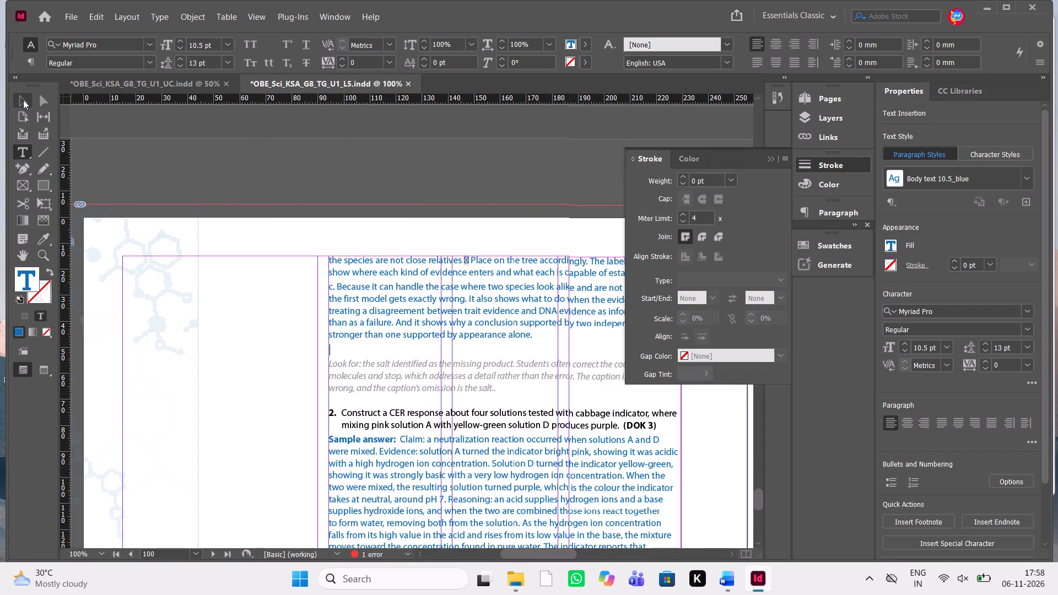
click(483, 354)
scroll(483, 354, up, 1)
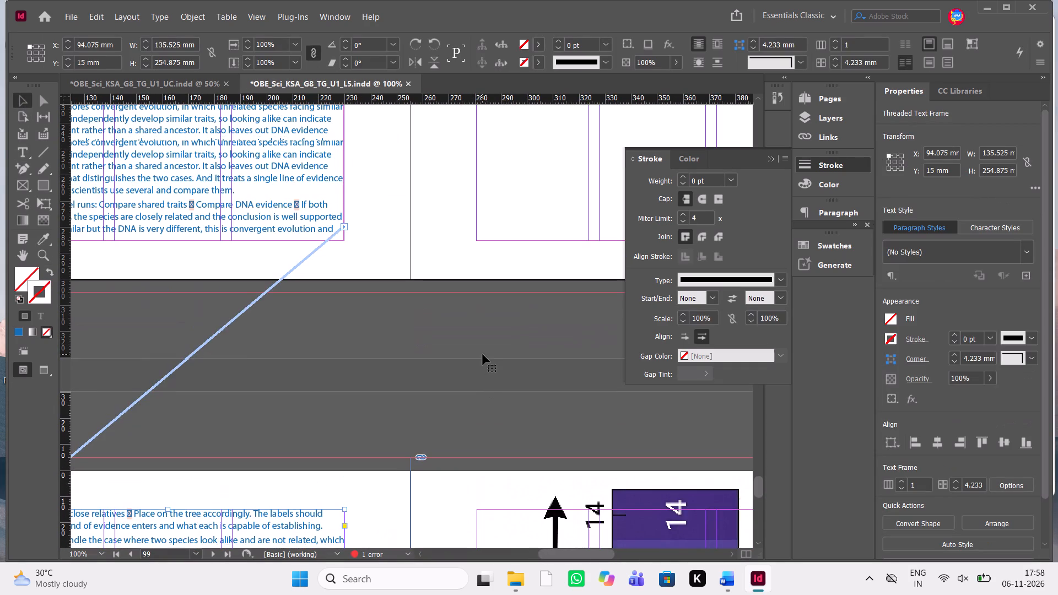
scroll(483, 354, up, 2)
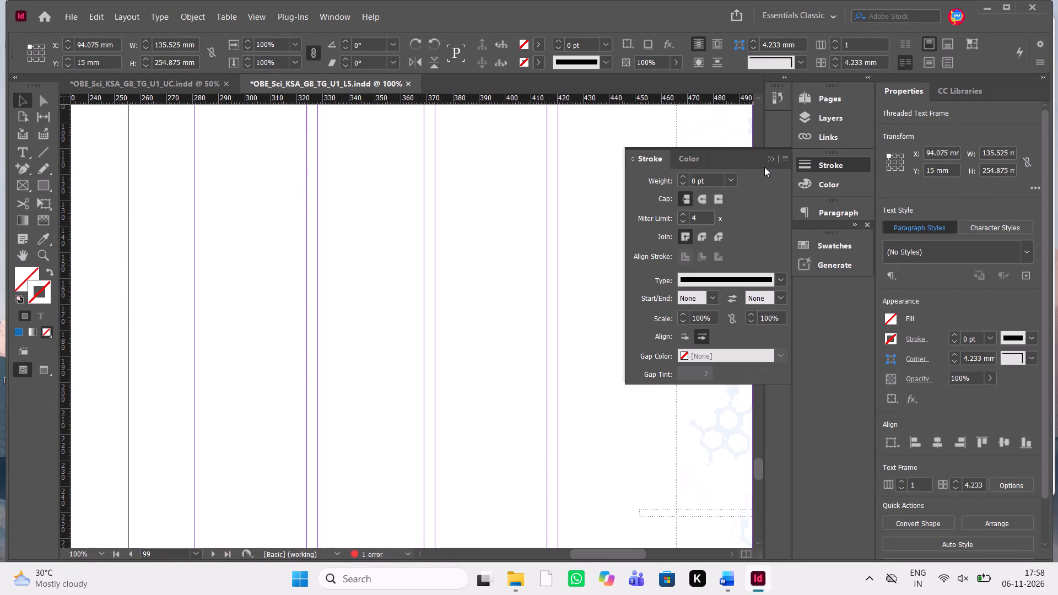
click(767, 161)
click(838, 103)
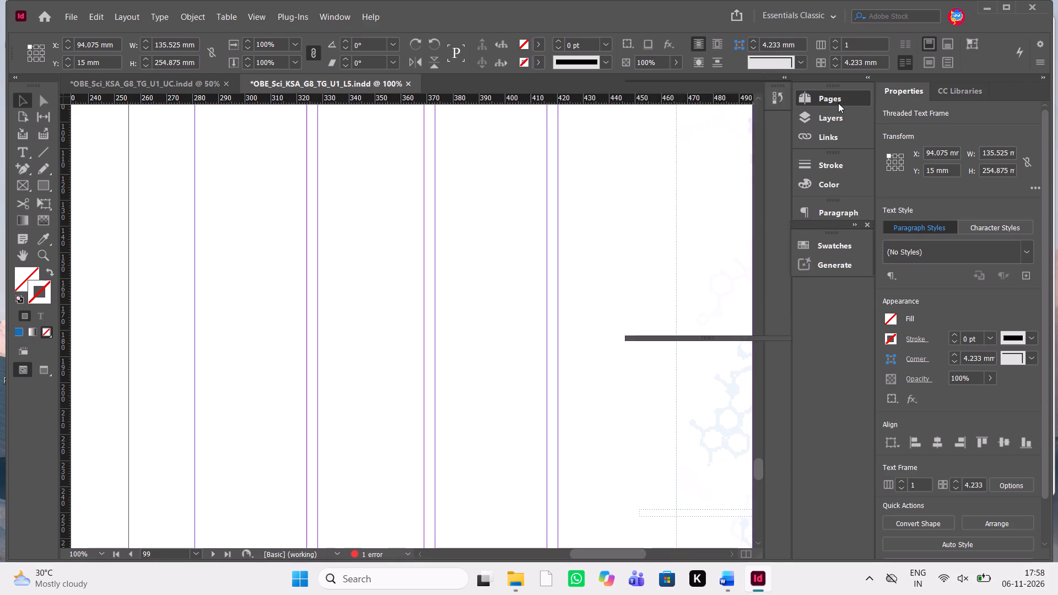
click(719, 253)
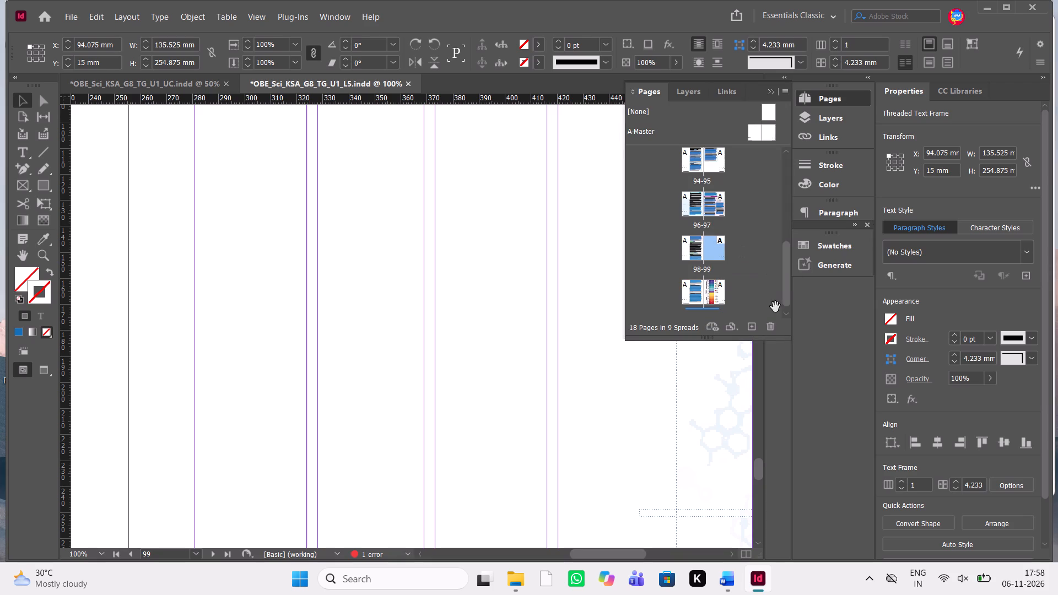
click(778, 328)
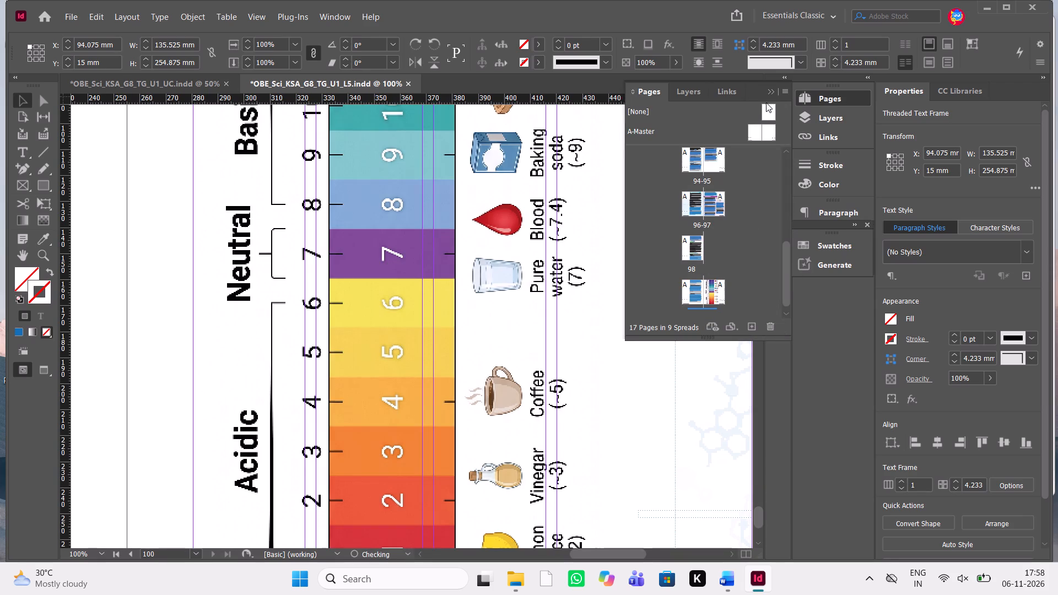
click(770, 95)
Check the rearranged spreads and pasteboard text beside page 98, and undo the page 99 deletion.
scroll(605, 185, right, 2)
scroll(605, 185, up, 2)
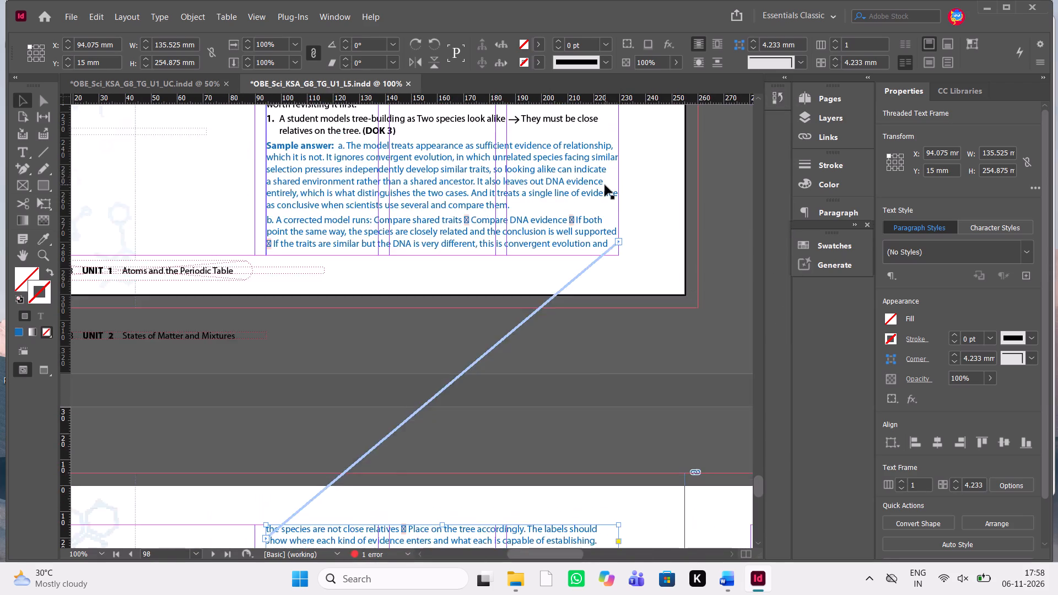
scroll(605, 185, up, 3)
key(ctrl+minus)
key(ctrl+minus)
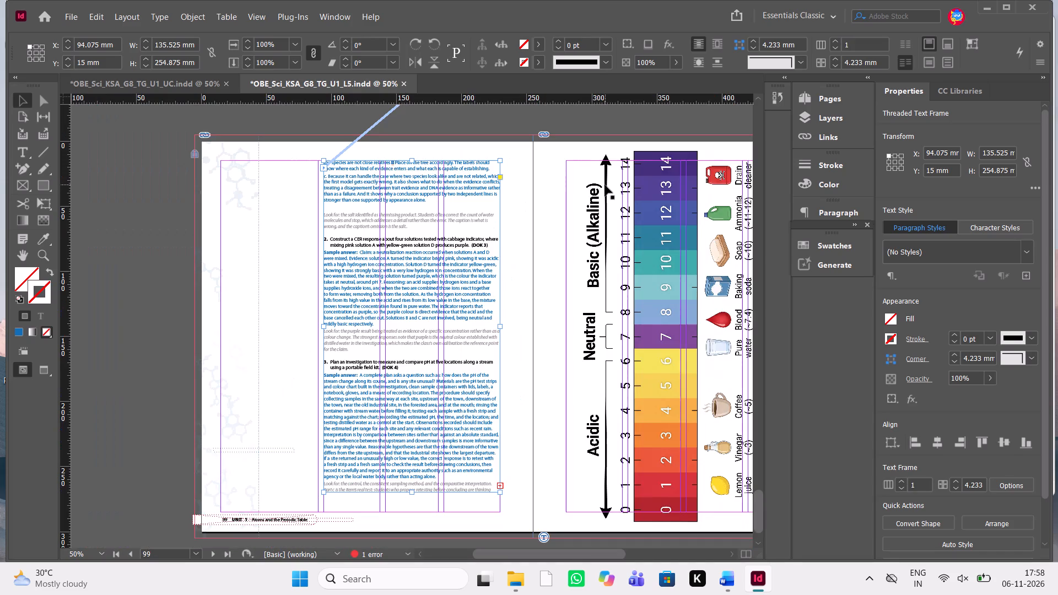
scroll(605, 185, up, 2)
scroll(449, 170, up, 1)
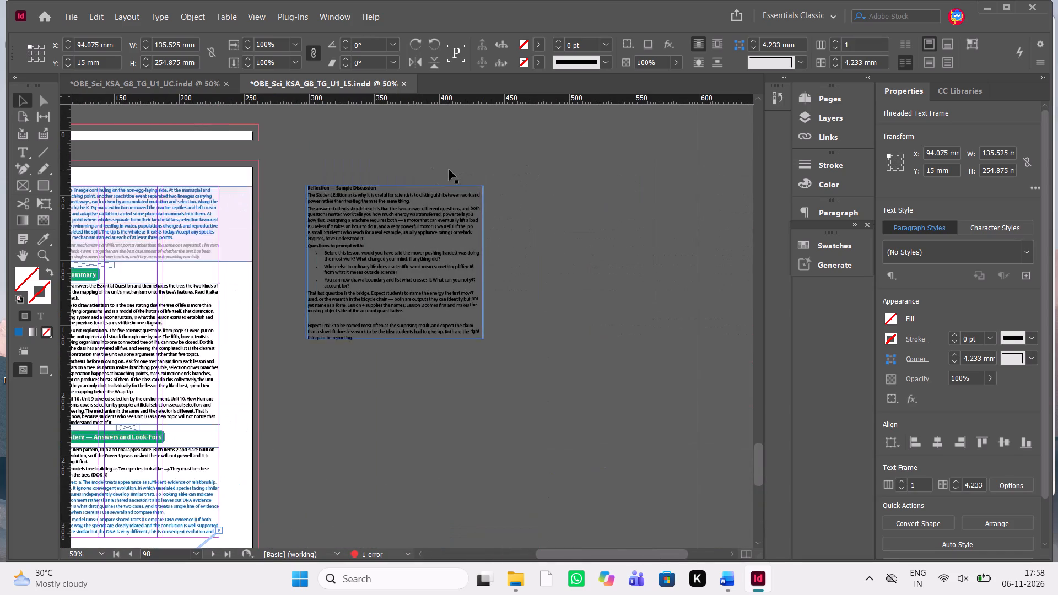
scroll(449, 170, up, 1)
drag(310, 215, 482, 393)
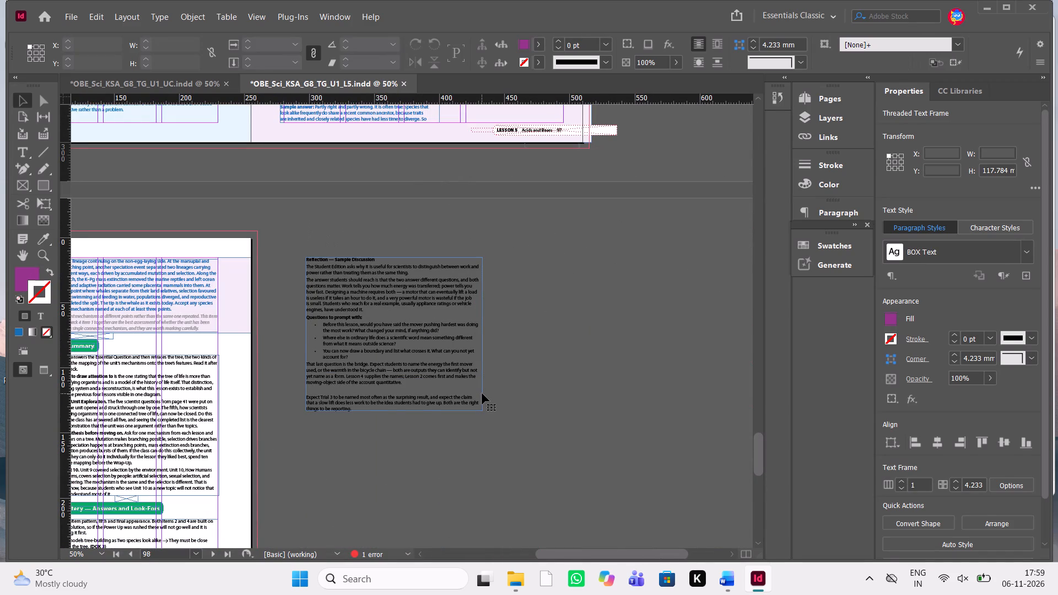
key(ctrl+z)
Move the threaded overflow text frame from page 100 onto the blank page 99.
scroll(482, 393, up, 1)
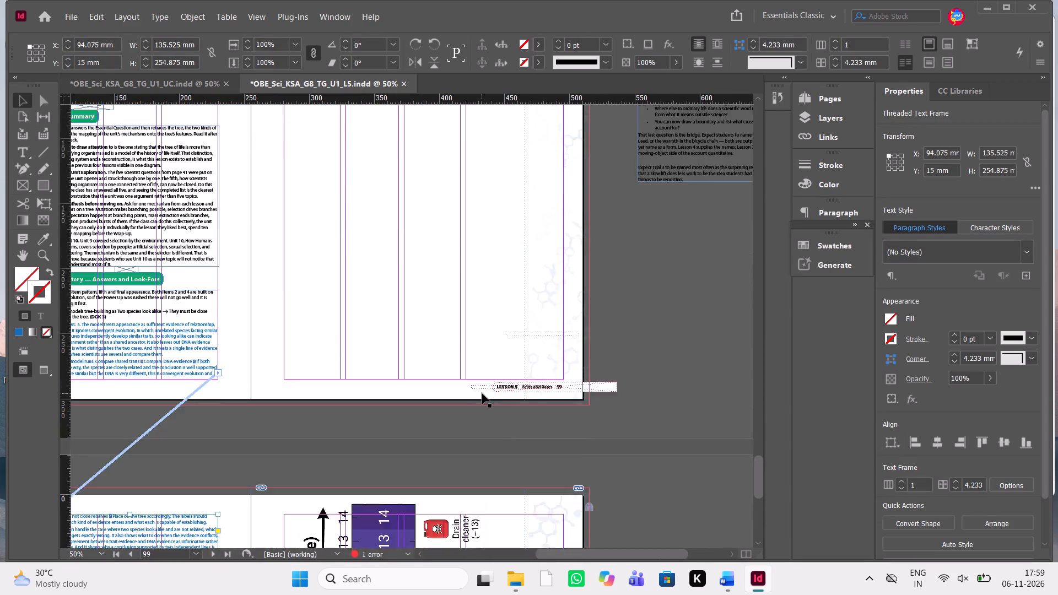
scroll(482, 393, up, 2)
scroll(482, 393, right, 1)
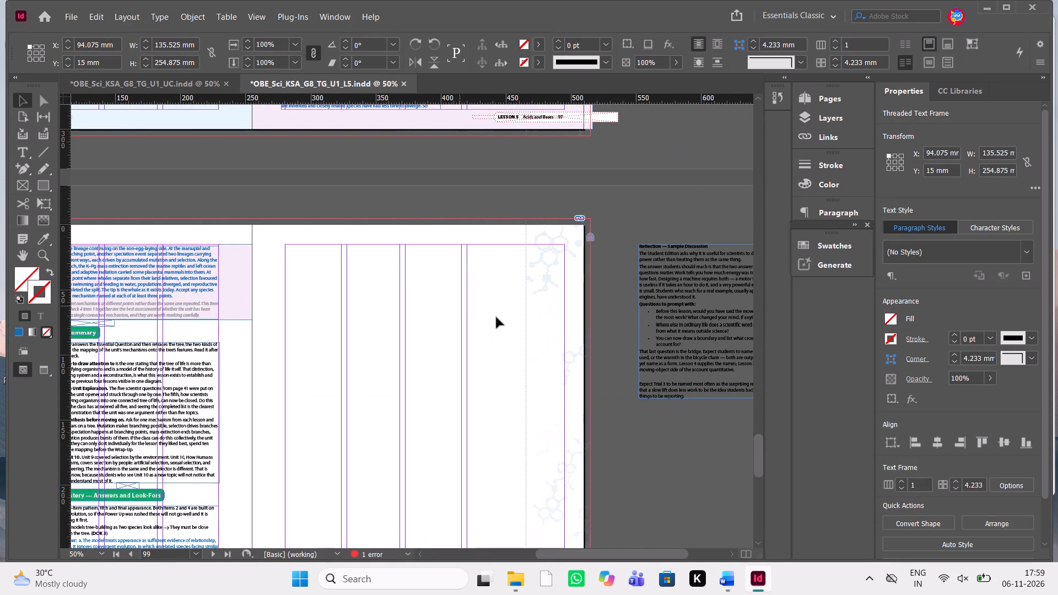
scroll(469, 370, down, 2)
drag(298, 363, 498, 516)
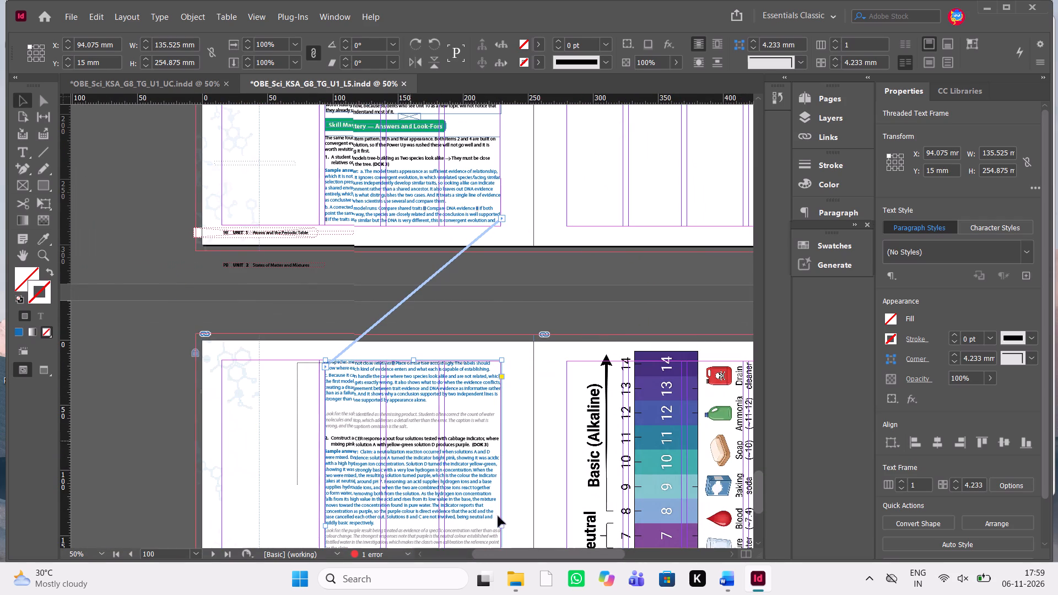
drag(498, 516, 509, 526)
drag(438, 464, 674, 179)
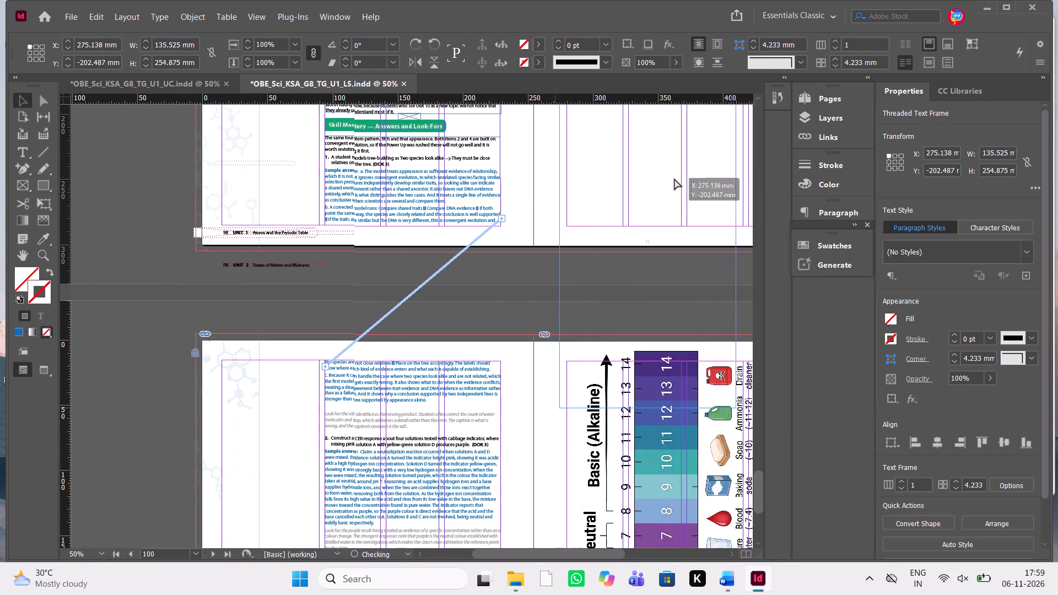
drag(674, 179, 681, 177)
Move the threaded frame up page 99 to align with the top margin, at X 280.4 mm and Y about 15.1 mm.
scroll(681, 177, up, 3)
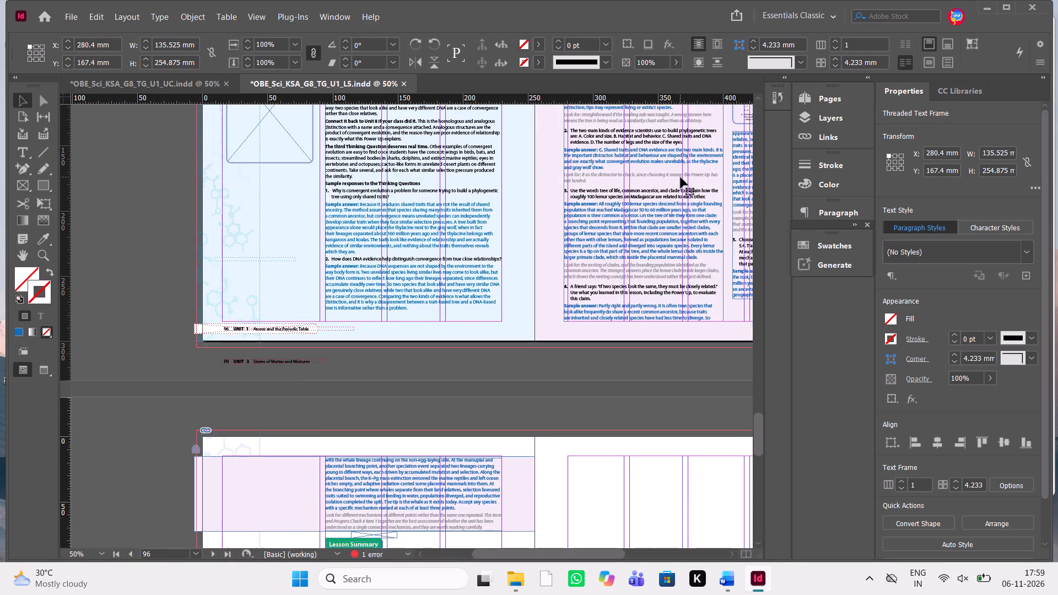
key(ctrl+equal)
key(ctrl+equal)
key(ctrl+equal)
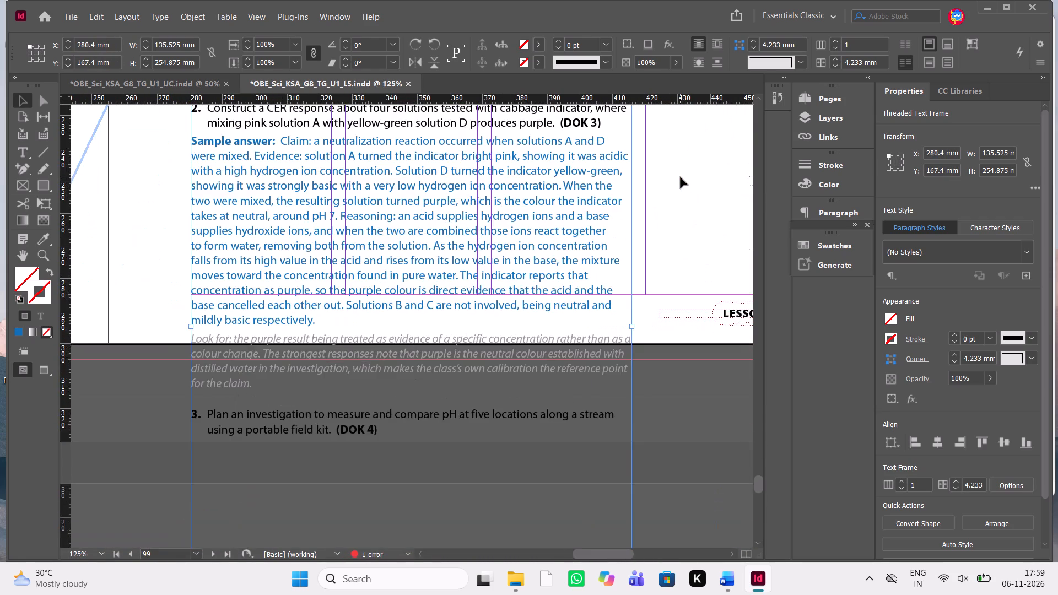
scroll(681, 177, up, 3)
scroll(681, 177, down, 1)
scroll(639, 201, down, 1)
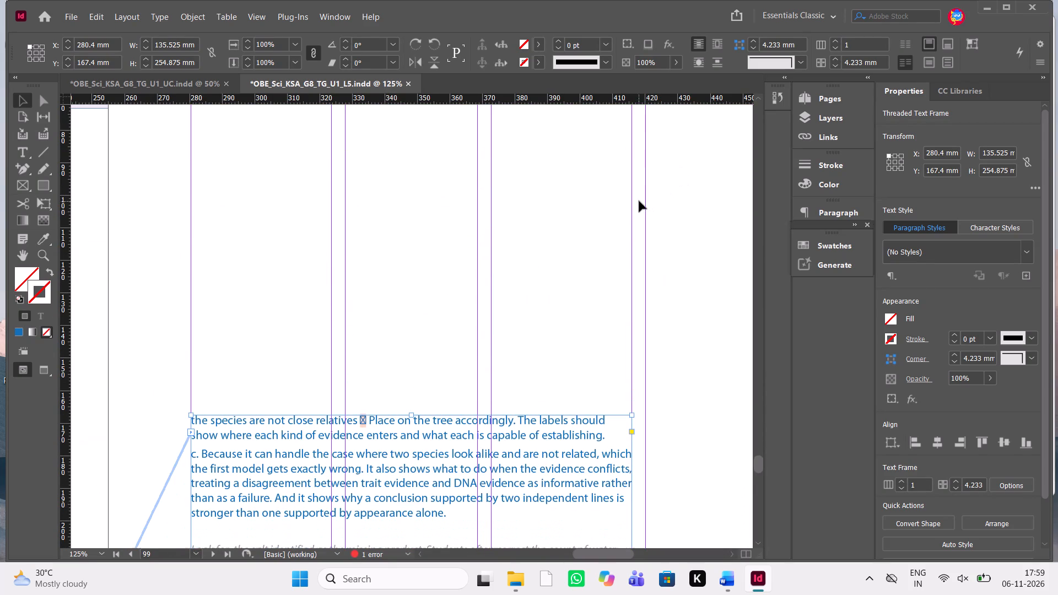
drag(386, 460, 385, 120)
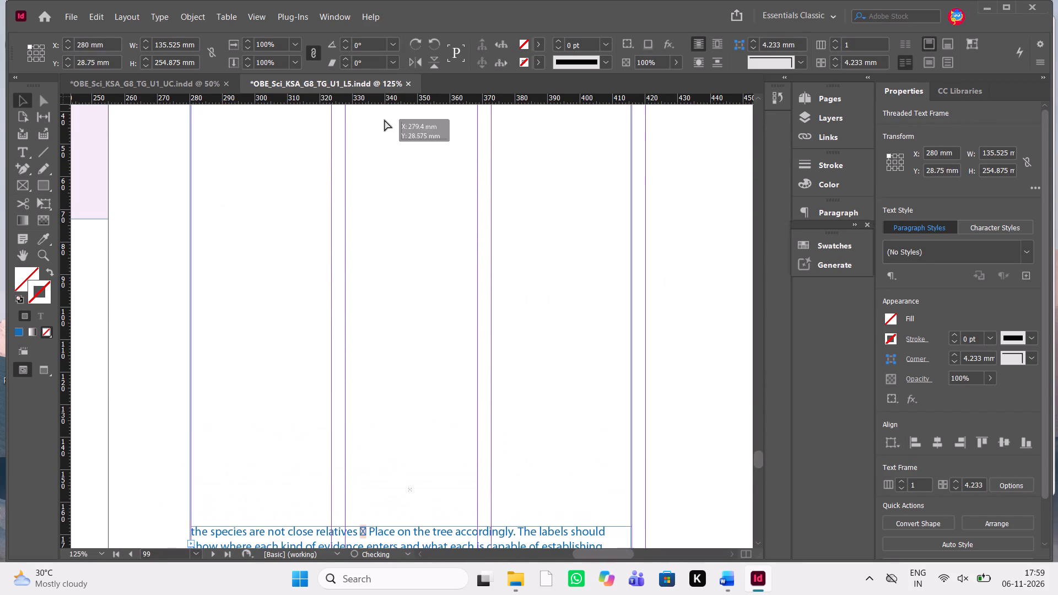
drag(385, 120, 387, 128)
scroll(387, 128, up, 2)
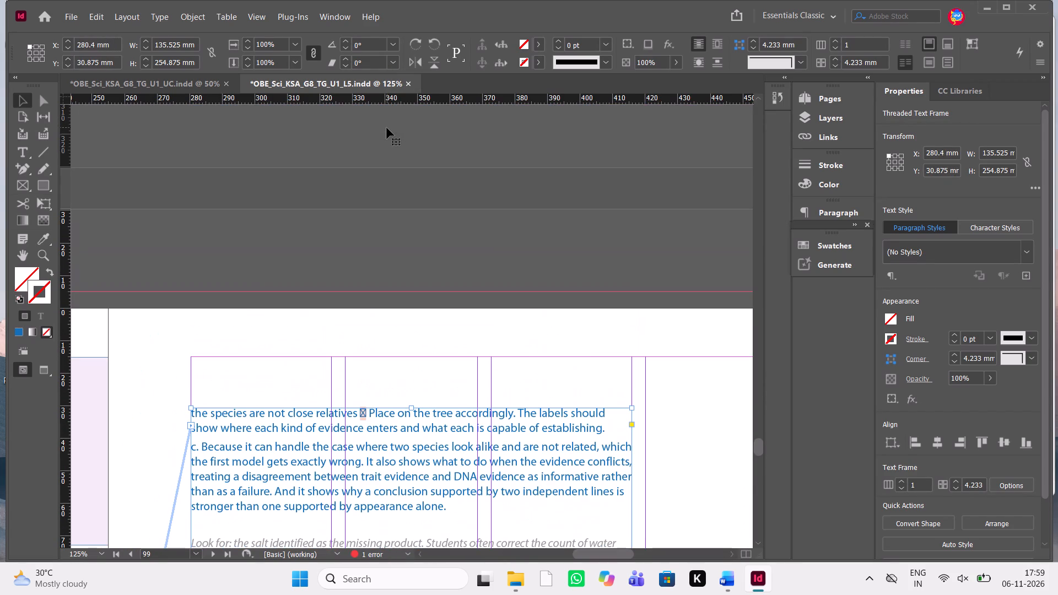
key(shift+Up)
key(shift+Up)
key(shift+Up)
key(shift+Up)
key(shift+Up)
key(shift+Up)
key(shift+Up)
key(shift+Up)
key(shift+Up)
key(shift+Down)
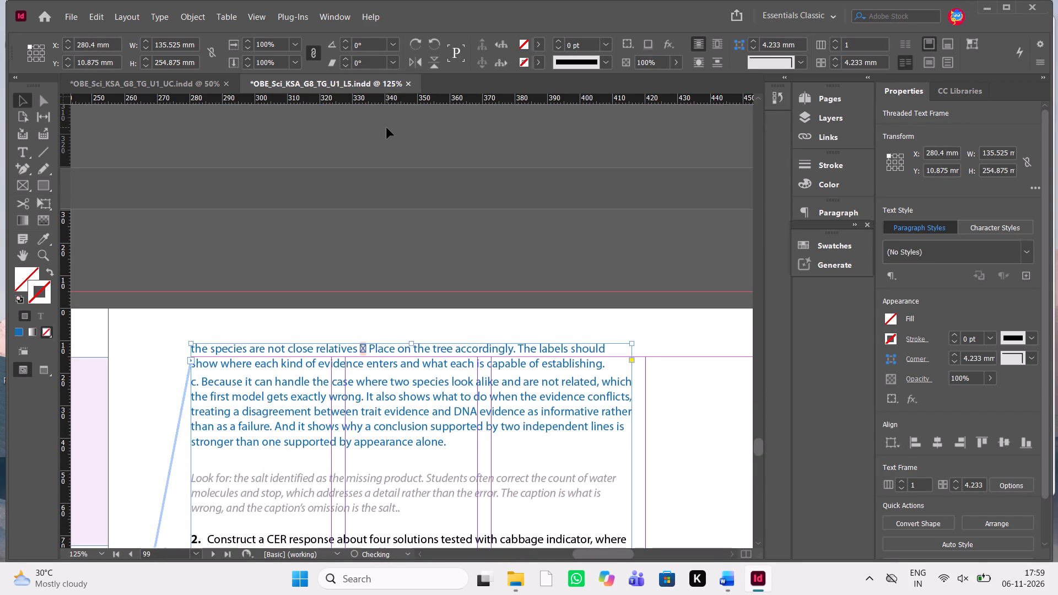
key(shift+Down)
key(shift+Down)
key(Up)
key(Up)
key(Up)
Try to replace the missing glyph after "Compare shared traits" in part b with question 1's arrow, copied as text.
scroll(387, 128, down, 1)
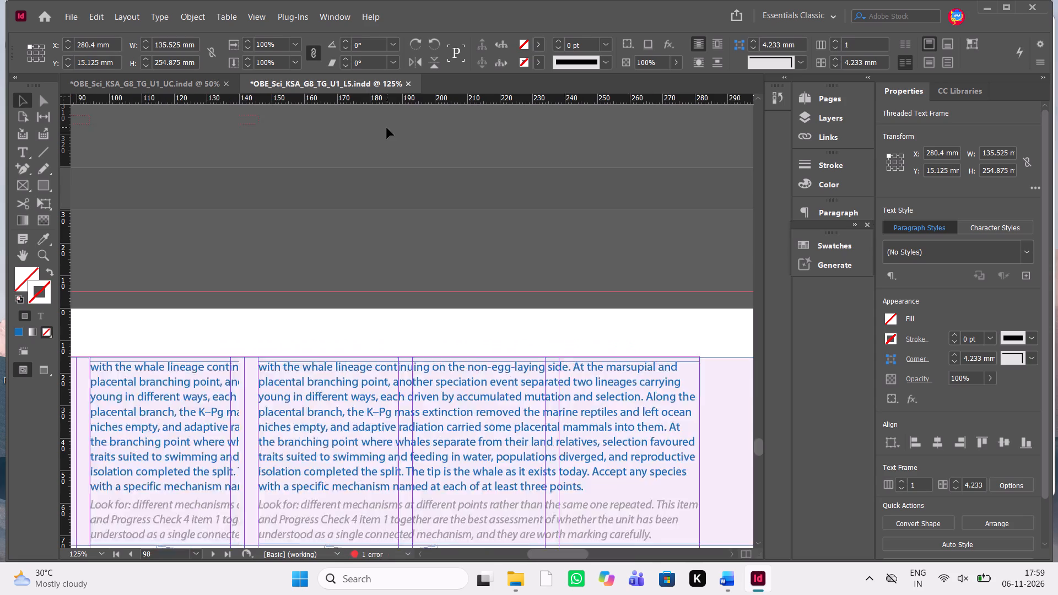
scroll(387, 128, down, 1)
scroll(387, 128, left, 1)
scroll(387, 128, down, 1)
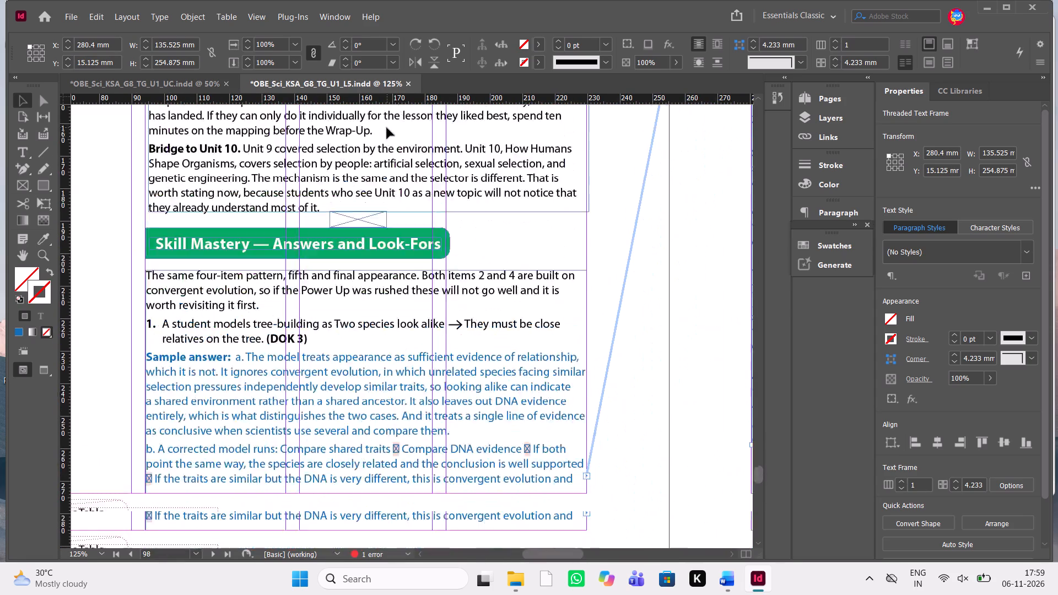
scroll(387, 128, down, 1)
double_click(402, 227)
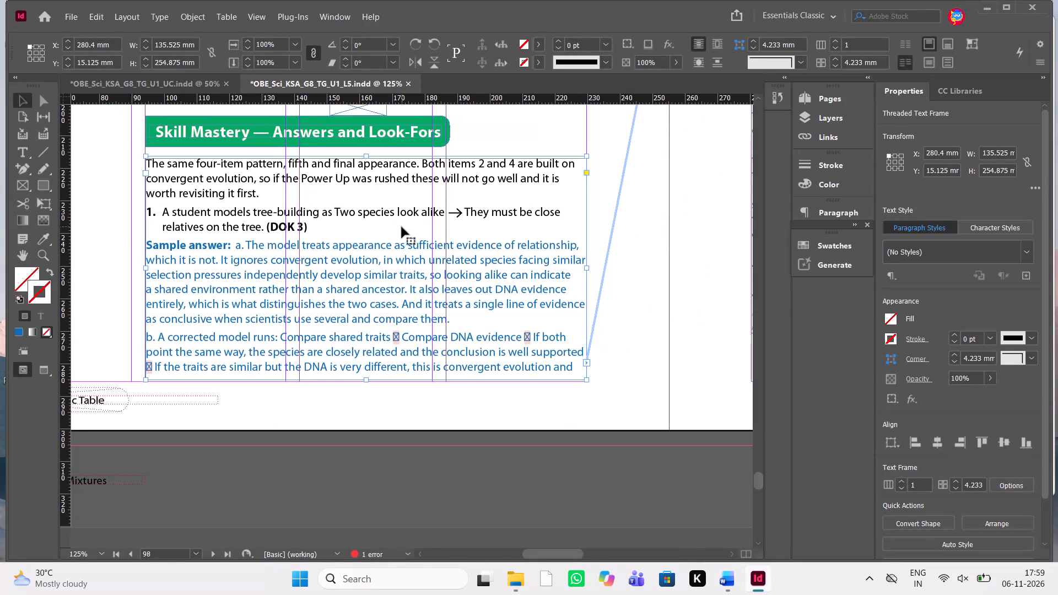
drag(450, 214, 461, 214)
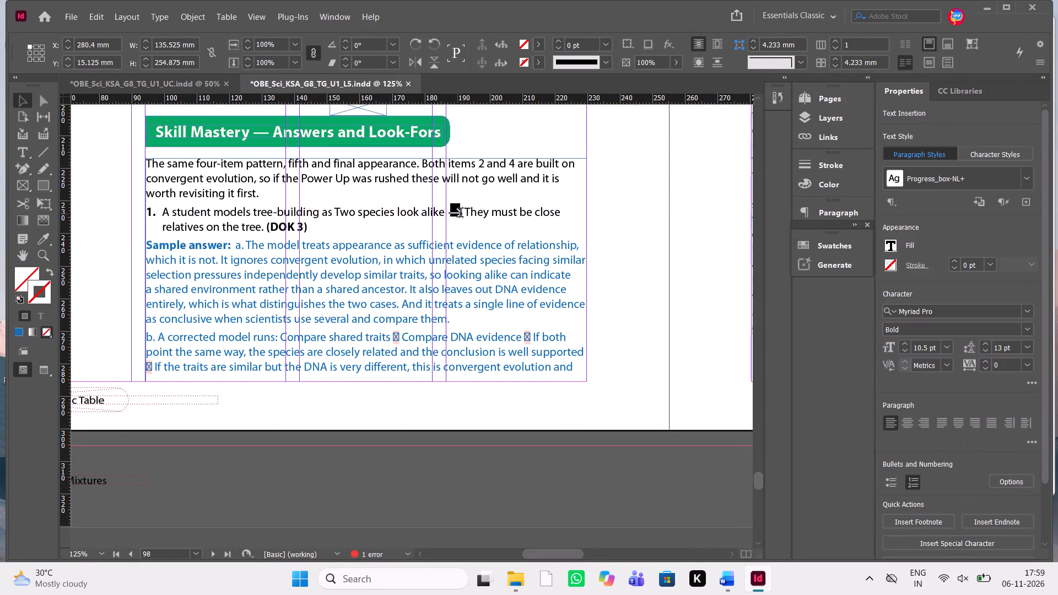
drag(461, 214, 462, 214)
click(462, 214)
drag(462, 214, 452, 214)
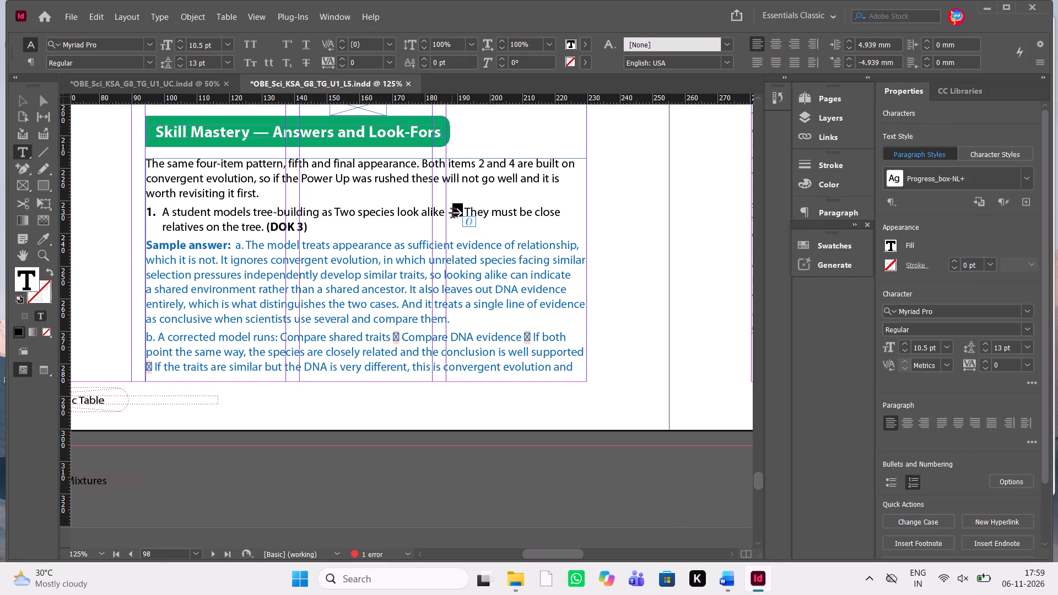
right_click(452, 214)
click(495, 75)
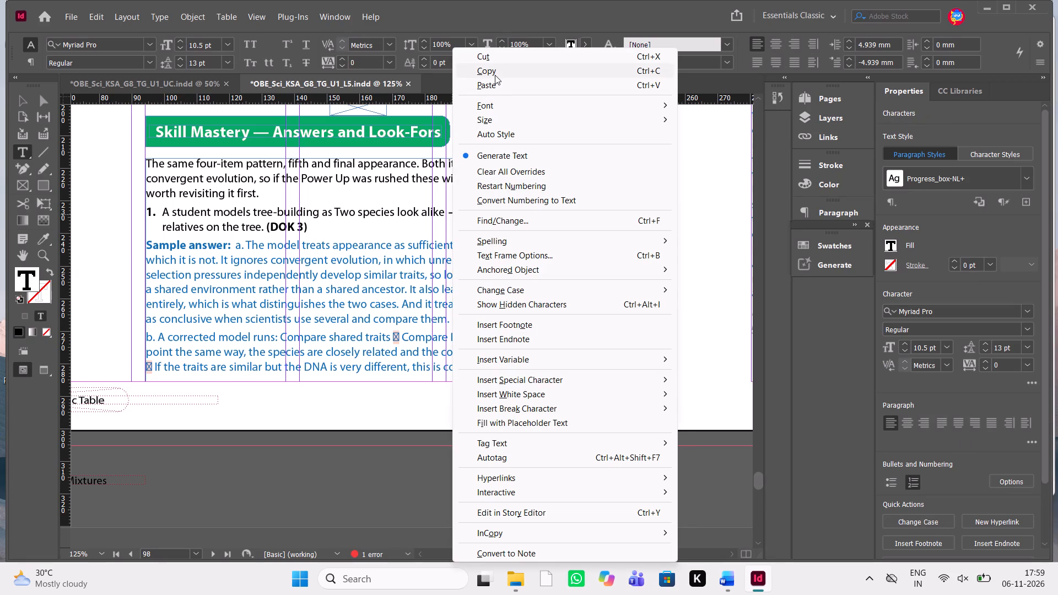
click(403, 340)
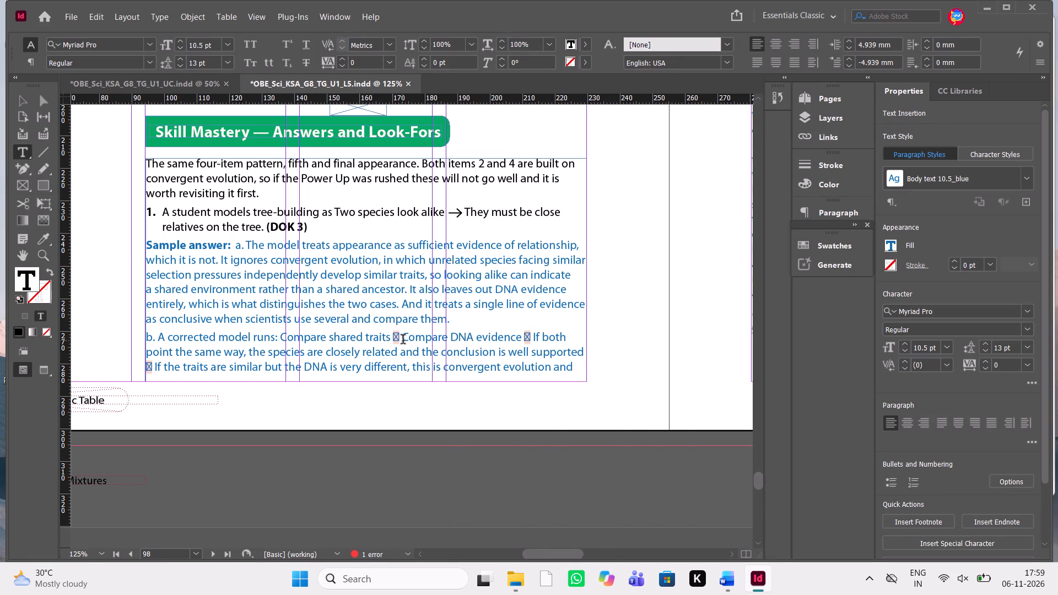
key(BackSpace)
key(BackSpace)
key(ctrl+v)
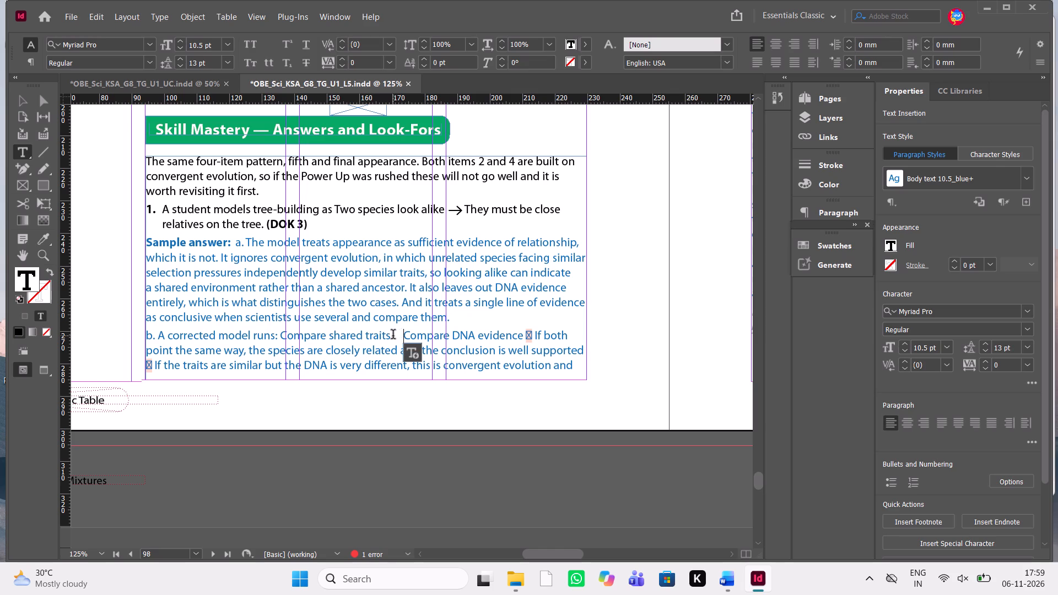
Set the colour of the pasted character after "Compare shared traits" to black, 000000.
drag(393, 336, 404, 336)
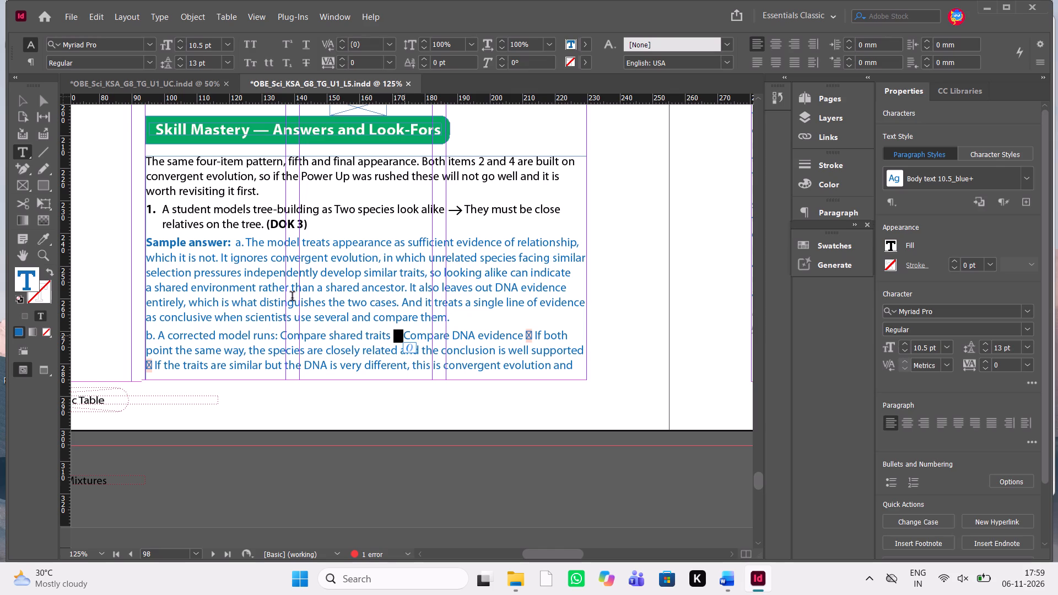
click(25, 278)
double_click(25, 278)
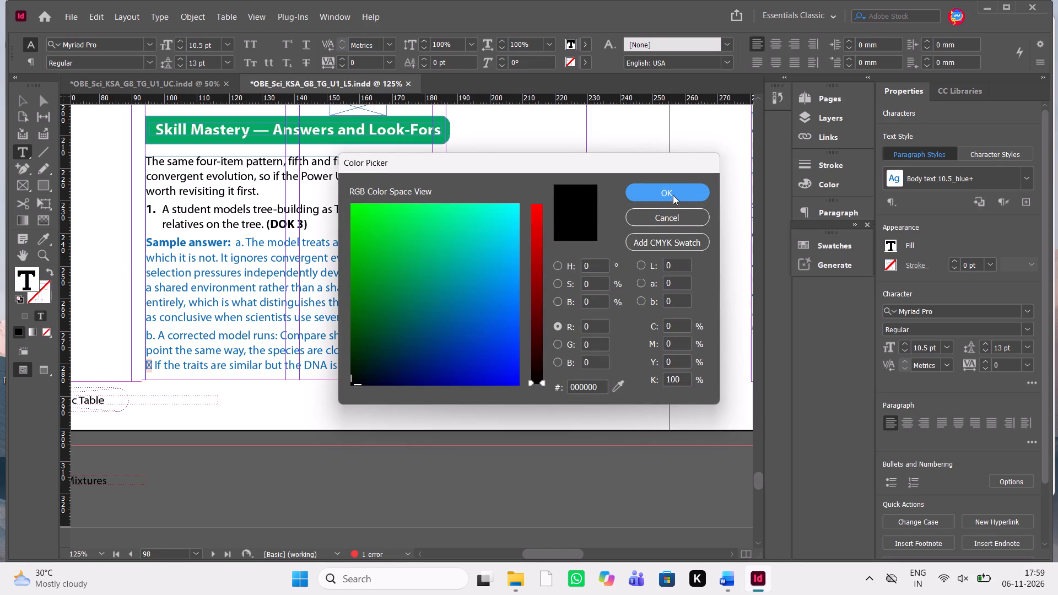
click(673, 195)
Delete the pasted character after "Compare shared traits", leaving a single space before "Compare DNA evidence".
click(402, 332)
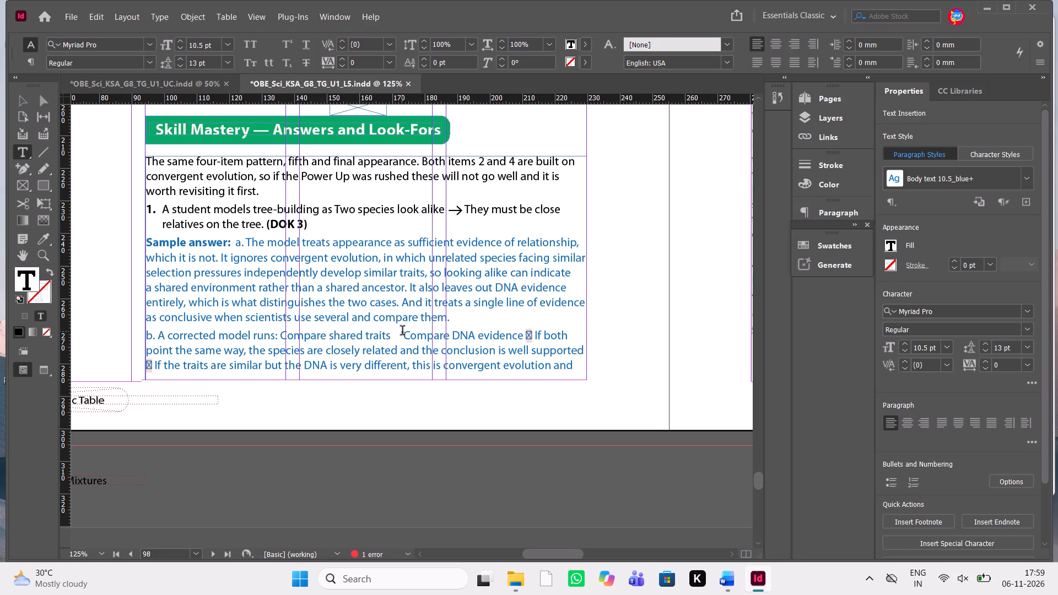
key(BackSpace)
key(BackSpace)
key(BackSpace)
key(BackSpace)
key(BackSpace)
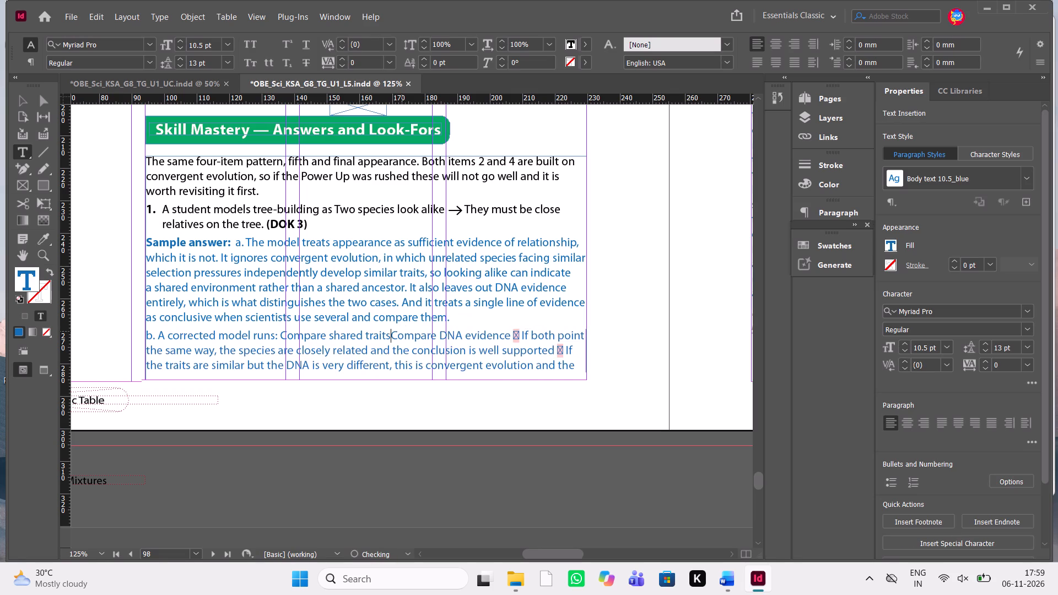
key(space)
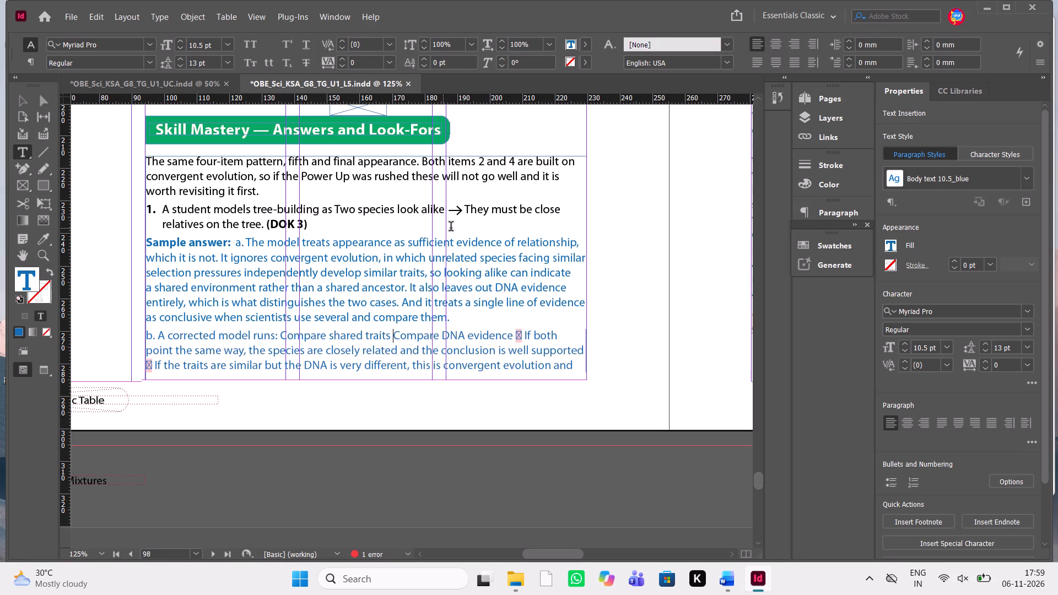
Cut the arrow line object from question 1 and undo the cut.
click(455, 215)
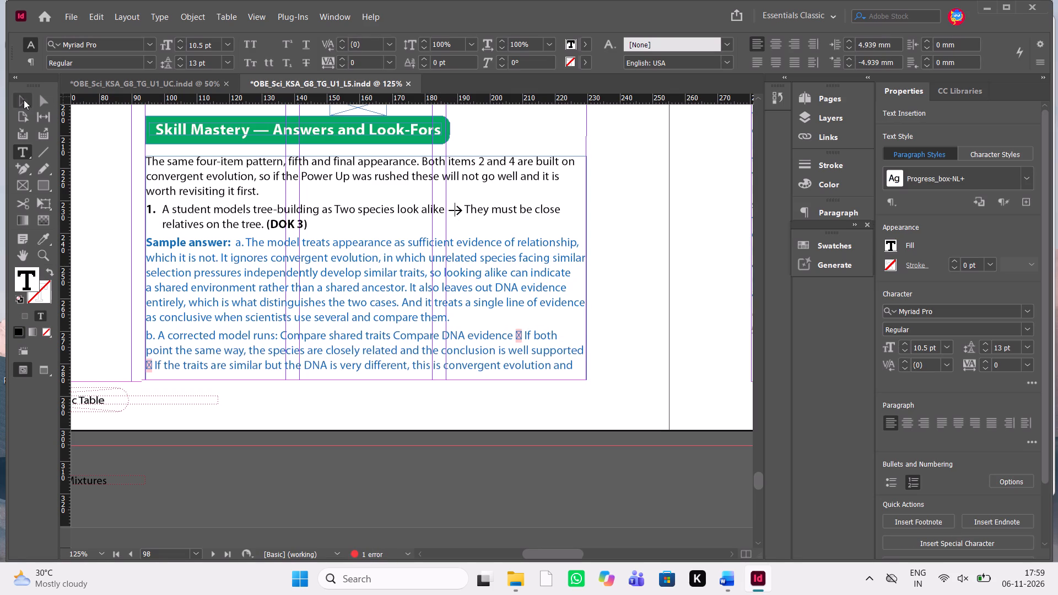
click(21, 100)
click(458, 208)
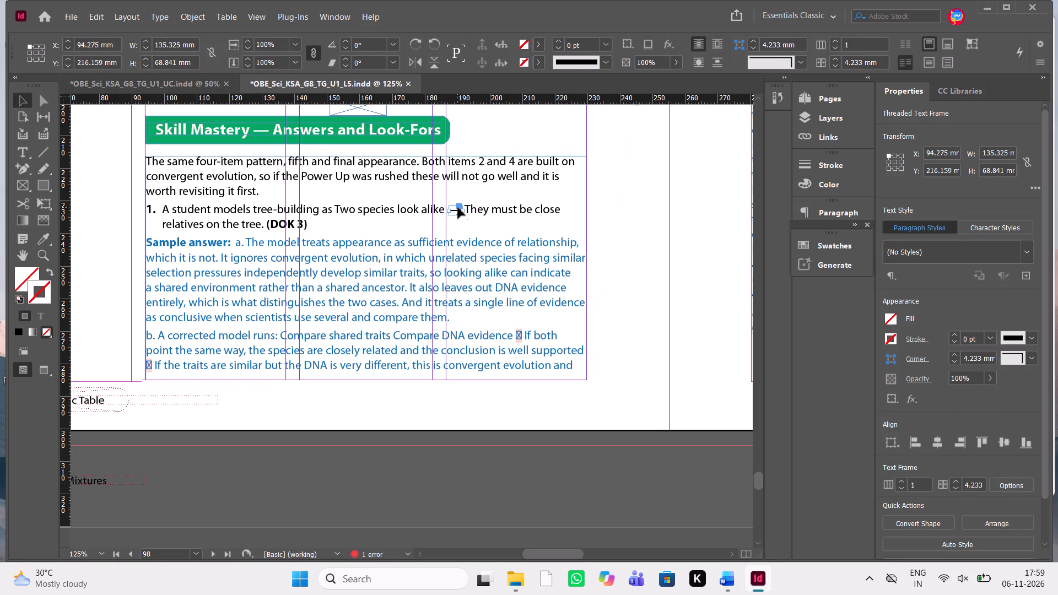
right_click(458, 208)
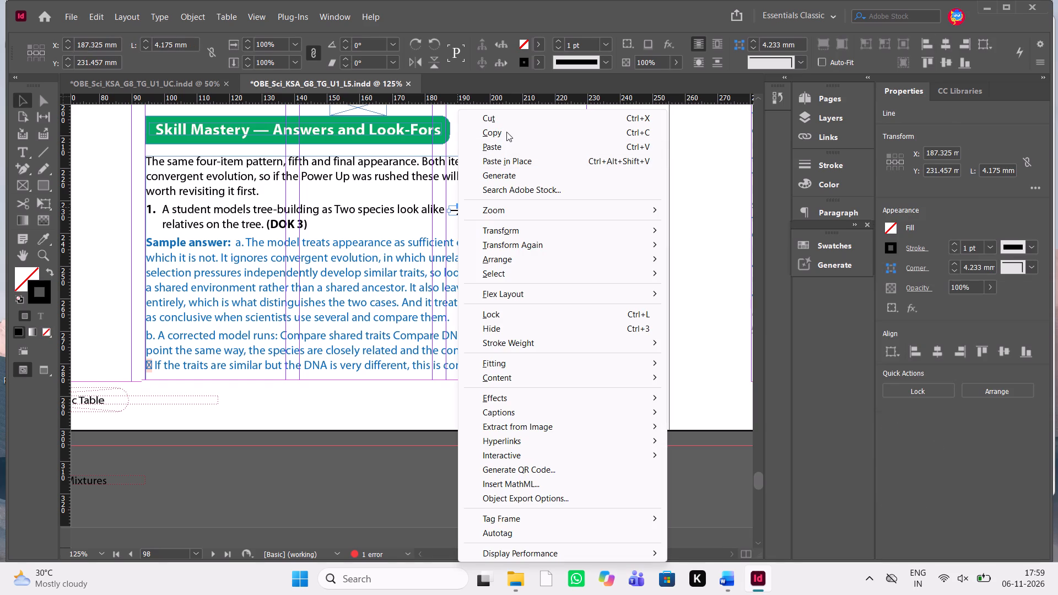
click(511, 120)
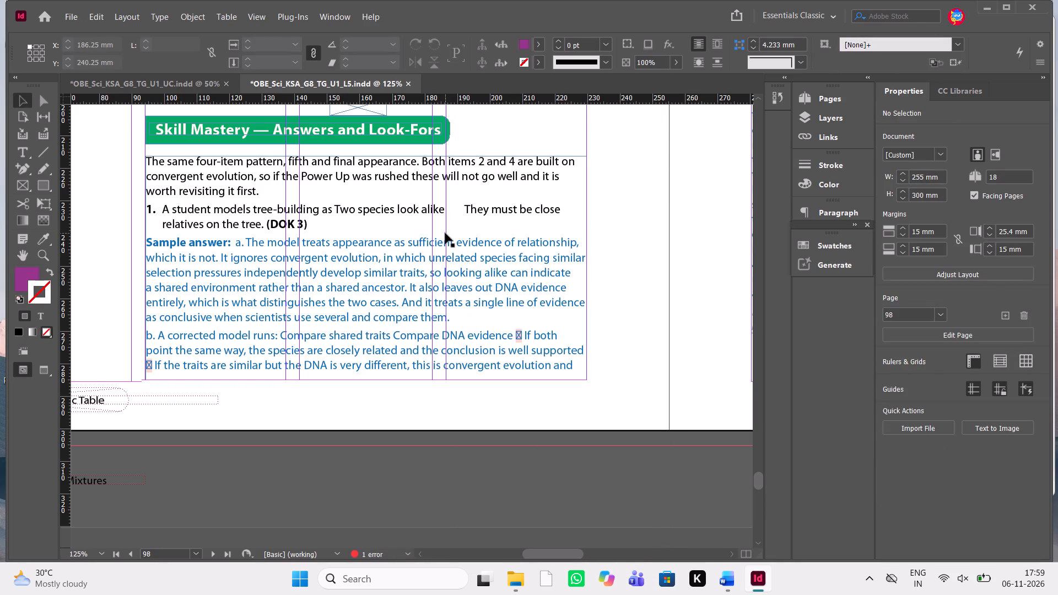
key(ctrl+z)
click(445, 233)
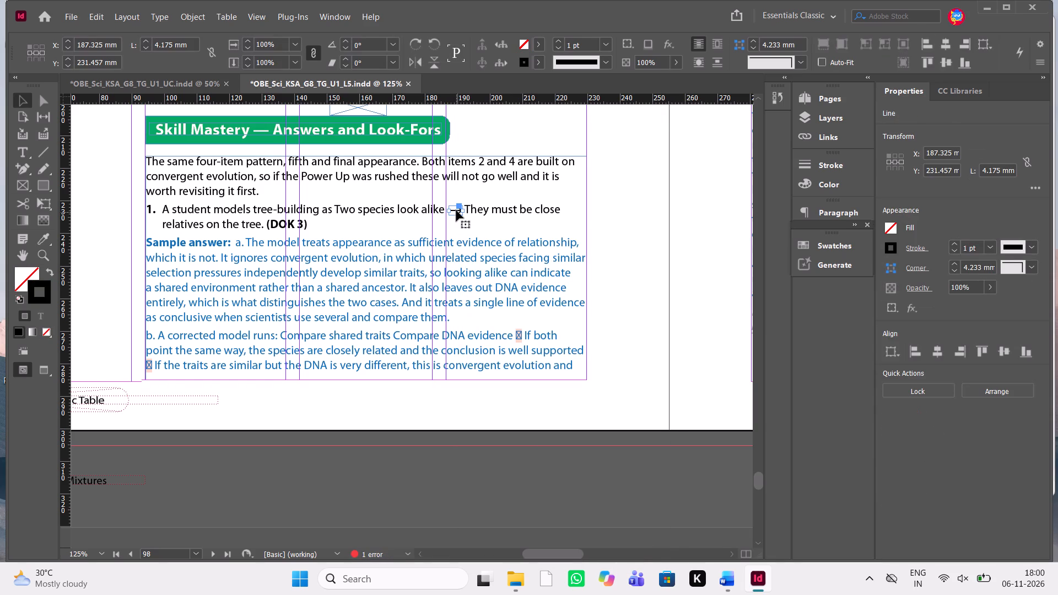
Copy question 1's arrow line object and paste it between "Compare shared traits" and "Compare DNA evidence", checking the Word manuscript.
right_click(456, 210)
click(500, 132)
double_click(444, 339)
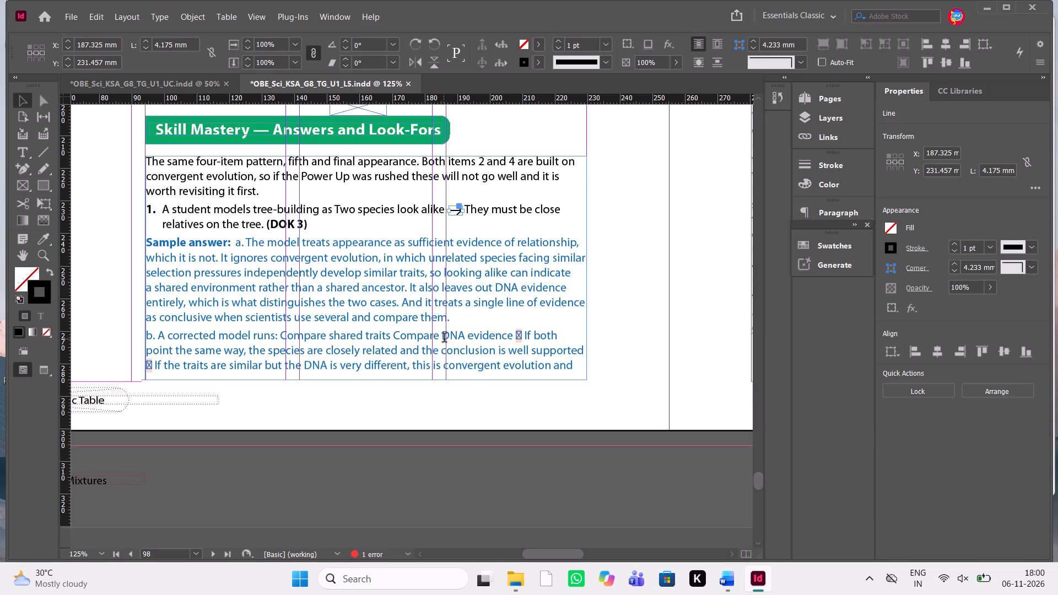
key(alt+Tab)
scroll(841, 262, up, 1)
scroll(841, 262, down, 1)
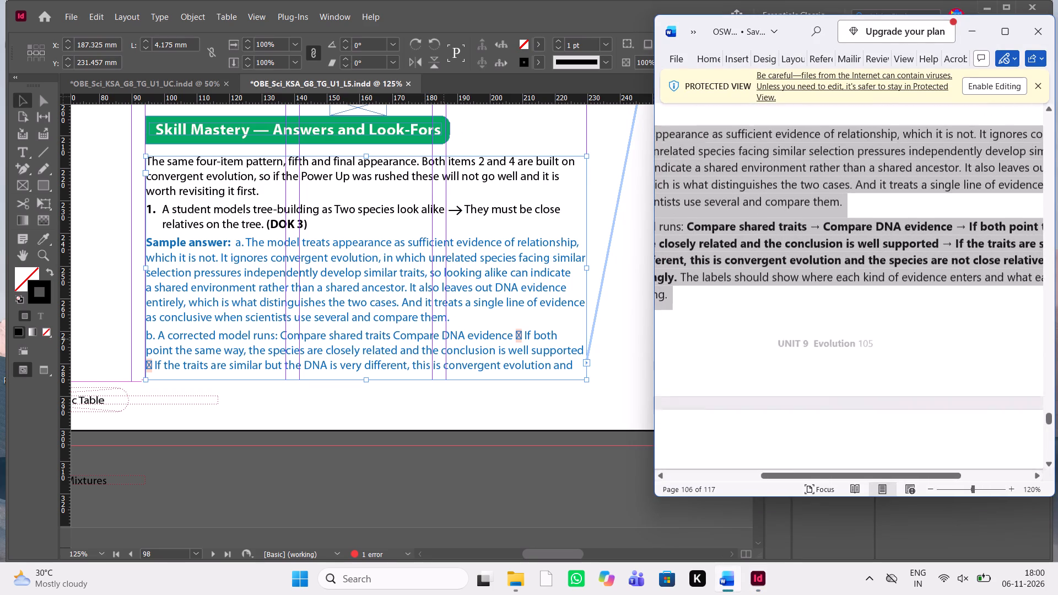
scroll(841, 262, down, 1)
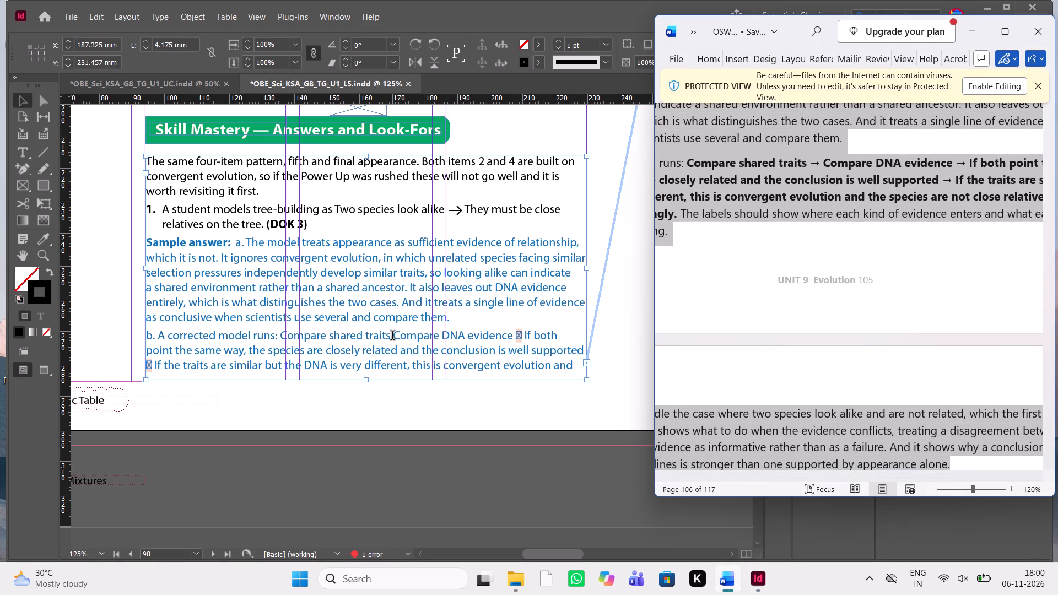
click(392, 337)
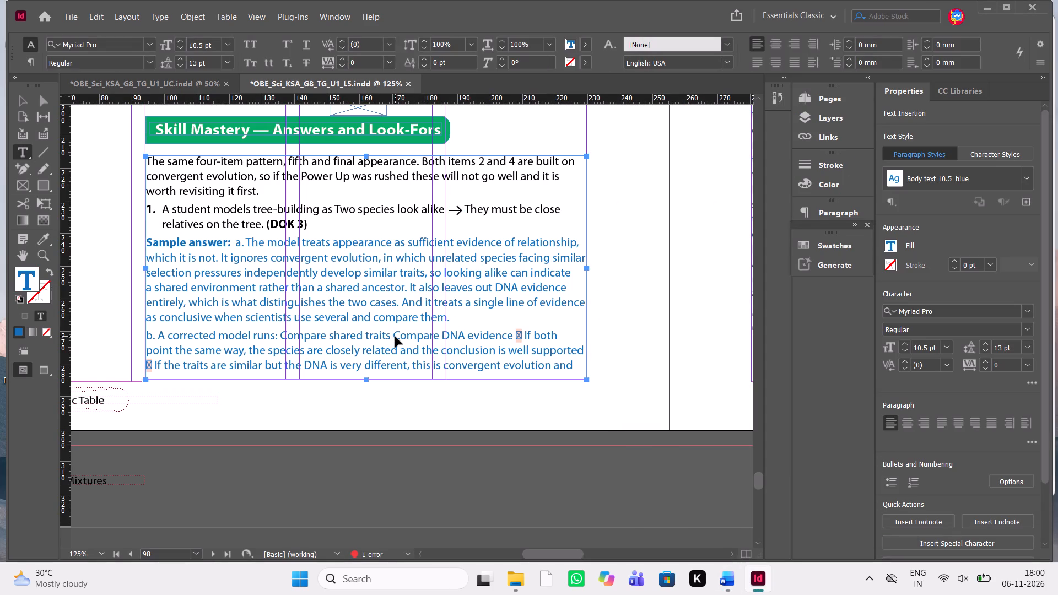
key(ctrl+v)
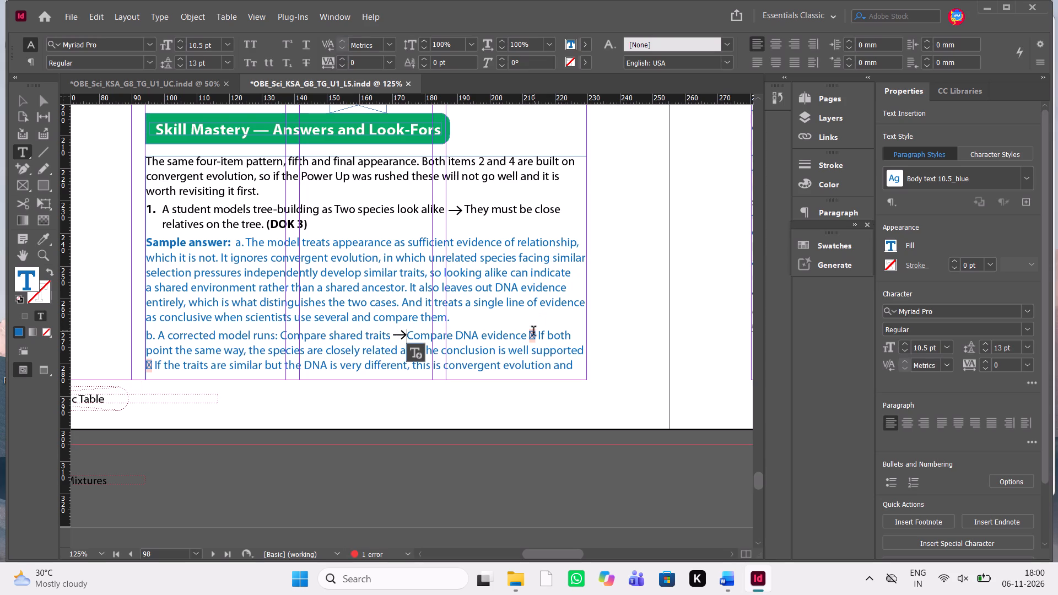
Replace the placeholder characters before "If both point the same way" and "If the traits are similar" with the copied arrow line.
click(529, 333)
key(Delete)
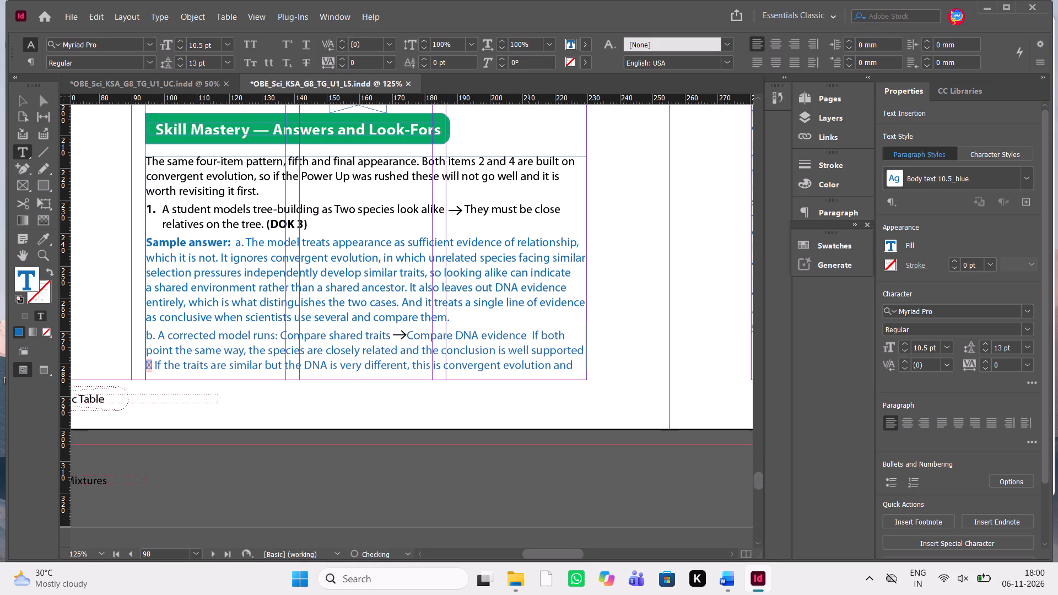
key(ctrl+v)
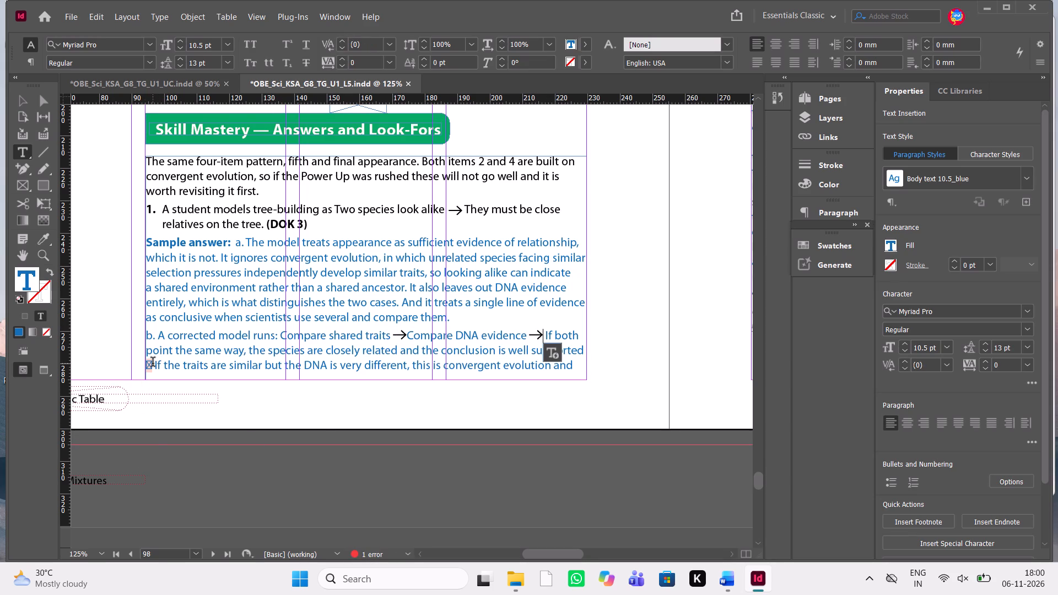
click(153, 363)
key(BackSpace)
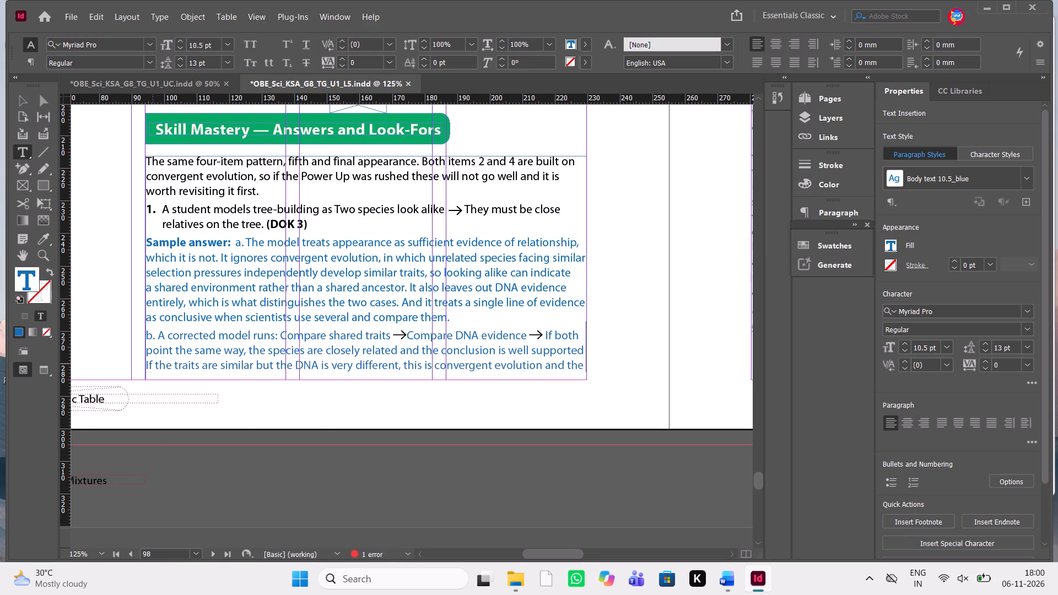
key(ctrl+v)
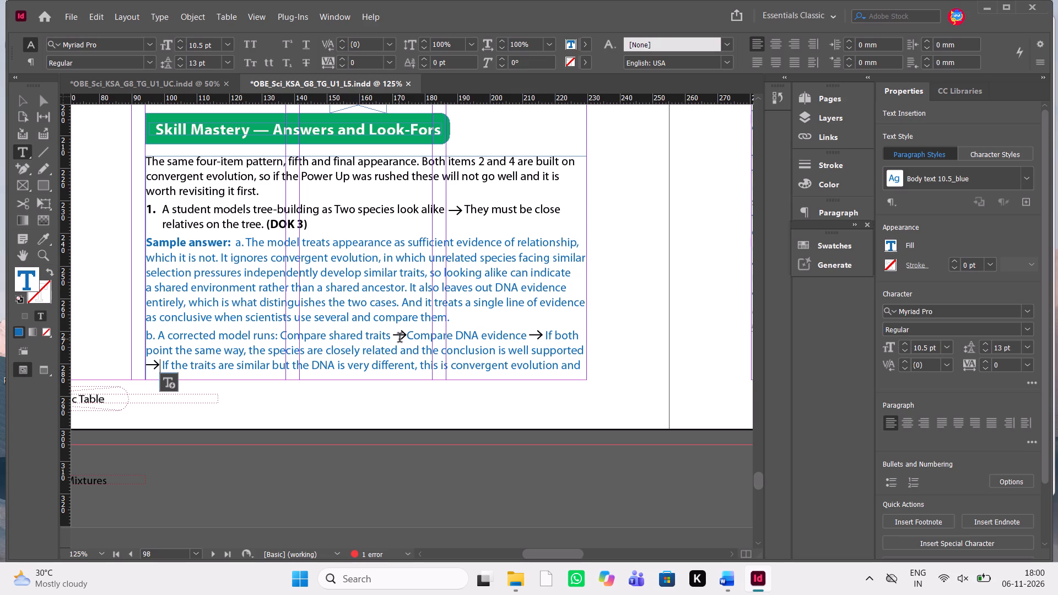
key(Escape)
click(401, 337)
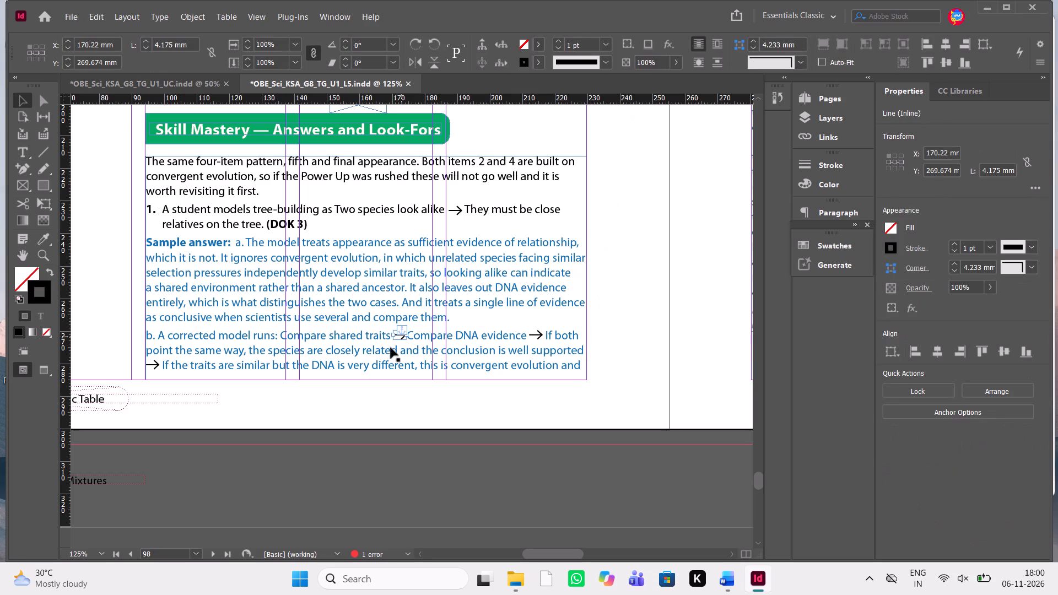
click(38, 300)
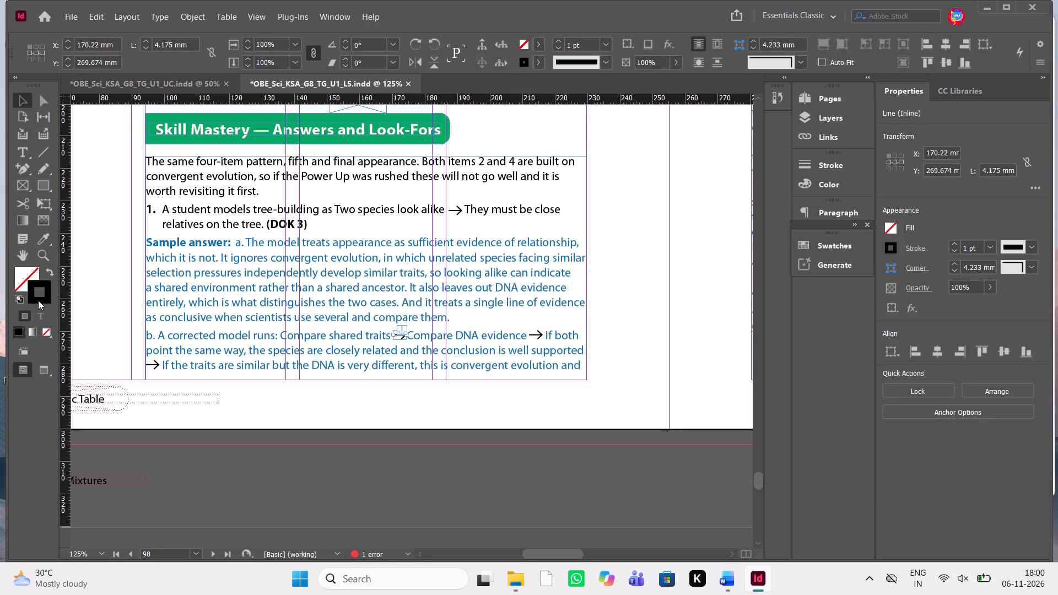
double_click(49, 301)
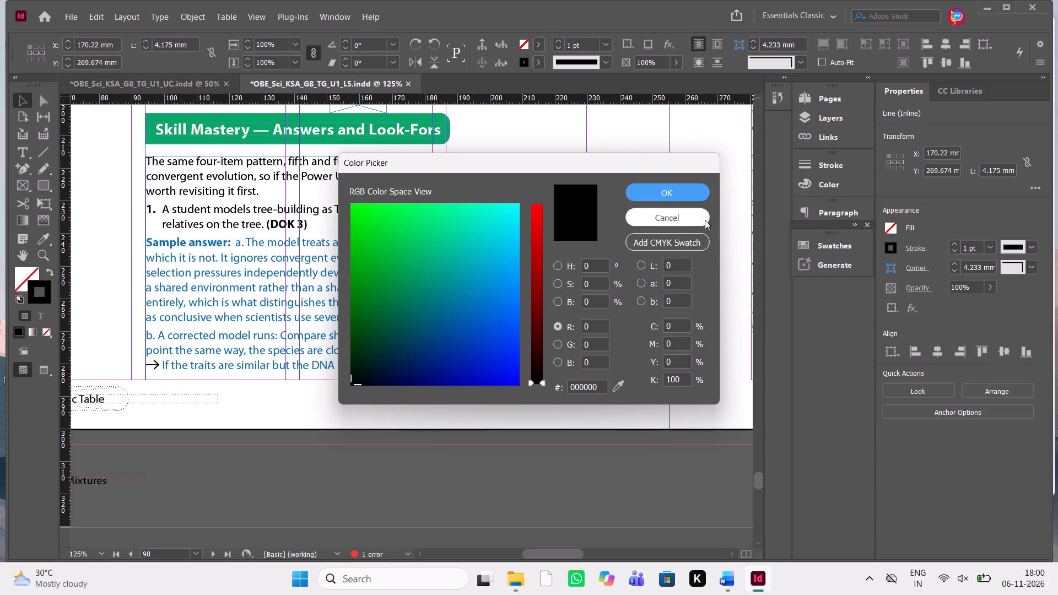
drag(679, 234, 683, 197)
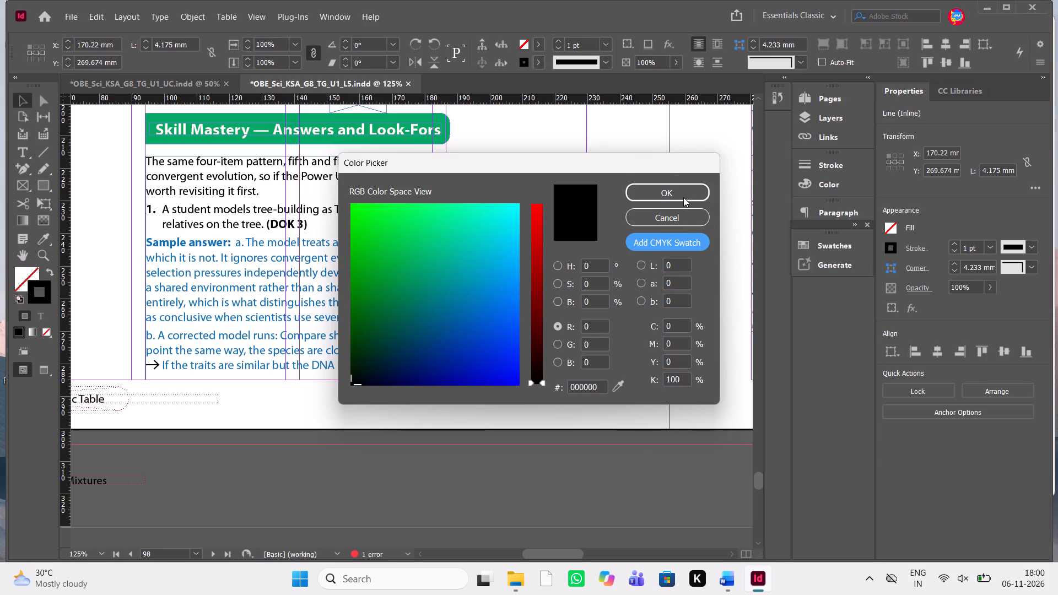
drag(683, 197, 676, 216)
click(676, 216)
Apply the blue swatch "C=87 M=51 Y=0 K=0 copy" to the strokes of the three inline arrows in part b on page 98.
click(831, 241)
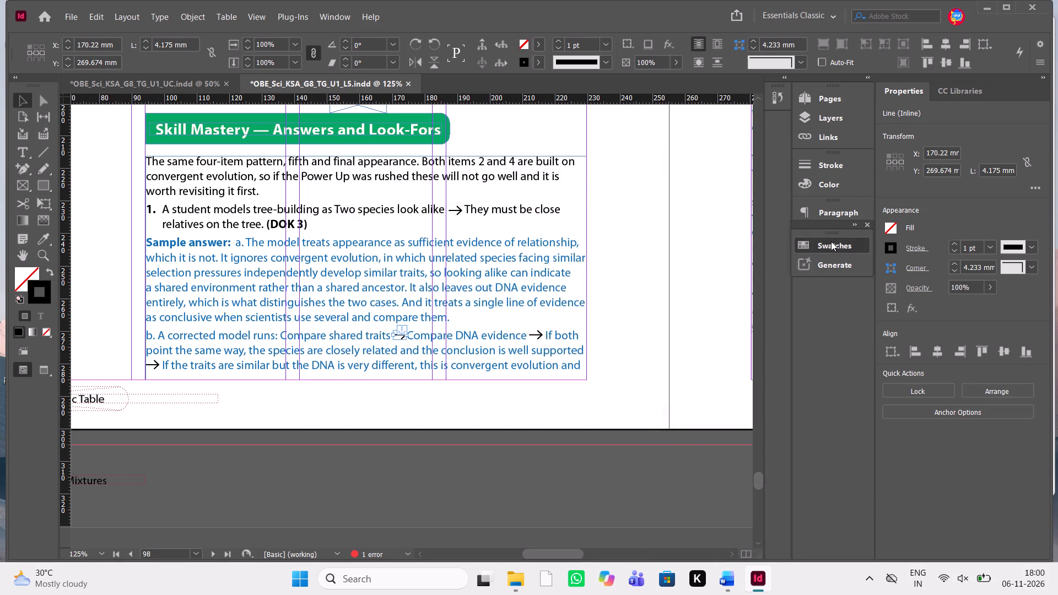
scroll(724, 407, down, 7)
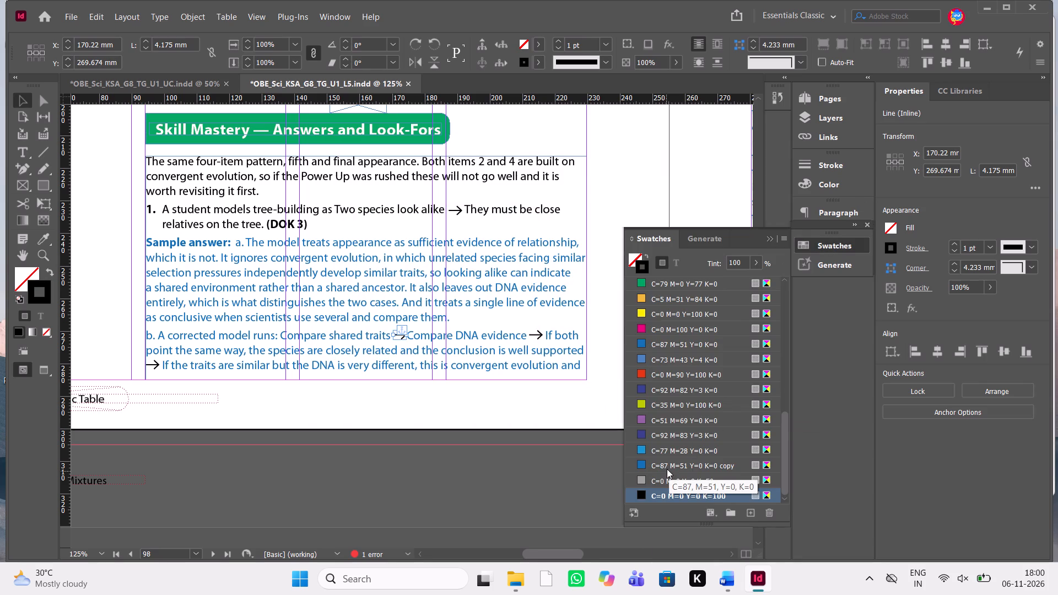
click(668, 466)
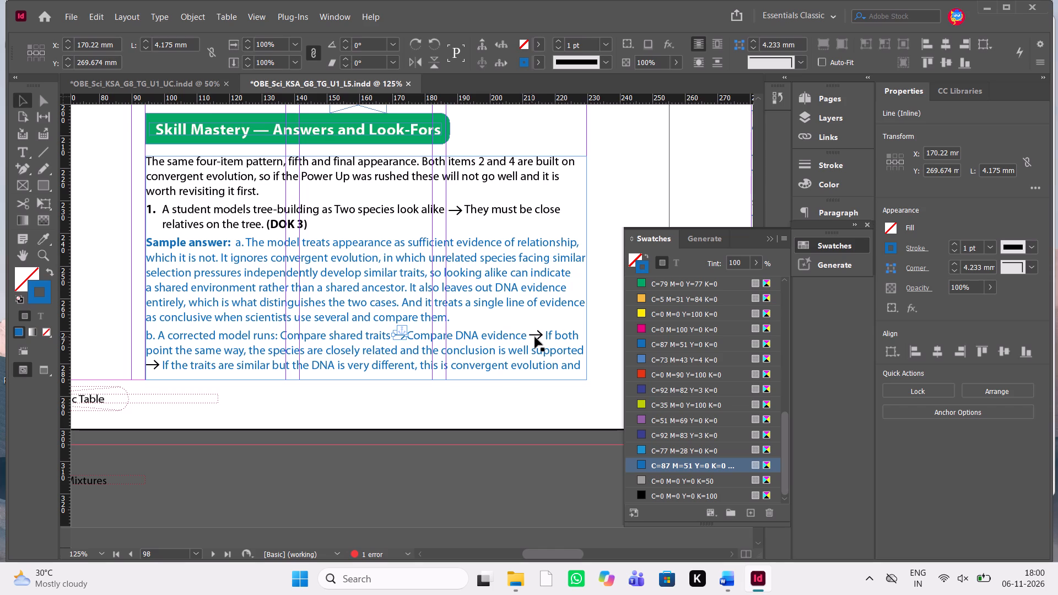
click(535, 337)
click(539, 334)
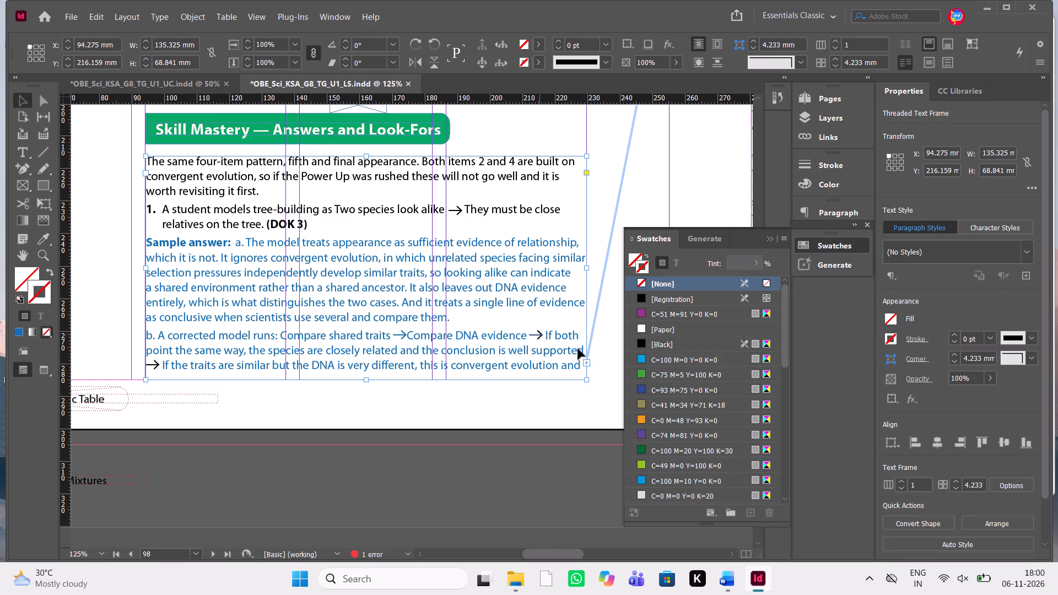
click(665, 464)
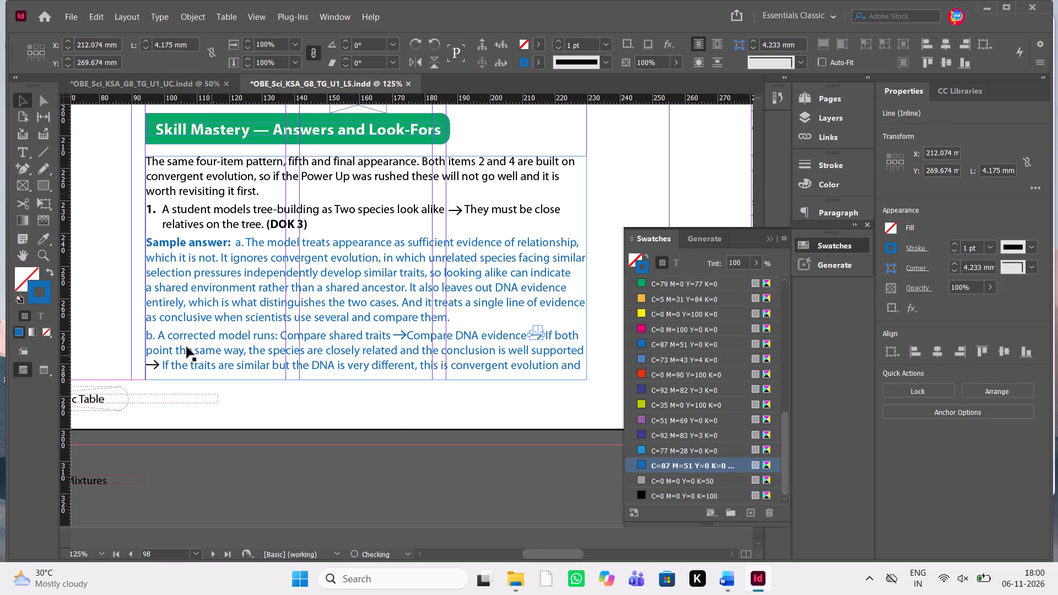
click(155, 370)
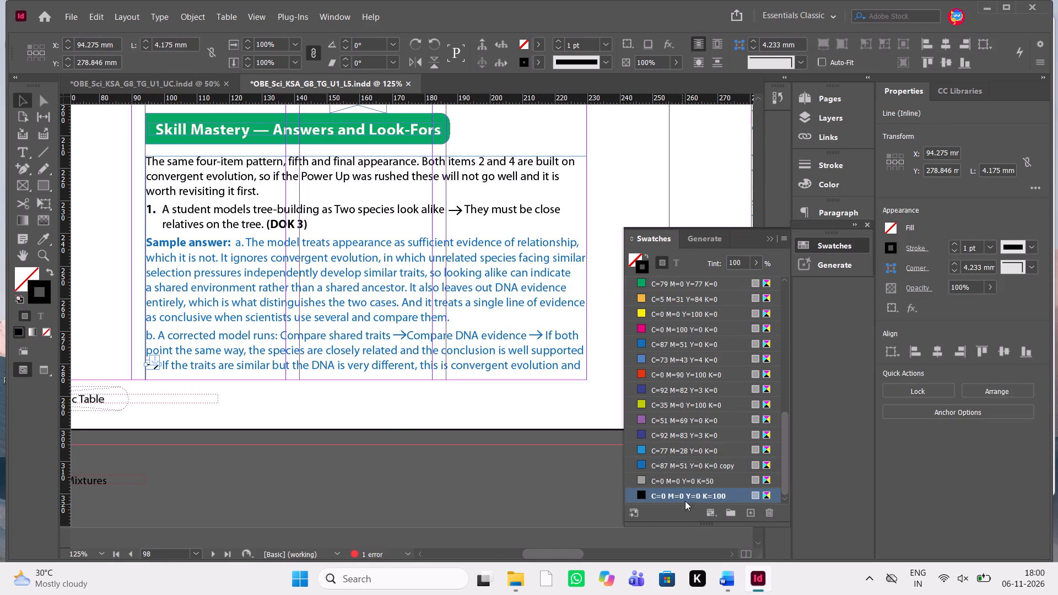
click(694, 464)
Insert a space between the first arrow in part b and "Compare DNA evidence".
double_click(439, 338)
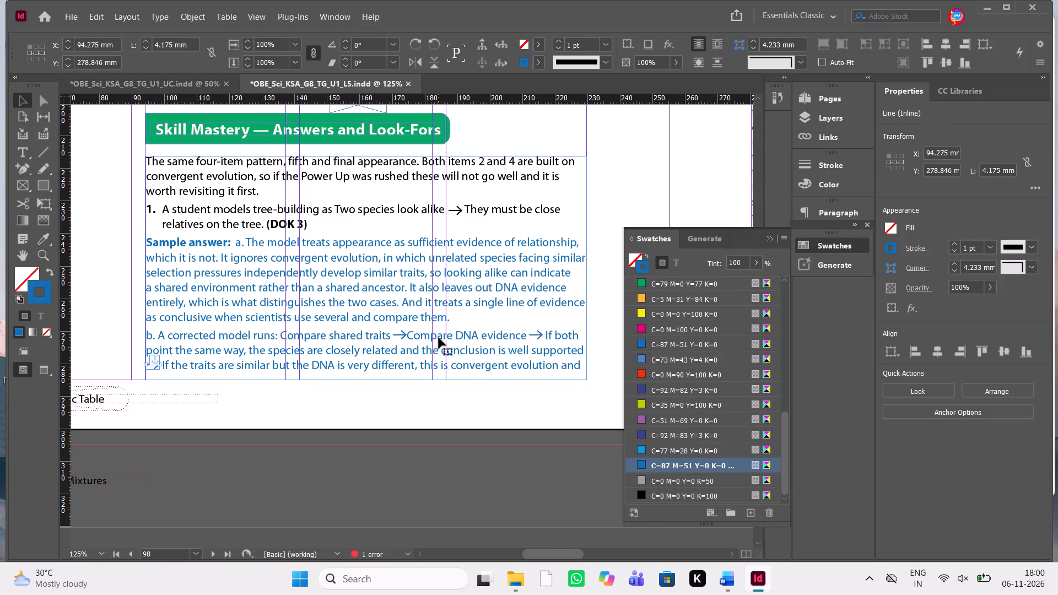
click(413, 336)
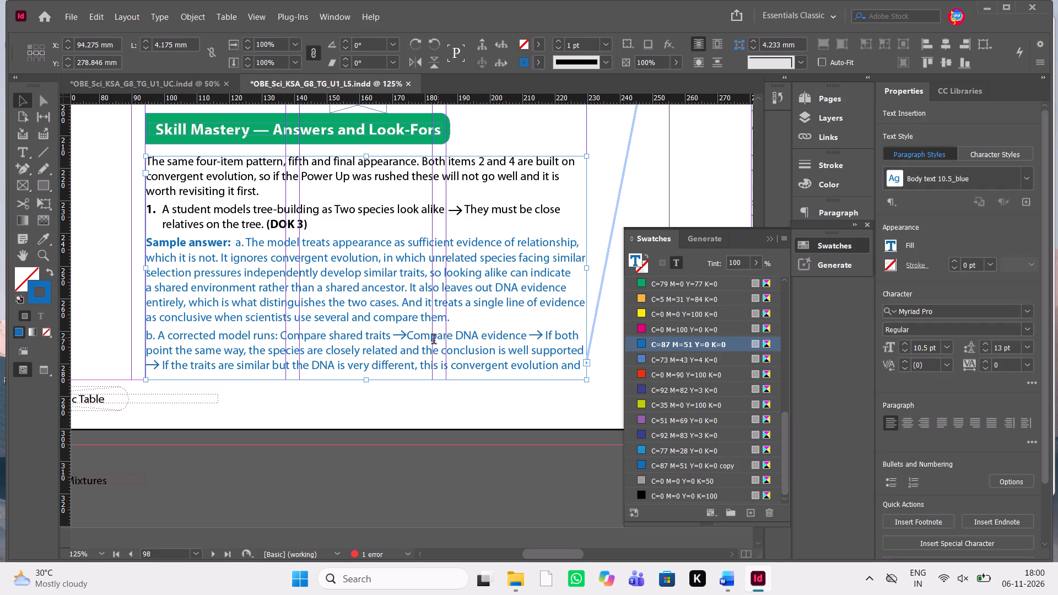
double_click(434, 340)
click(411, 336)
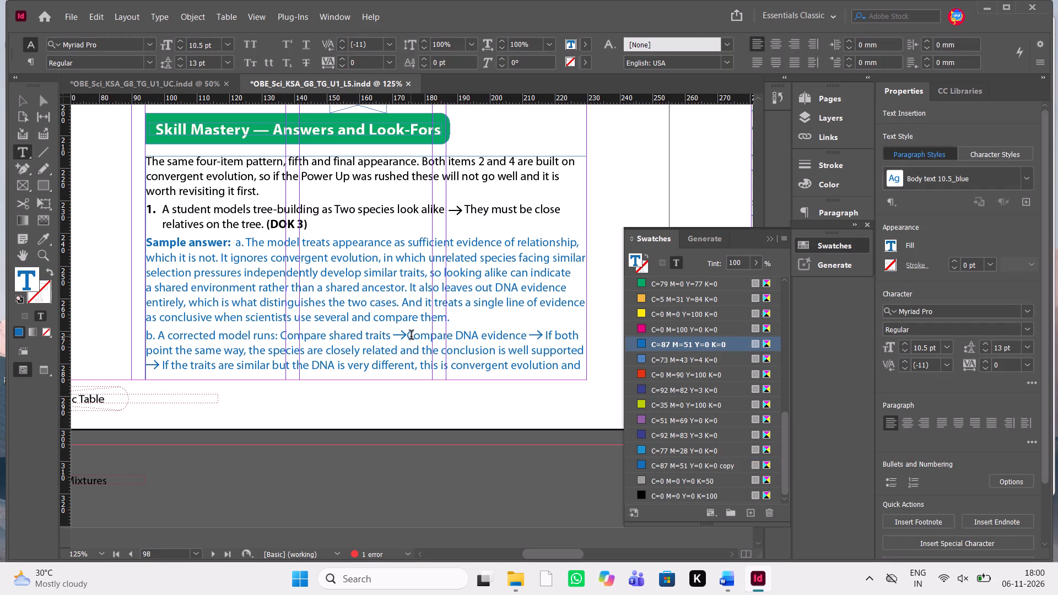
key(Left)
key(space)
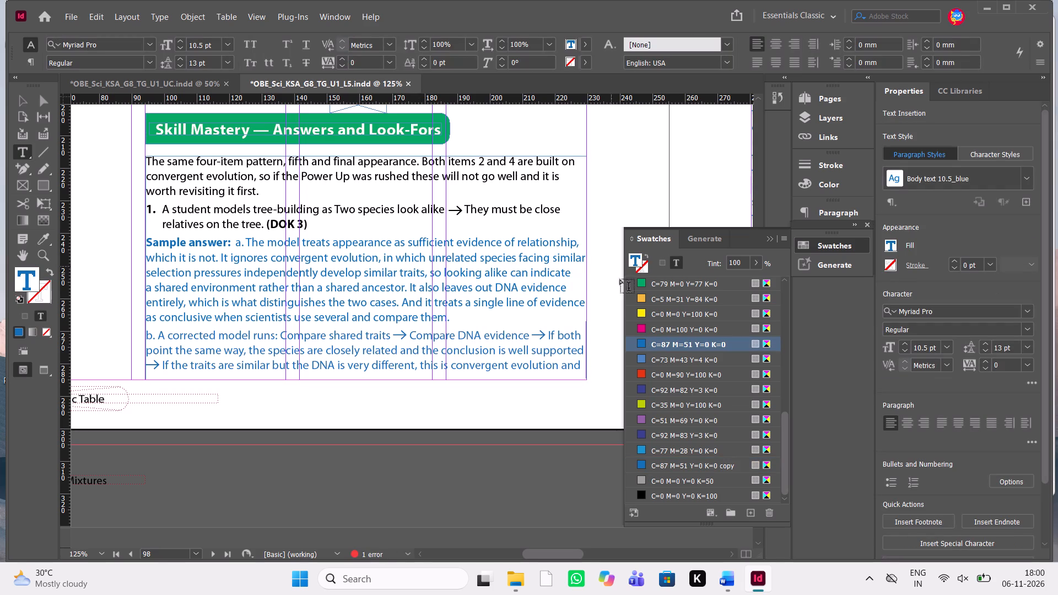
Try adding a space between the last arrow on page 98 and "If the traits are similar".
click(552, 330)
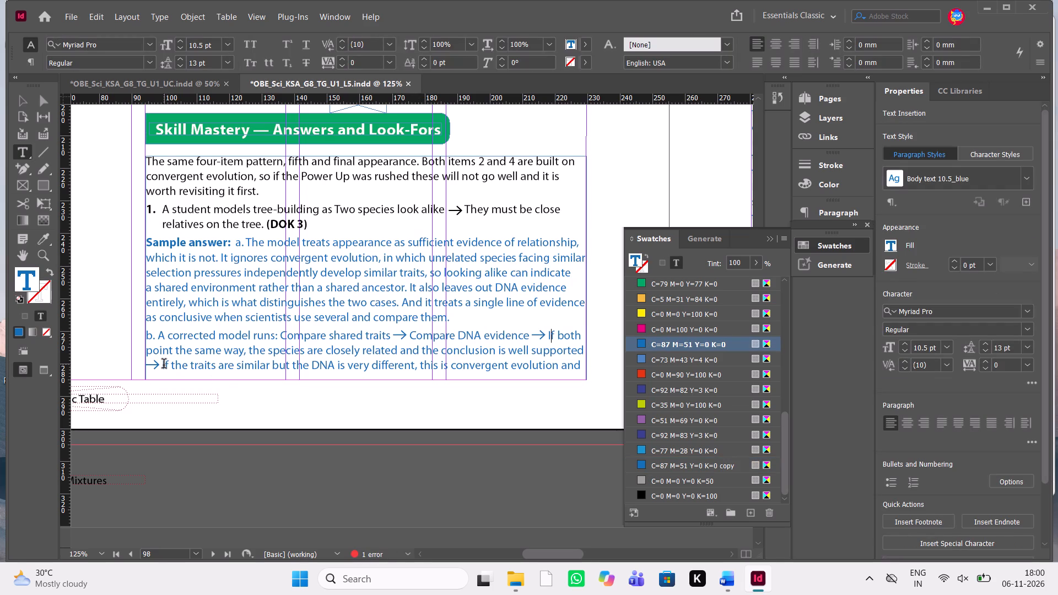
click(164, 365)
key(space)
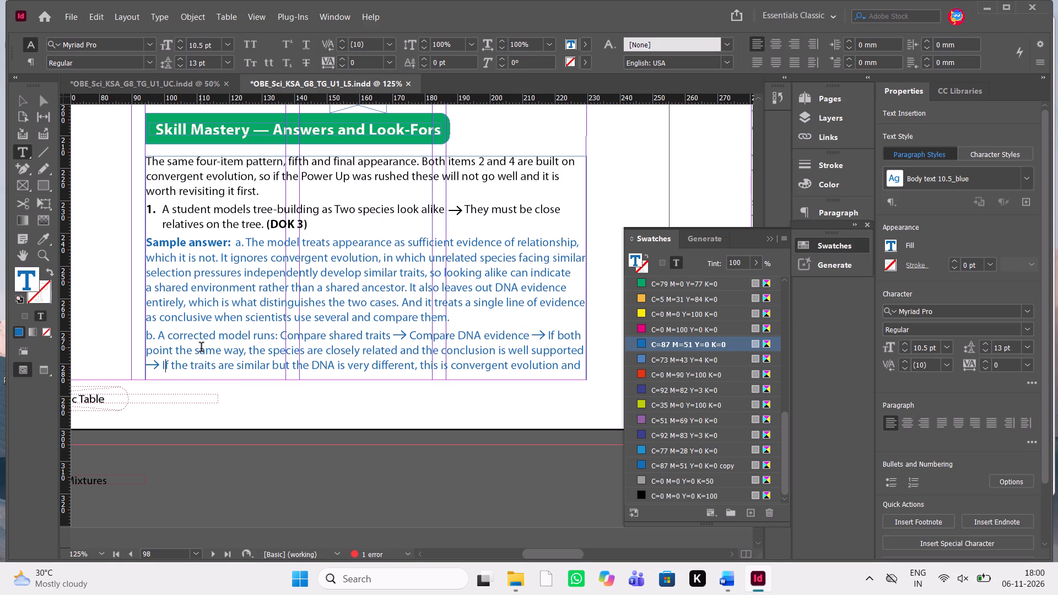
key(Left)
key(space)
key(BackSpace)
Replace the placeholder character after "the species are not close relatives" on page 99 with the copied arrow line.
scroll(460, 350, up, 3)
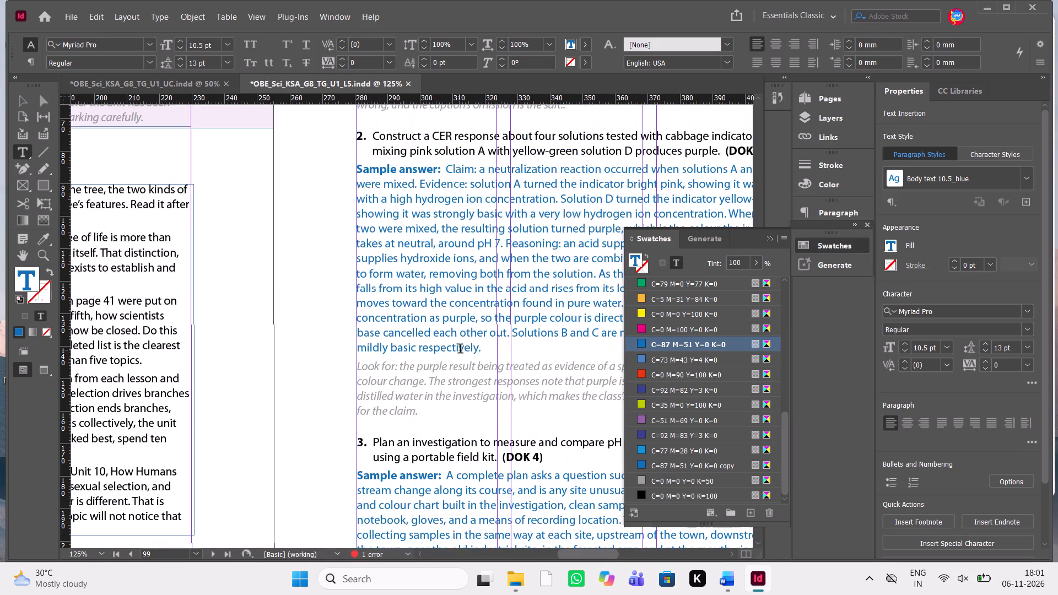
scroll(460, 350, up, 3)
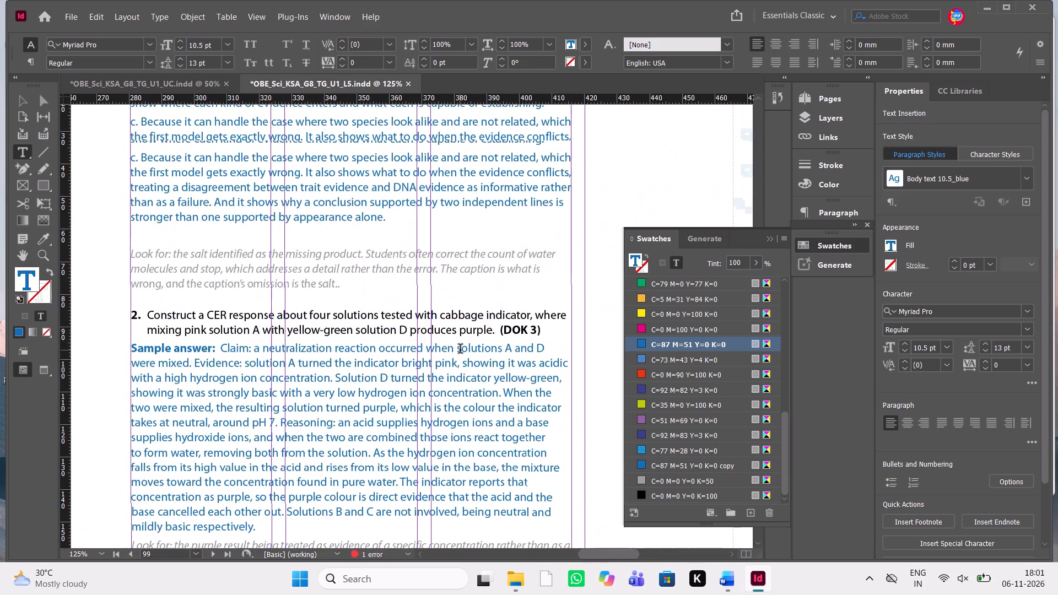
scroll(460, 350, up, 1)
click(305, 160)
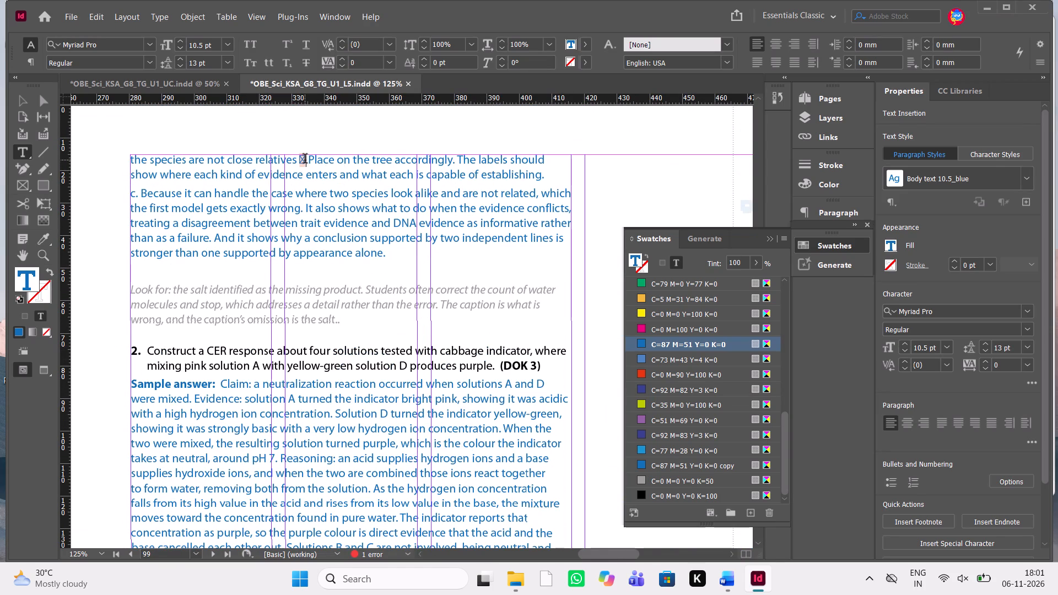
key(BackSpace)
key(ctrl+v)
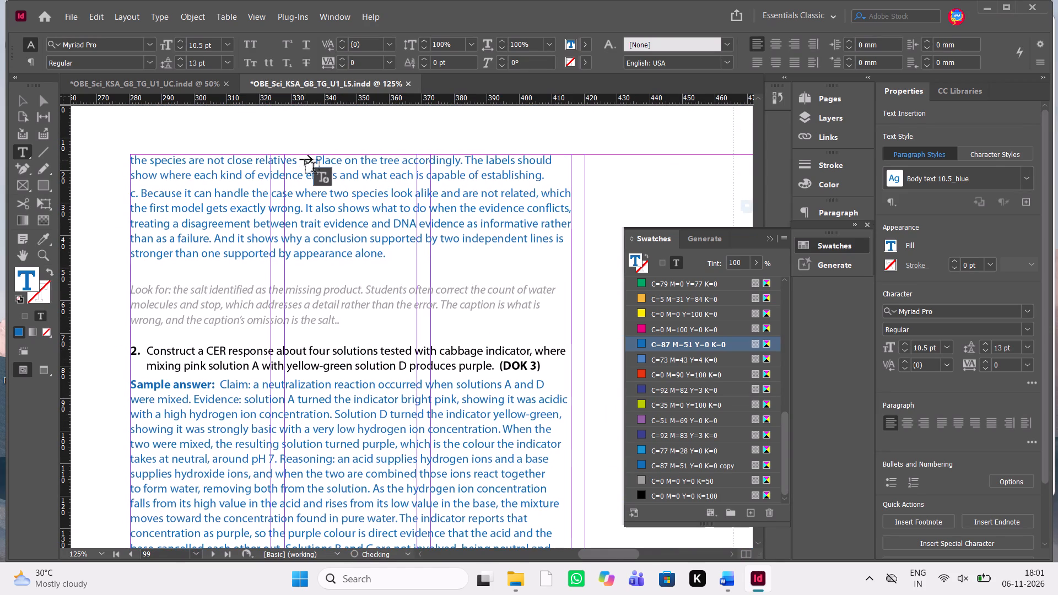
Apply the blue swatch "C=87 M=51 Y=0 K=0 copy" to the stroke of the arrow before "Place on the tree accordingly".
key(Escape)
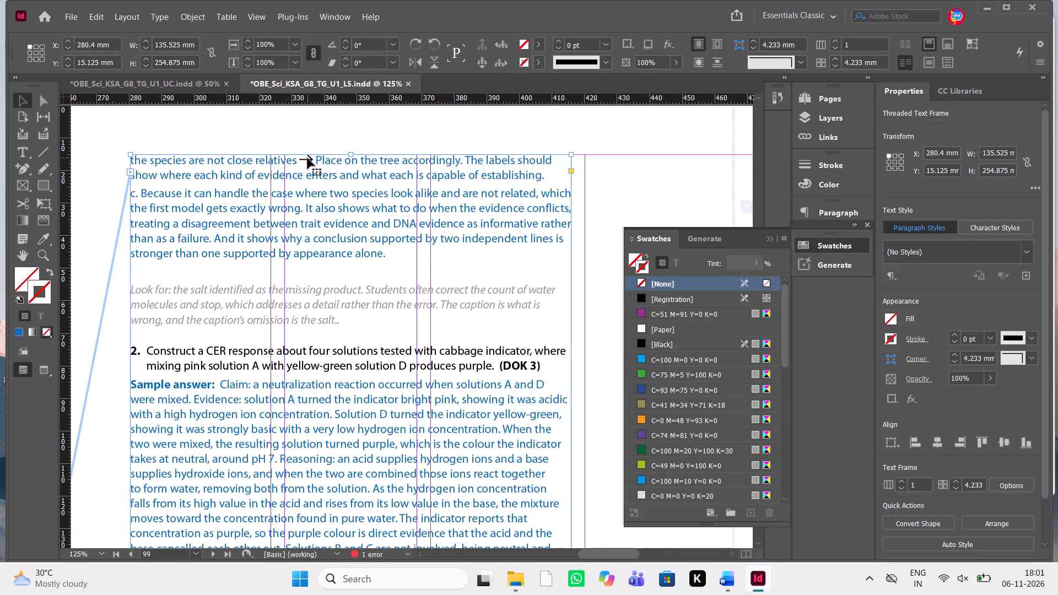
click(307, 158)
click(310, 164)
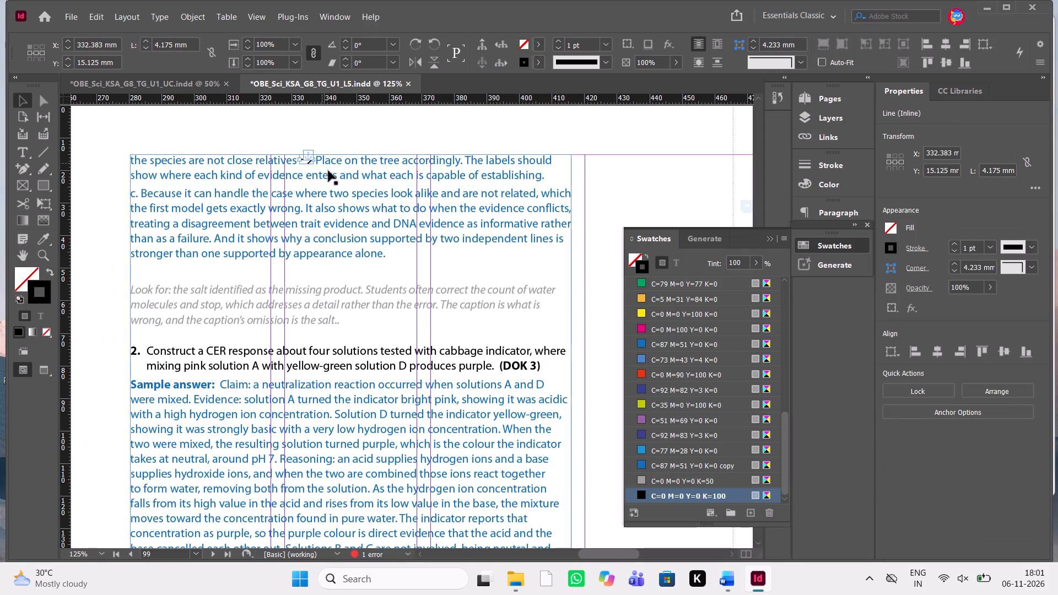
click(697, 463)
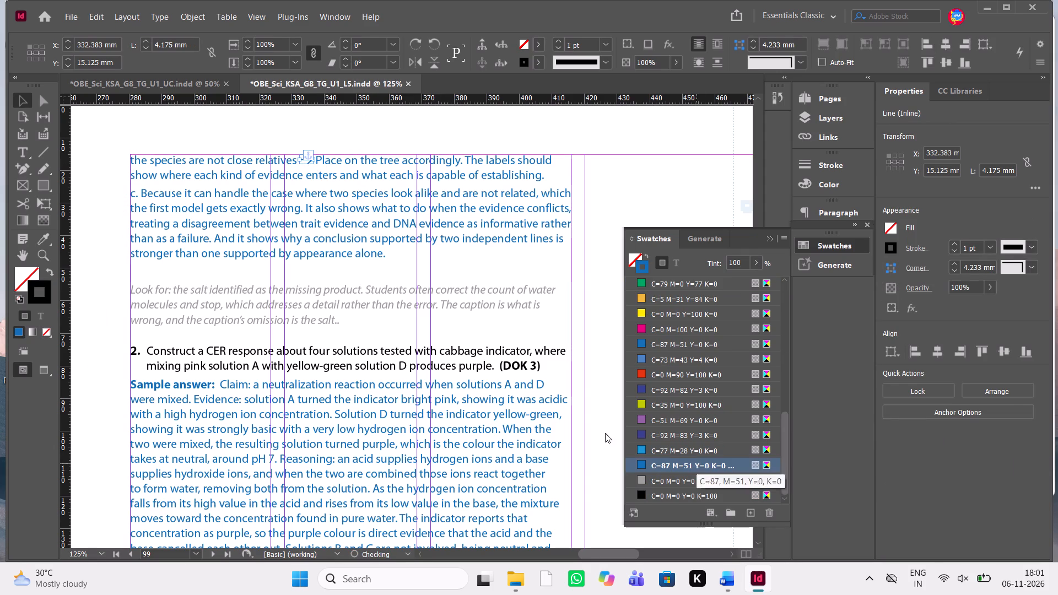
click(331, 197)
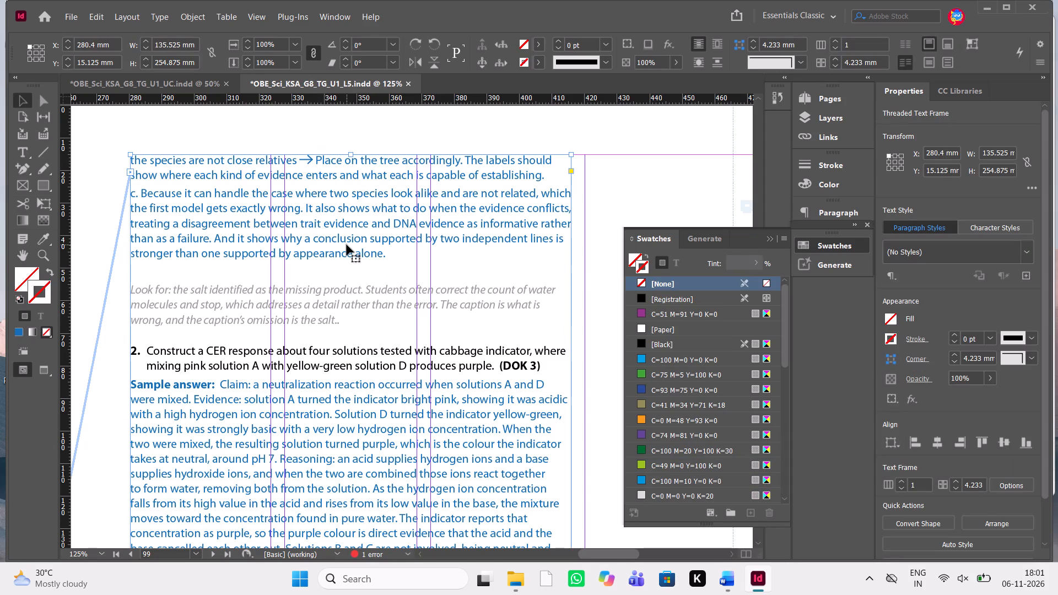
Remove the empty paragraph between part c's "supported by appearance alone." and the grey "Look for" note, keeping the sentence's full stop.
double_click(347, 245)
click(410, 256)
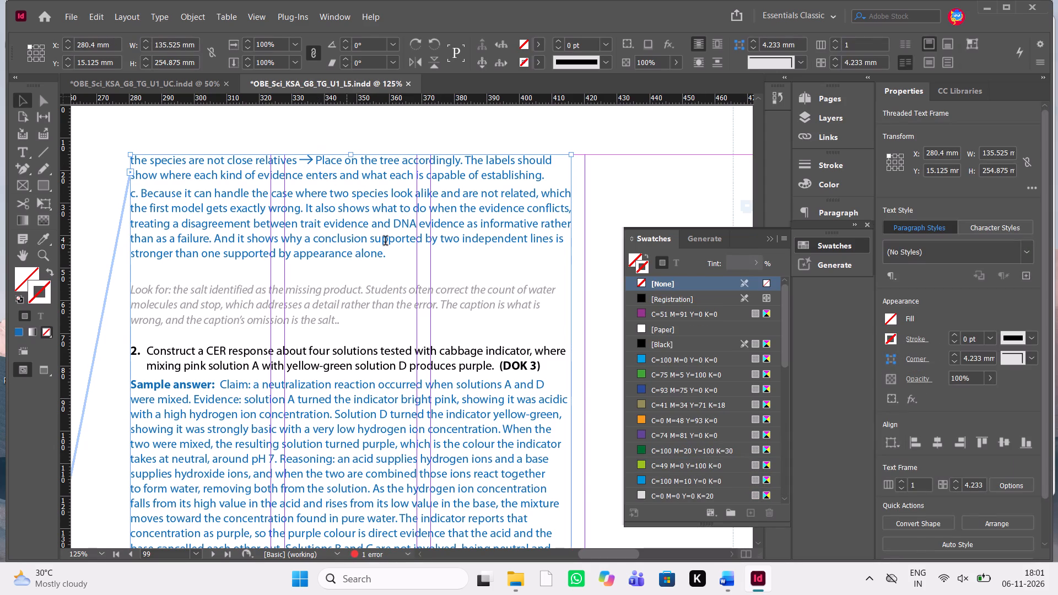
click(382, 251)
key(period)
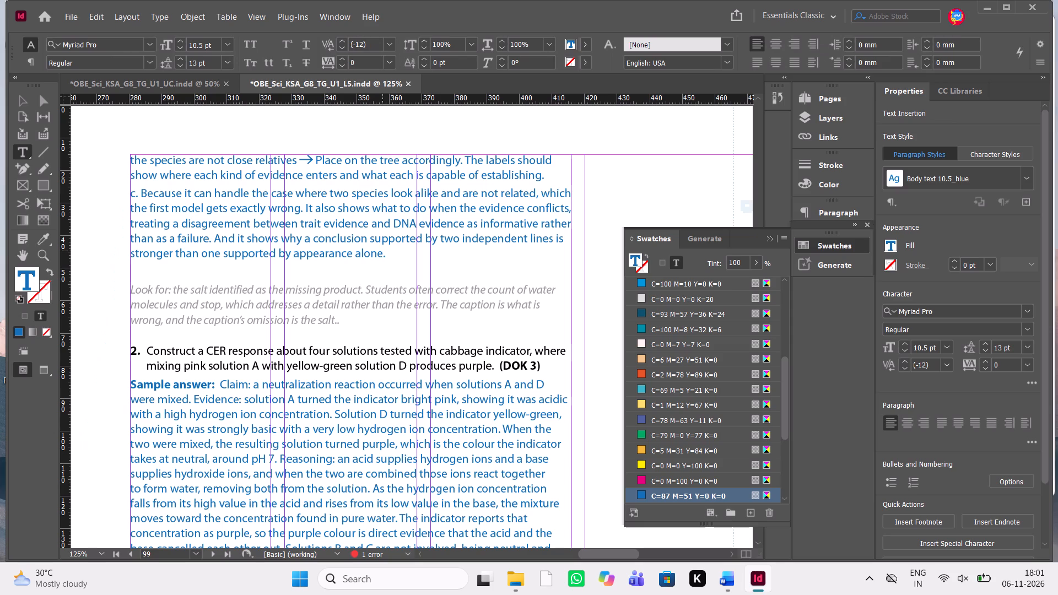
key(Delete)
key(Delete)
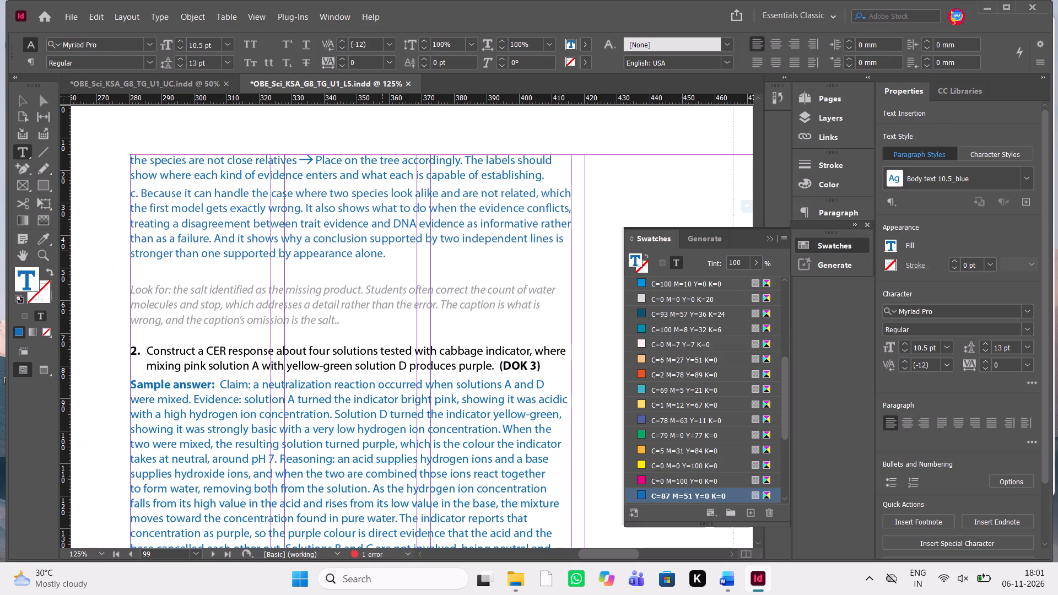
Replace the grey "Look for" note under part c on page 99 with the Word manuscript's note beginning "Look for: in (b), an explicit branch".
key(alt+Tab)
scroll(855, 330, down, 1)
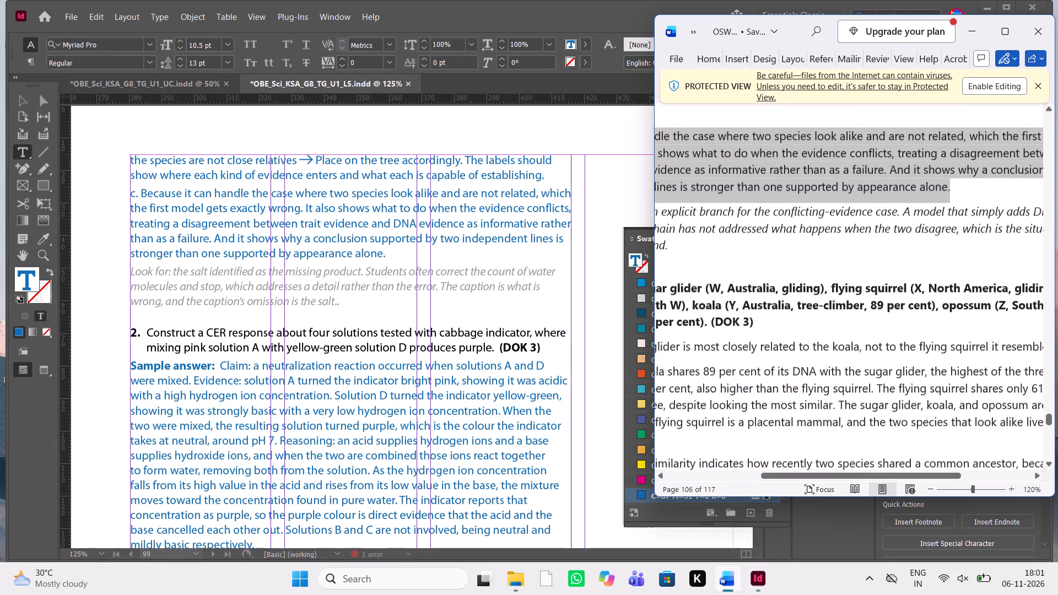
scroll(855, 330, down, 1)
scroll(855, 330, up, 1)
drag(826, 339, 737, 316)
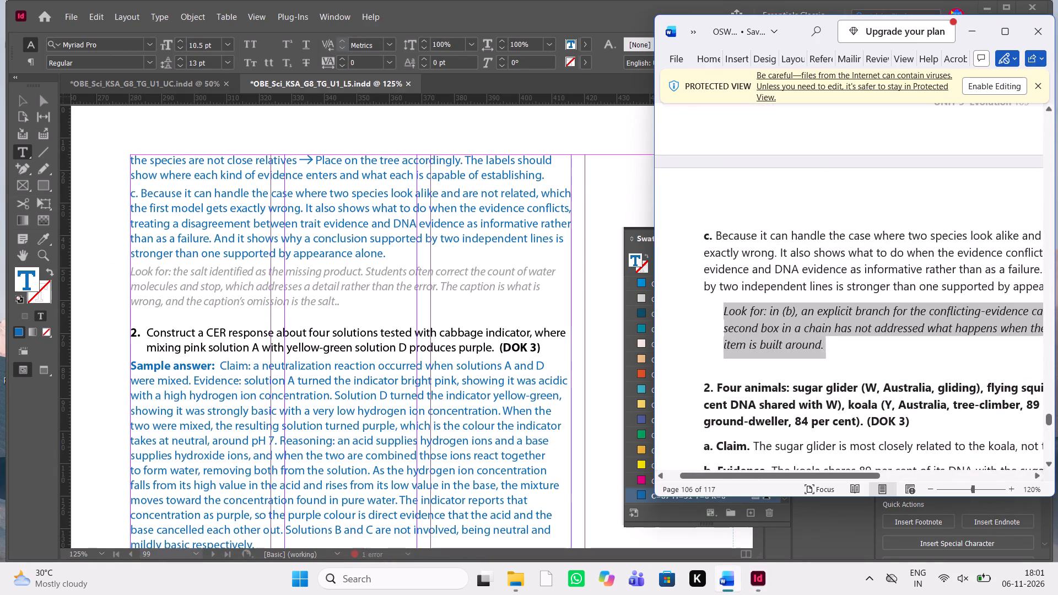
drag(737, 316, 735, 313)
key(ctrl+c)
key(ctrl+c)
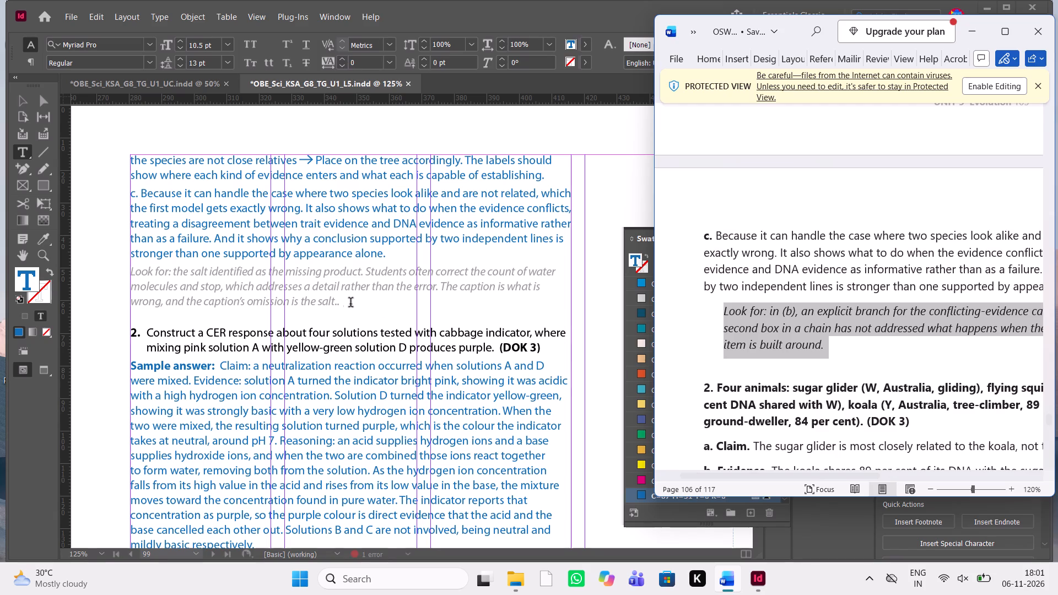
drag(344, 302, 113, 276)
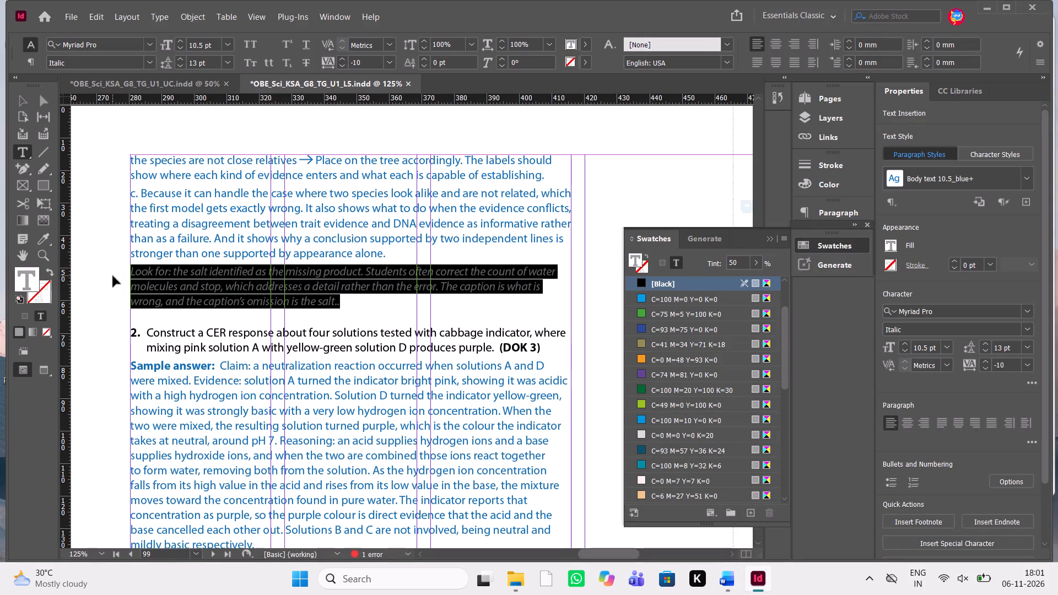
key(ctrl+v)
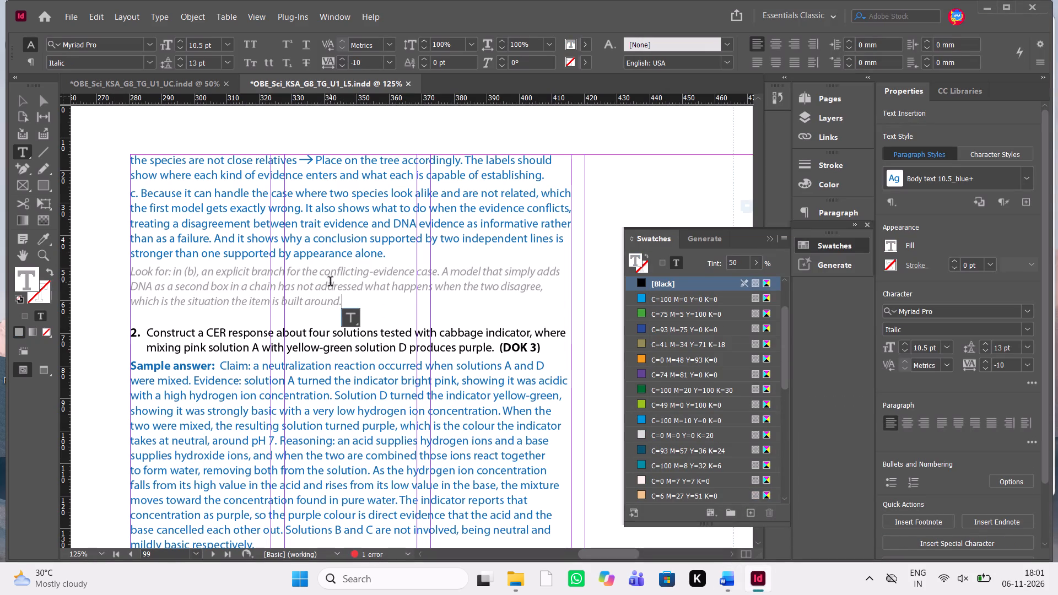
Set the space after the new grey "Look for" note on page 99 to 3 mm.
drag(378, 304, 230, 284)
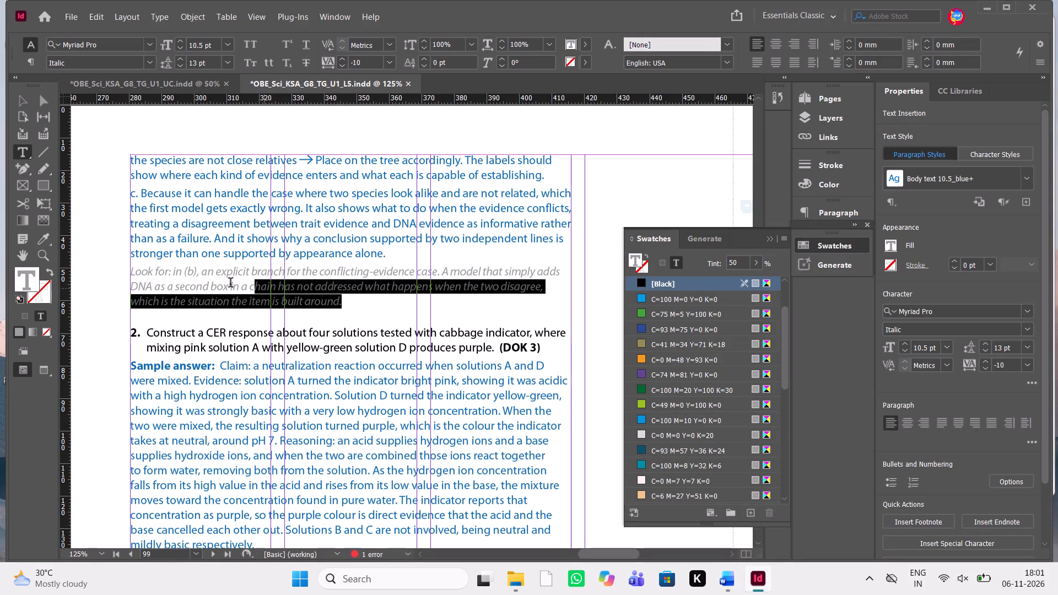
drag(230, 284, 126, 268)
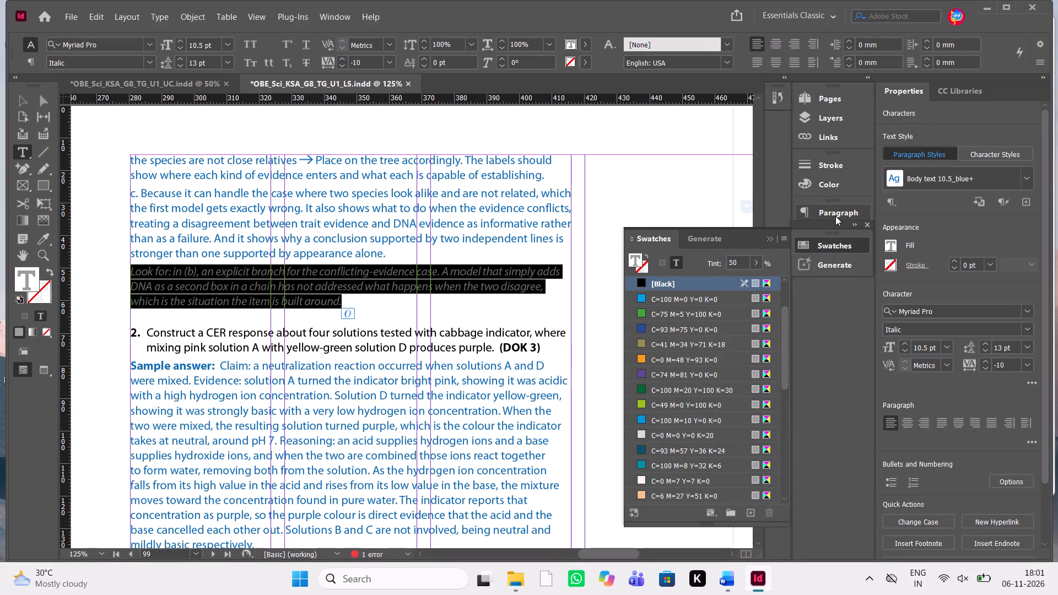
click(835, 216)
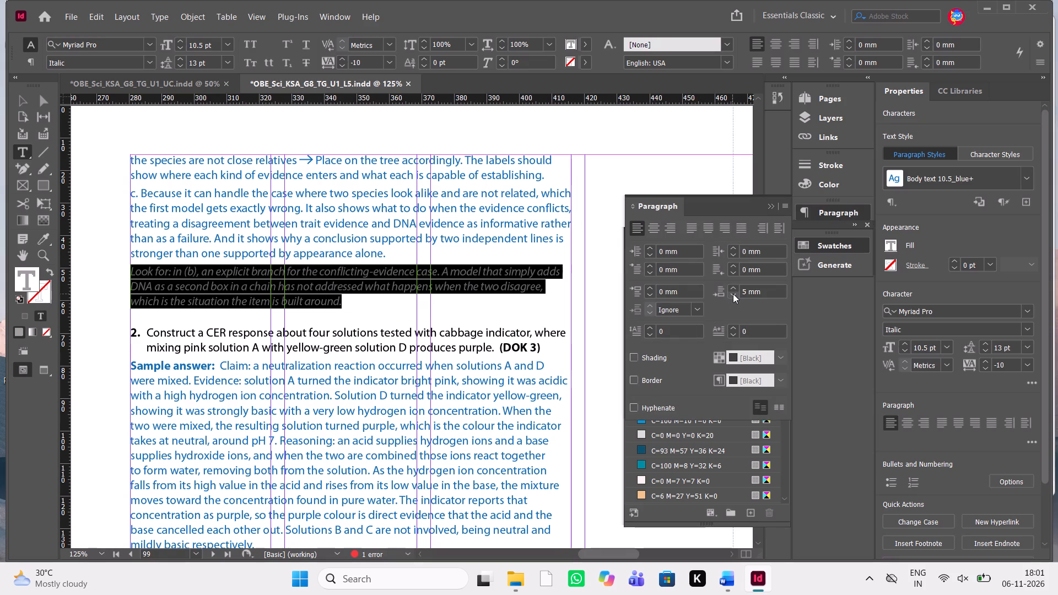
click(733, 294)
click(733, 294)
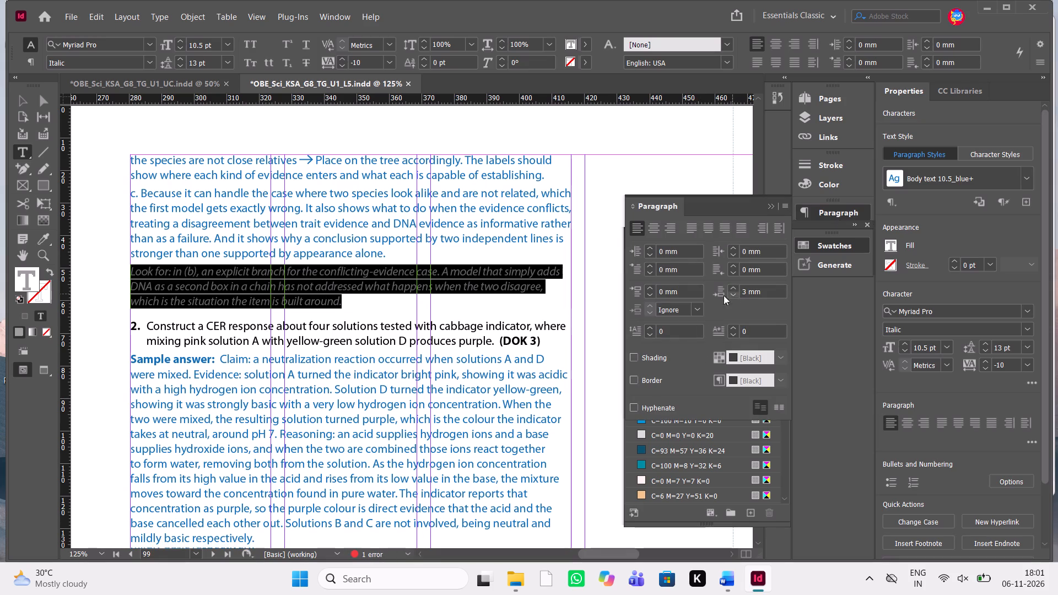
click(285, 315)
Check the Word manuscript's formatting and bold the "a." and "b." part labels in item 1's sample answer on page 98.
scroll(379, 285, down, 2)
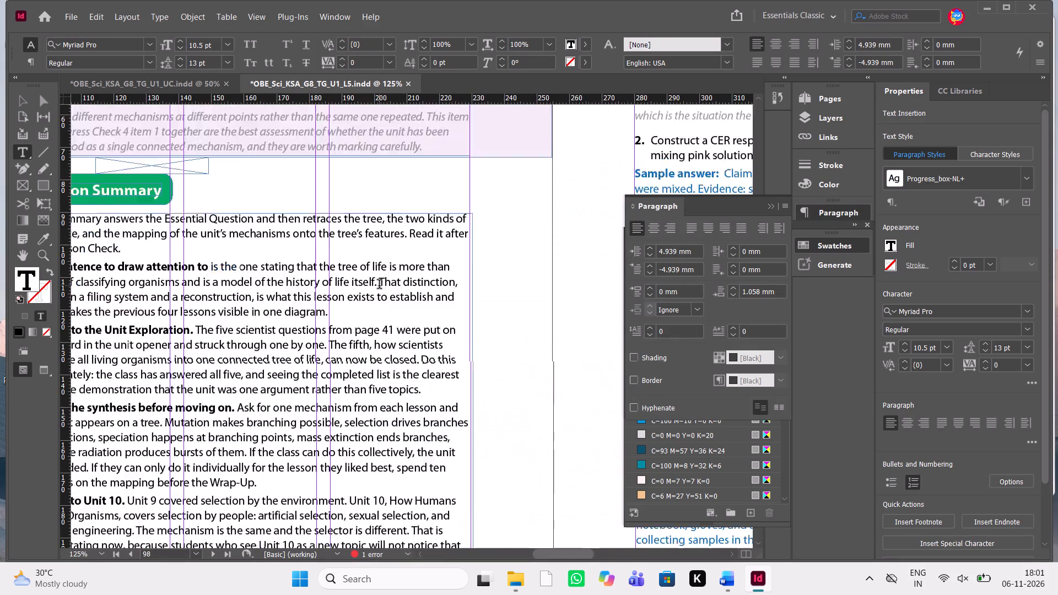
scroll(379, 285, down, 2)
scroll(379, 285, left, 1)
scroll(379, 285, down, 1)
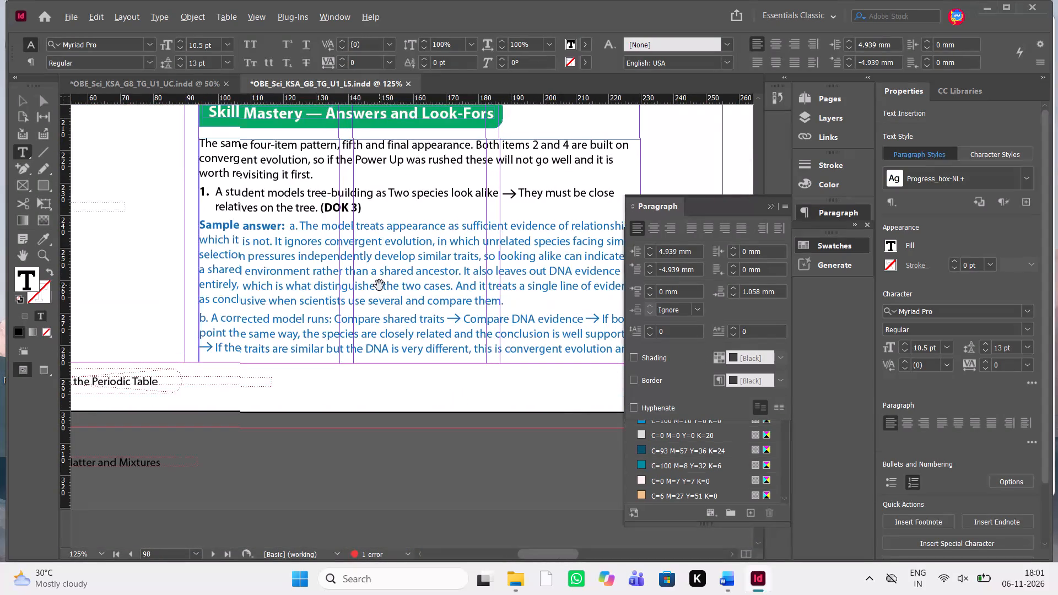
key(alt+Tab)
scroll(776, 288, up, 2)
scroll(776, 288, down, 1)
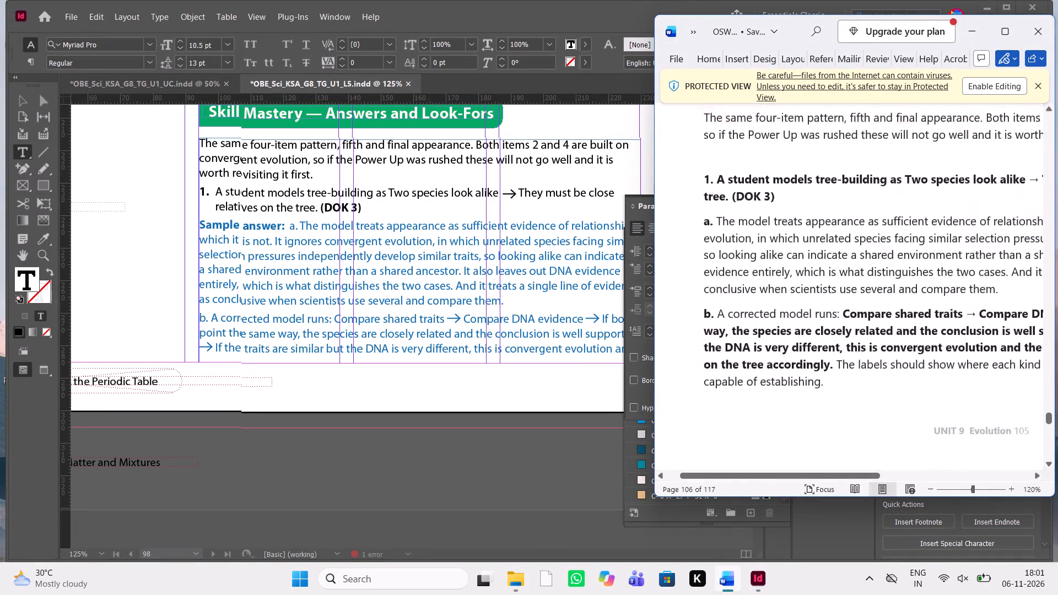
scroll(776, 288, down, 1)
scroll(776, 288, left, 1)
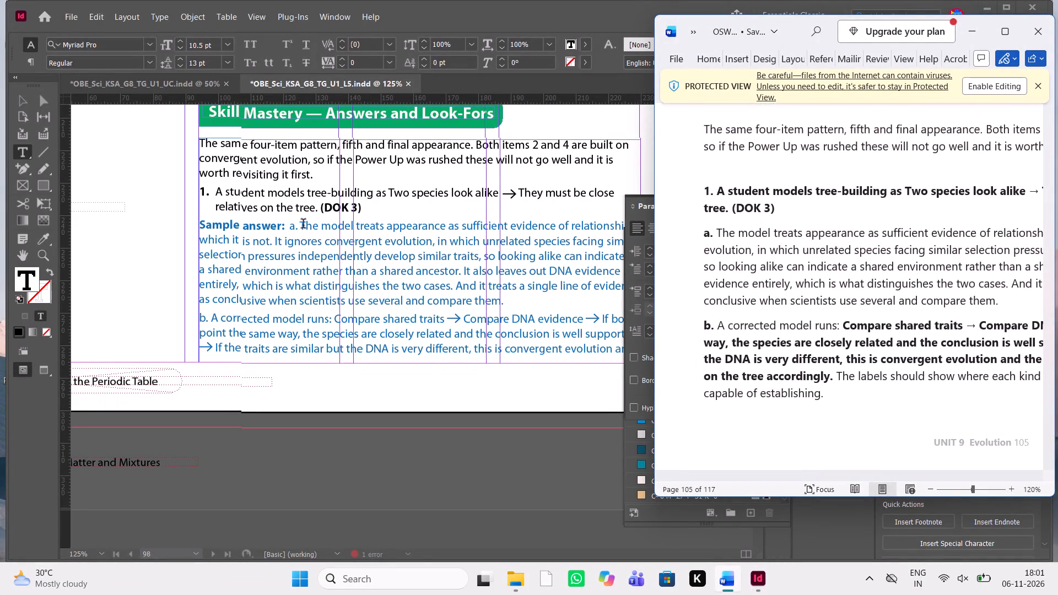
drag(300, 228, 289, 228)
key(ctrl+shift+b)
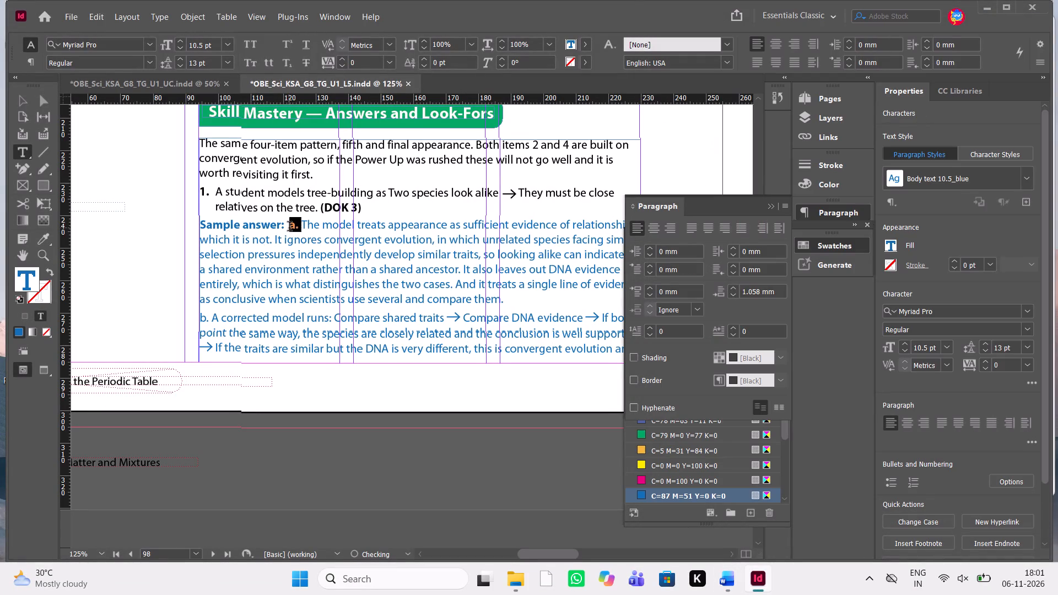
drag(208, 319, 185, 320)
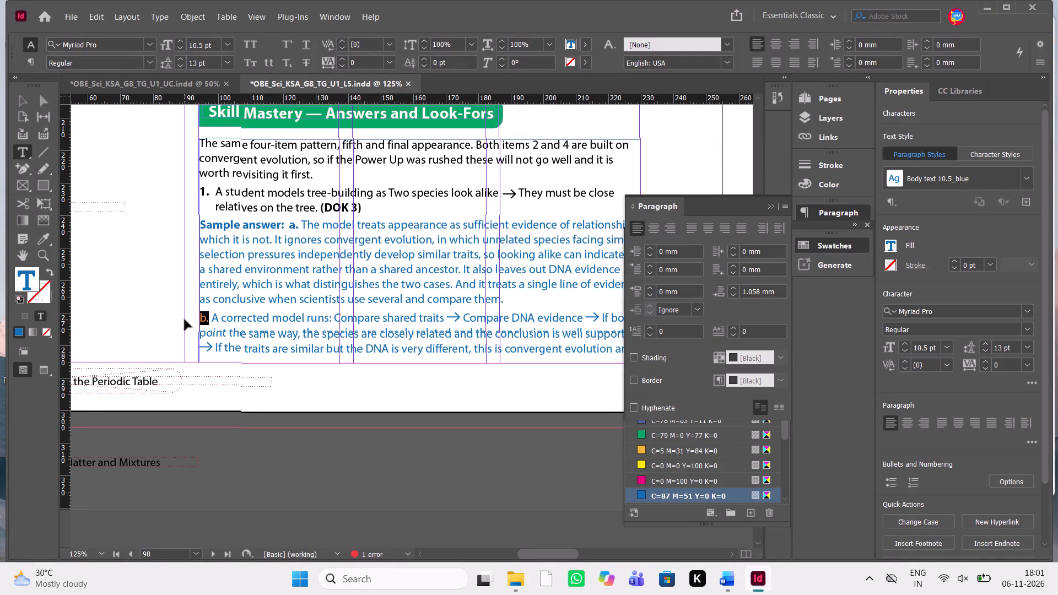
key(ctrl+shift+b)
Bold "Compare shared traits" and "Compare DNA evidence" in part b on page 98, matching the manuscript.
key(alt+Tab)
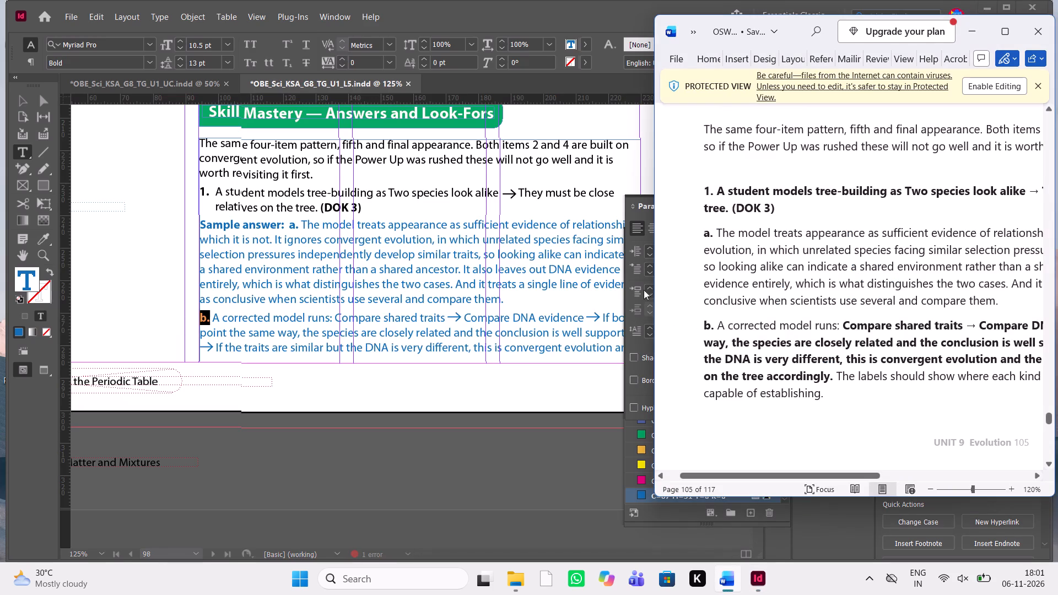
drag(337, 320, 437, 321)
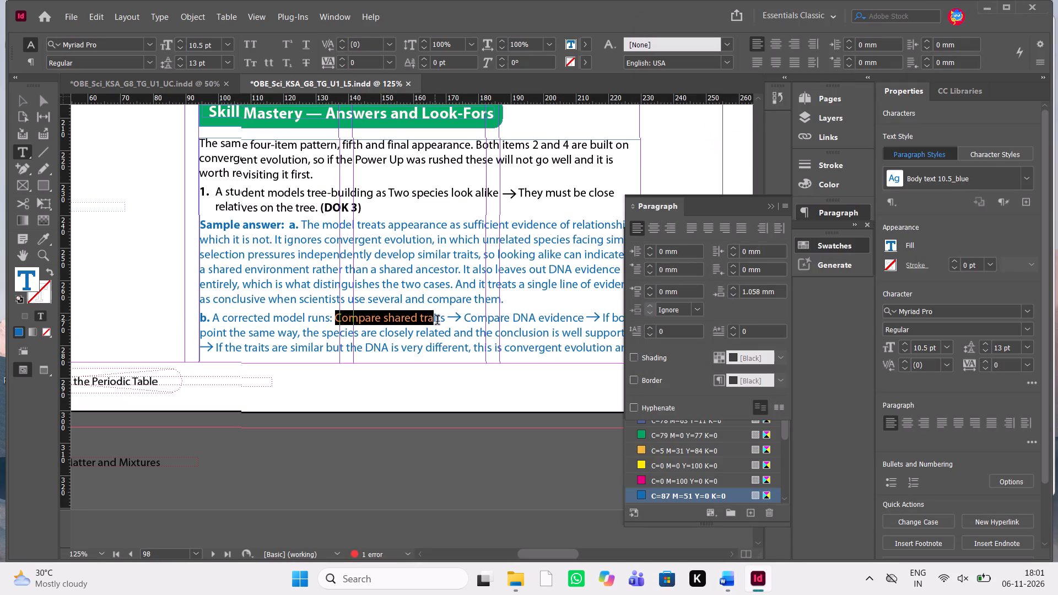
drag(437, 321, 448, 323)
key(ctrl+shift+b)
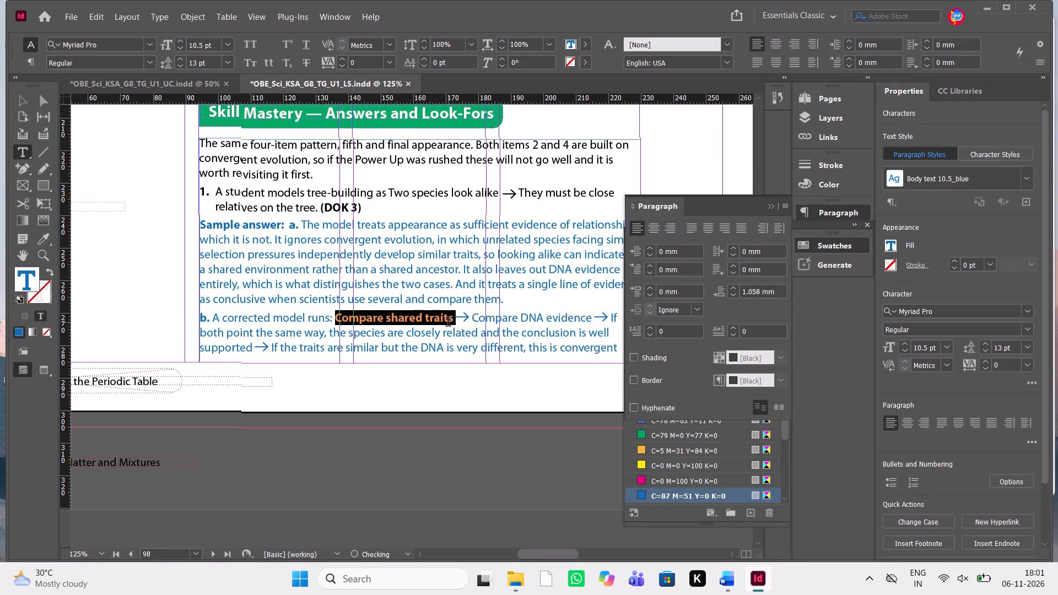
scroll(448, 323, left, 1)
scroll(251, 302, right, 1)
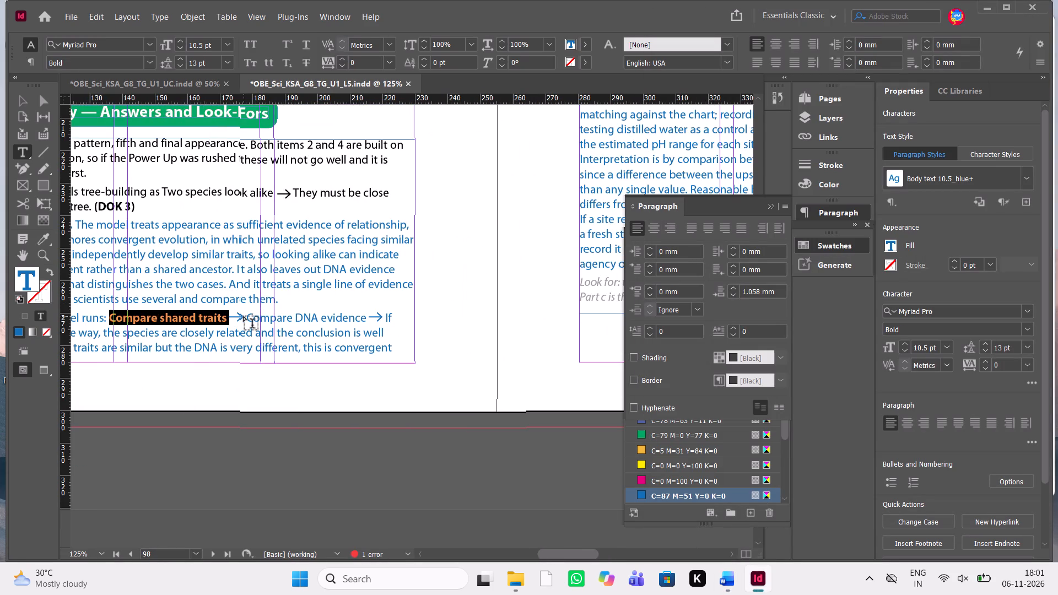
drag(247, 319, 354, 320)
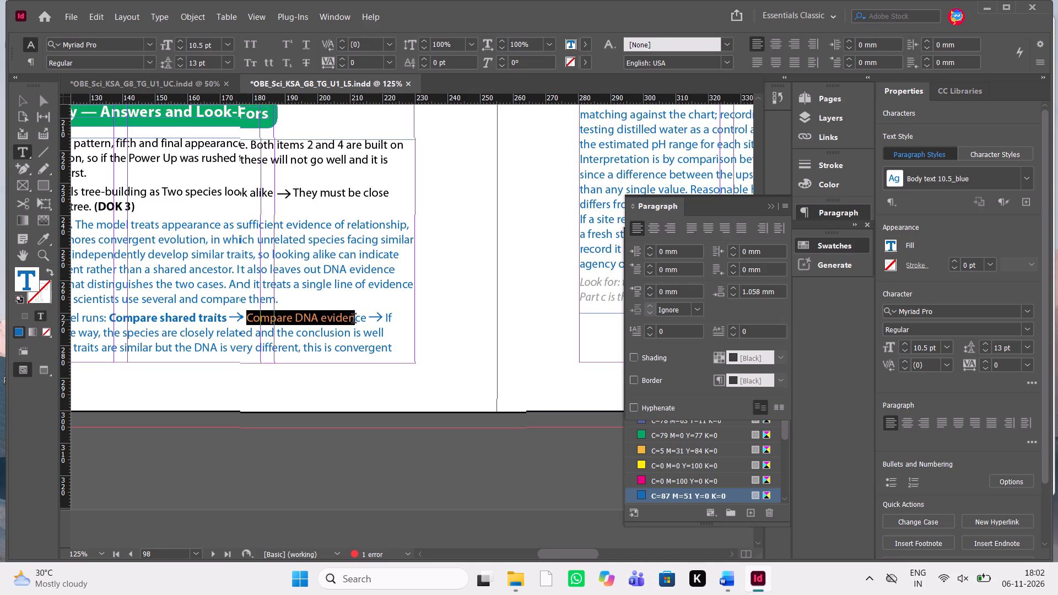
drag(354, 320, 364, 320)
key(ctrl+shift+b)
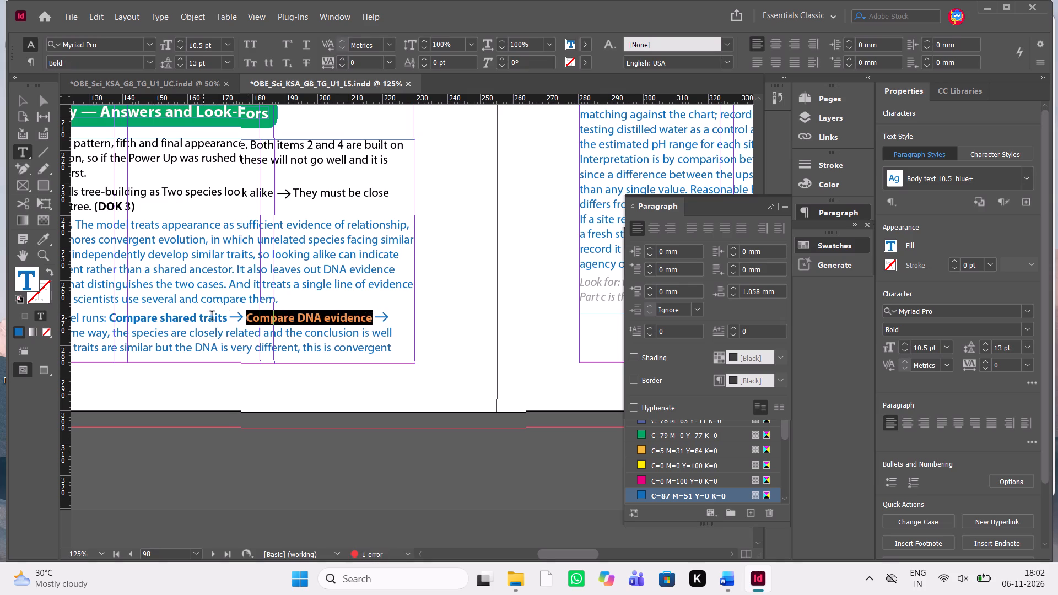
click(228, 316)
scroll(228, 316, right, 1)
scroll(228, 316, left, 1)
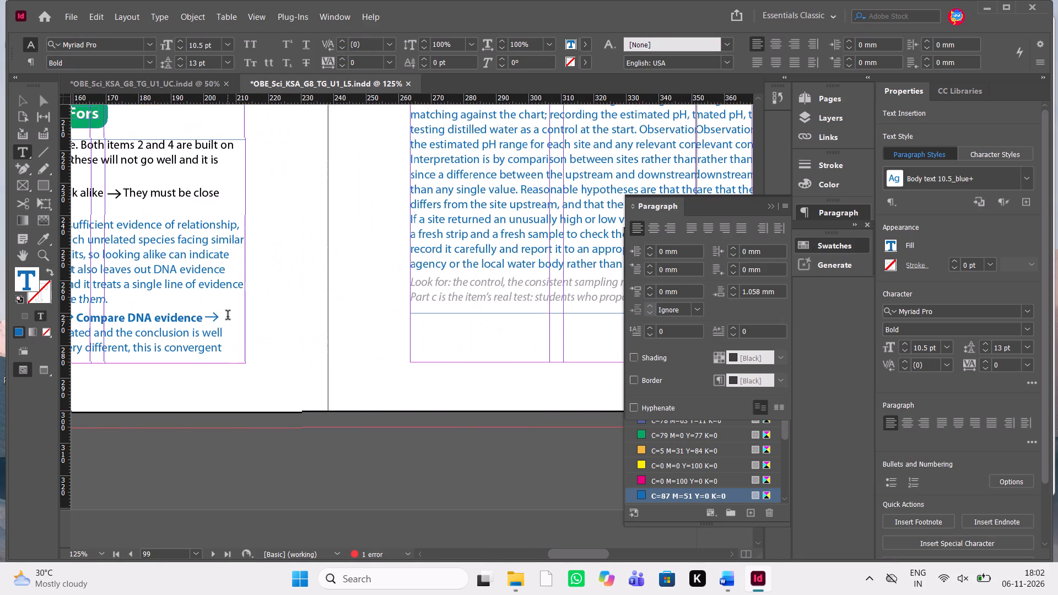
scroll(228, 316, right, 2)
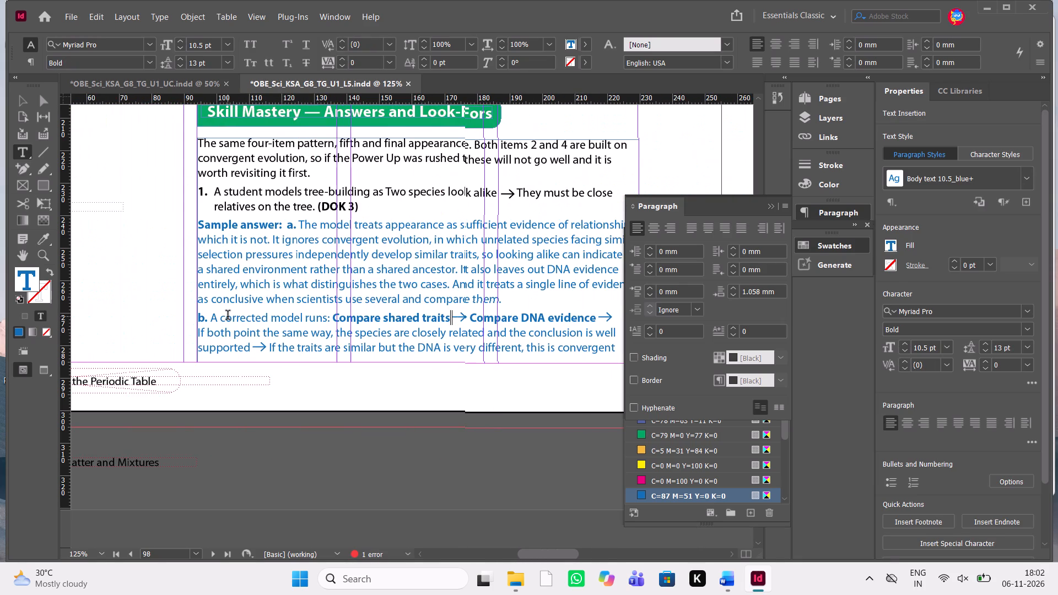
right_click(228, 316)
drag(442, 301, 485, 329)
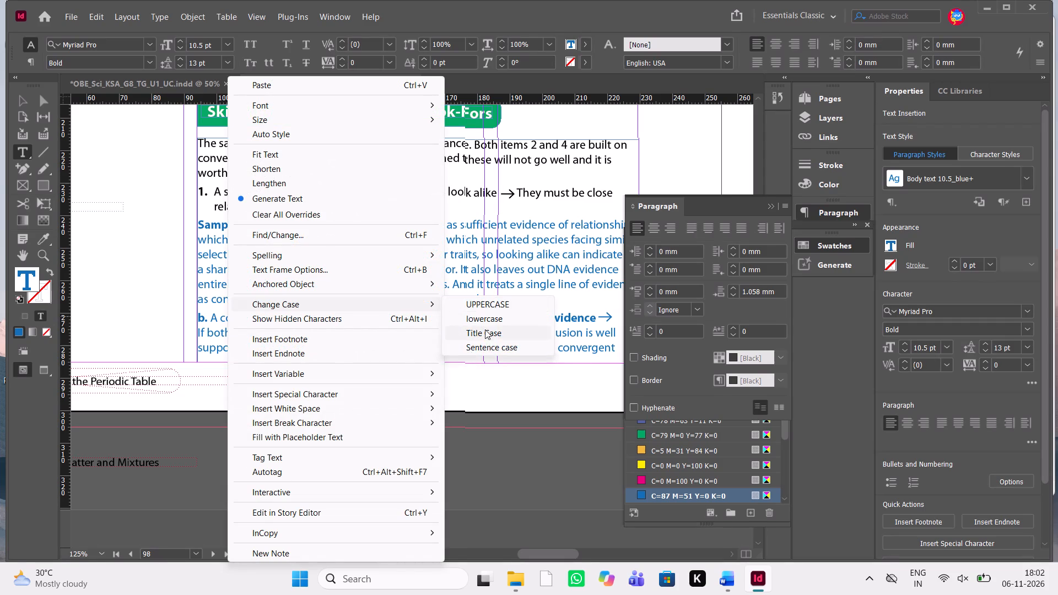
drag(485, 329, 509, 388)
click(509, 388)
Bold "If both point the same way, the species are closely related and the conclusion is well supported" in part b, matching the manuscript.
key(alt+Tab)
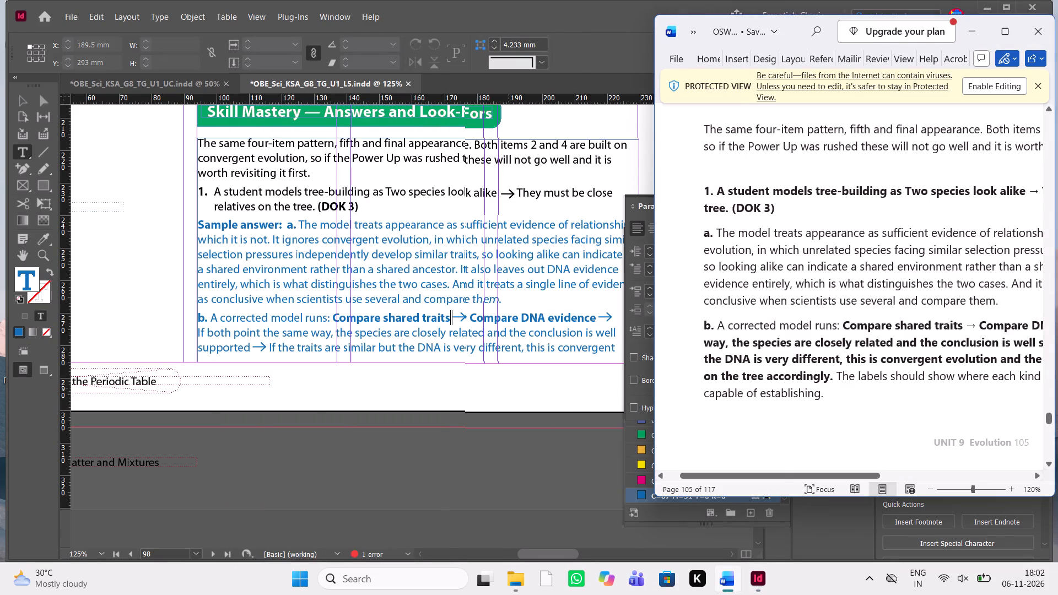
scroll(852, 363, left, 1)
scroll(852, 363, right, 1)
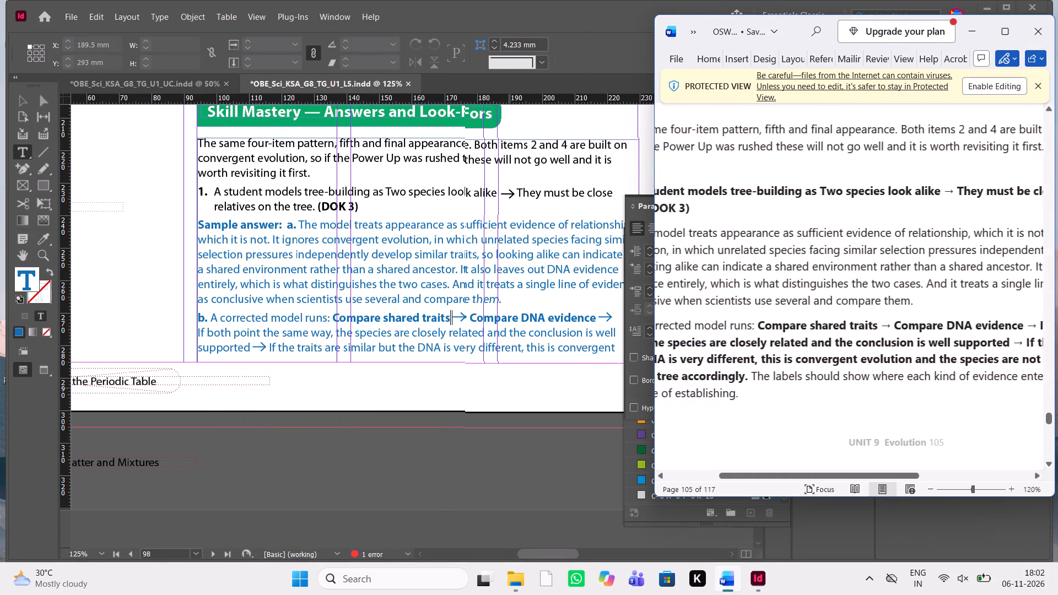
scroll(852, 363, right, 1)
click(488, 334)
scroll(488, 334, left, 1)
scroll(488, 334, right, 1)
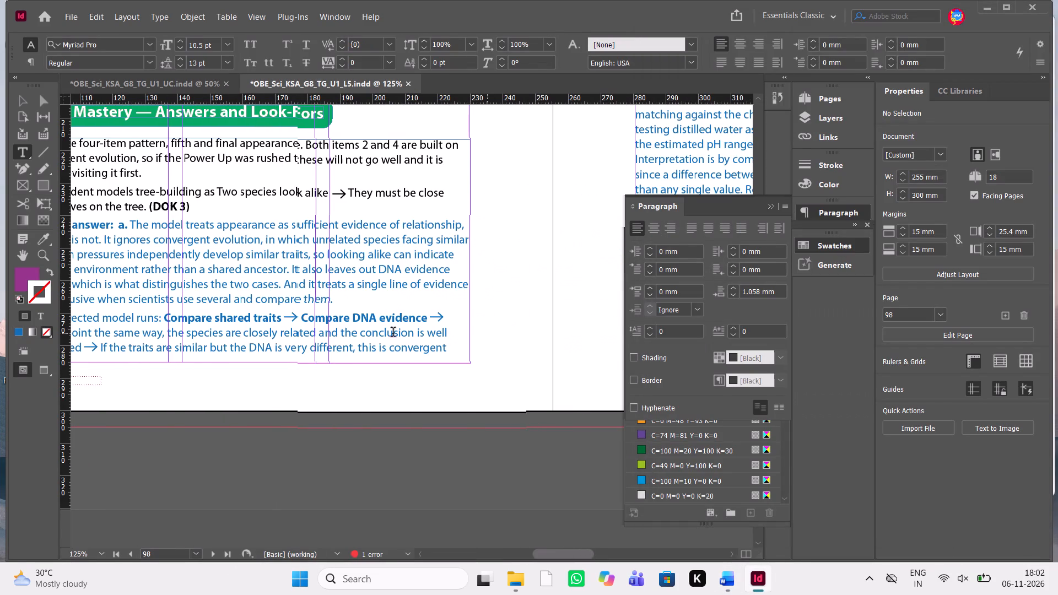
scroll(358, 338, right, 1)
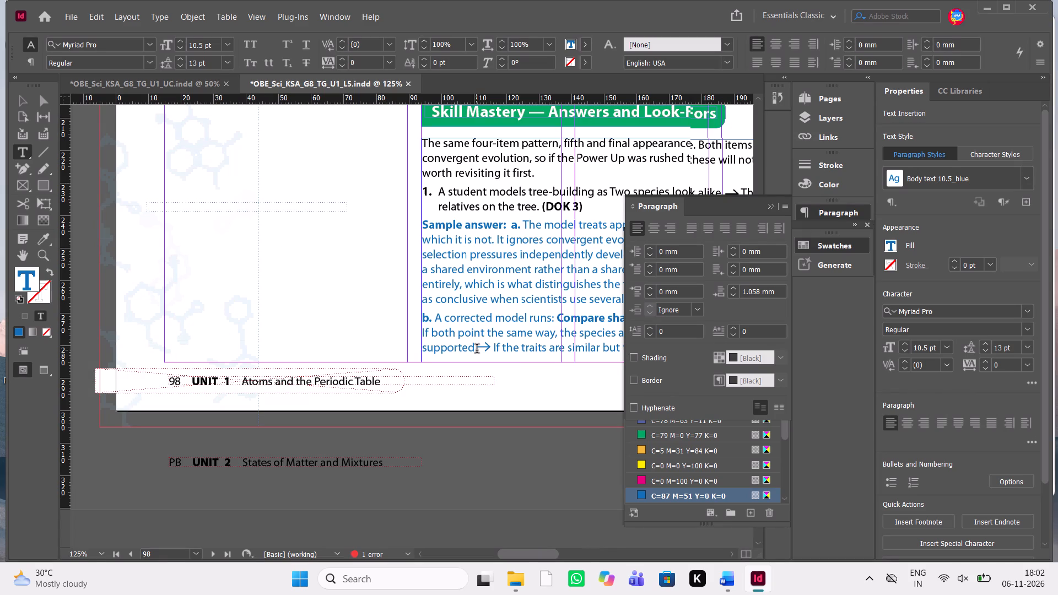
drag(477, 350, 419, 336)
key(ctrl+shift+b)
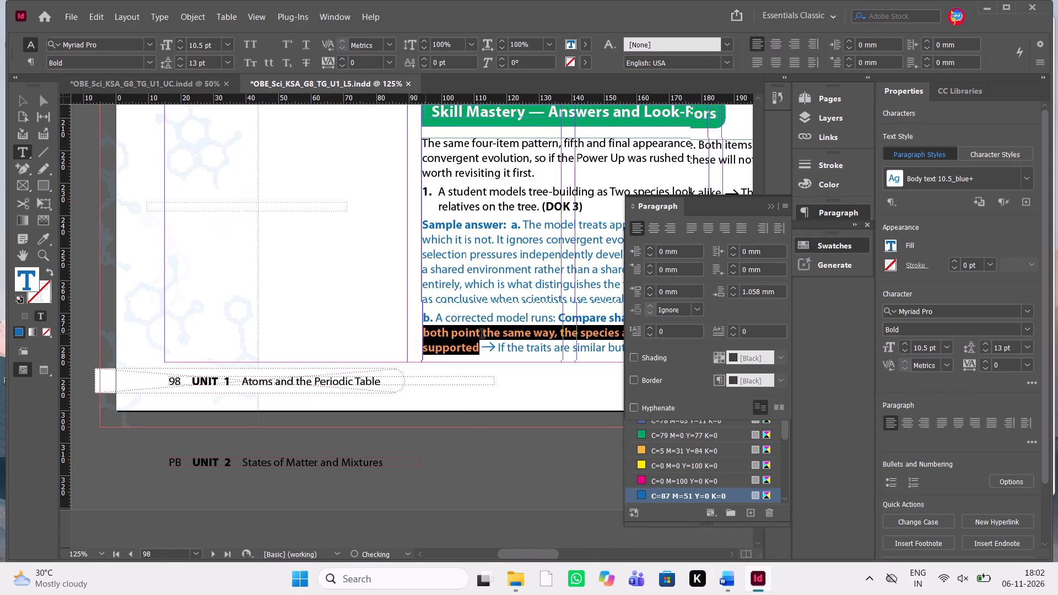
Bold part b's clause from "If the traits are similar" through "the species are not close relatives", running from page 98 onto page 99.
scroll(515, 349, left, 1)
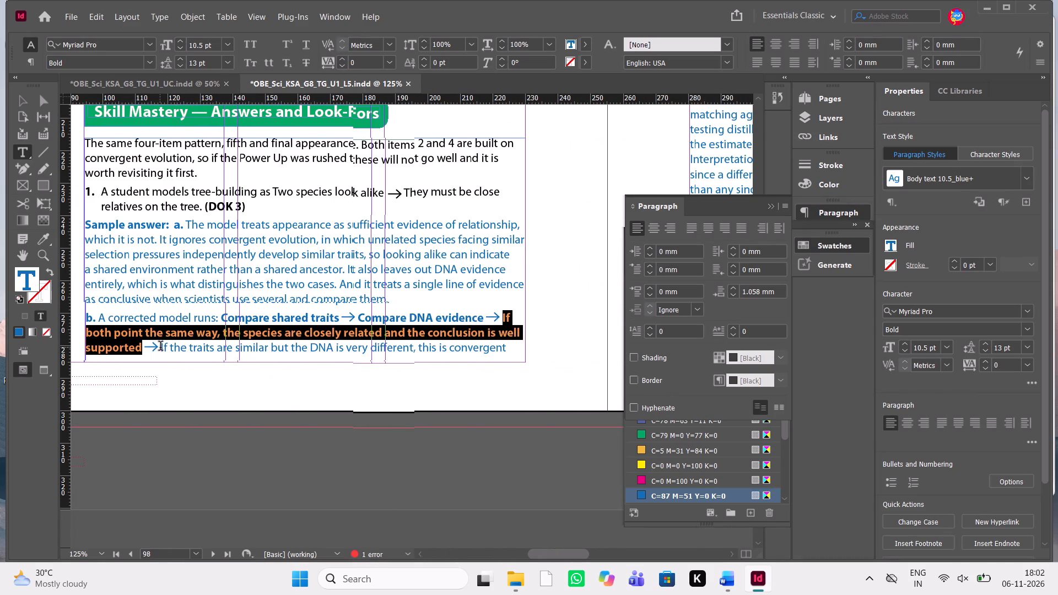
drag(160, 347, 536, 352)
scroll(536, 352, up, 2)
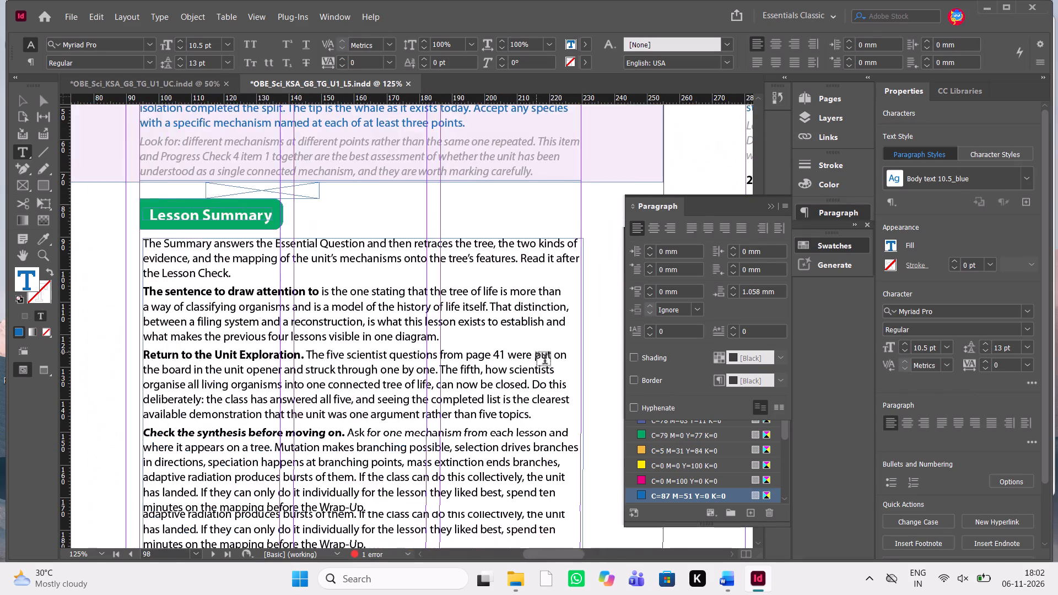
scroll(536, 352, up, 4)
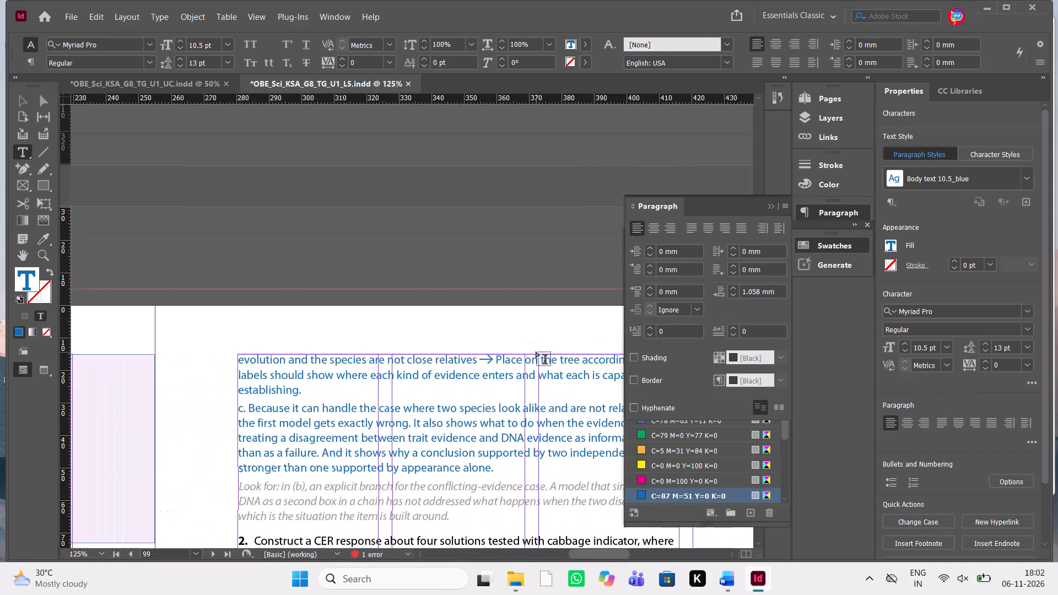
key(shift+Down)
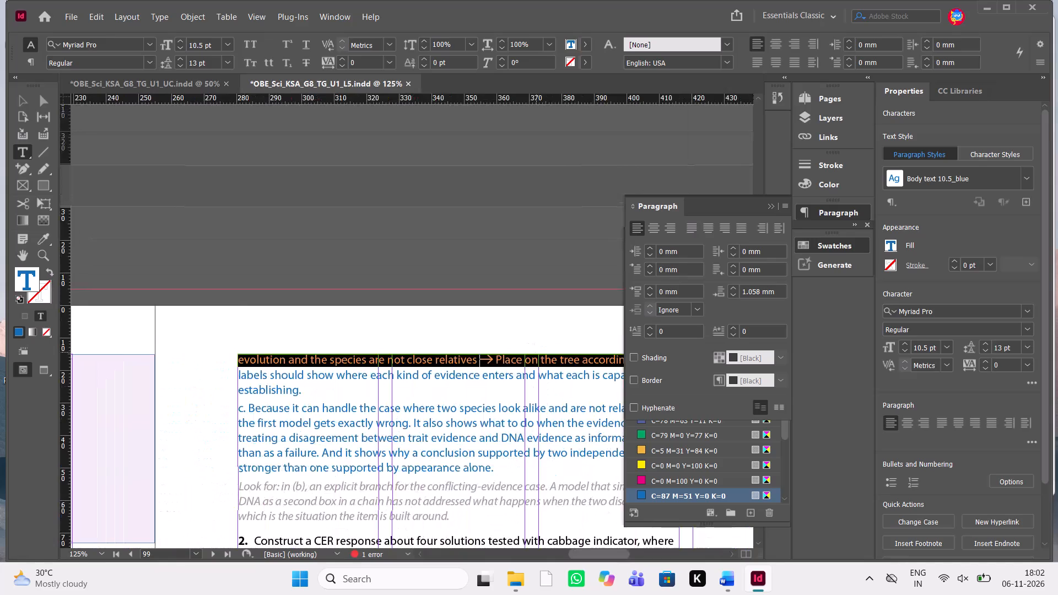
key(shift+Left)
key(shift+Left)
key(shift+Left)
key(shift+Left)
key(shift+Left)
key(shift+Left)
key(shift+Left)
key(shift+Left)
key(shift+Left)
key(shift+Left)
key(shift+Left)
key(shift+Left)
key(shift+Left)
key(shift+Left)
key(shift+Left)
key(shift+Left)
key(shift+Left)
key(shift+Left)
key(shift+Left)
key(shift+Left)
key(shift+Left)
key(shift+Left)
key(shift+Left)
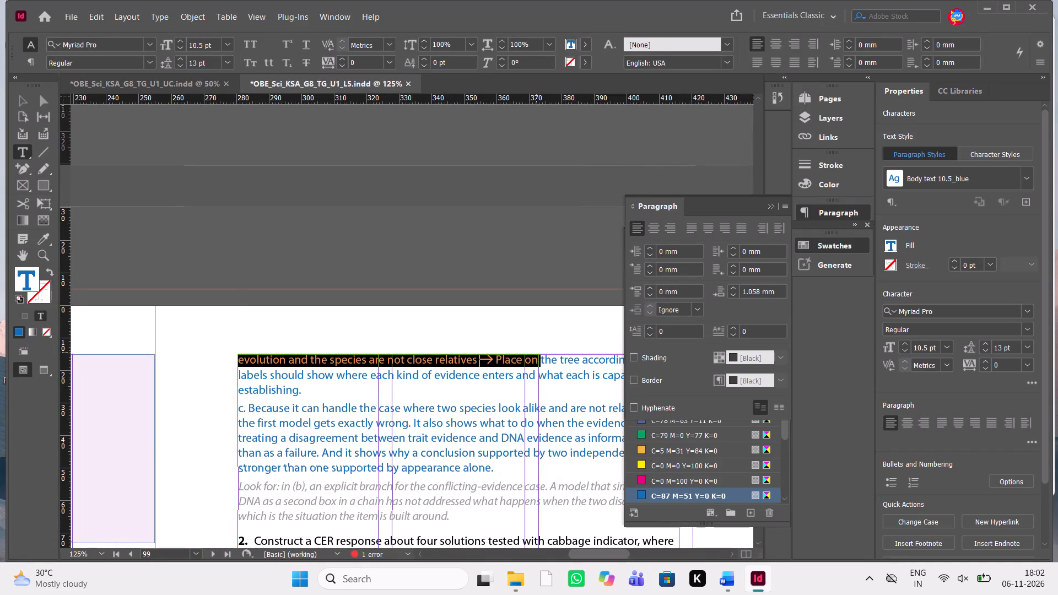
key(shift+Left)
key(shift+Left)
key(shift+Left)
key(shift+Left)
key(shift+Left)
key(shift+Left)
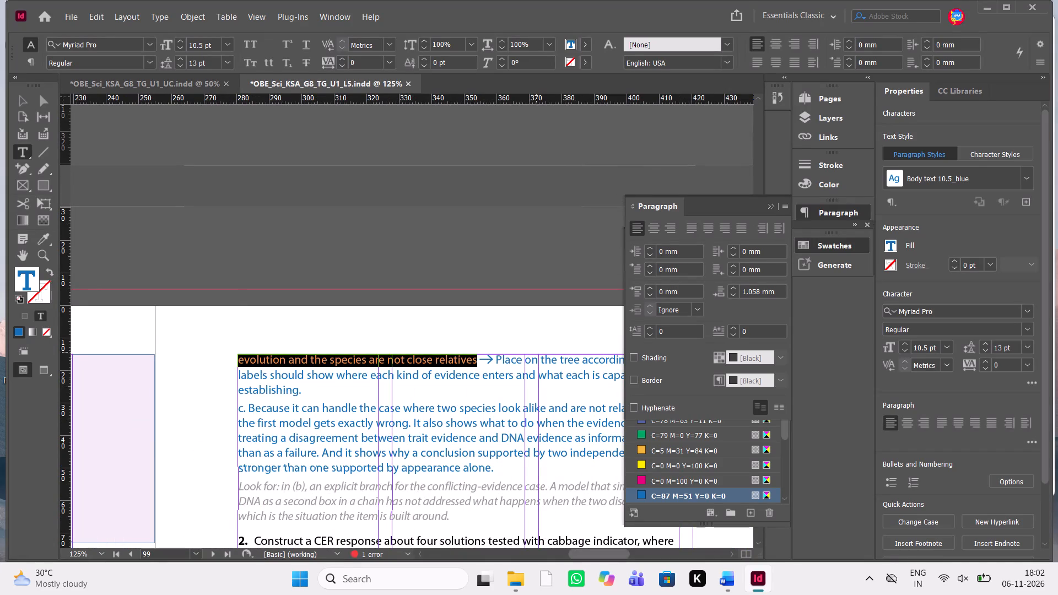
key(ctrl+shift+b)
Check part b's formatting in the Word manuscript and bold "Place on the tree accordingly" on page 99 to match.
key(alt+Tab)
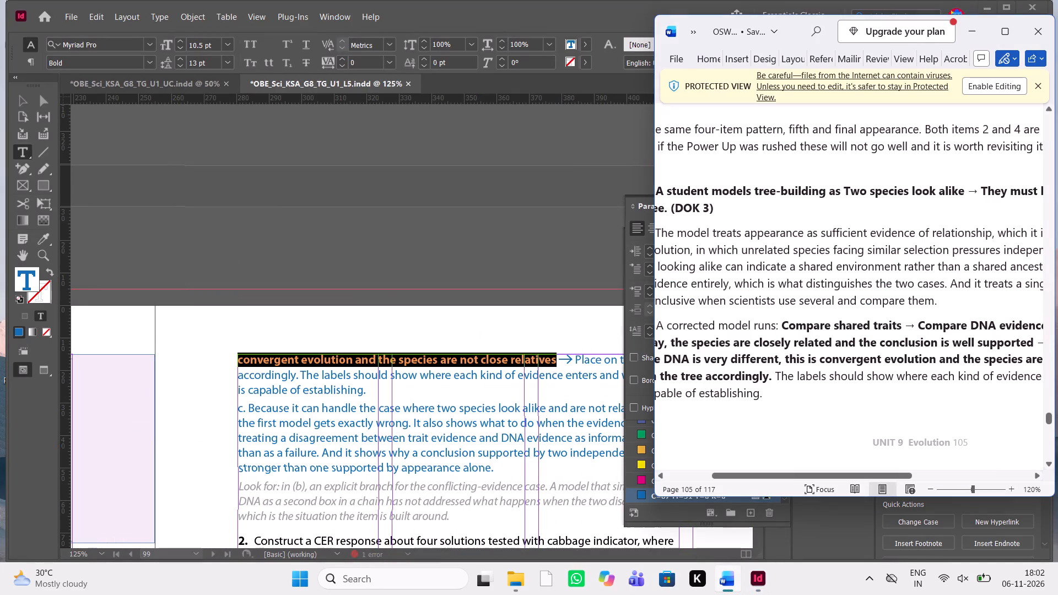
scroll(886, 348, left, 1)
scroll(886, 348, right, 1)
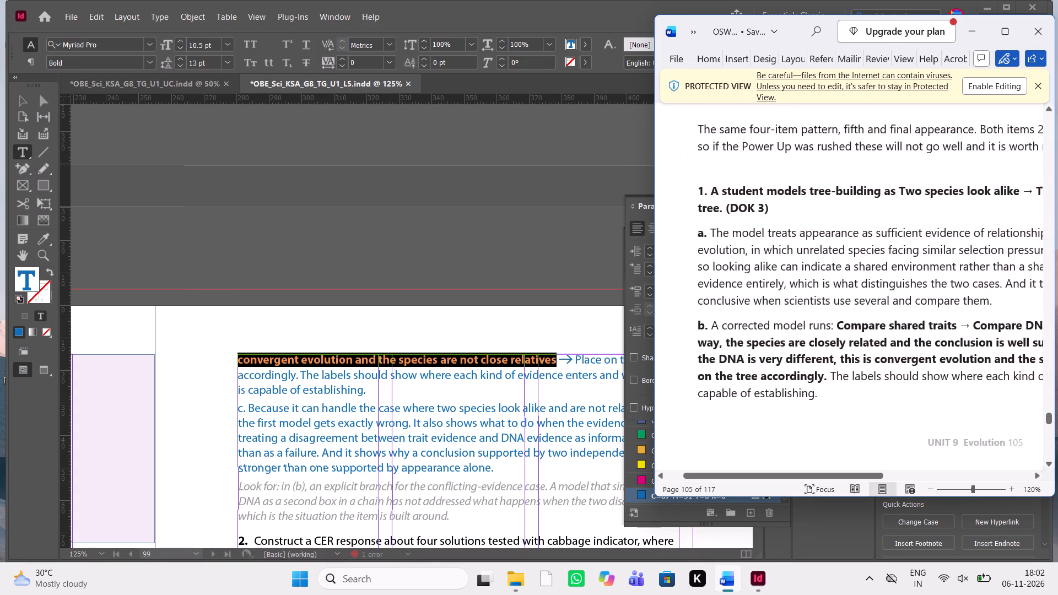
scroll(886, 348, up, 1)
scroll(886, 348, down, 1)
scroll(886, 348, left, 2)
scroll(886, 348, right, 1)
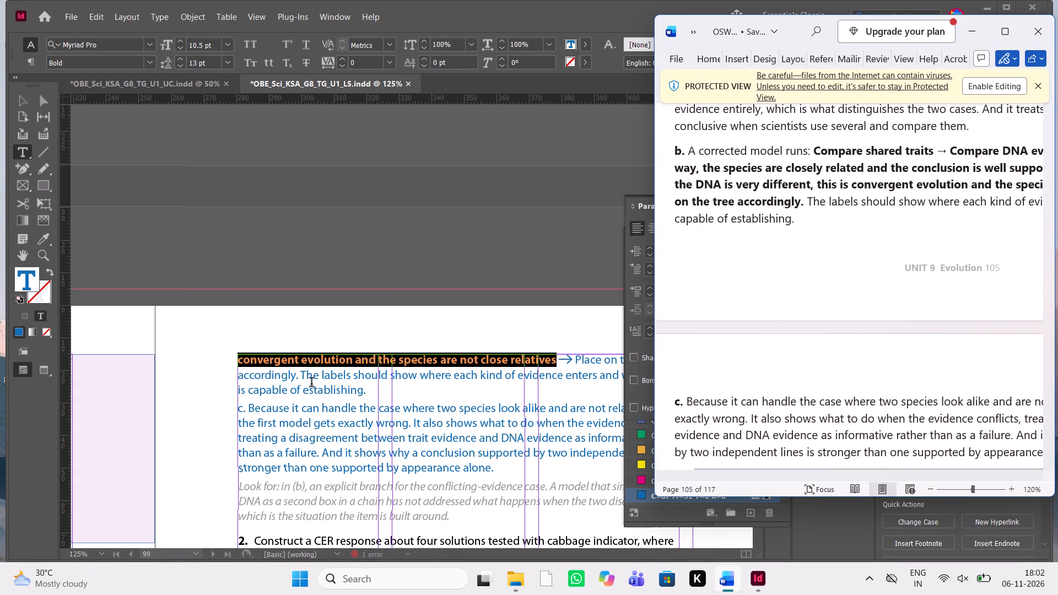
drag(297, 377, 579, 367)
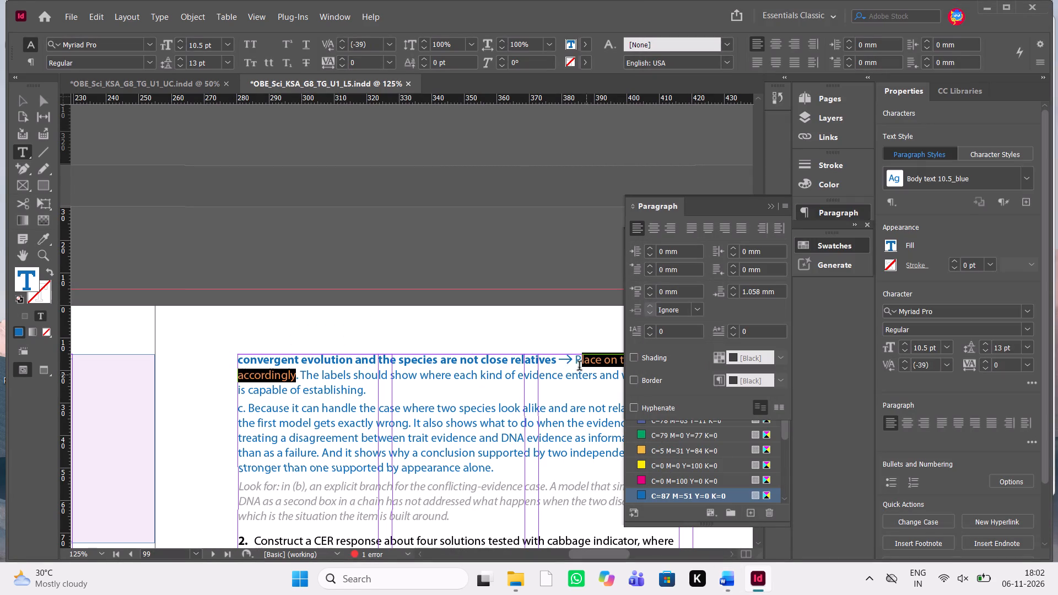
drag(579, 367, 573, 362)
key(ctrl+shift+b)
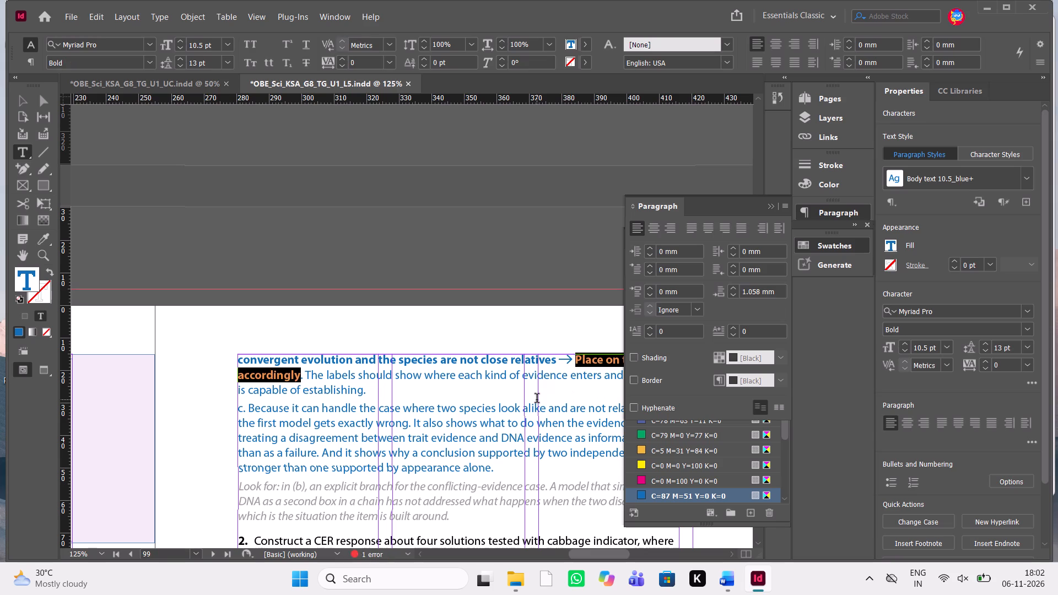
click(537, 399)
Bold the "c." part label in item 1's sample answer on page 99.
scroll(537, 399, down, 3)
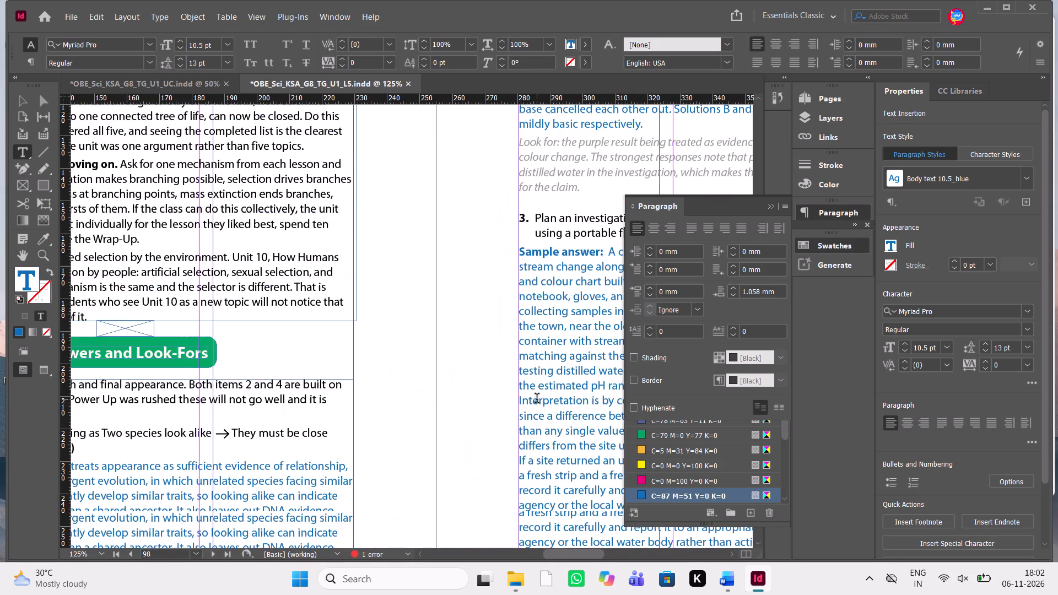
scroll(537, 399, down, 1)
scroll(537, 399, up, 1)
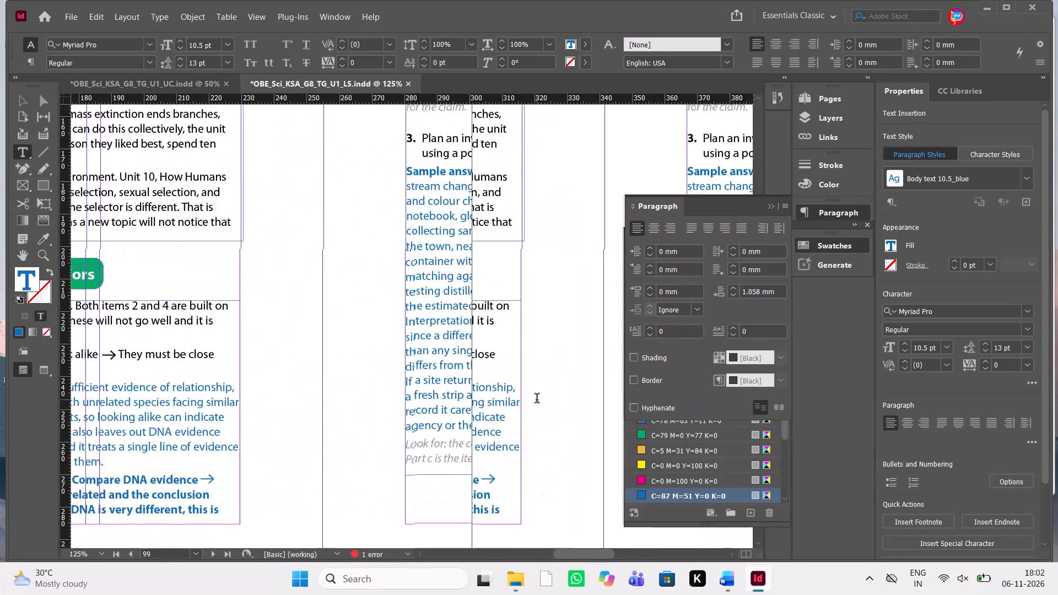
scroll(537, 399, up, 2)
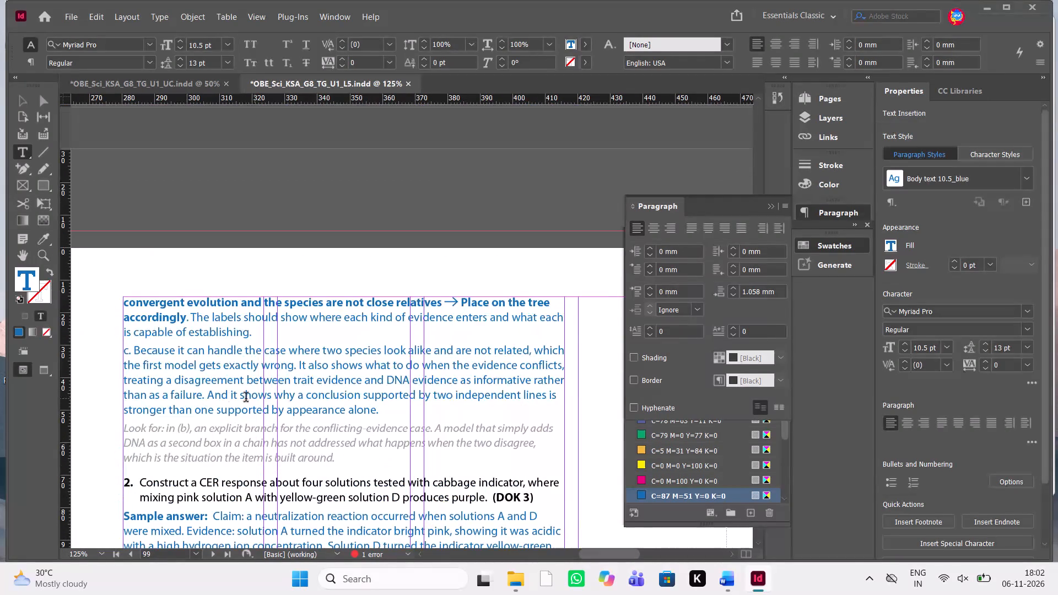
drag(132, 353, 112, 350)
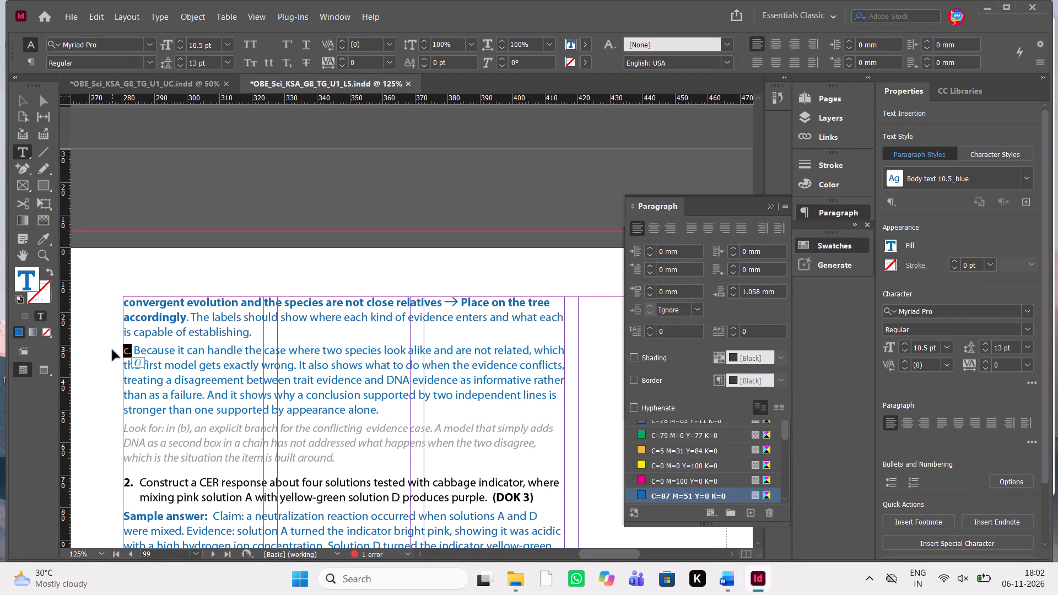
key(ctrl+shift+b)
Replace item 2's cabbage-indicator question on page 99 with the "Four animals: sugar glider..." question text from the Word manuscript.
key(alt+Tab)
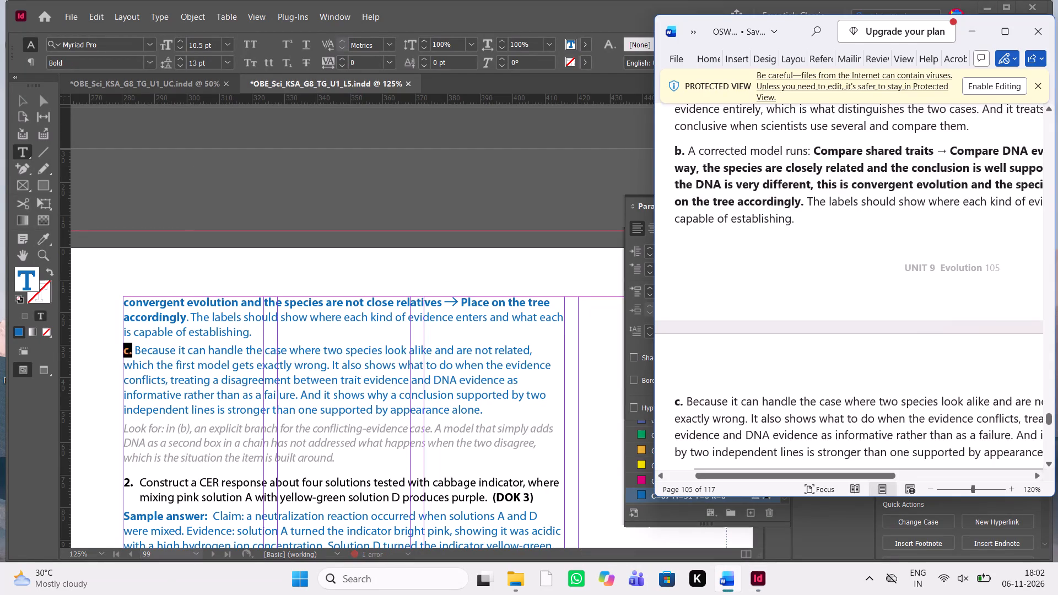
scroll(785, 363, up, 1)
scroll(785, 363, right, 1)
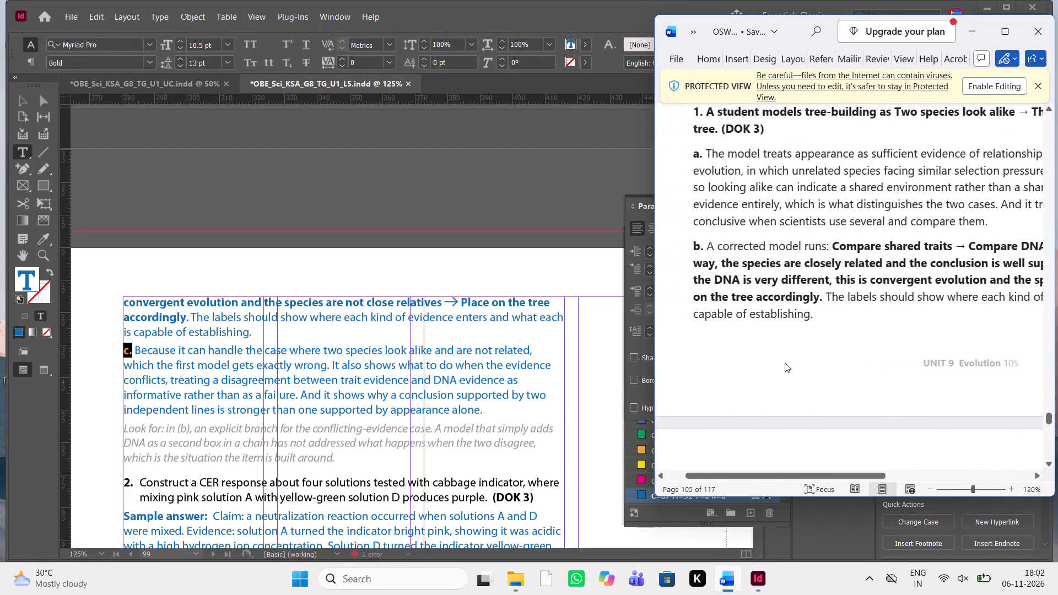
scroll(785, 363, left, 1)
scroll(785, 363, down, 1)
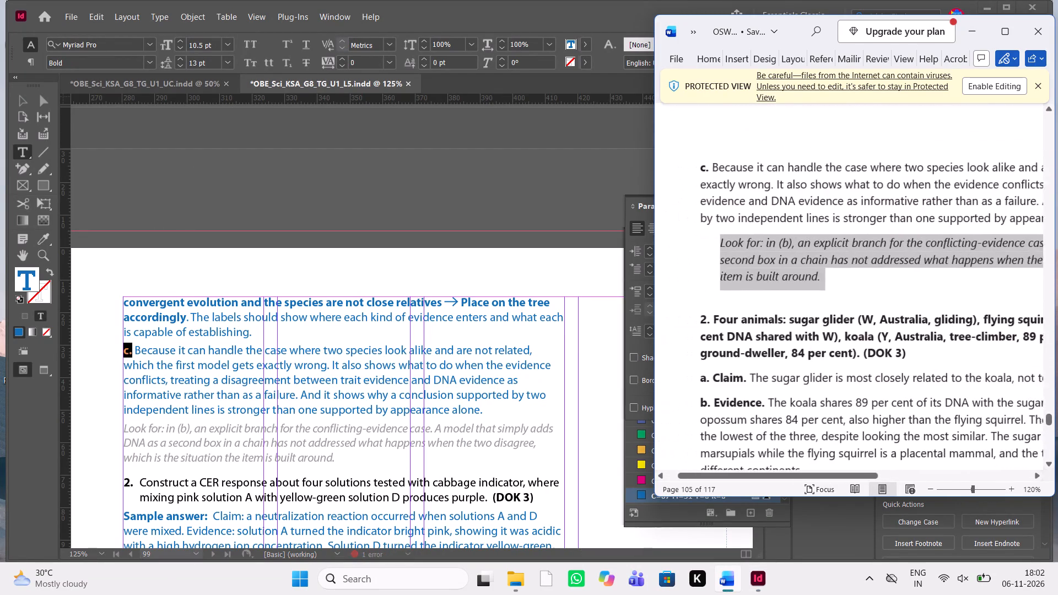
scroll(785, 363, up, 1)
scroll(785, 363, left, 1)
scroll(785, 363, right, 1)
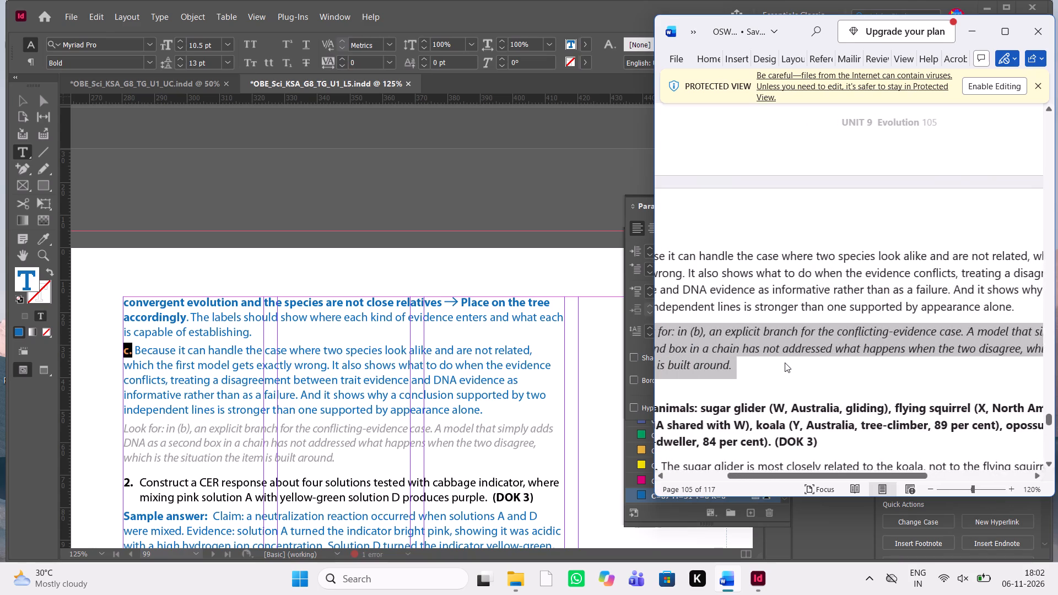
scroll(785, 363, down, 2)
scroll(785, 363, up, 1)
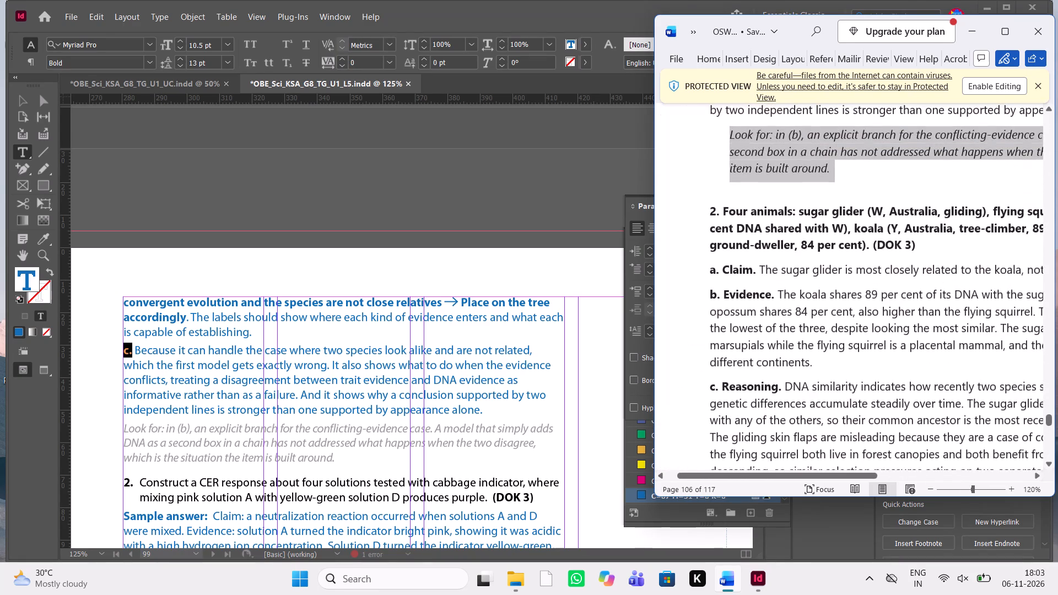
drag(920, 251, 778, 204)
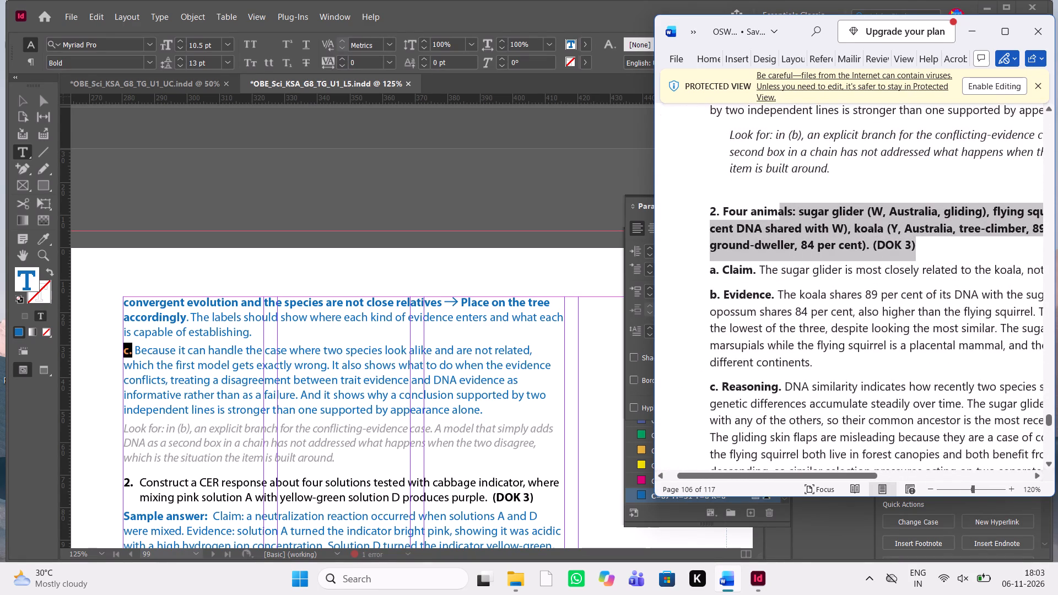
drag(778, 204, 724, 214)
key(ctrl+c)
key(ctrl+c)
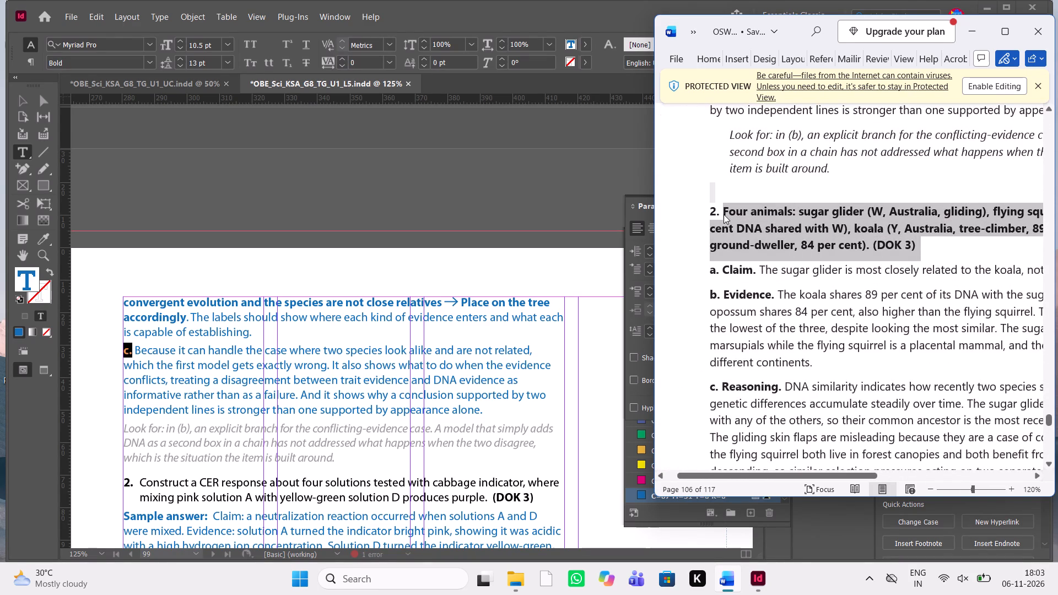
scroll(472, 343, down, 1)
drag(541, 389, 273, 383)
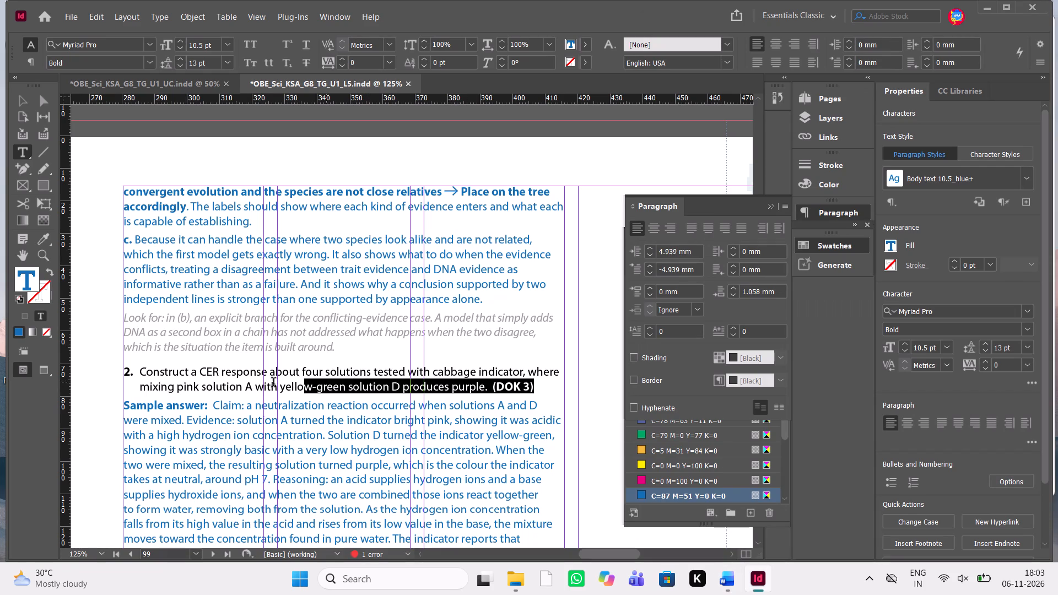
drag(273, 383, 141, 376)
key(ctrl+v)
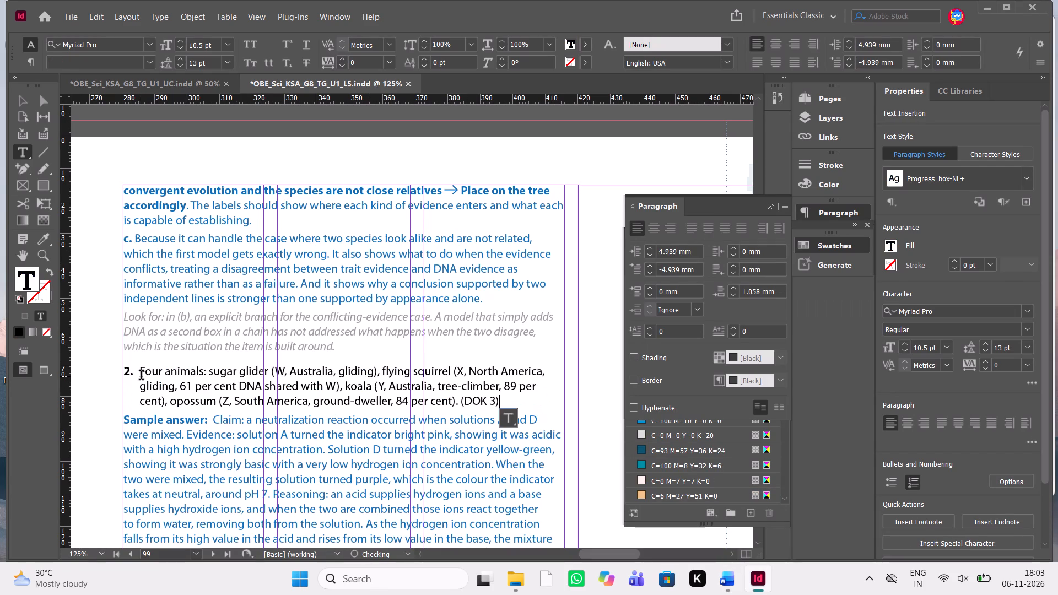
Bold "(DOK 3)" at the end of item 2's new question on page 99.
drag(516, 399, 463, 401)
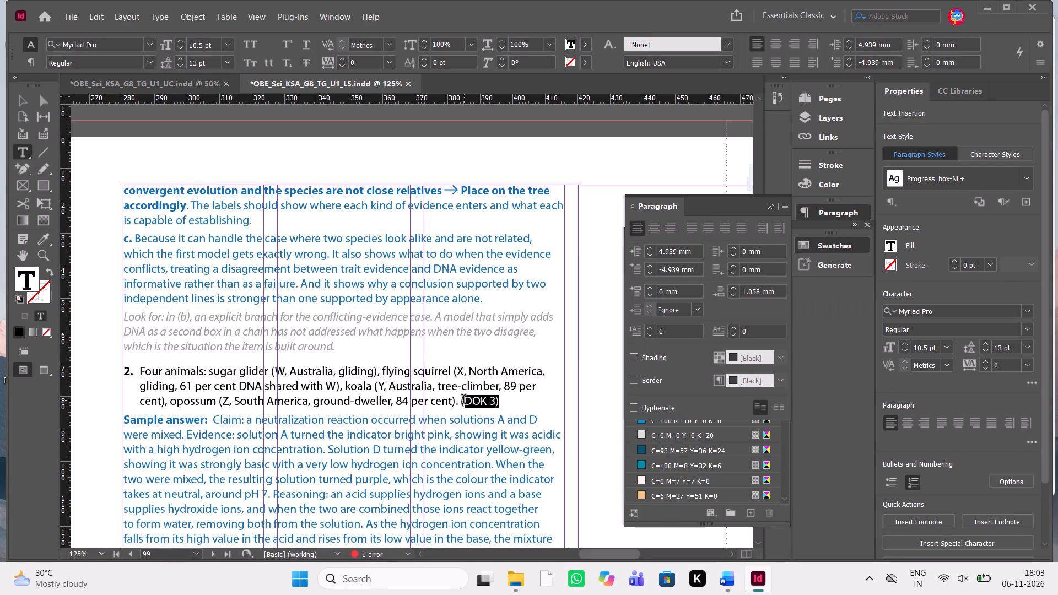
drag(463, 401, 460, 402)
key(ctrl+shift+b)
click(501, 424)
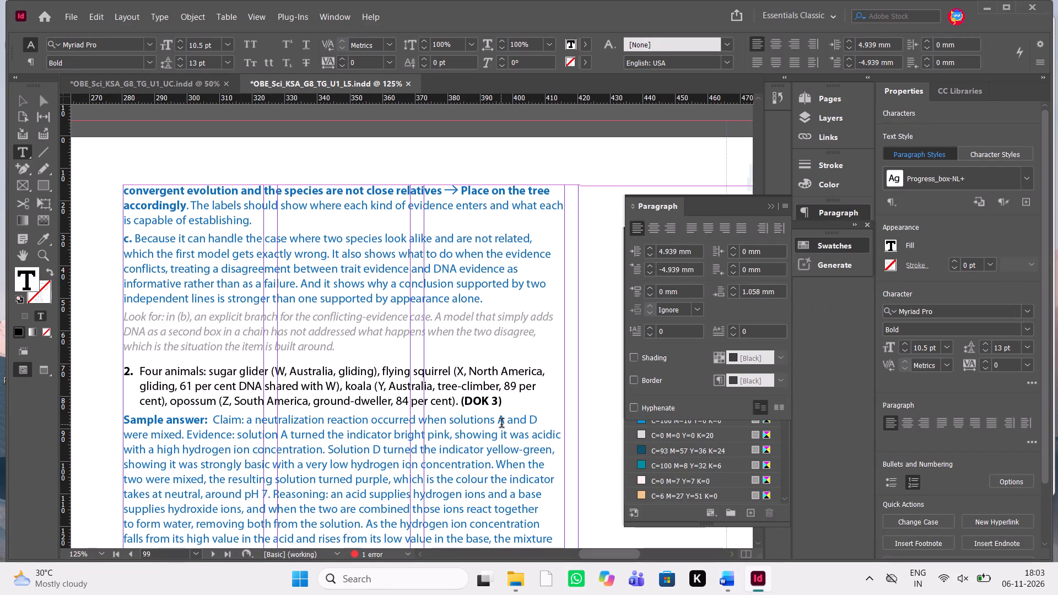
Replace item 2's old sample answer text on page 99 with the manuscript's Claim, Evidence and Reasoning parts a to c, keeping the "Sample answer:" label.
key(alt+Tab)
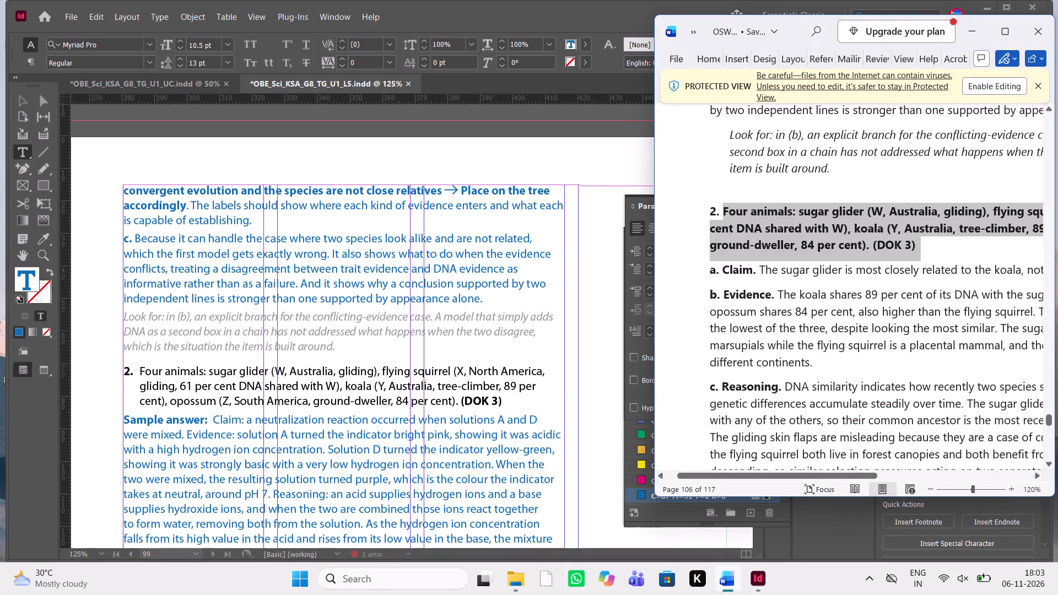
scroll(809, 336, down, 1)
scroll(809, 336, up, 1)
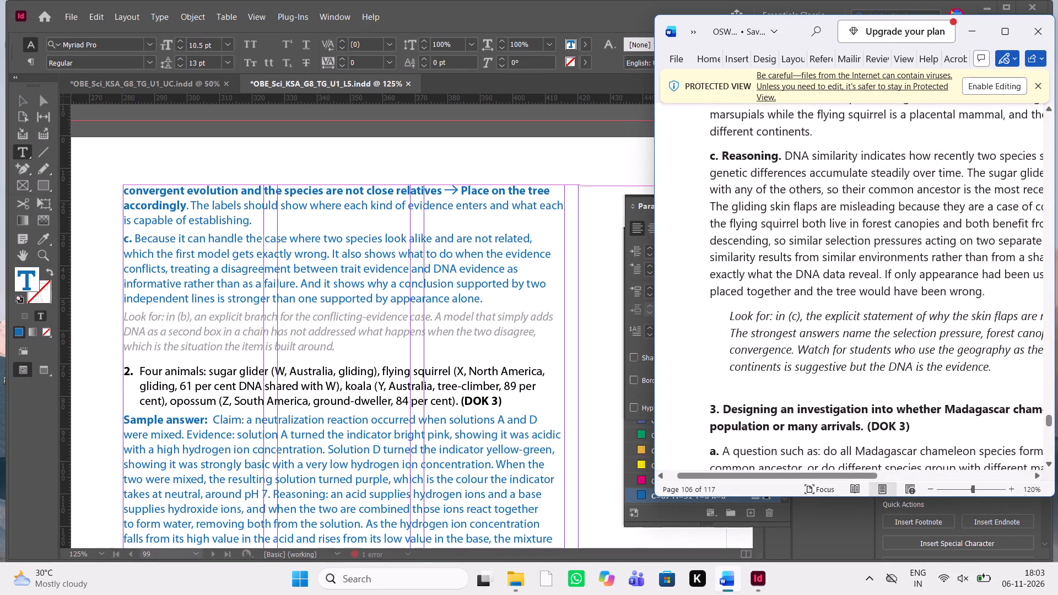
drag(989, 293, 701, 70)
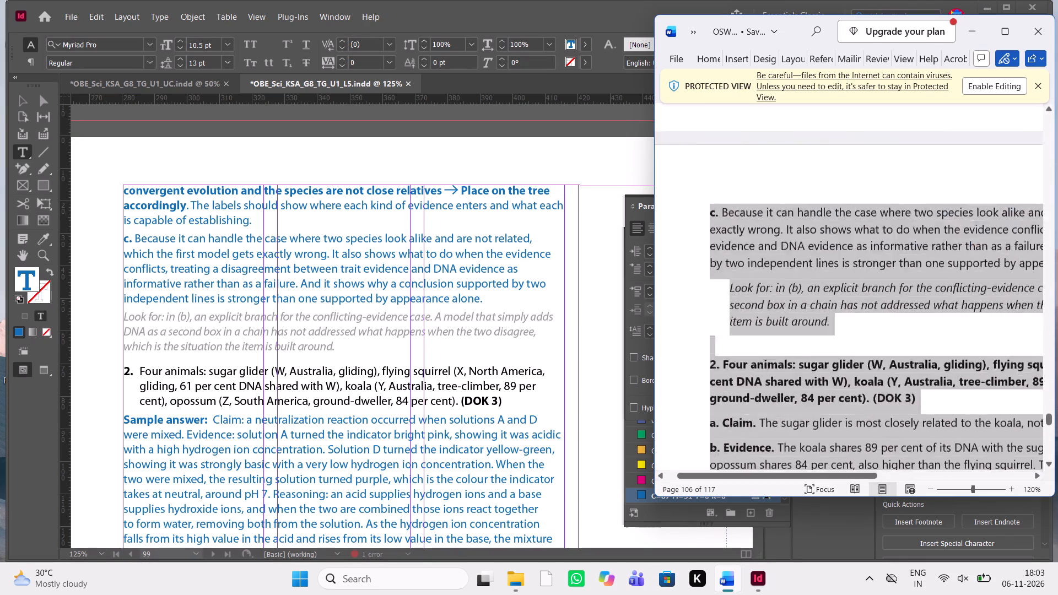
drag(701, 70, 693, 160)
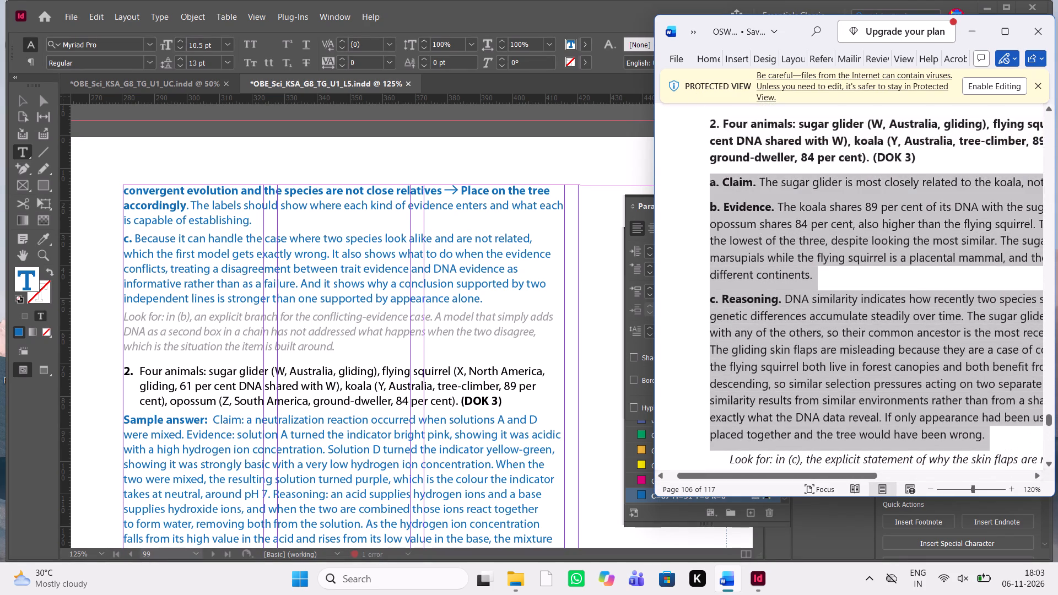
drag(693, 160, 700, 187)
key(ctrl+c)
key(ctrl+c)
scroll(334, 394, down, 1)
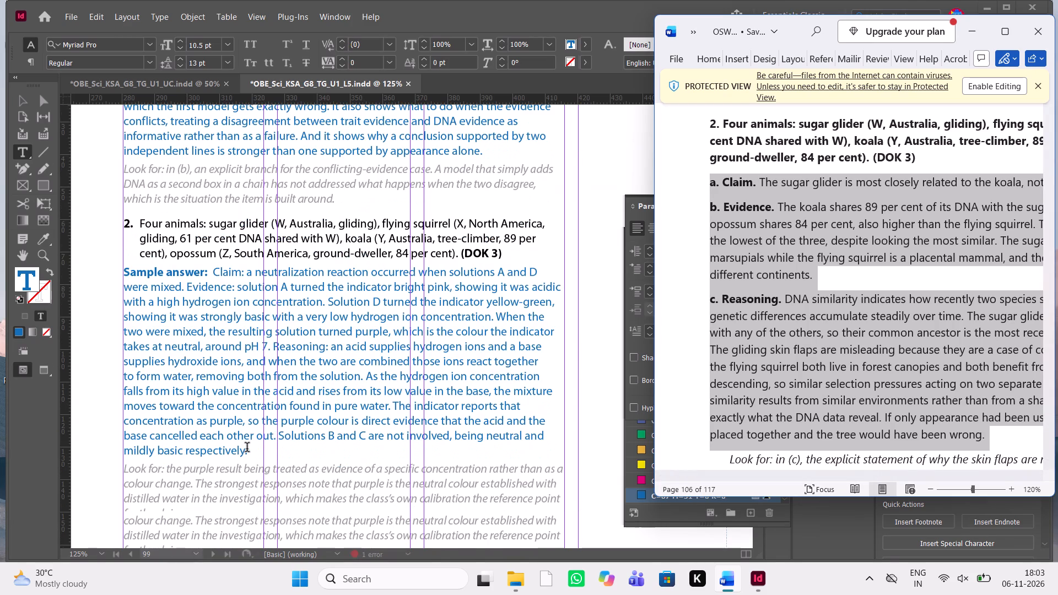
drag(247, 448, 210, 276)
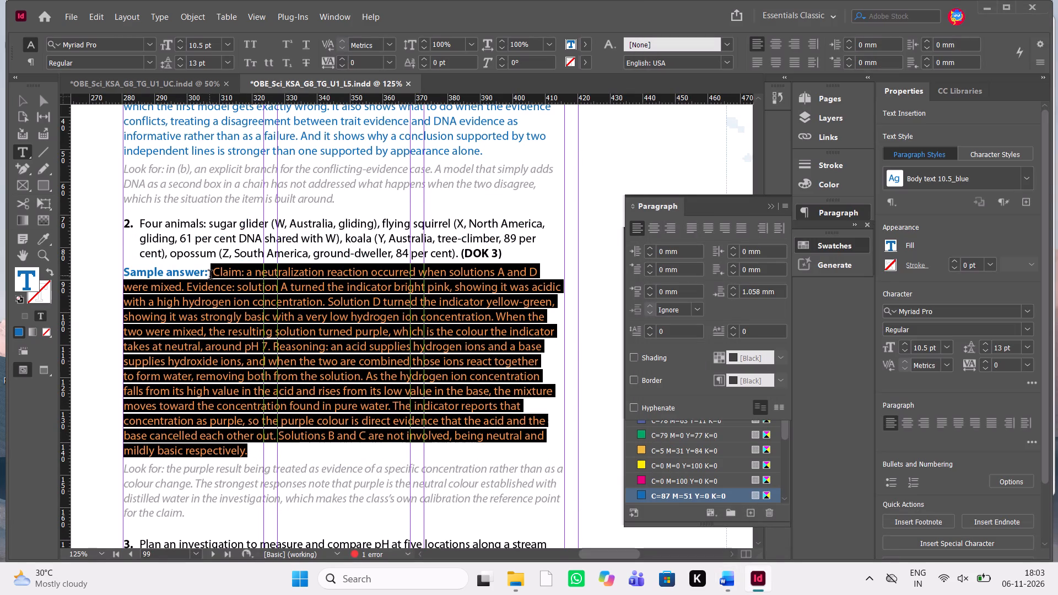
drag(210, 276, 210, 275)
key(ctrl+v)
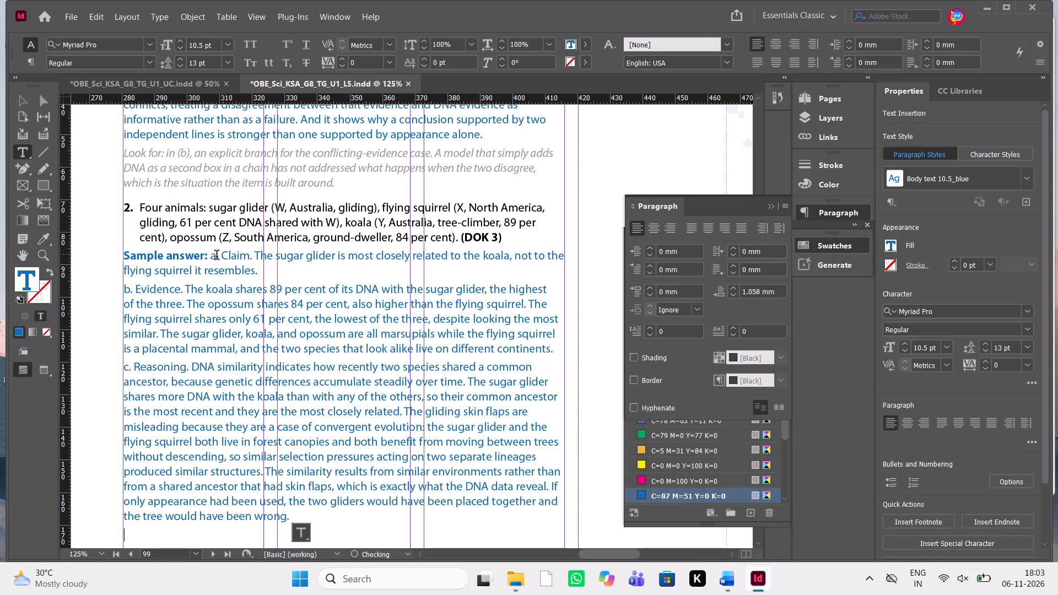
Bold the "a. Claim.", "b. Evidence." and "c. Reasoning." labels in item 2's sample answer on page 99.
drag(210, 258, 252, 260)
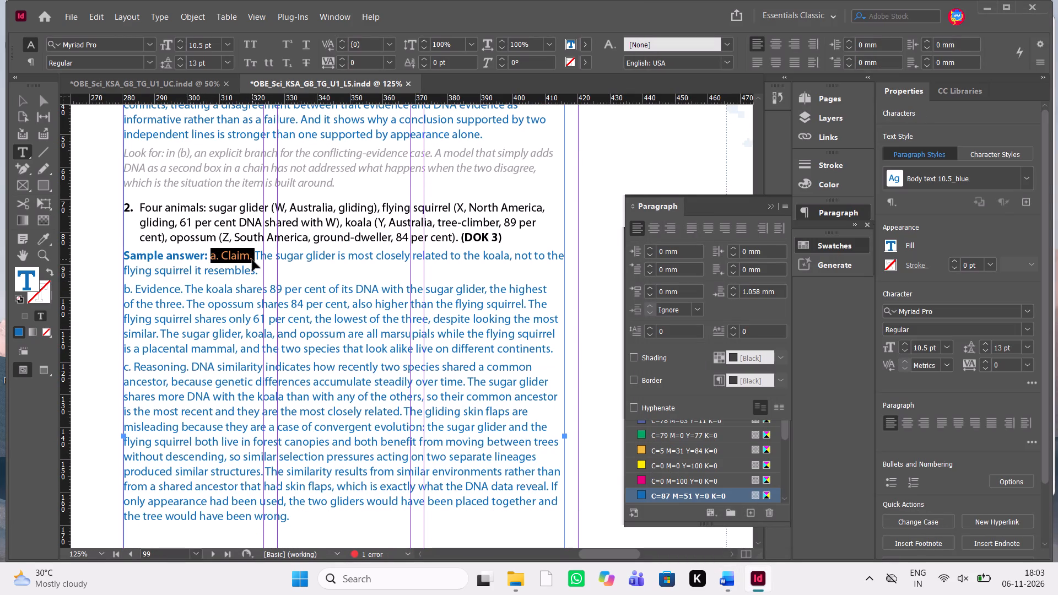
key(ctrl+shift+b)
drag(183, 286, 164, 286)
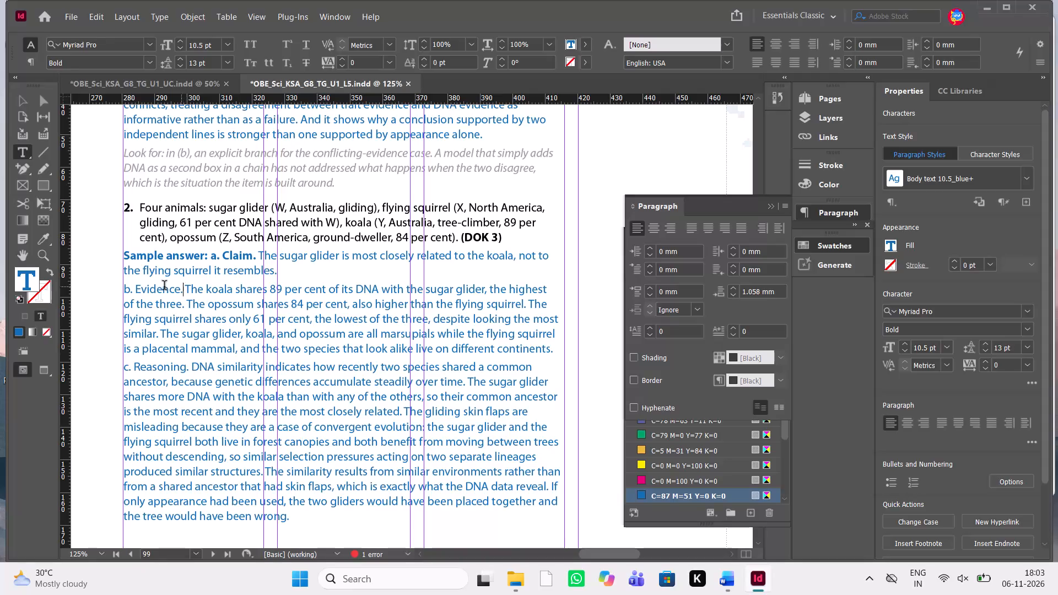
drag(164, 286, 120, 287)
key(ctrl+shift+v)
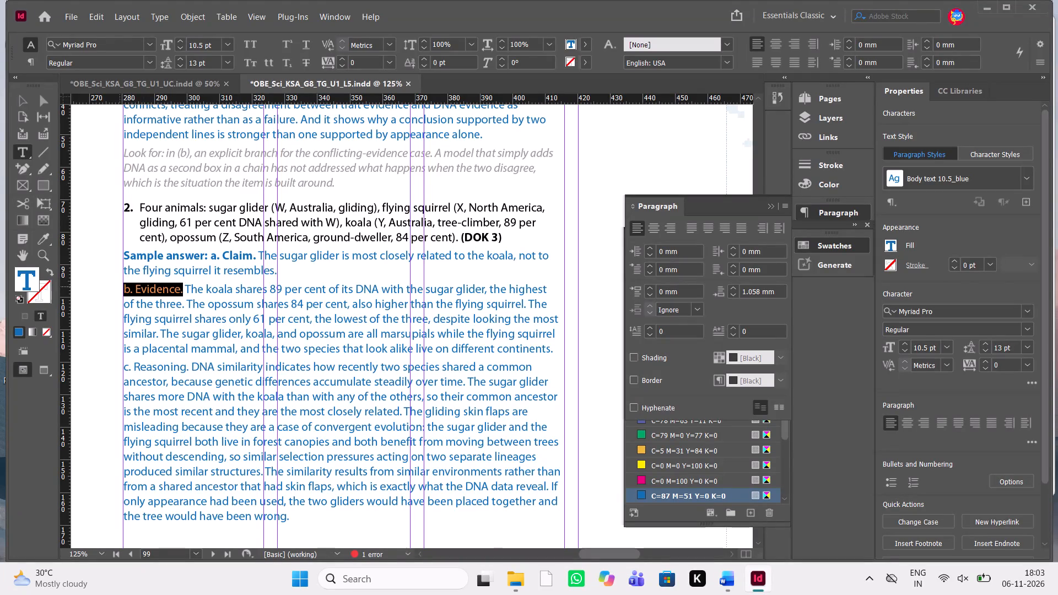
key(ctrl+shift+b)
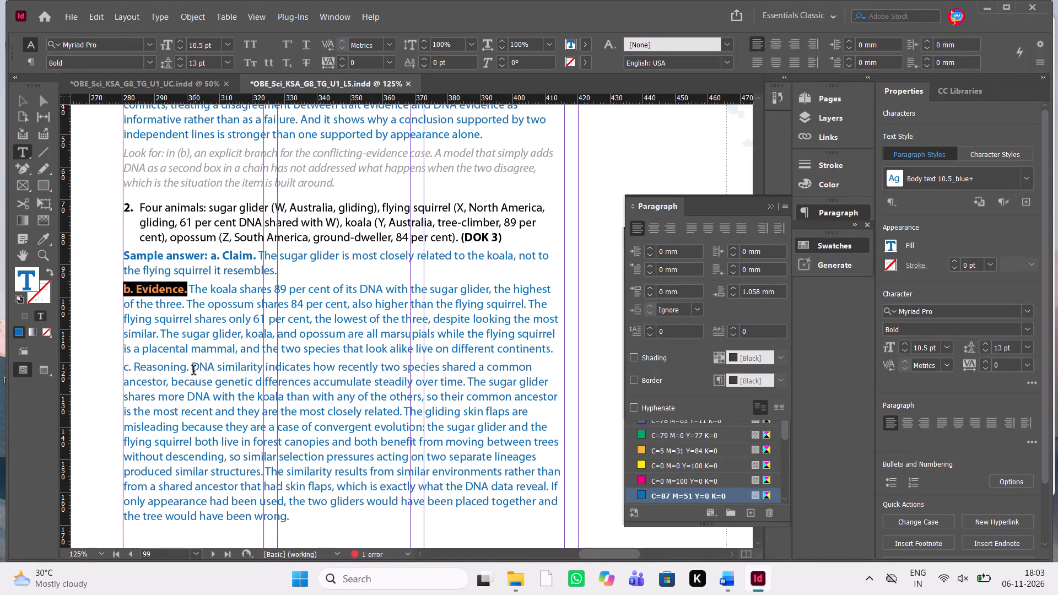
drag(190, 372, 124, 371)
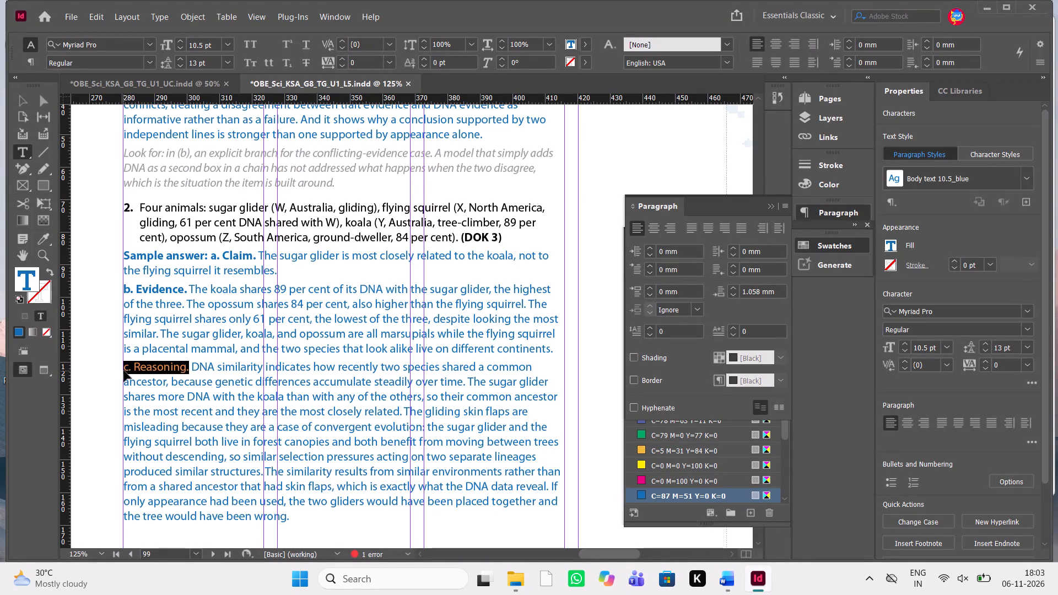
key(ctrl+shift+b)
Replace item 2's "Look for" note with the manuscript's note on misleading skin flaps, removing the blank line above it.
key(alt+Tab)
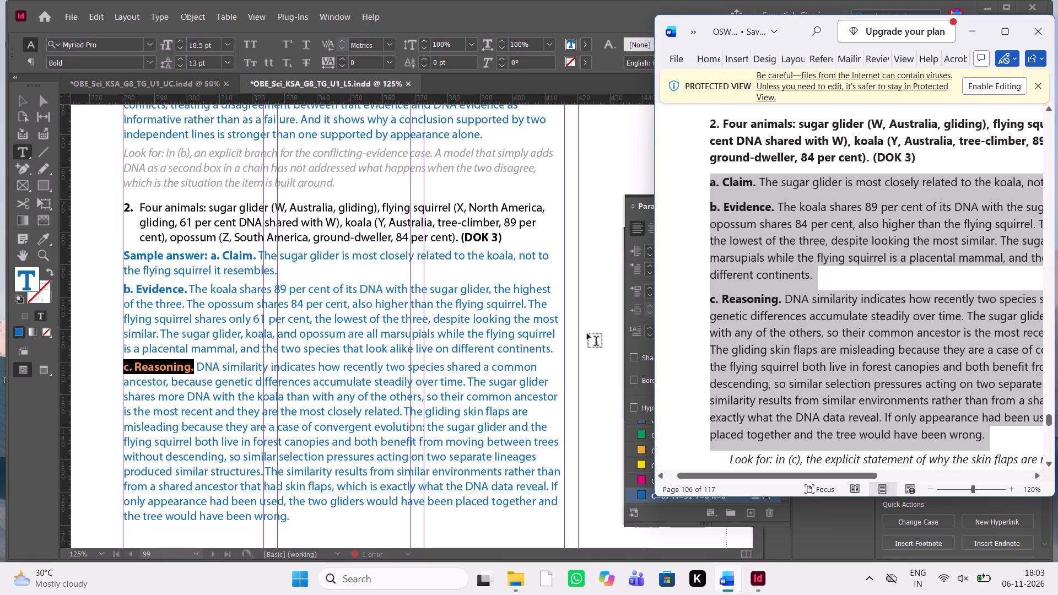
scroll(863, 230, down, 1)
scroll(863, 230, left, 1)
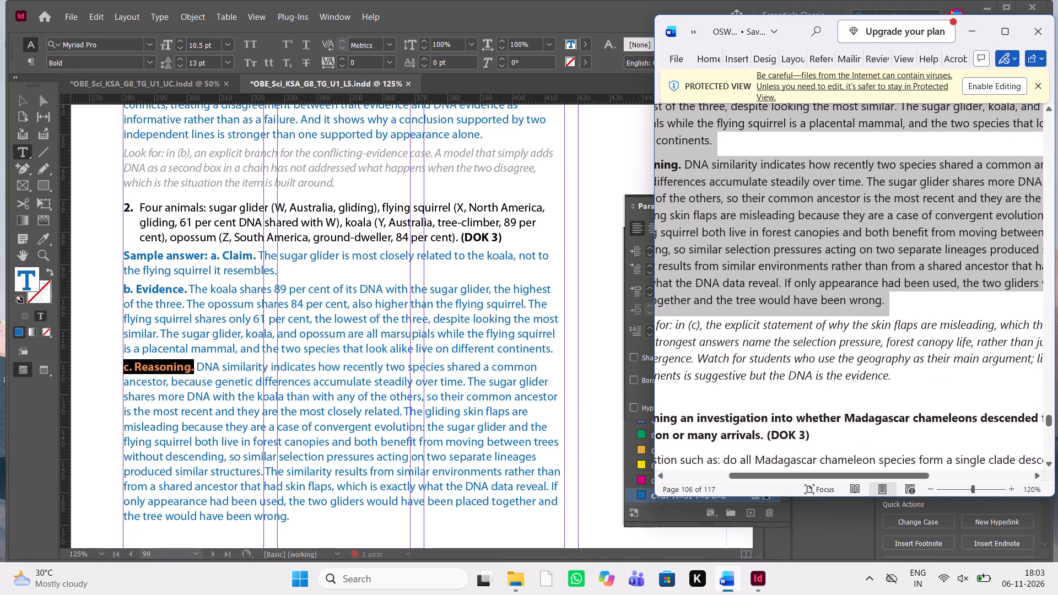
drag(897, 376, 666, 324)
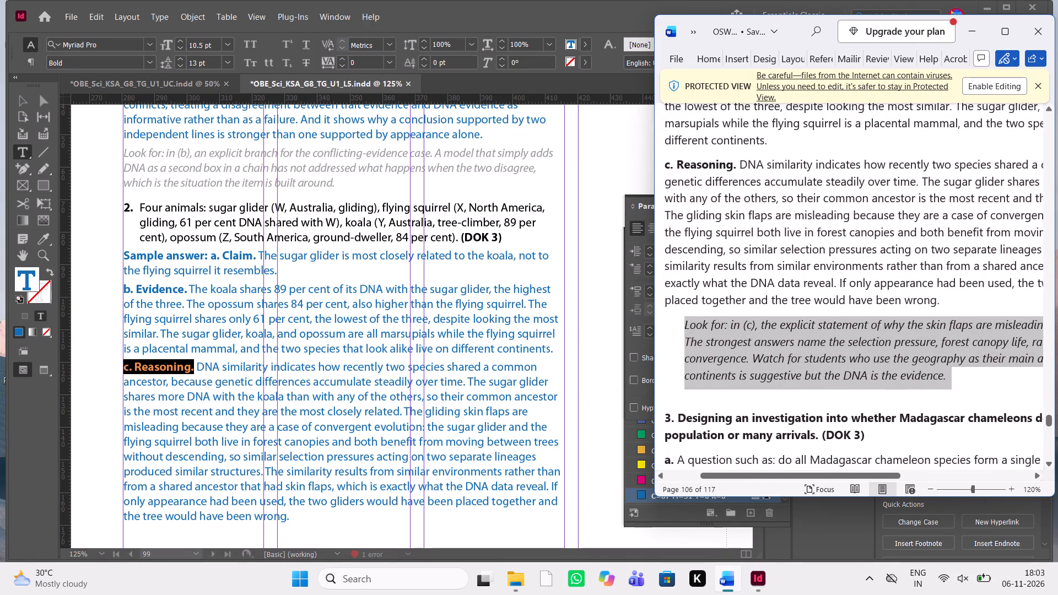
key(ctrl+c)
key(ctrl+c)
scroll(559, 409, down, 1)
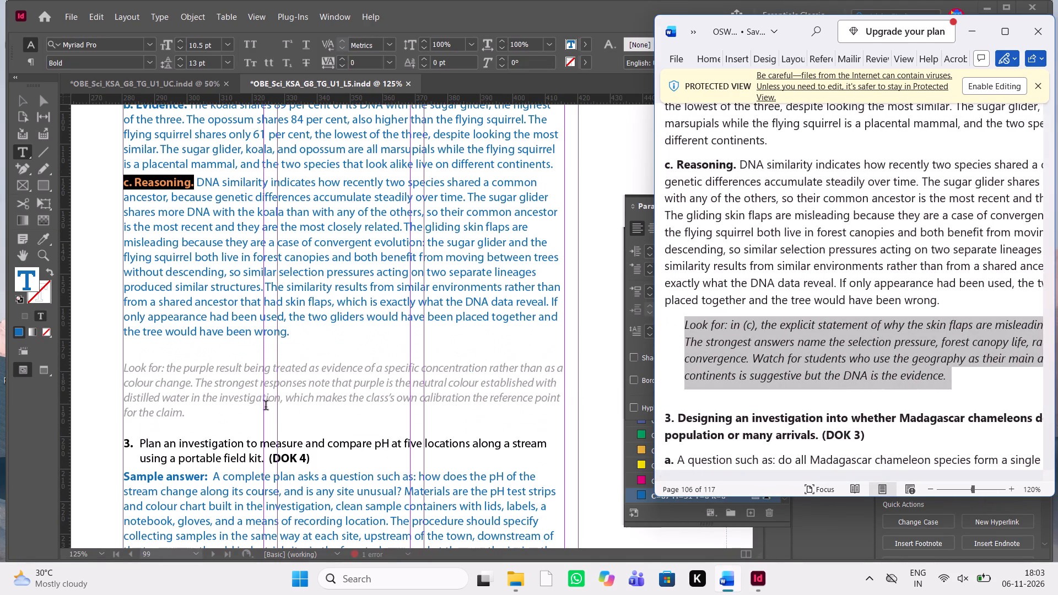
click(297, 334)
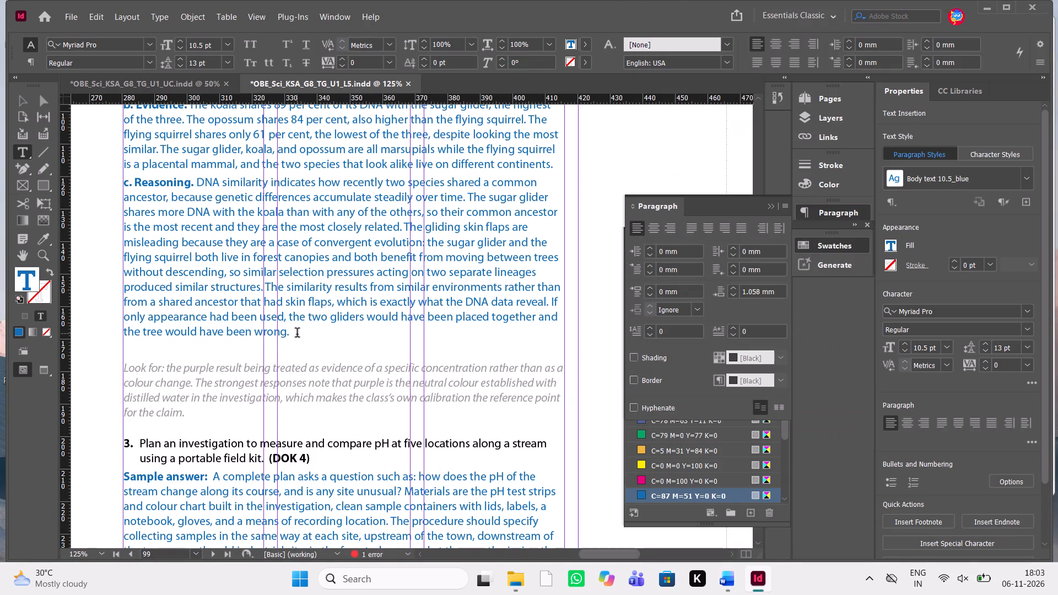
key(Delete)
drag(193, 396, 160, 380)
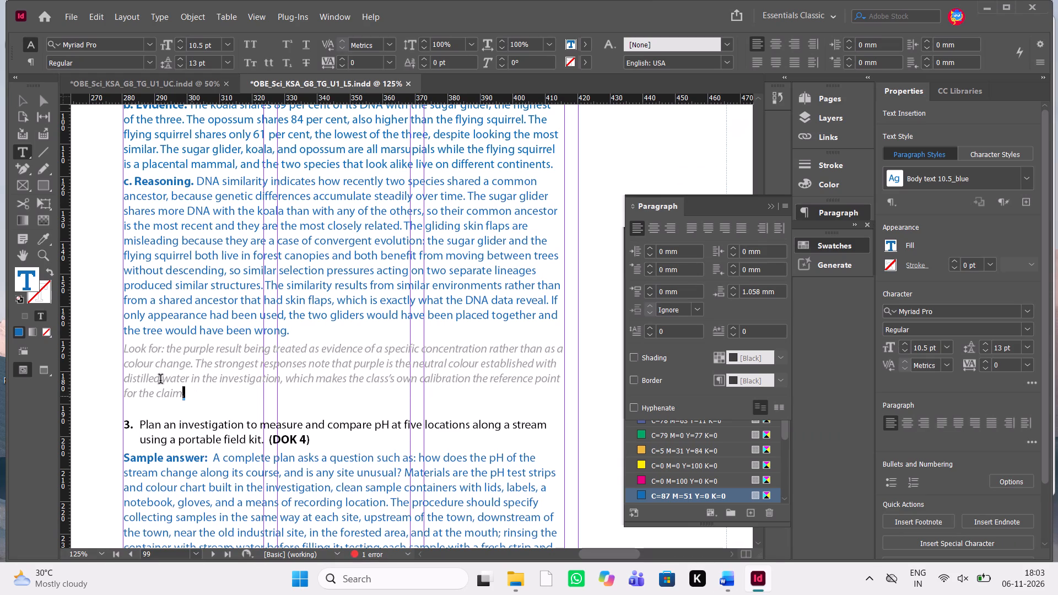
drag(160, 380, 120, 353)
key(ctrl+v)
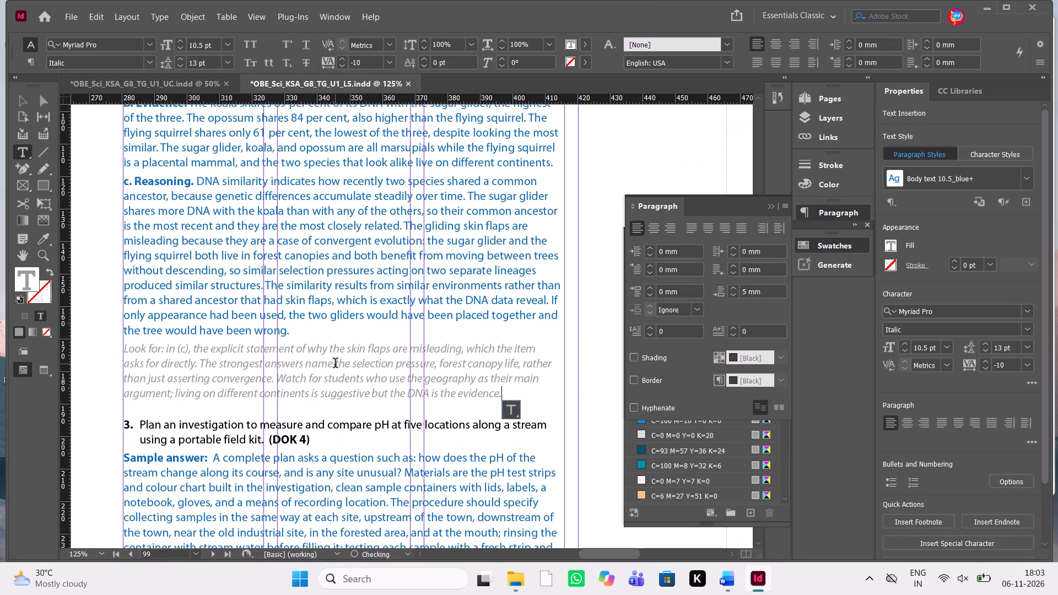
Reduce the space after item 2's "Look for" paragraph by two increments.
drag(527, 393, 98, 358)
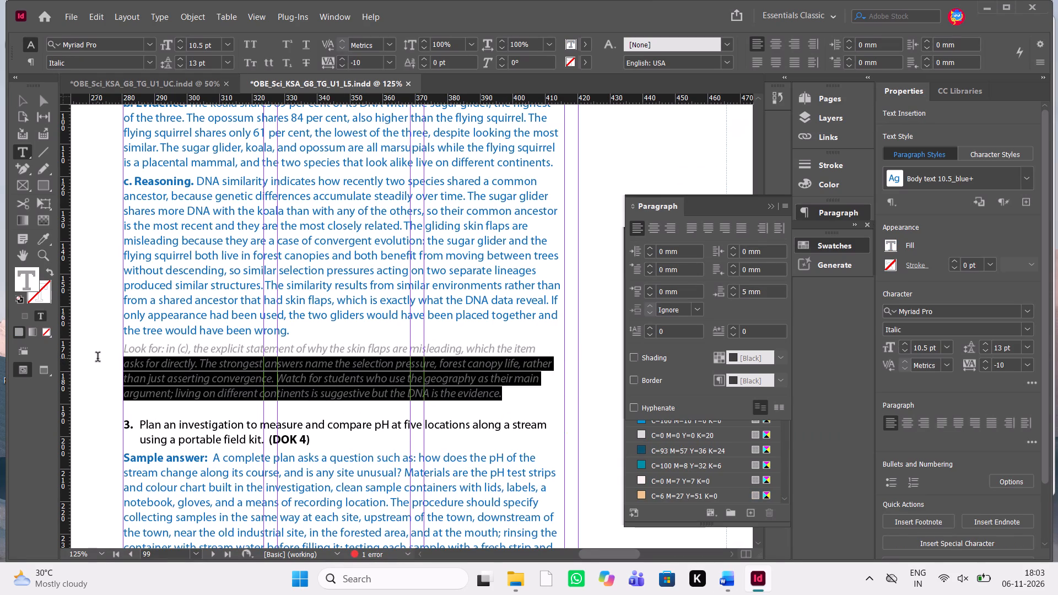
drag(98, 358, 90, 343)
click(731, 292)
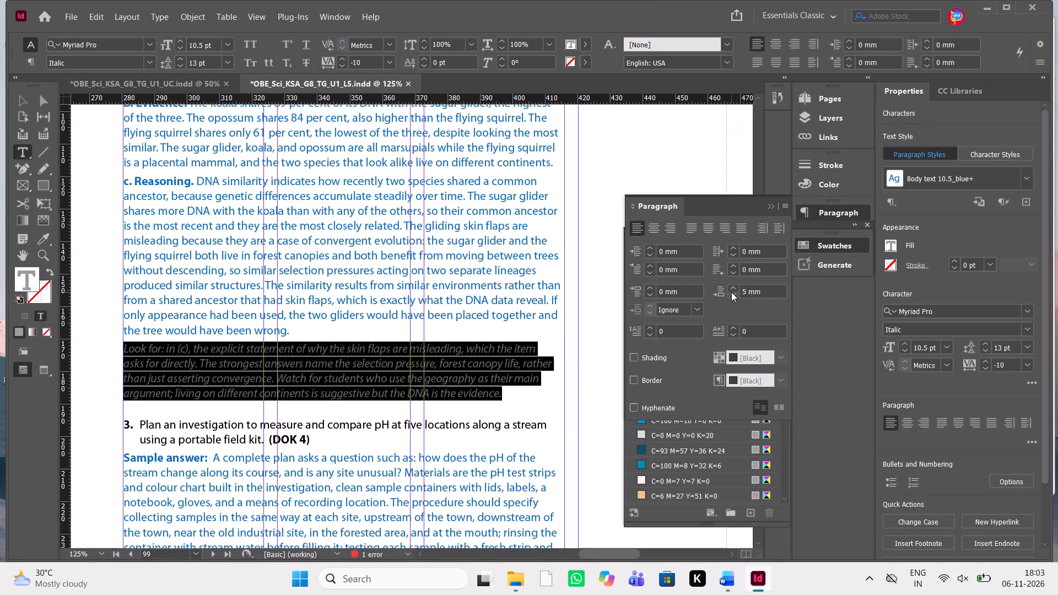
click(731, 292)
Replace item 3's stream pH question on page 99 with the manuscript's "Designing an investigation into whether Madagascar chameleons..." question text.
scroll(289, 390, down, 1)
key(alt+Tab)
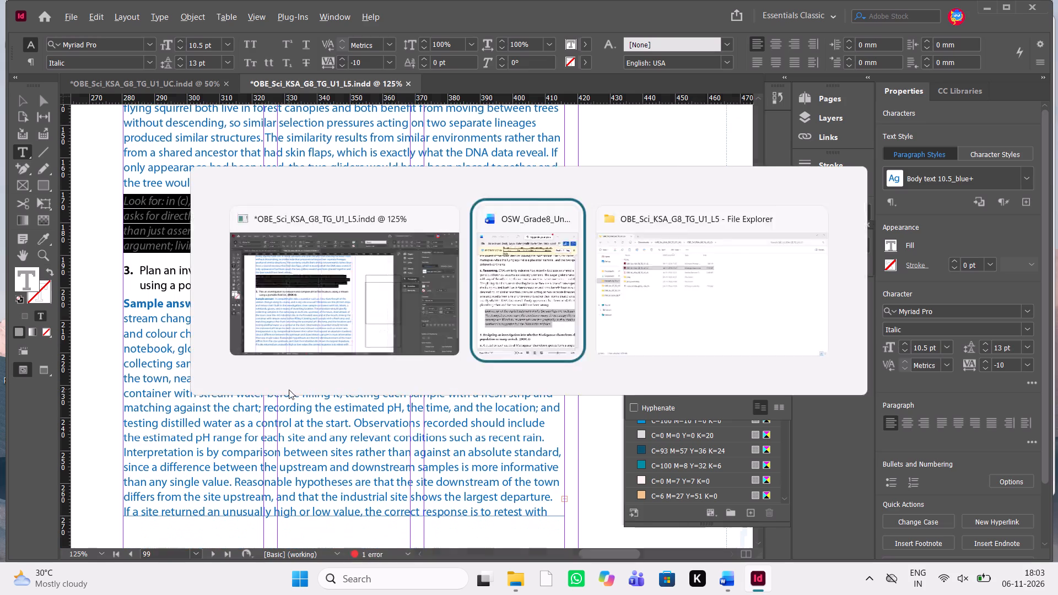
scroll(786, 331, down, 1)
drag(871, 299, 683, 286)
key(ctrl+c)
key(ctrl+c)
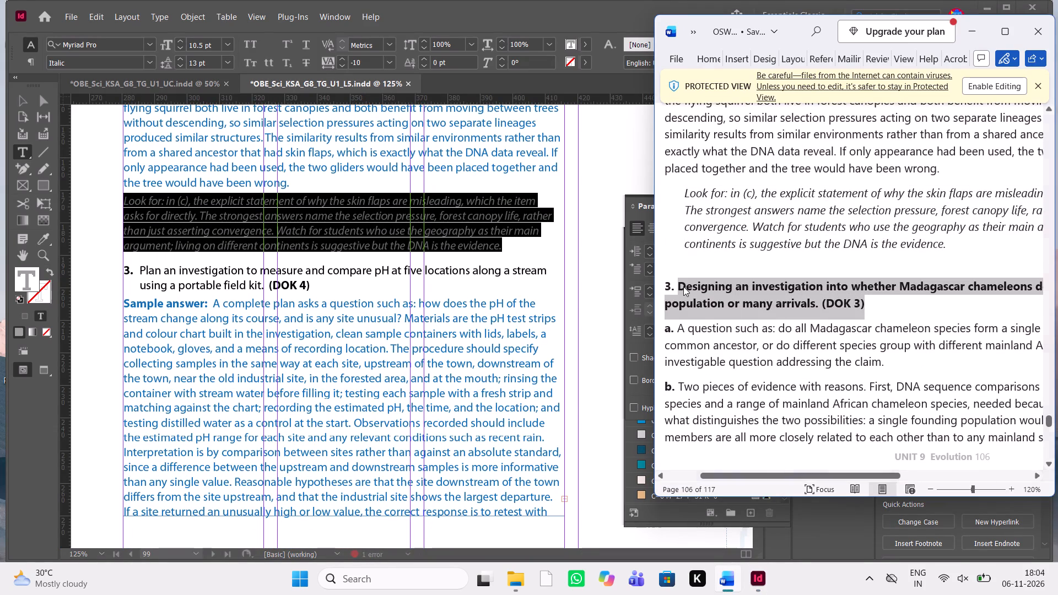
drag(319, 284, 142, 271)
key(ctrl+v)
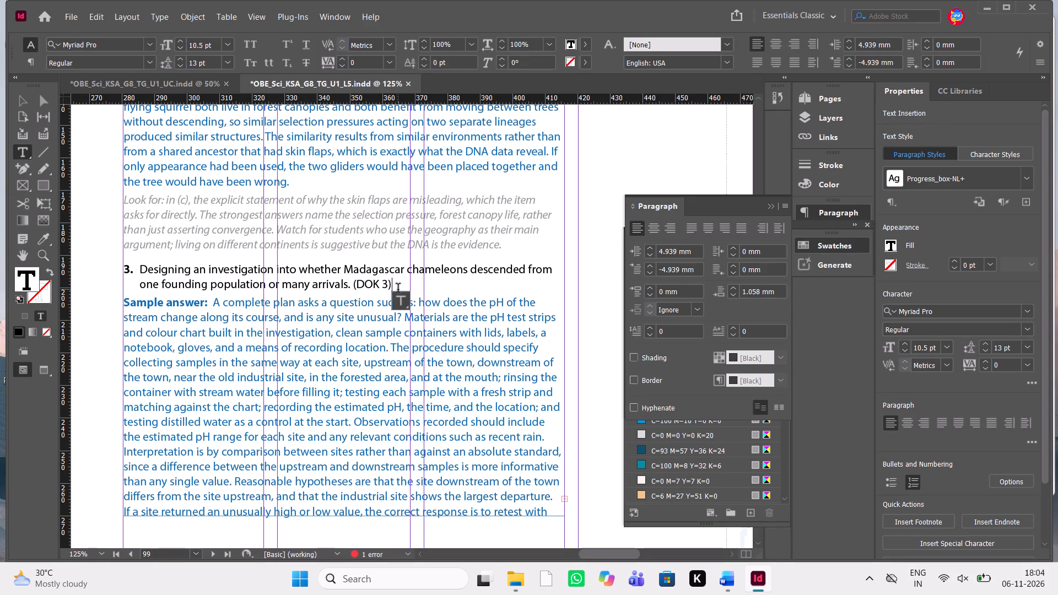
Bold "(DOK 3)" at the end of item 3's question on page 99.
drag(398, 289, 351, 283)
key(ctrl+shift+b)
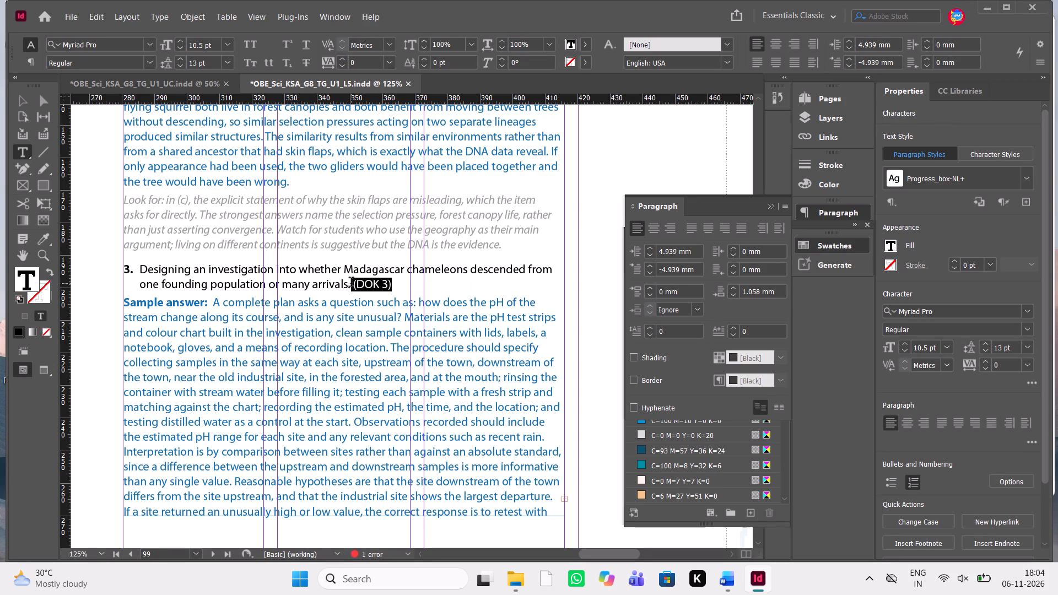
Extend the bottom of page 99's text frame towards the lower margin, making the frame about 267.45 mm high.
scroll(408, 288, up, 2)
scroll(408, 288, down, 2)
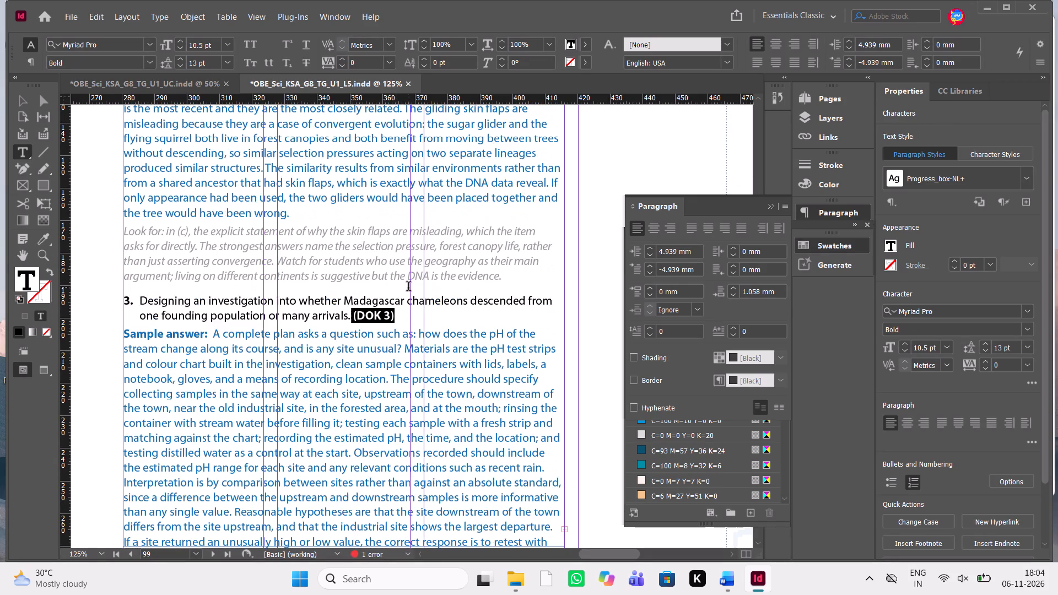
scroll(408, 288, down, 1)
scroll(408, 288, up, 1)
scroll(408, 288, down, 1)
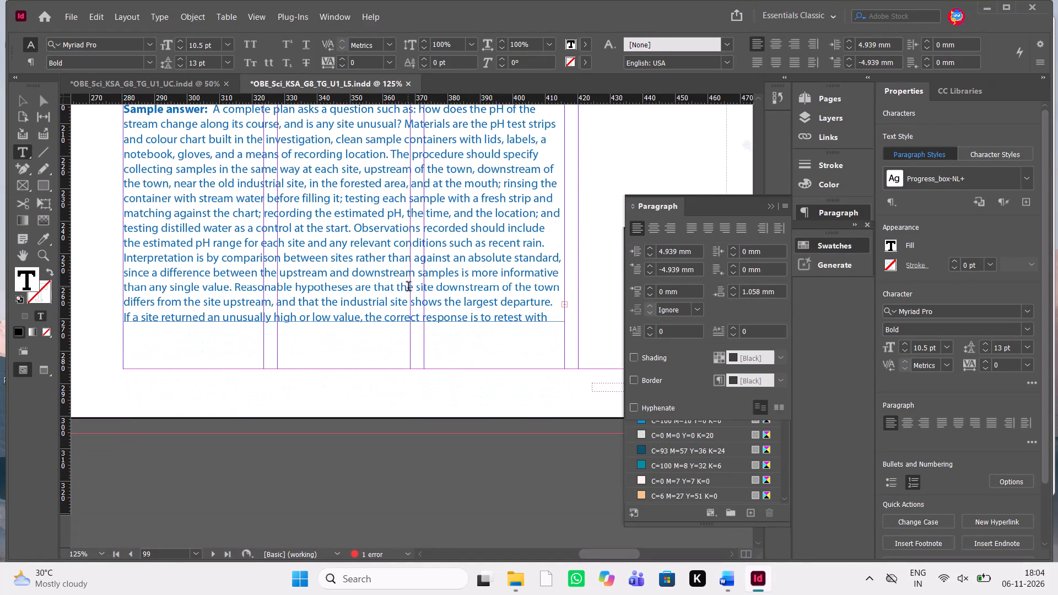
scroll(408, 288, down, 5)
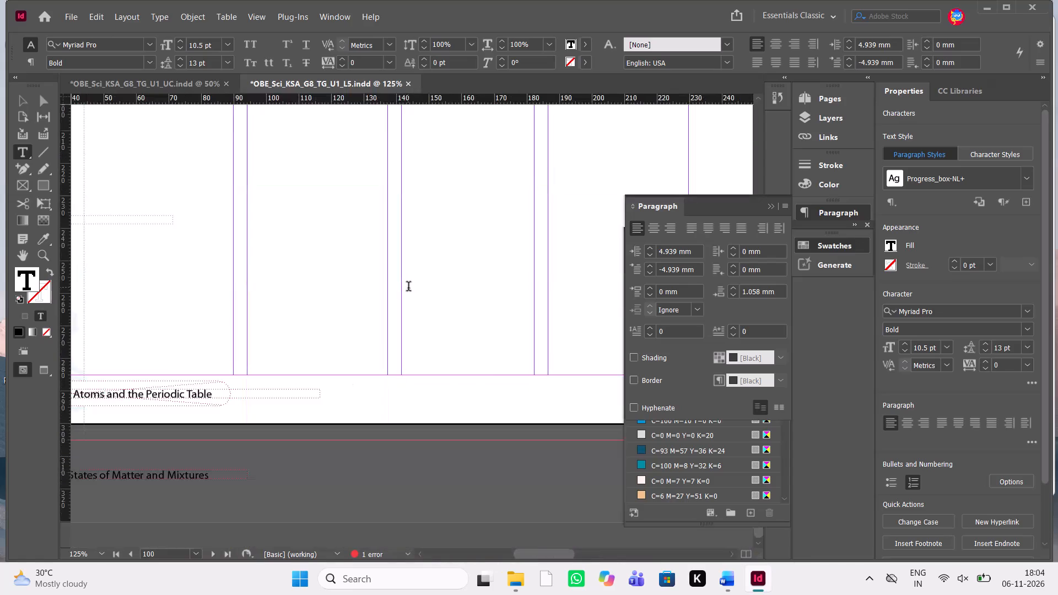
scroll(408, 288, up, 9)
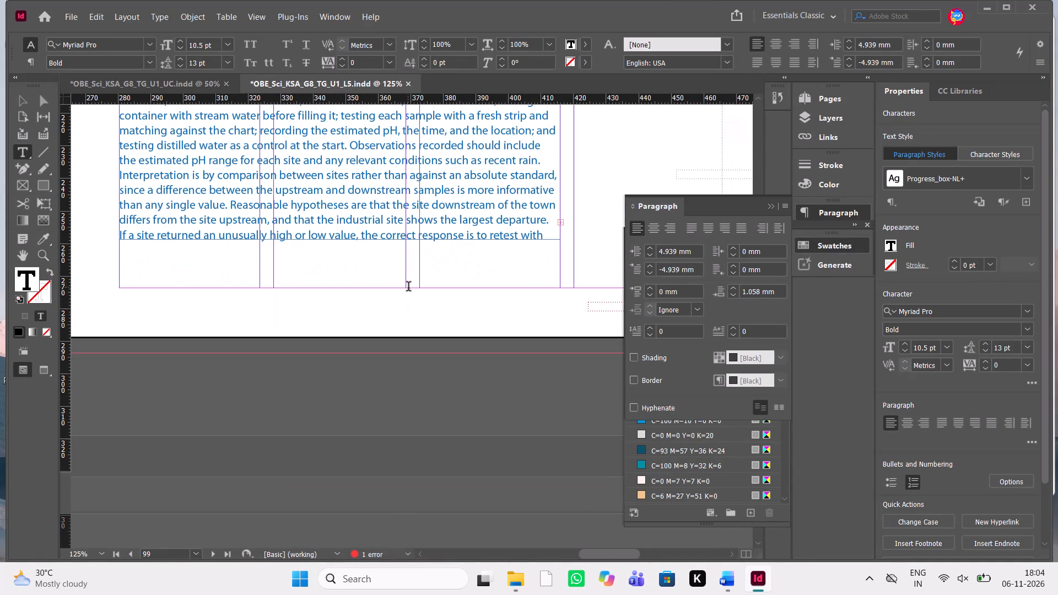
key(Escape)
click(391, 235)
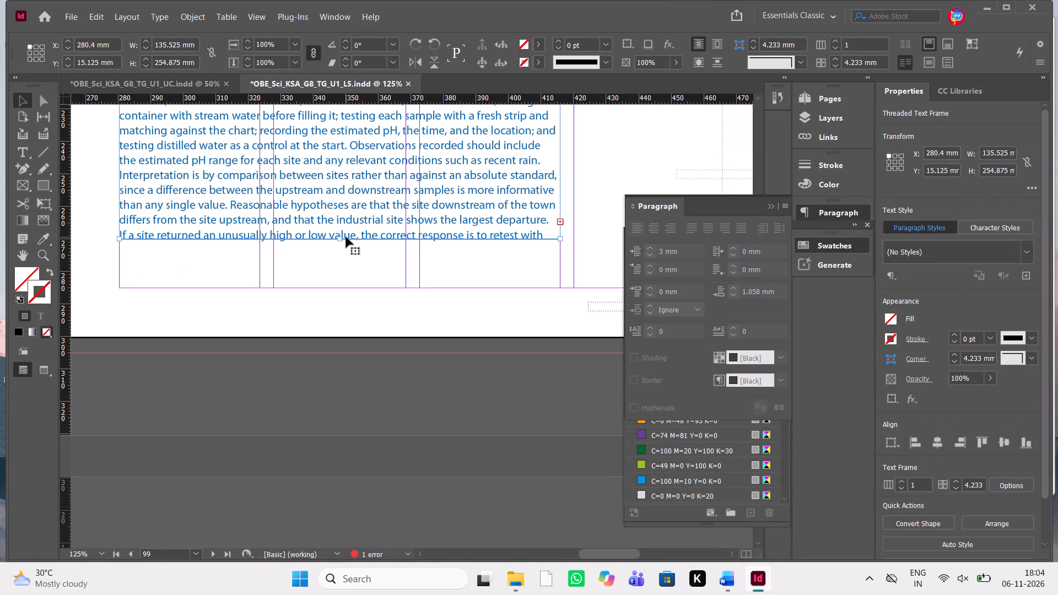
drag(339, 239, 343, 282)
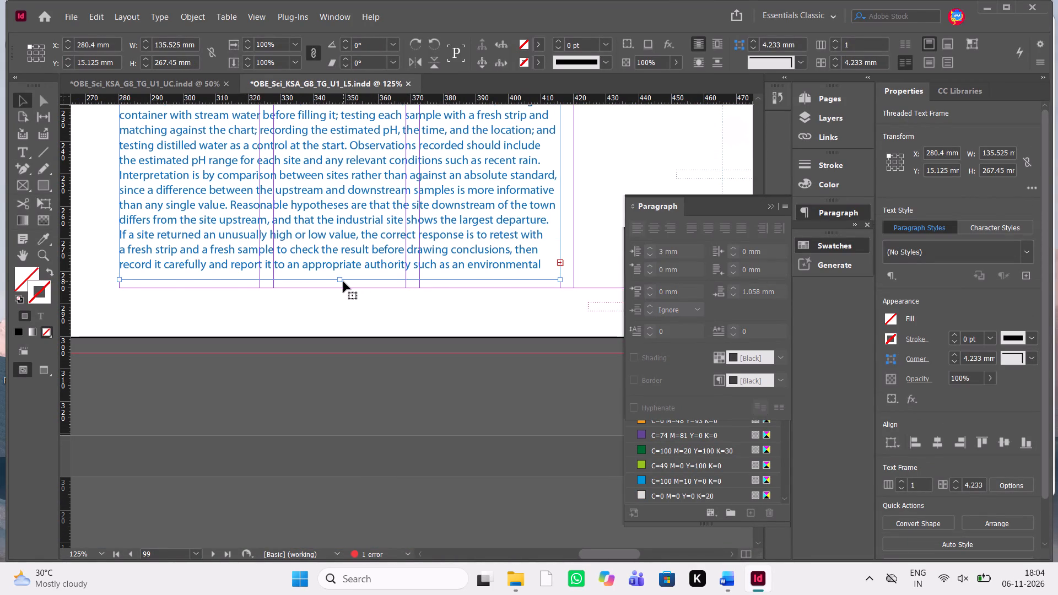
Delete the linked pH scale graphic from page 101.
scroll(343, 282, up, 1)
scroll(343, 282, down, 4)
scroll(343, 282, up, 1)
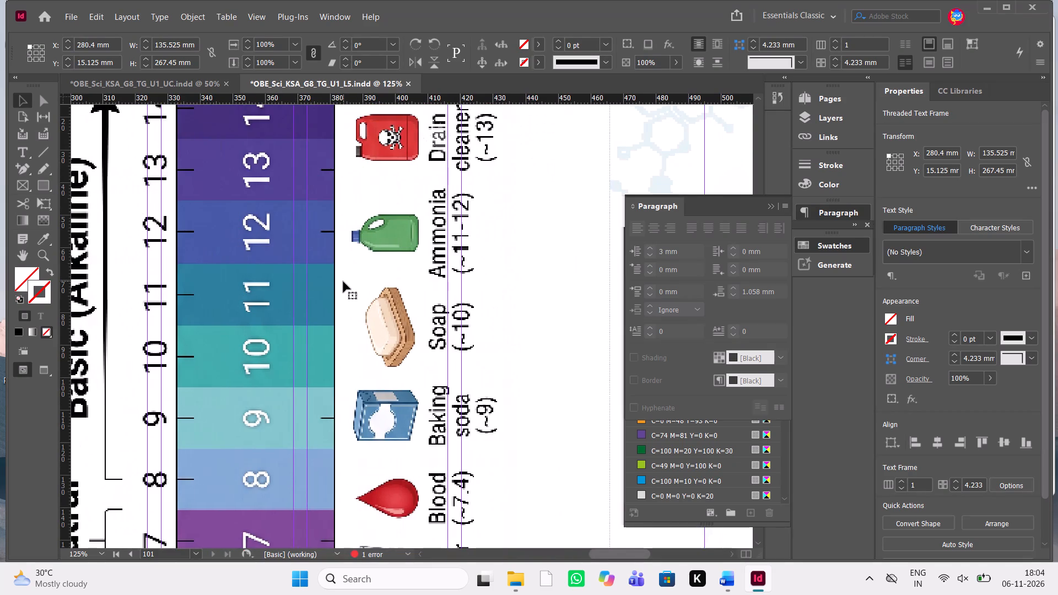
scroll(343, 282, up, 1)
key(ctrl+minus)
key(ctrl+minus)
key(ctrl+minus)
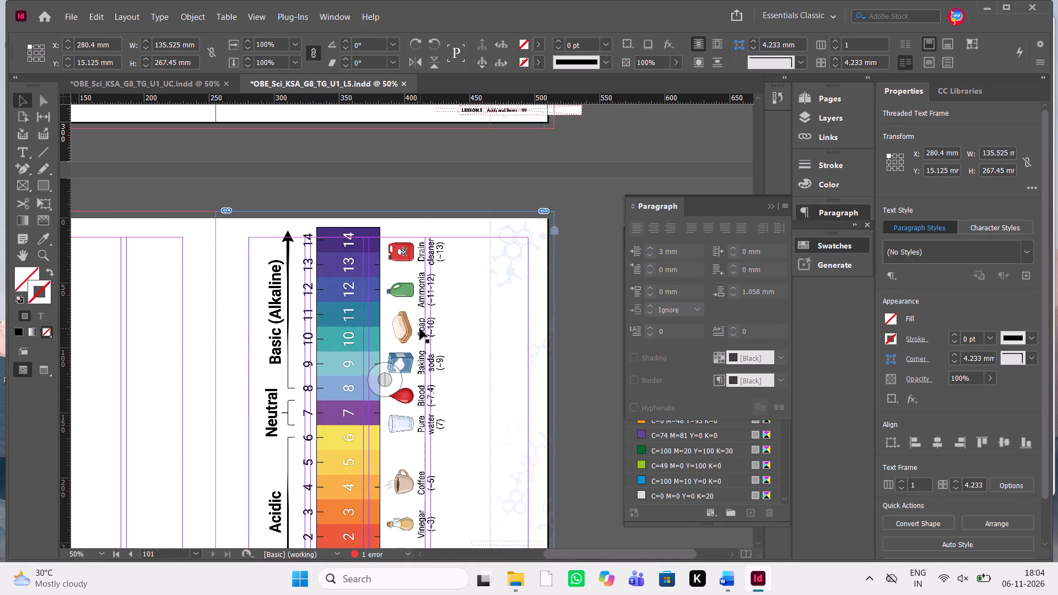
click(420, 329)
scroll(420, 329, down, 1)
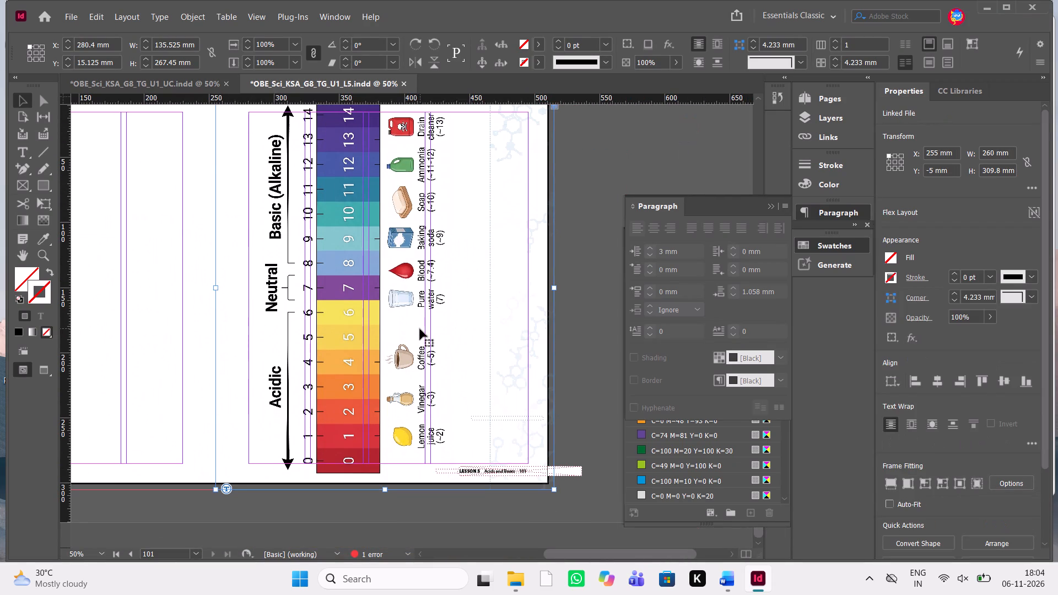
scroll(420, 329, down, 2)
scroll(420, 329, up, 2)
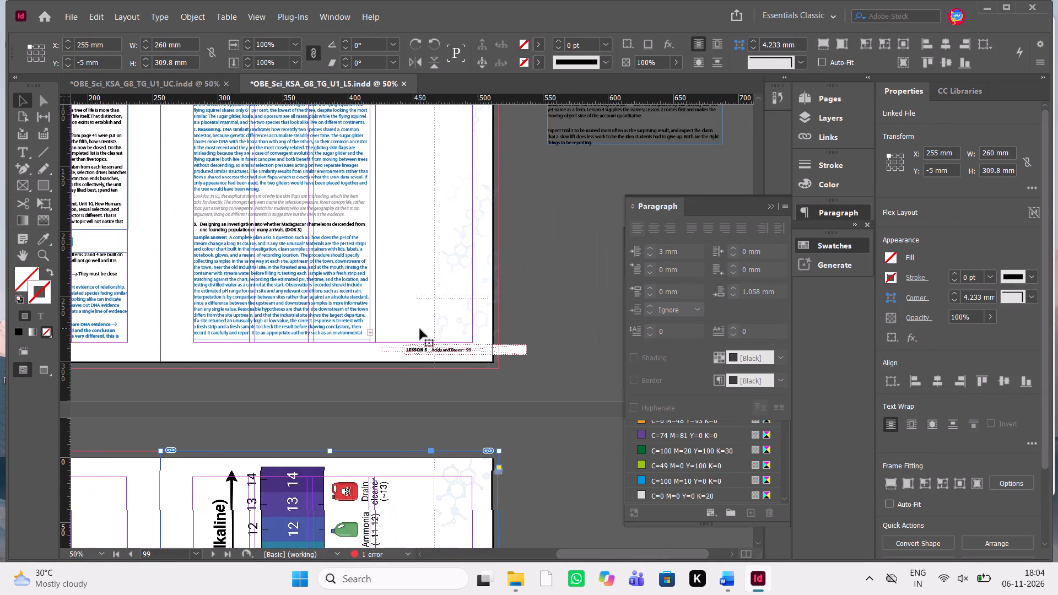
scroll(420, 329, down, 2)
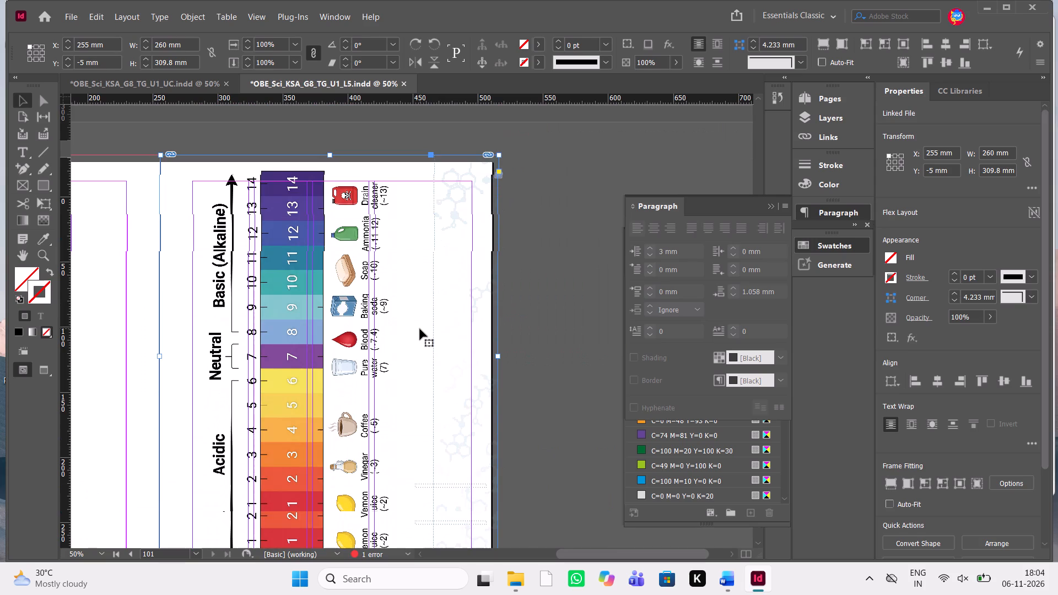
key(Delete)
Thread page 99's overset text into a new frame at page 100's top margin, about 135.5 mm wide and 87.8 mm high.
scroll(420, 329, right, 1)
scroll(420, 329, up, 1)
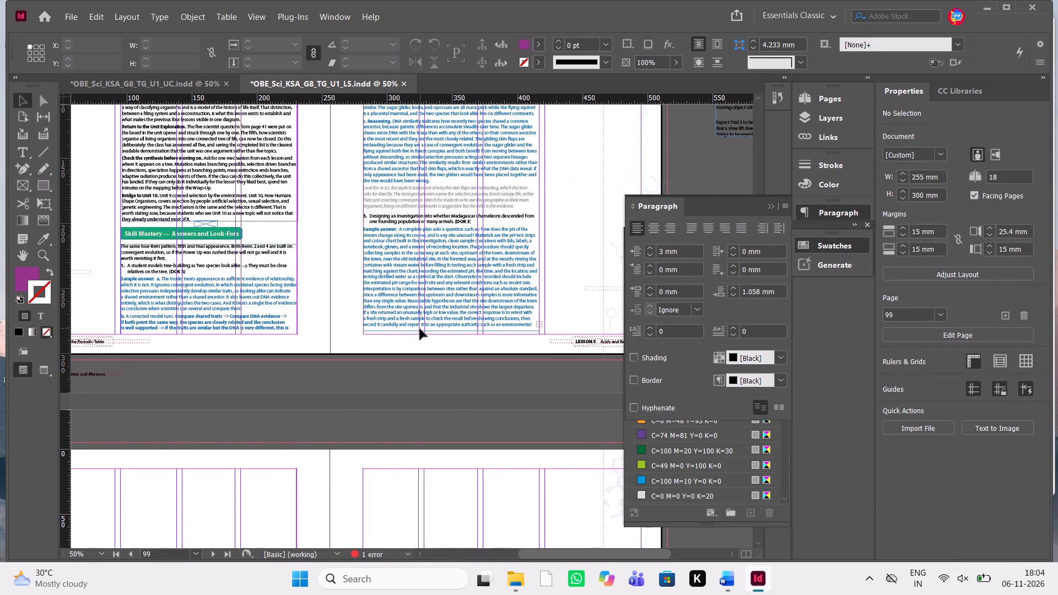
click(543, 325)
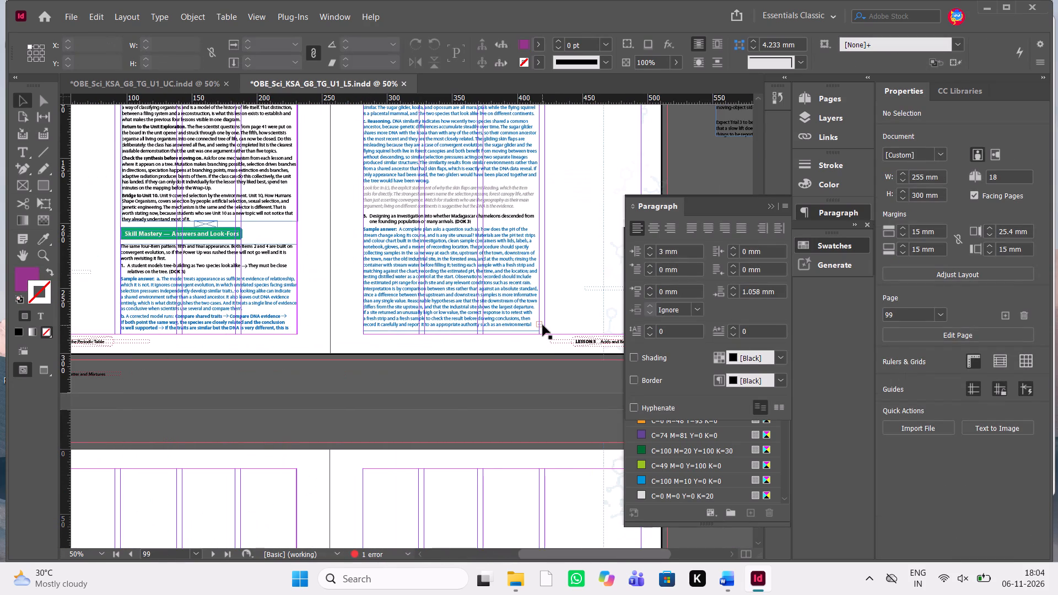
key(ctrl+equal)
key(ctrl+equal)
scroll(543, 325, up, 1)
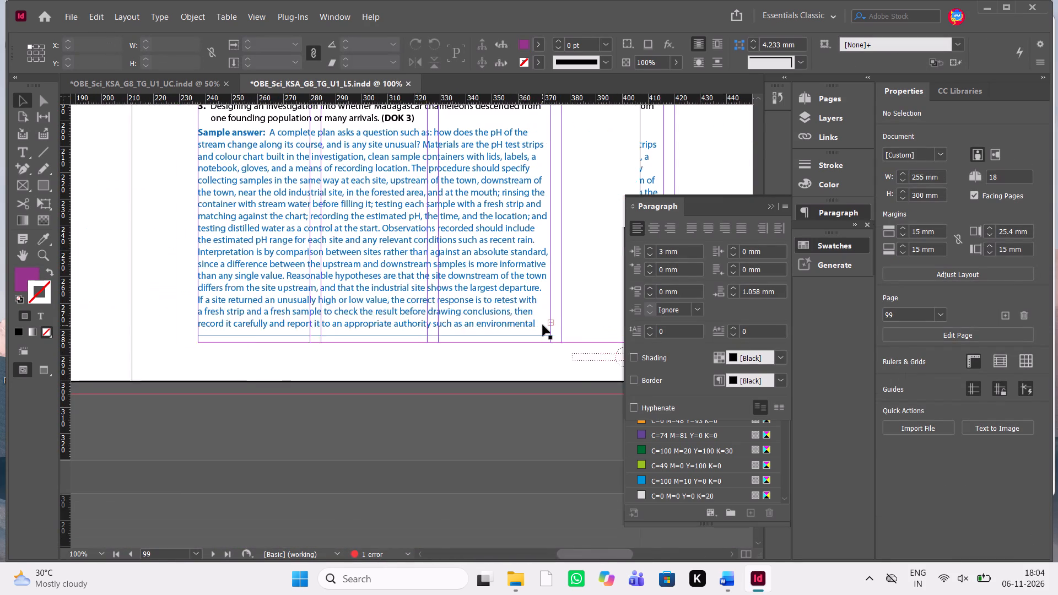
scroll(543, 325, up, 1)
scroll(543, 325, right, 1)
scroll(509, 440, left, 1)
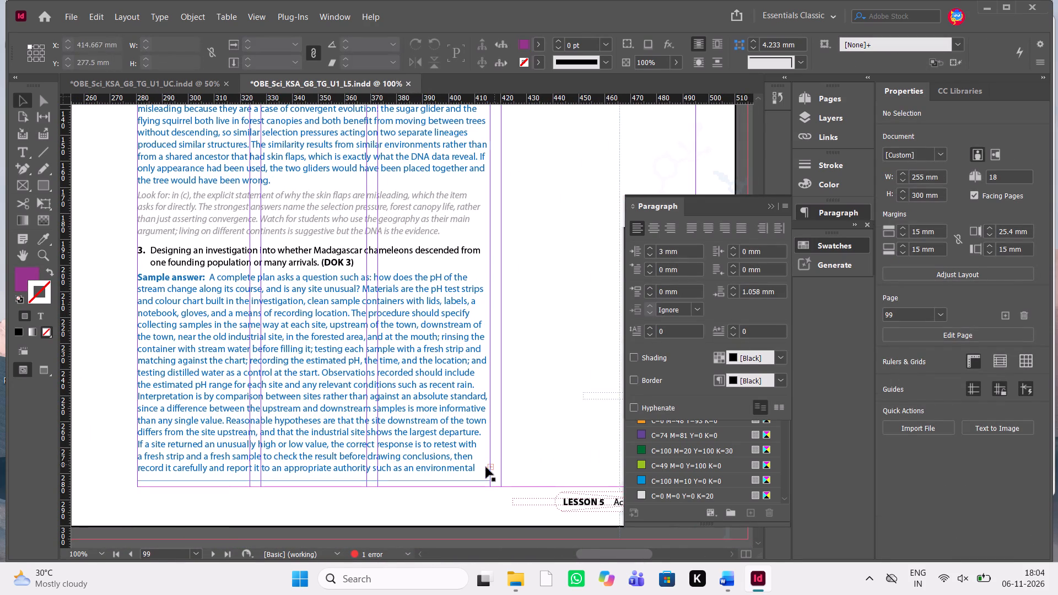
click(492, 467)
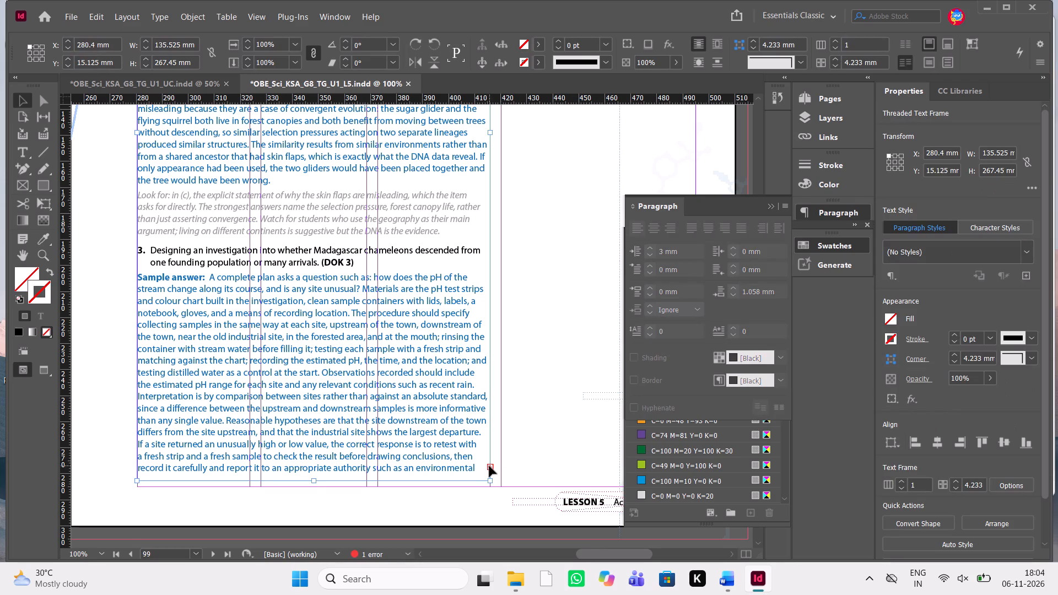
click(489, 466)
scroll(324, 459, down, 2)
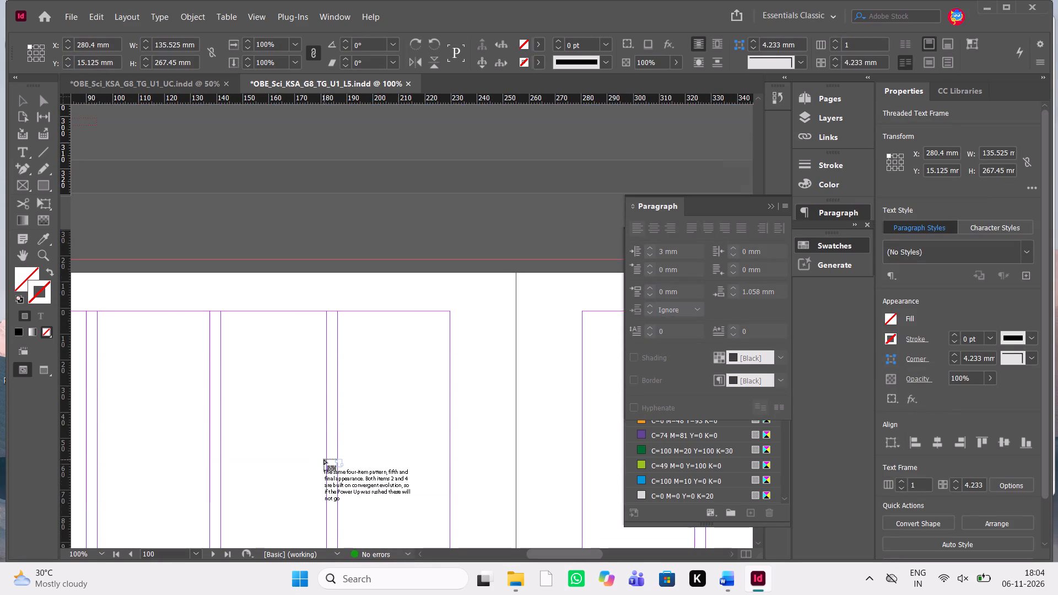
scroll(324, 459, down, 1)
drag(95, 315, 463, 519)
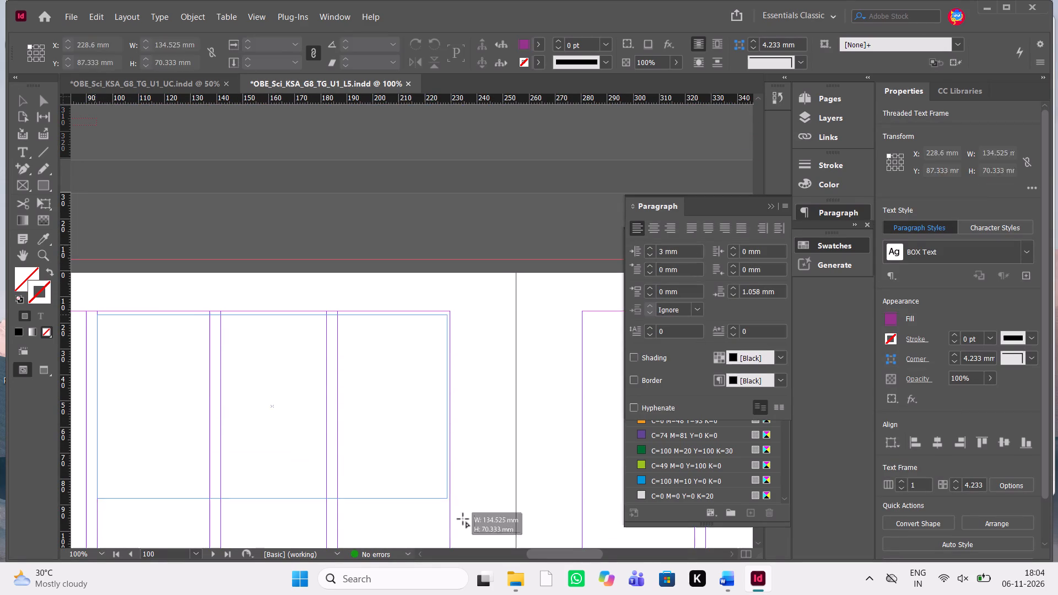
drag(463, 519, 449, 544)
Extend the bottom of page 100's new text frame downward, making the frame about 243.35 mm high.
scroll(449, 544, down, 1)
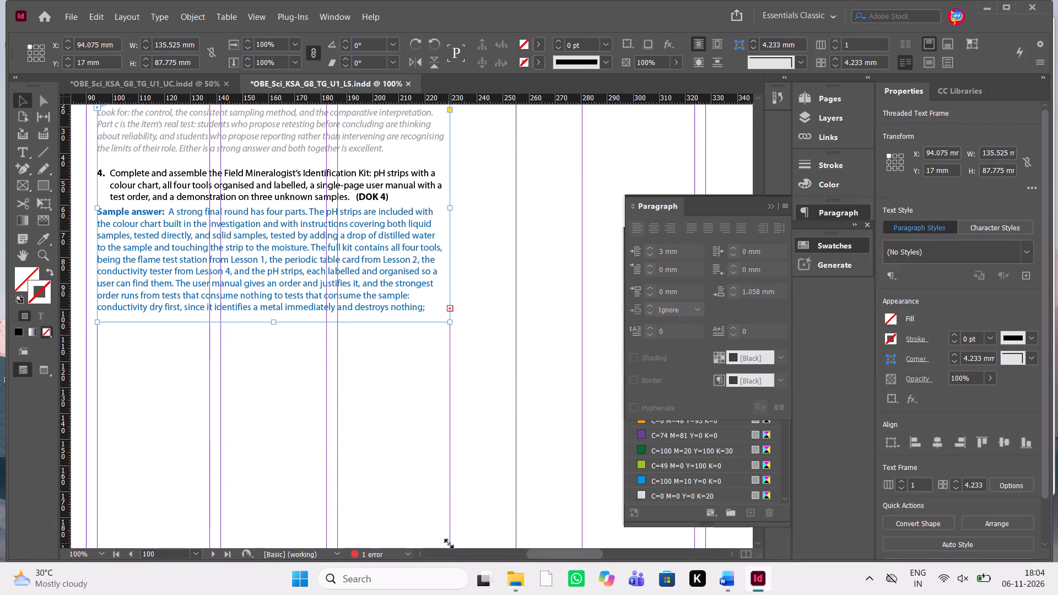
drag(273, 324, 318, 459)
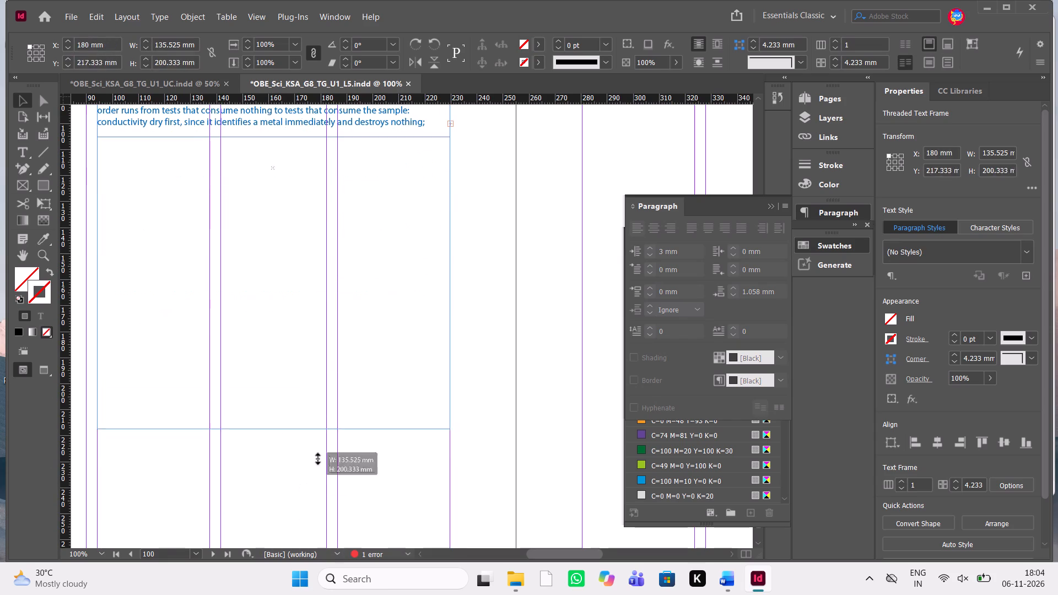
drag(318, 459, 332, 377)
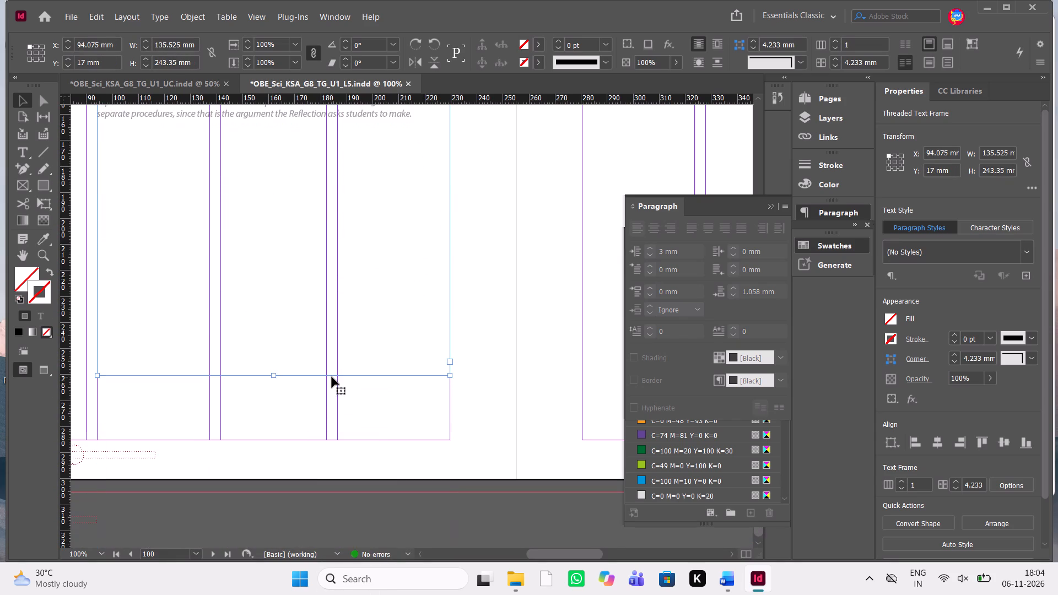
Replace item 3's stream pH answer after "Sample answer:" with the Word manuscript's Madagascar chameleon answer parts a to c, leaving no extra paragraph break.
scroll(332, 377, up, 4)
scroll(332, 377, down, 1)
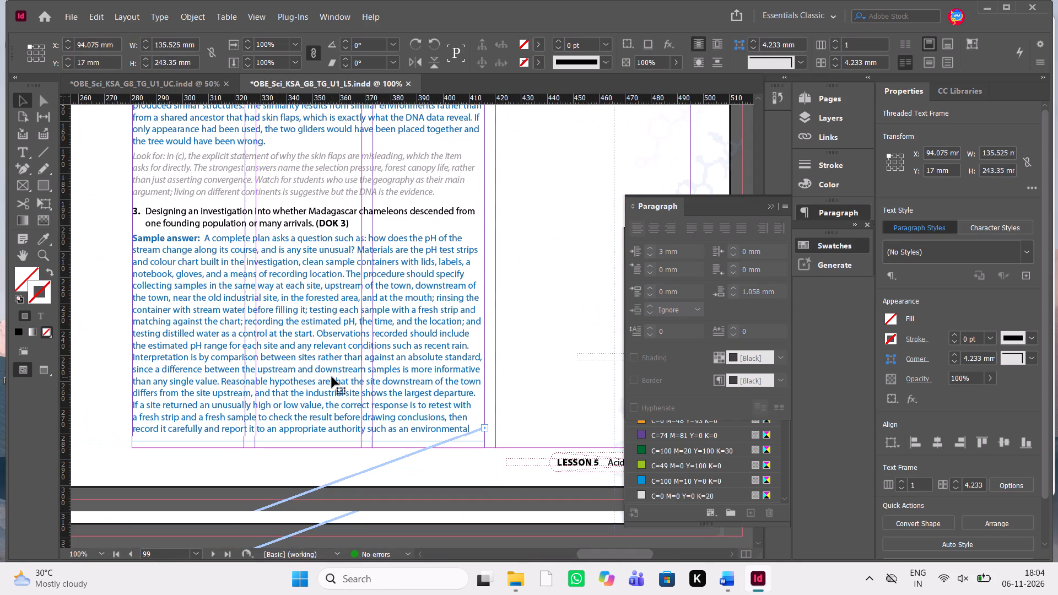
key(alt+Tab)
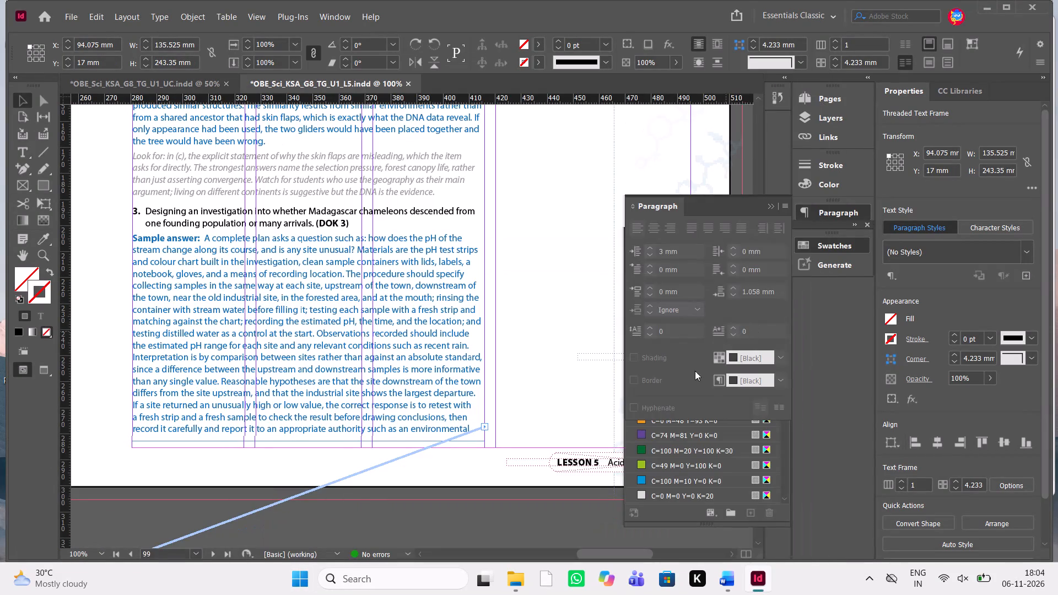
key(alt+Tab)
scroll(879, 322, down, 1)
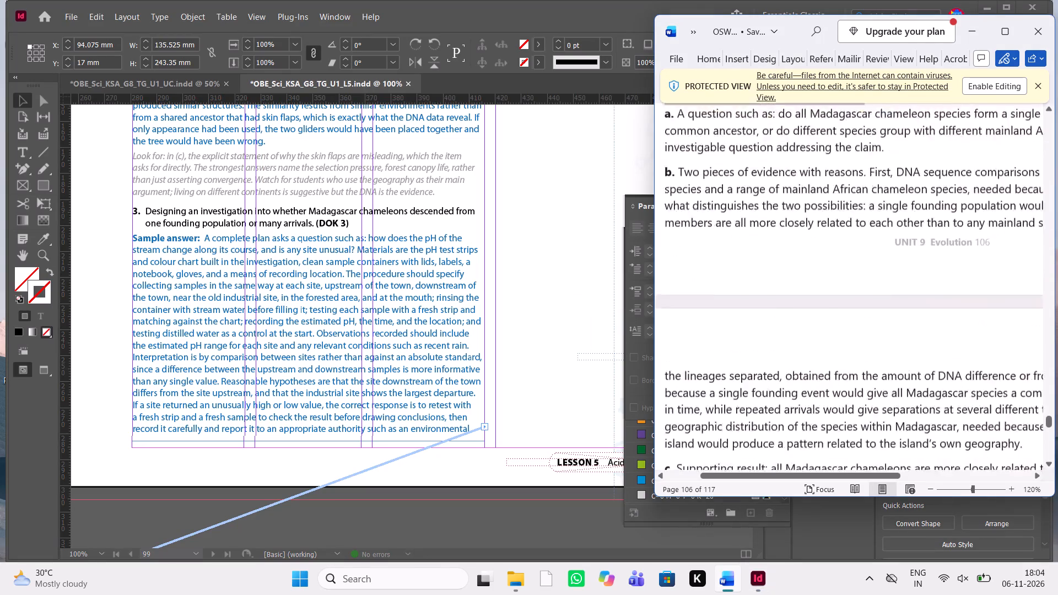
scroll(786, 330, up, 1)
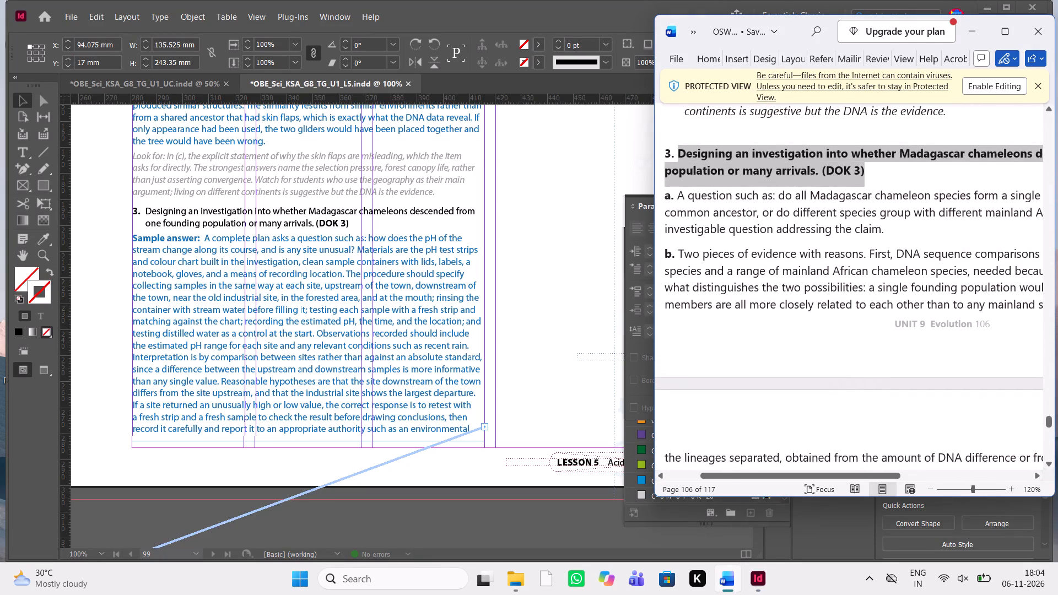
drag(663, 199, 805, 176)
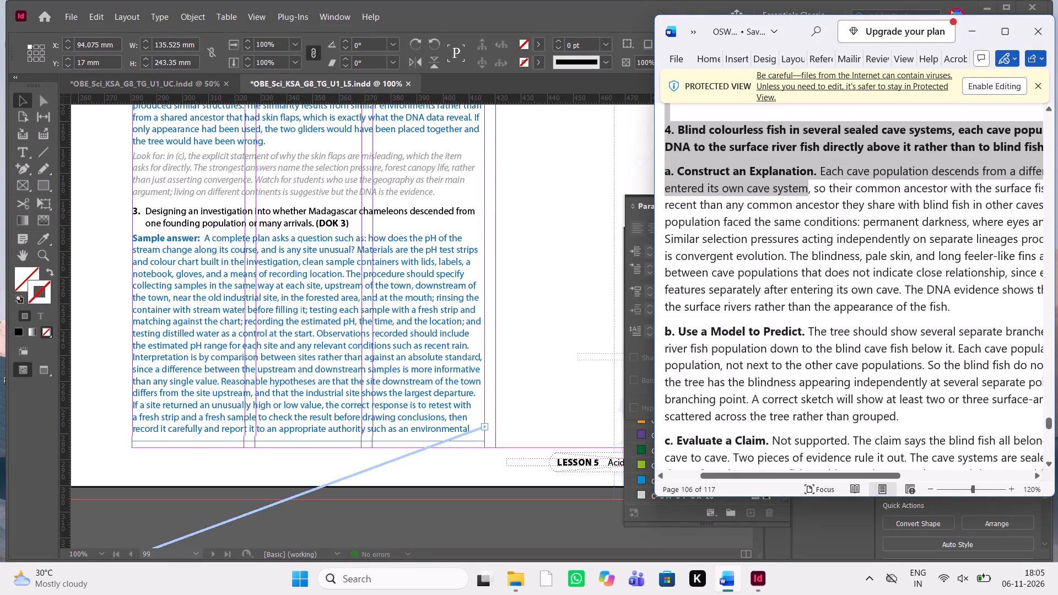
drag(805, 176, 1019, 265)
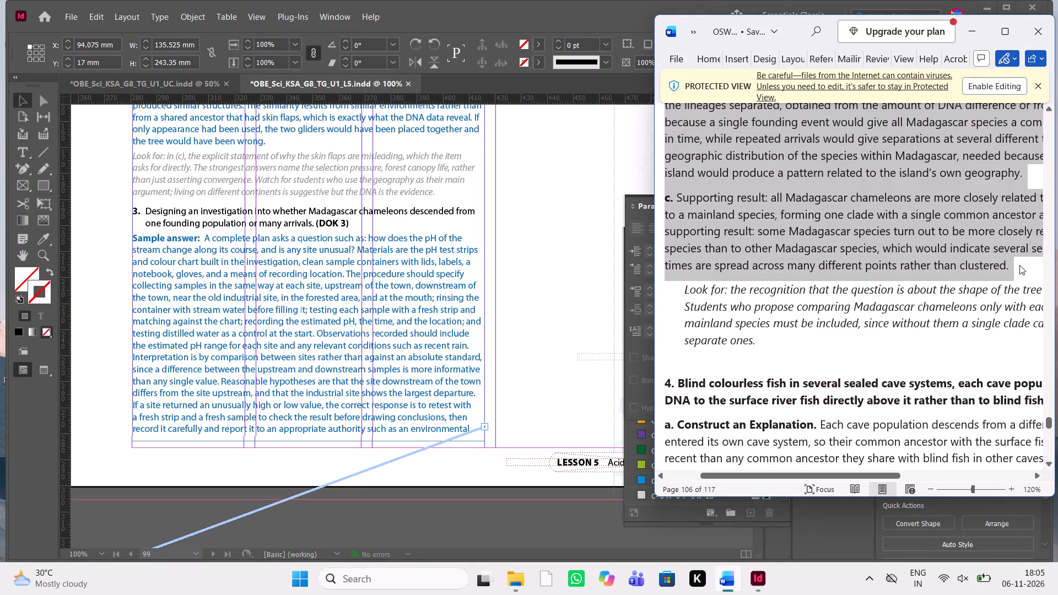
key(ctrl+c)
key(ctrl+c)
key(ctrl+c)
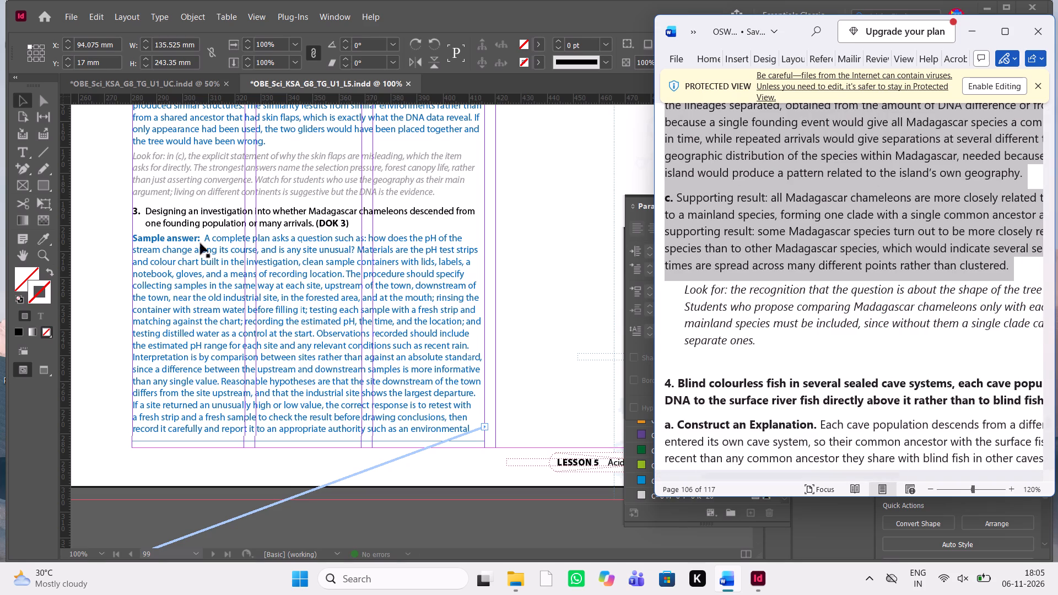
double_click(202, 240)
drag(205, 239, 208, 241)
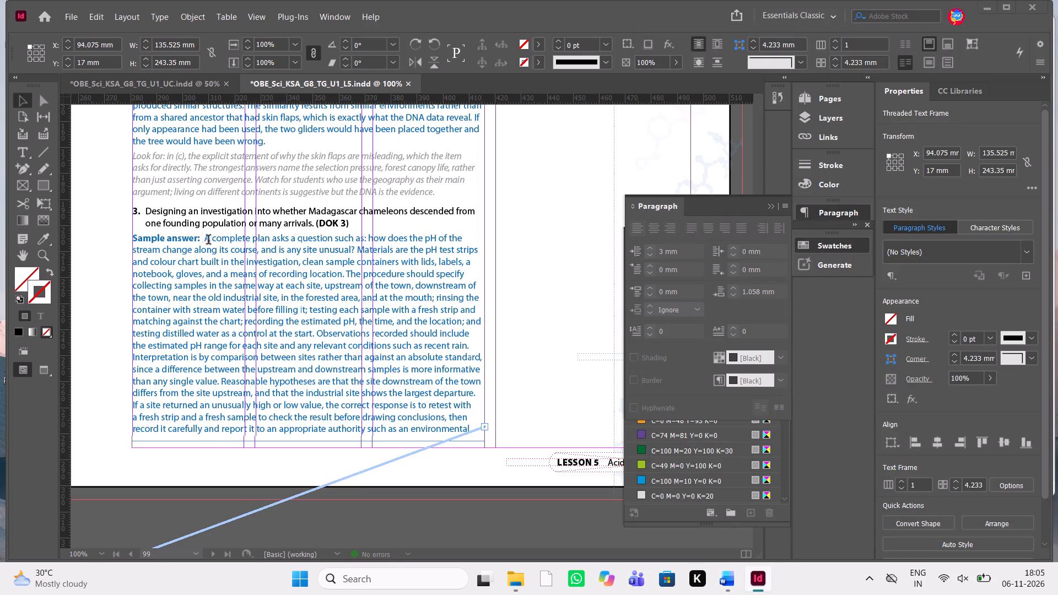
drag(208, 241, 383, 367)
drag(205, 239, 282, 281)
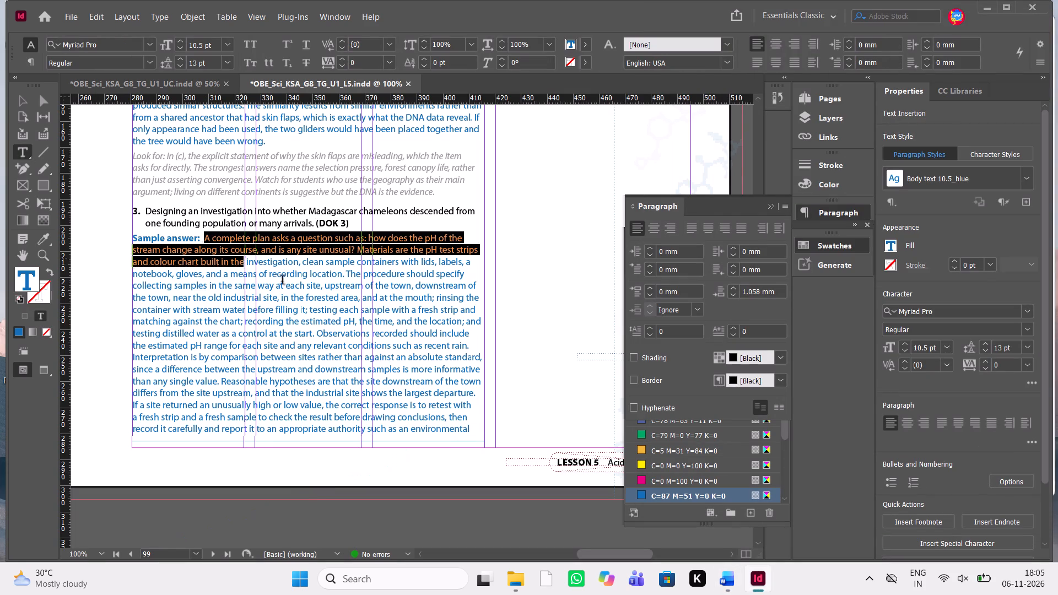
drag(282, 281, 492, 457)
scroll(492, 457, down, 1)
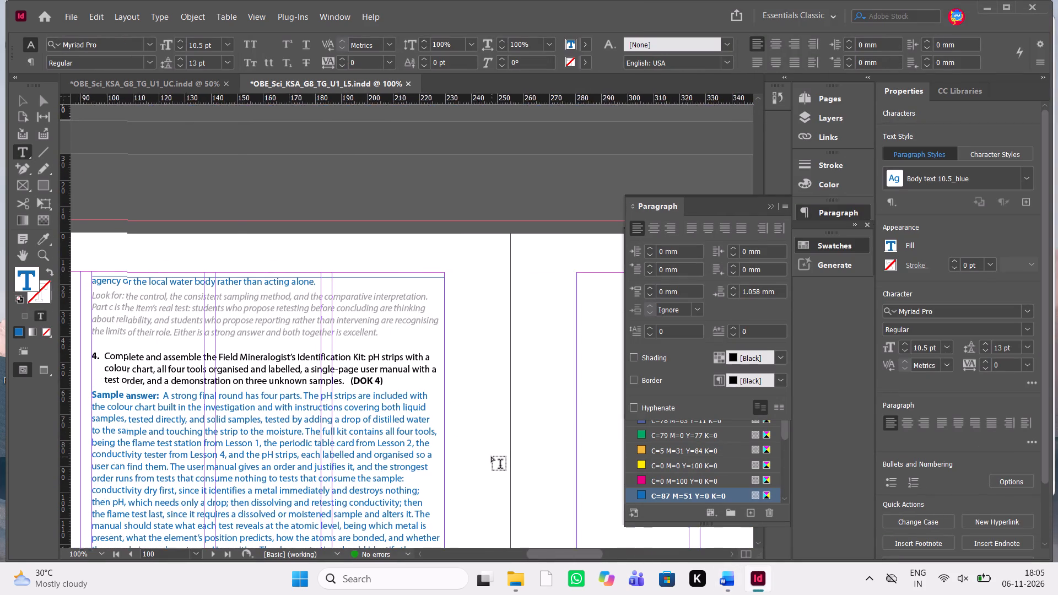
scroll(492, 457, down, 1)
key(shift+Down)
key(ctrl+v)
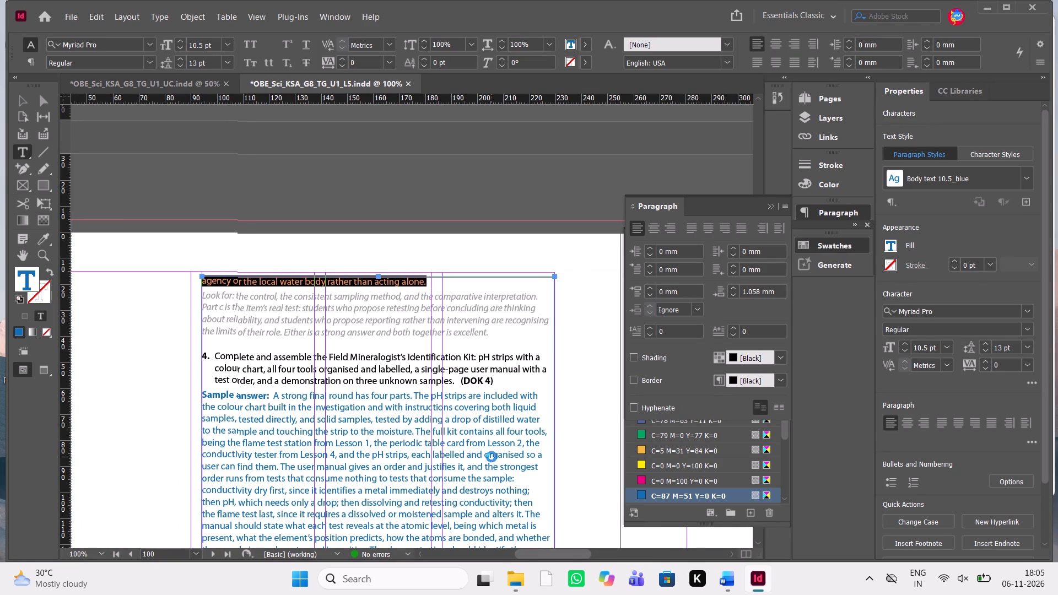
key(Delete)
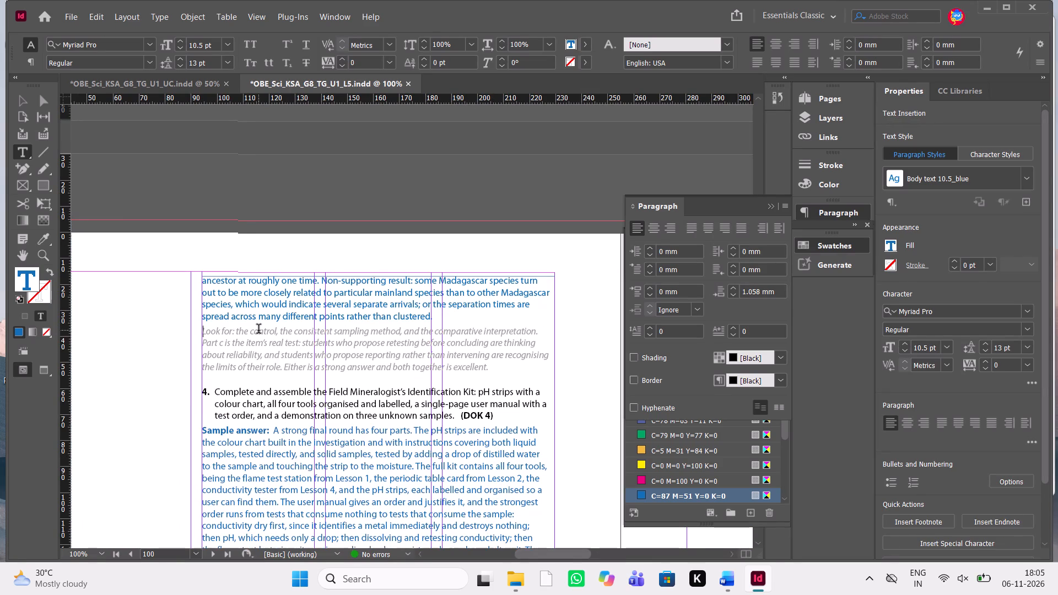
Replace item 3's "Look for" note on page 100 with the manuscript's note beginning "Look for: the recognition that the question is about the shape of the tree".
key(alt+Tab)
drag(764, 336, 693, 288)
key(ctrl+c)
key(ctrl+c)
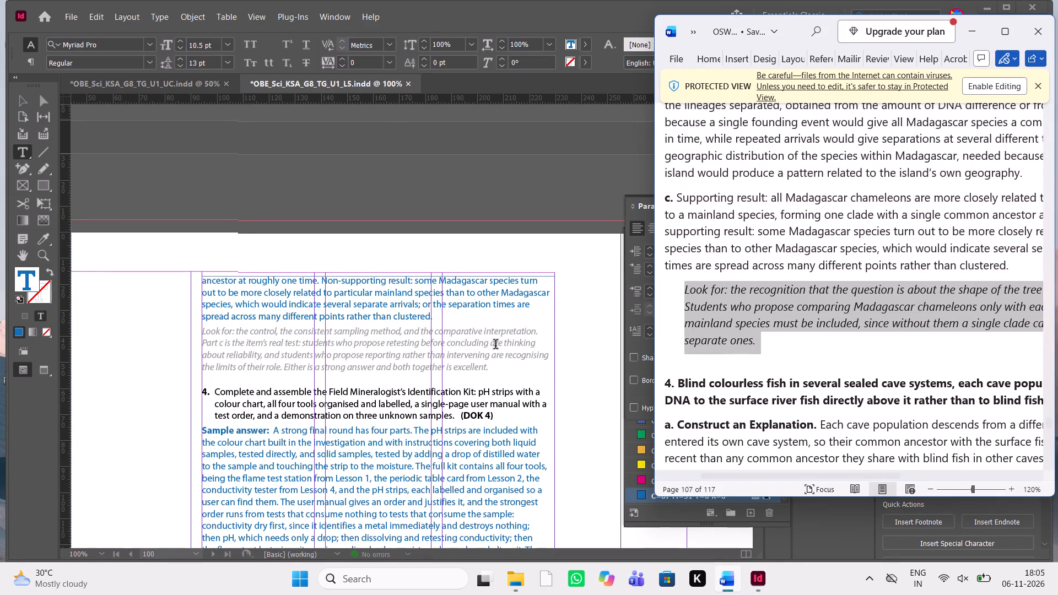
drag(498, 365, 187, 330)
key(ctrl+v)
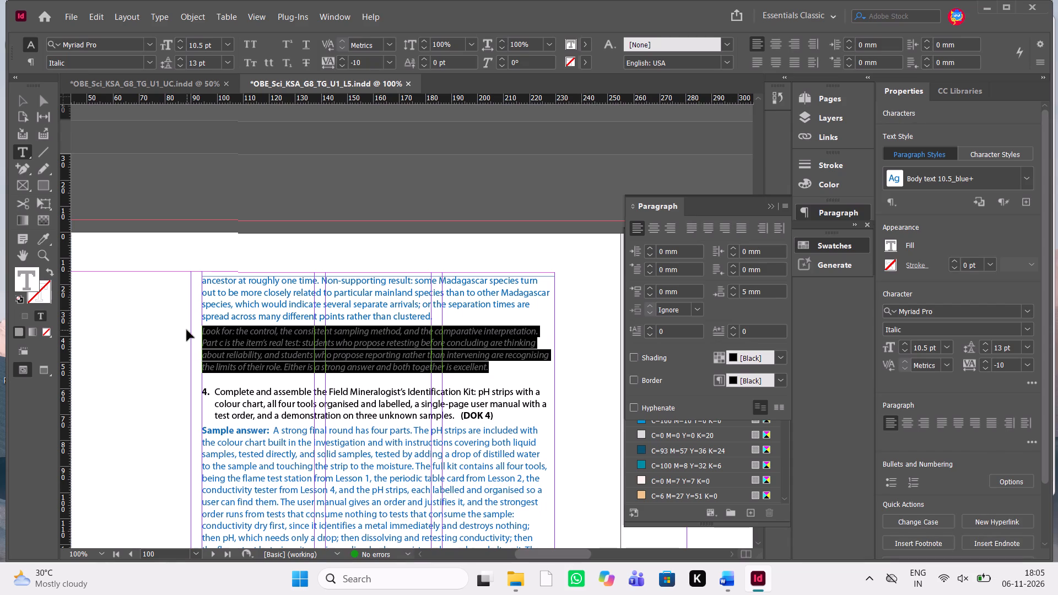
Reduce the space after item 3's "Look for" paragraph on page 100 by two 1 mm increments.
drag(414, 362, 196, 328)
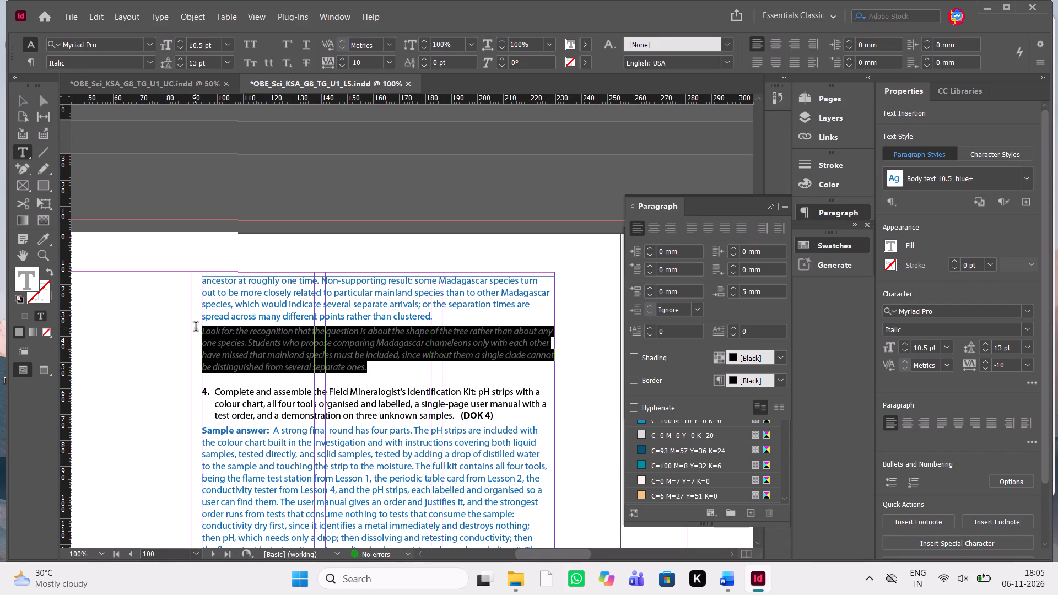
drag(196, 328, 196, 327)
click(732, 296)
click(732, 296)
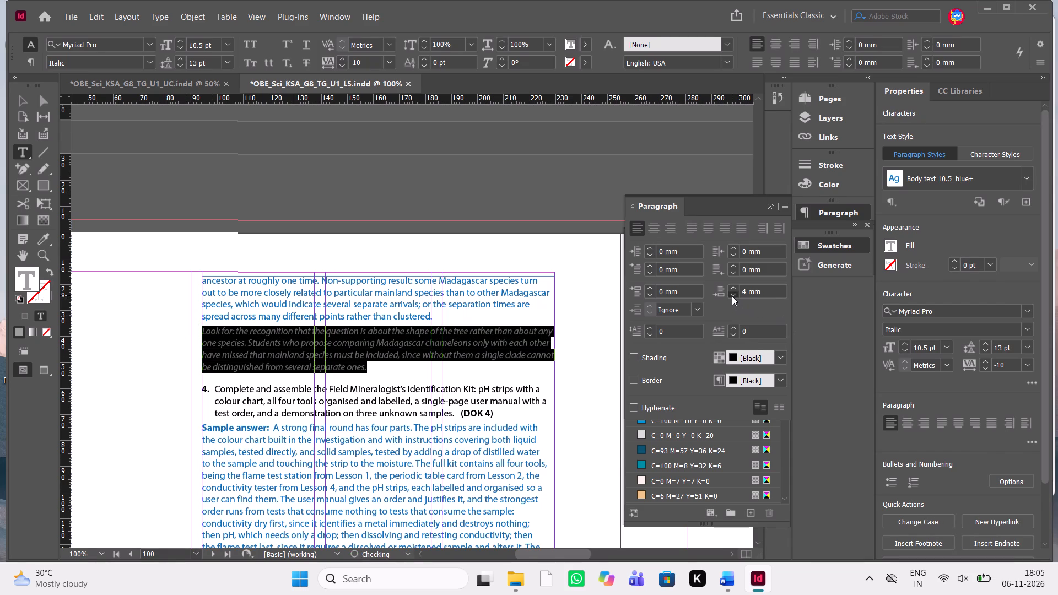
Replace item 4's Field Mineralogist's Identification Kit question on page 100 with the manuscript's "Blind colourless fish in several sealed cave systems..." question text.
key(alt+Tab)
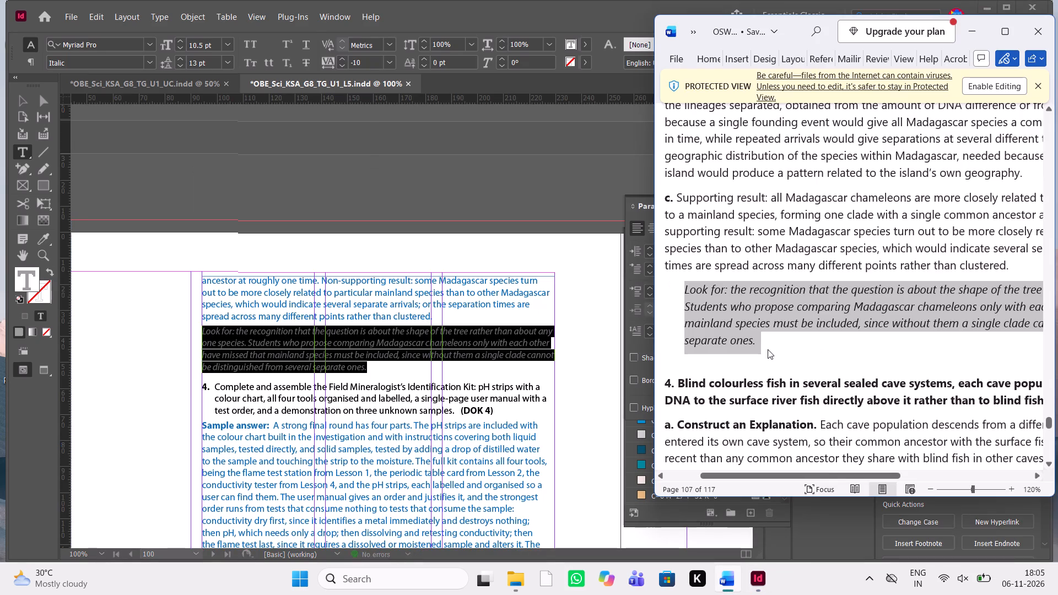
scroll(768, 349, left, 1)
drag(930, 402, 771, 408)
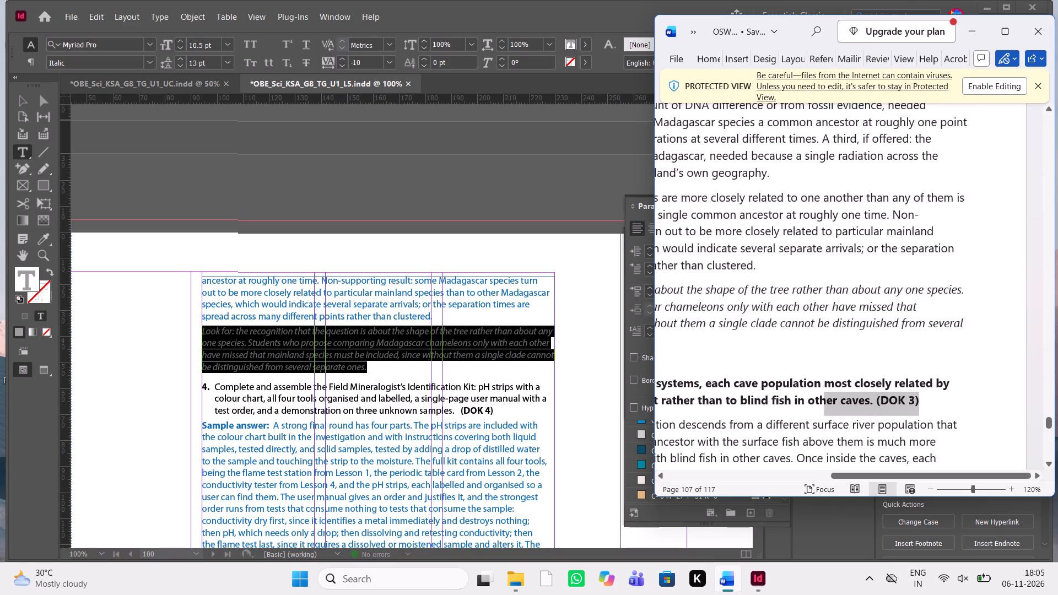
drag(771, 408, 700, 387)
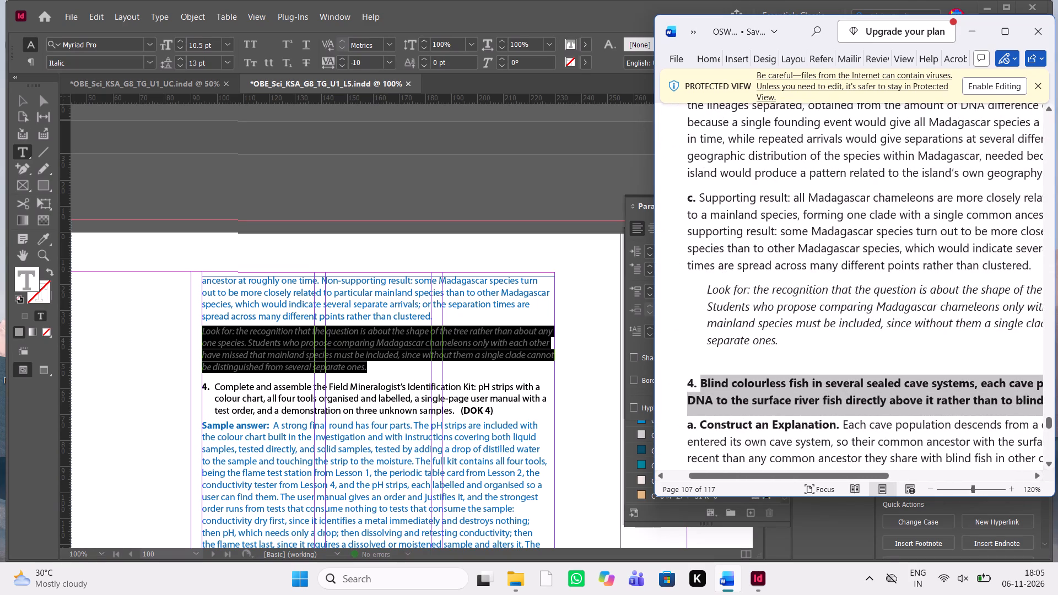
key(ctrl+c)
key(ctrl+c)
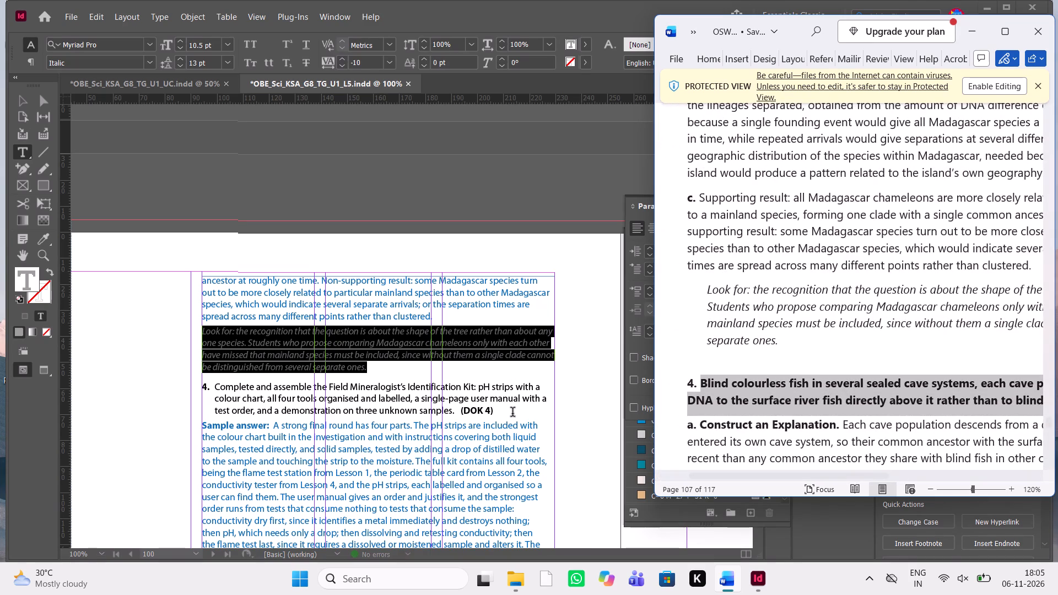
drag(512, 413, 216, 388)
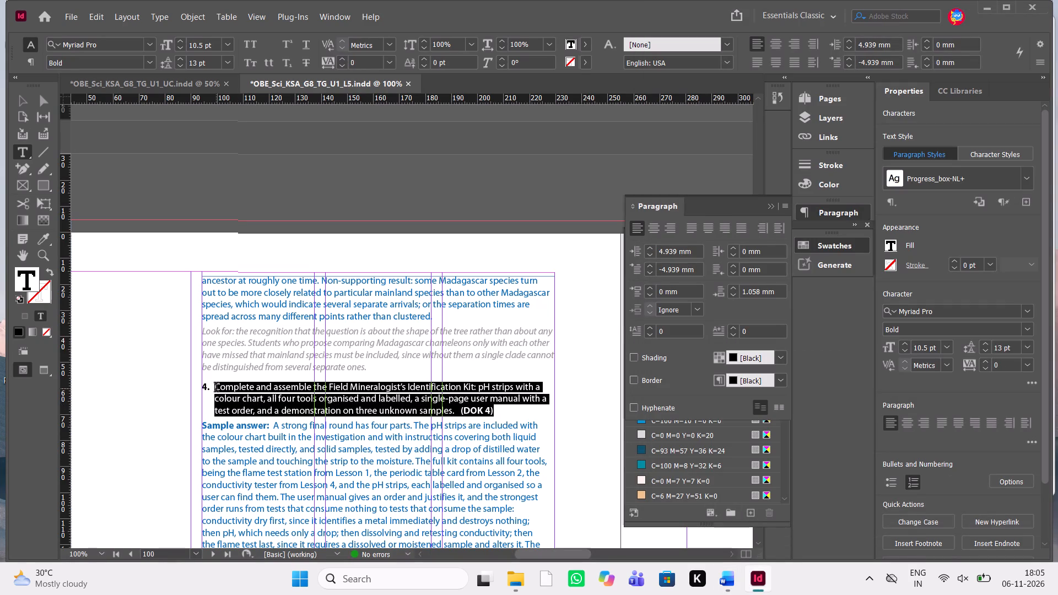
drag(216, 388, 214, 388)
key(ctrl+v)
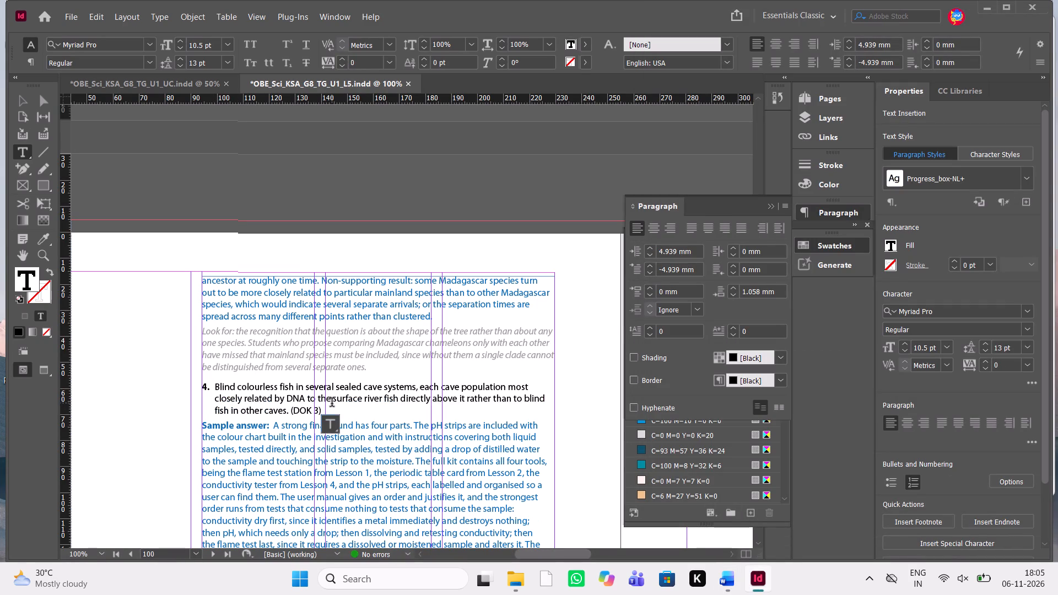
Bold "(DOK 3)" at the end of item 4's question on page 100.
drag(332, 403, 298, 407)
drag(334, 411, 297, 412)
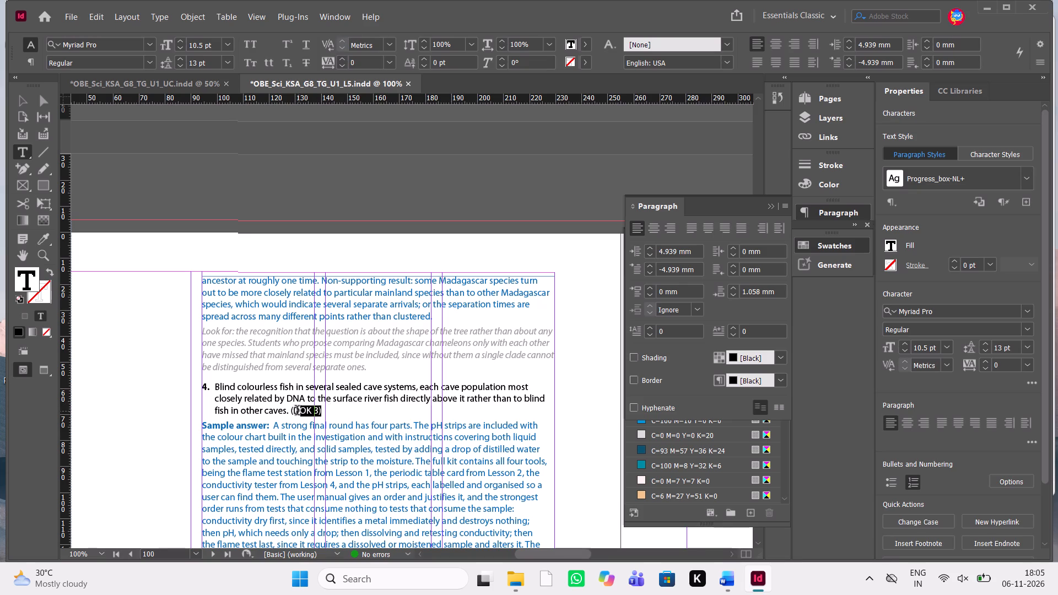
drag(297, 412, 289, 413)
drag(289, 413, 290, 412)
key(ctrl+shift+b)
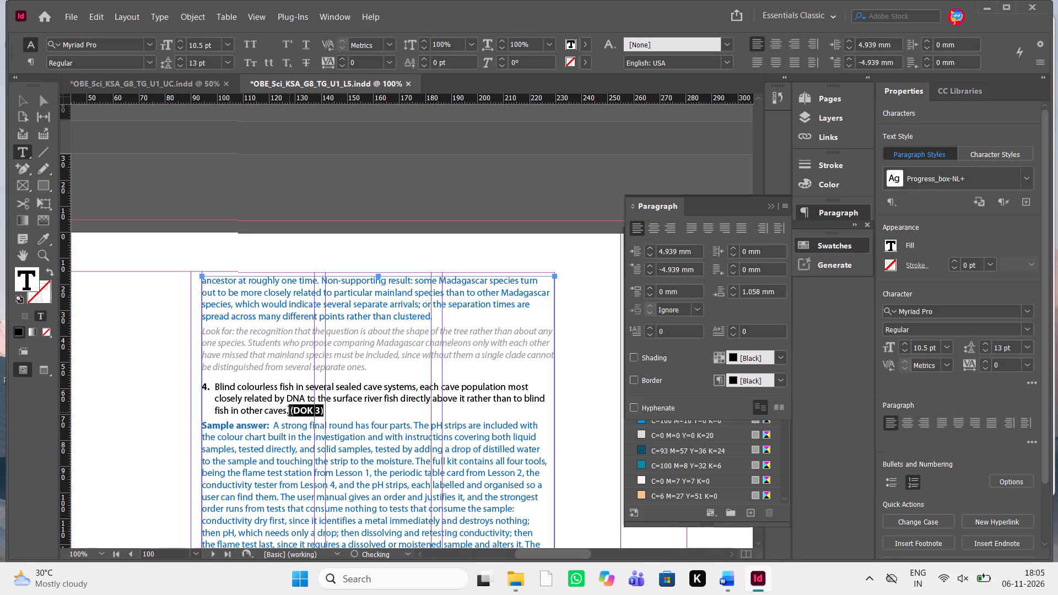
Replace item 4's sample answer text on page 100 with the Word manuscript's parts a to d, keeping the "Sample answer:" label.
click(364, 429)
key(alt+Tab)
scroll(753, 410, down, 1)
drag(688, 286, 916, 177)
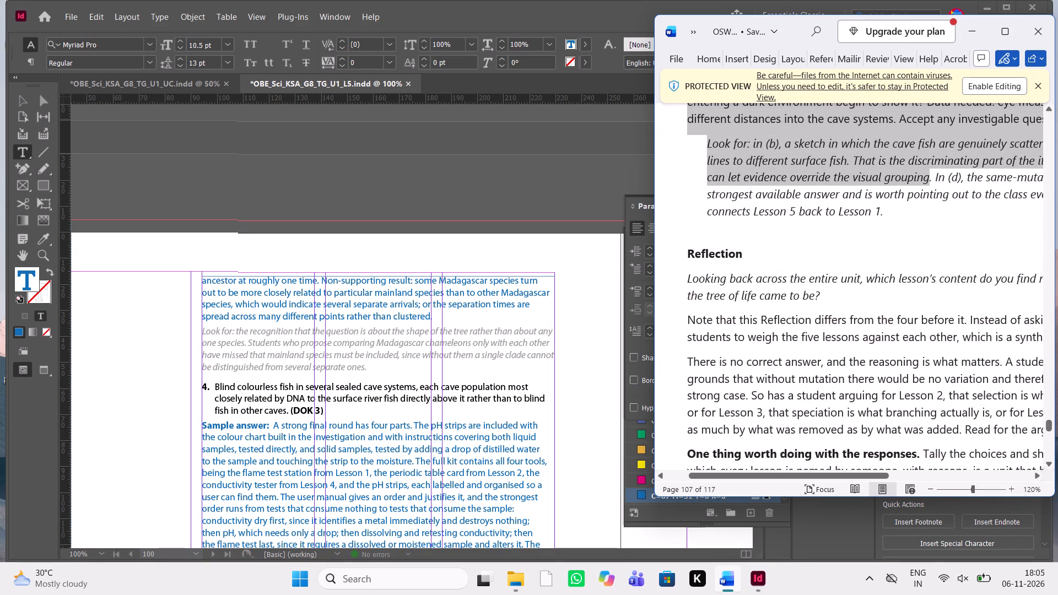
drag(916, 177, 989, 257)
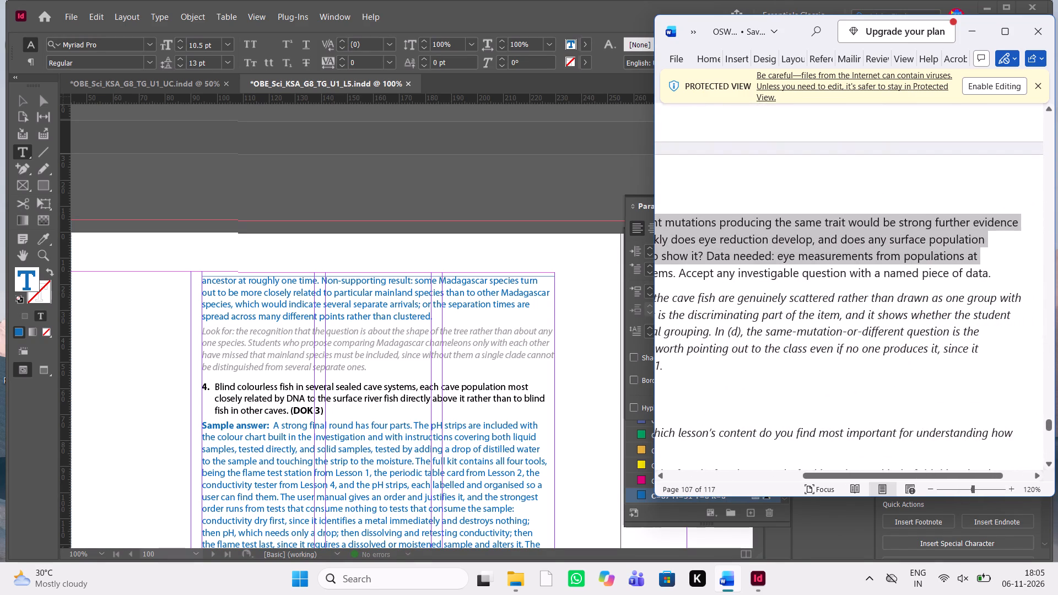
drag(989, 257, 995, 272)
key(ctrl+c)
key(ctrl+c)
key(ctrl+c)
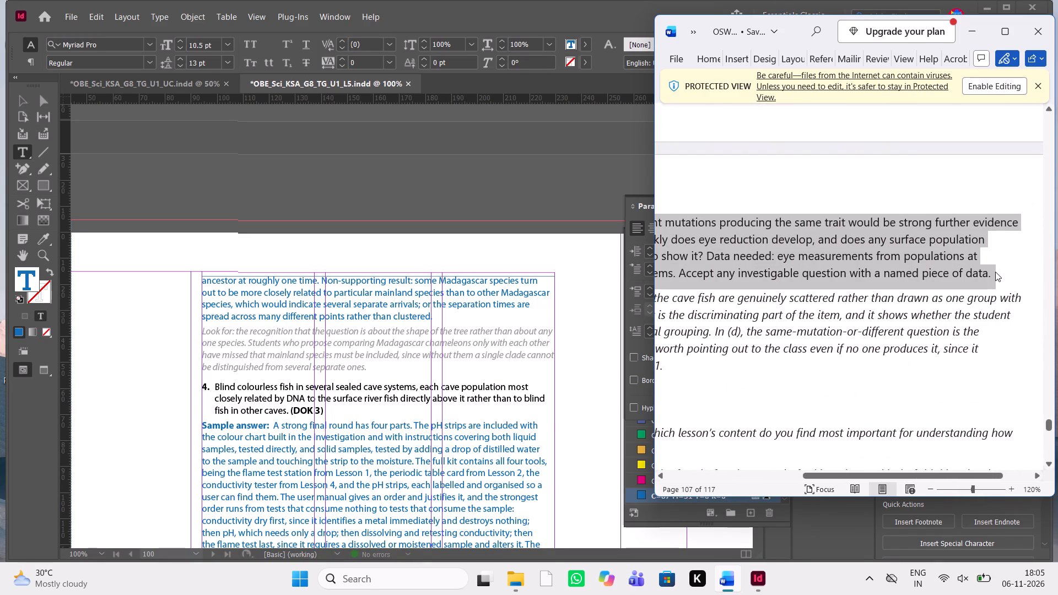
scroll(466, 336, down, 1)
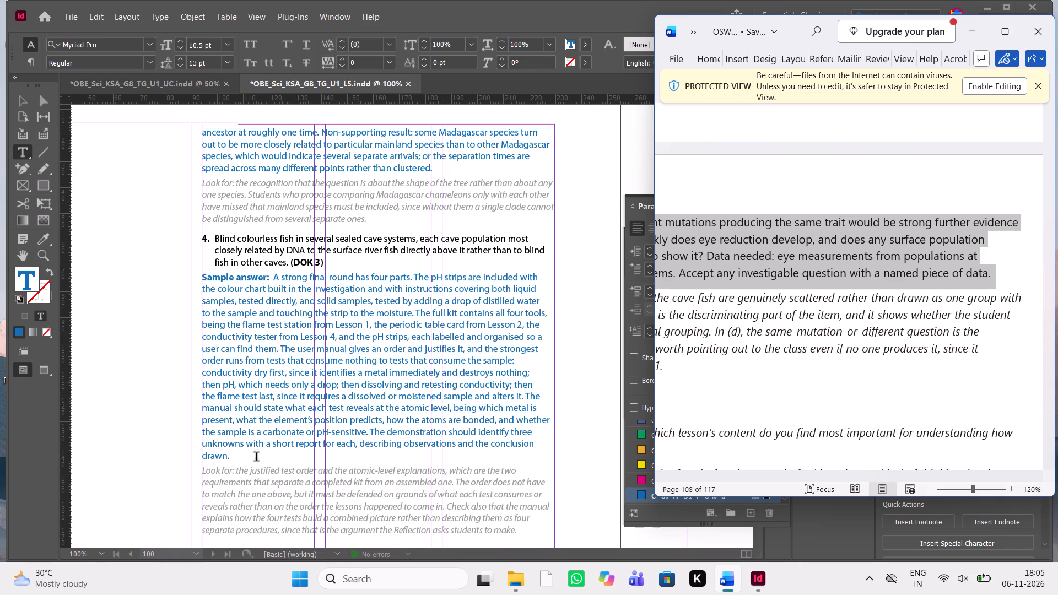
drag(240, 456, 273, 286)
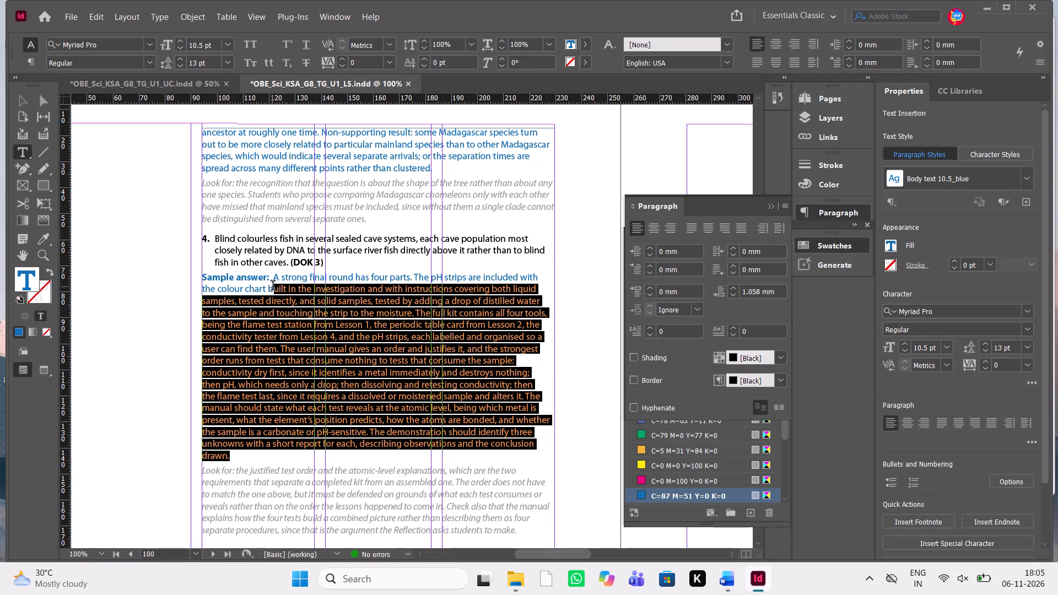
drag(273, 286, 274, 283)
key(ctrl+v)
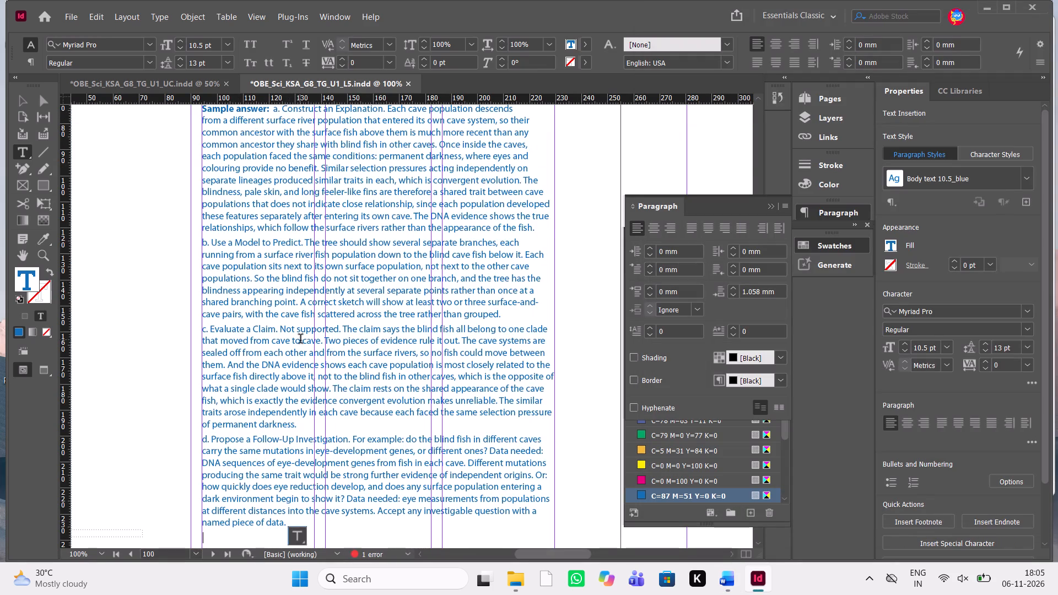
scroll(300, 340, up, 1)
scroll(300, 340, down, 1)
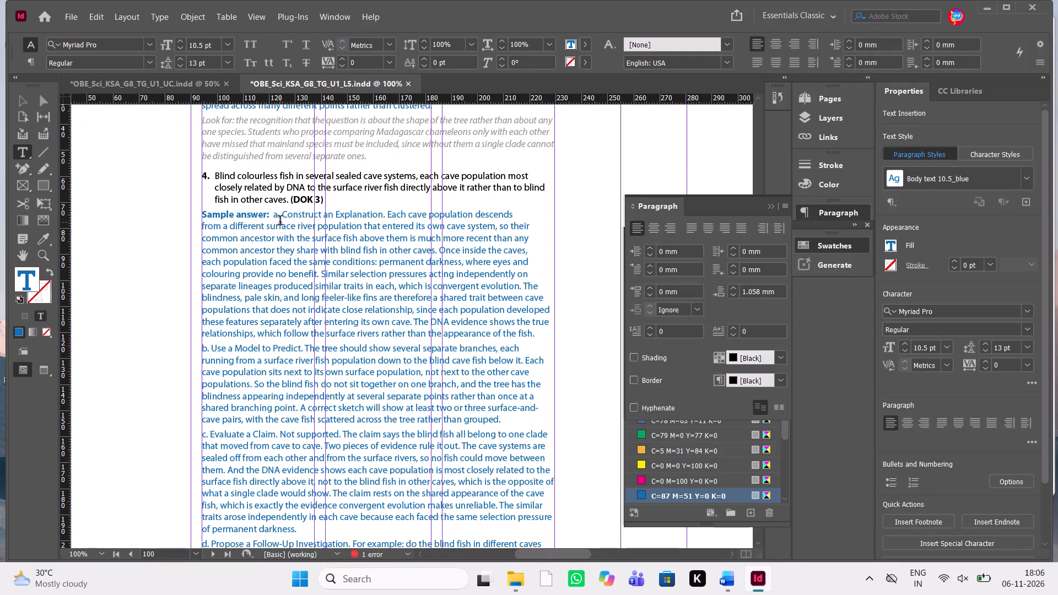
Bold the labels "a. Construct an Explanation.", "b. Use a Model to Predict.", "c. Evaluate a Claim." and "d. Propose a Follow-Up Investigation." in item 4's sample answer.
drag(279, 218, 274, 218)
key(alt+Tab)
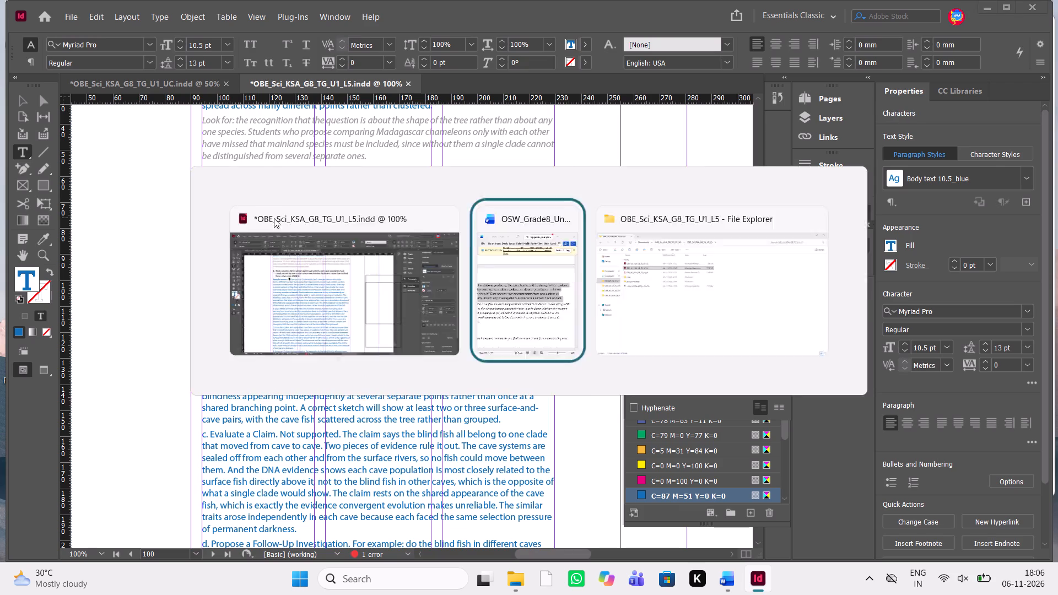
scroll(878, 208, up, 1)
scroll(878, 208, right, 1)
scroll(878, 208, up, 1)
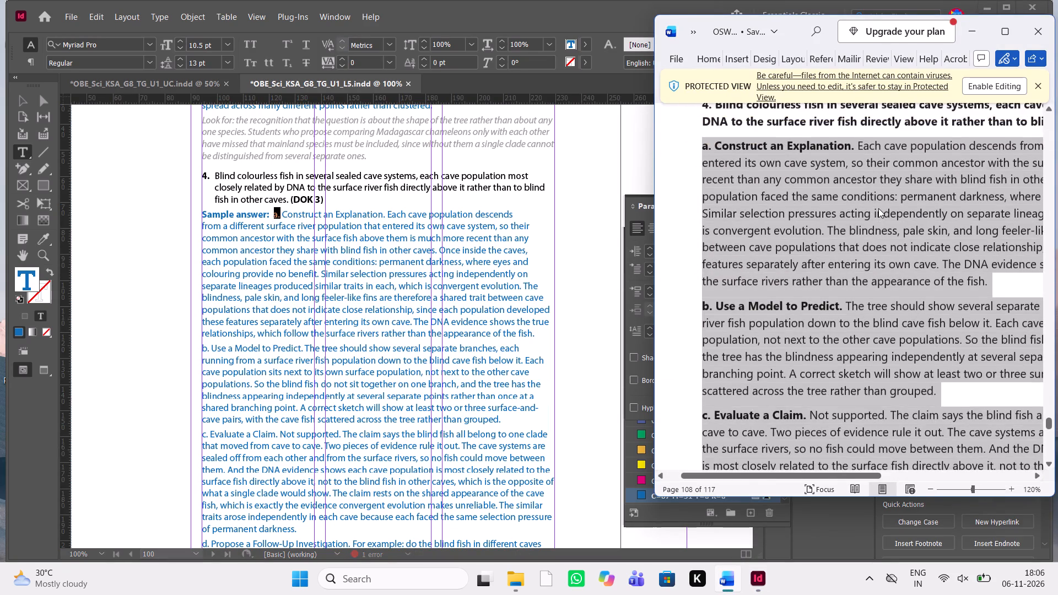
scroll(878, 208, down, 3)
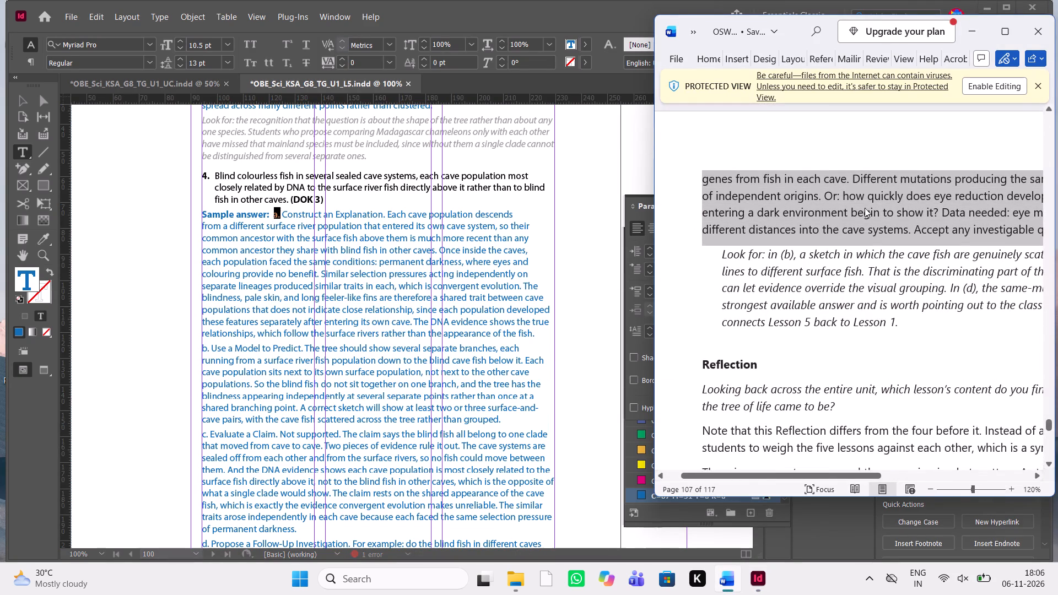
scroll(455, 209, up, 1)
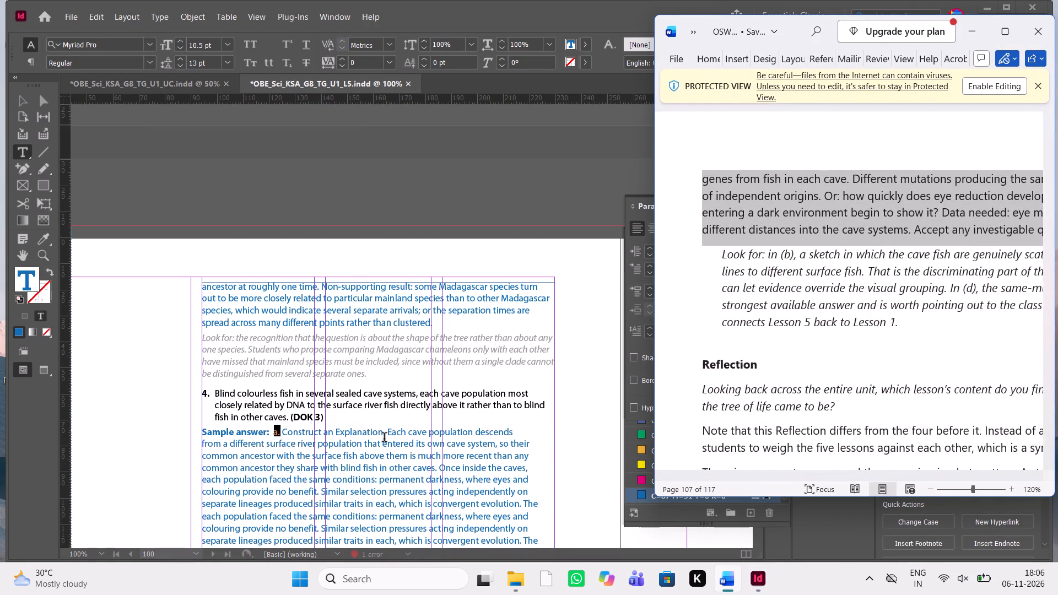
drag(387, 321, 274, 326)
key(ctrl+shift+b)
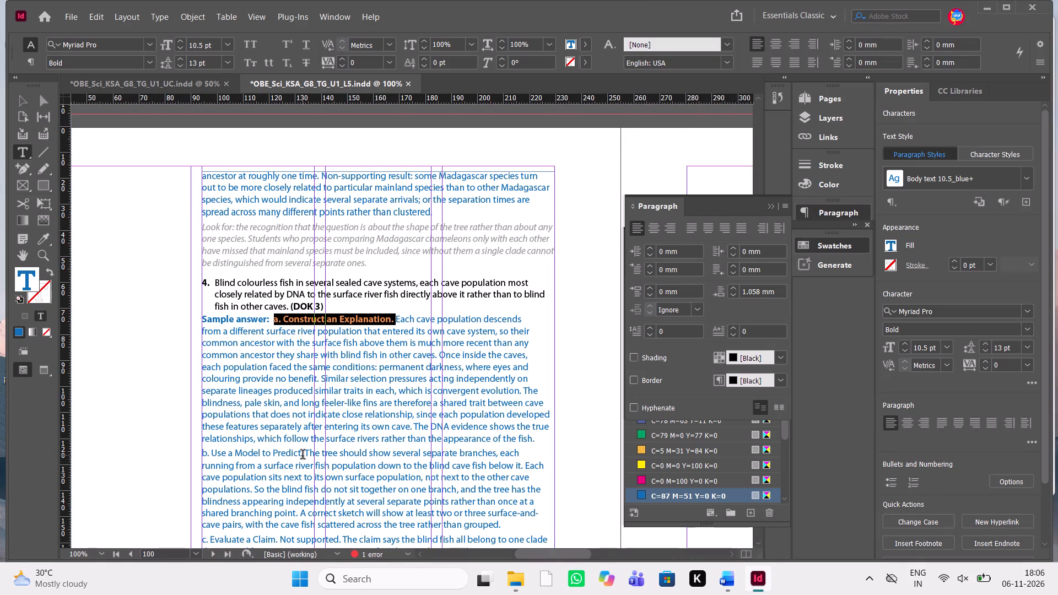
drag(304, 456, 197, 455)
key(ctrl+shift+b)
scroll(197, 455, down, 1)
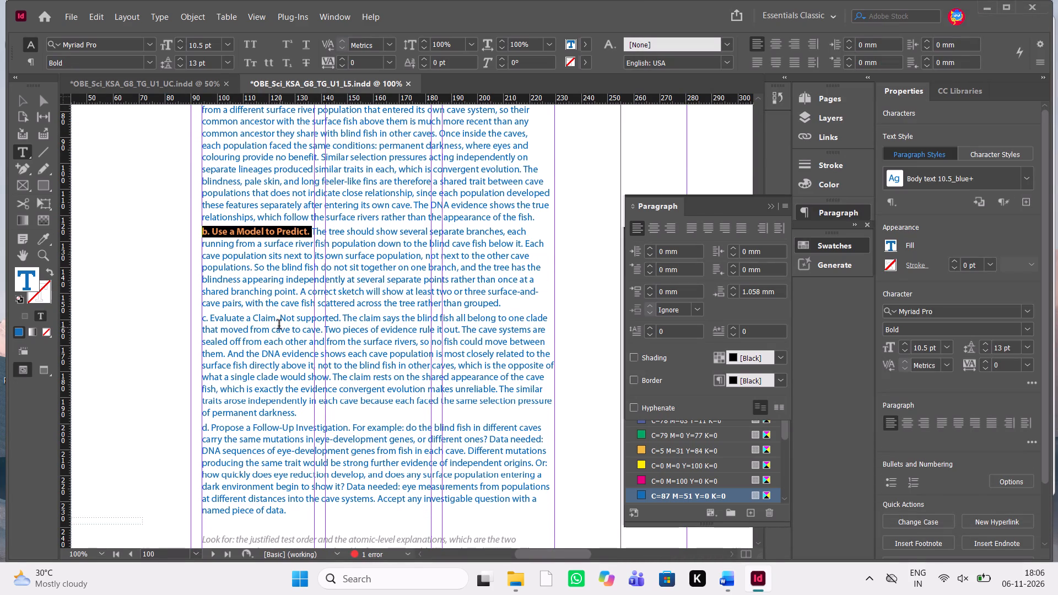
drag(279, 319, 197, 316)
key(ctrl+shift+b)
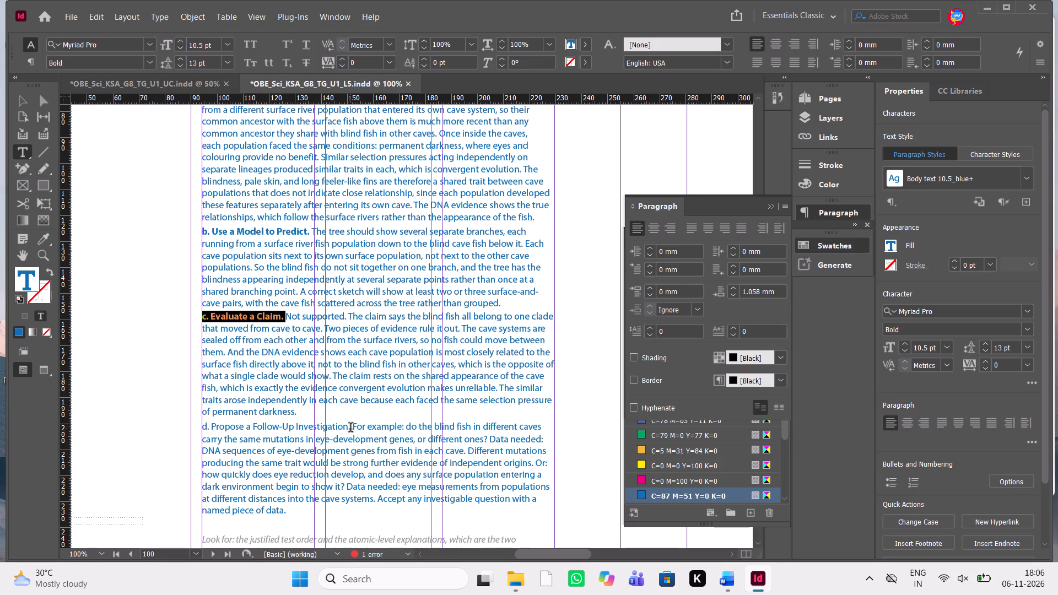
drag(350, 429, 187, 426)
key(ctrl+shift+b)
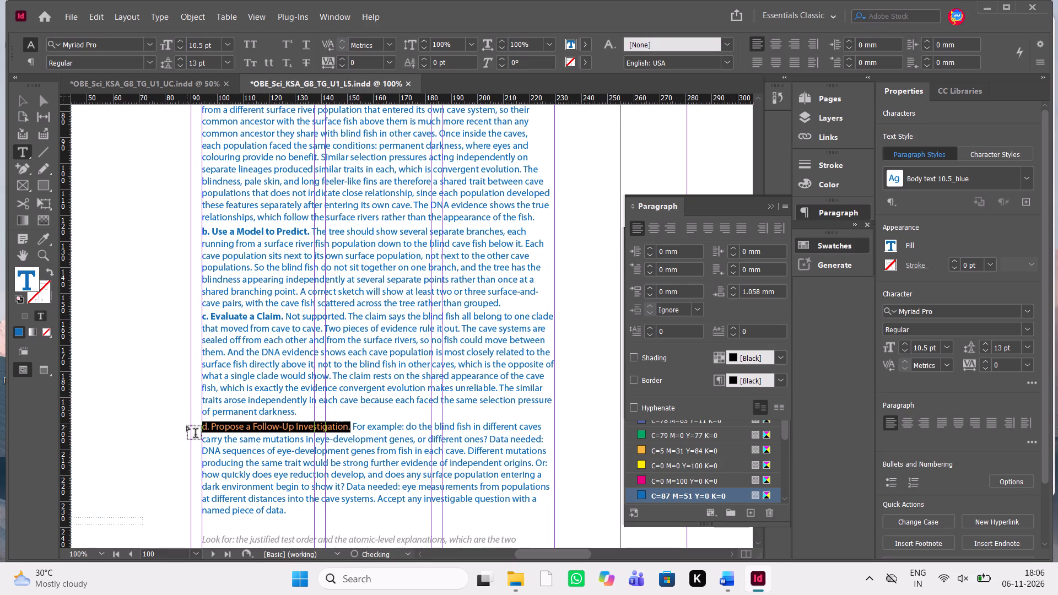
Remove the empty paragraph after part d of item 4's sample answer.
click(304, 512)
key(Delete)
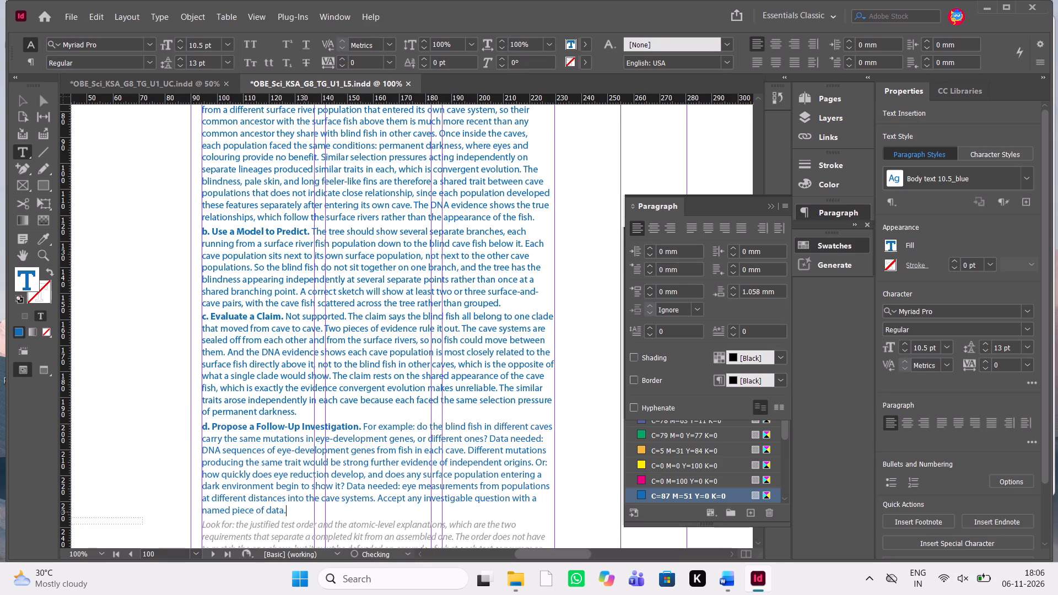
Replace item 4's "Look for" note with the manuscript's note beginning "Look for: in (b), a sketch in which the cave fish", without trailing blank lines.
scroll(304, 512, down, 1)
drag(538, 466, 200, 432)
key(Delete)
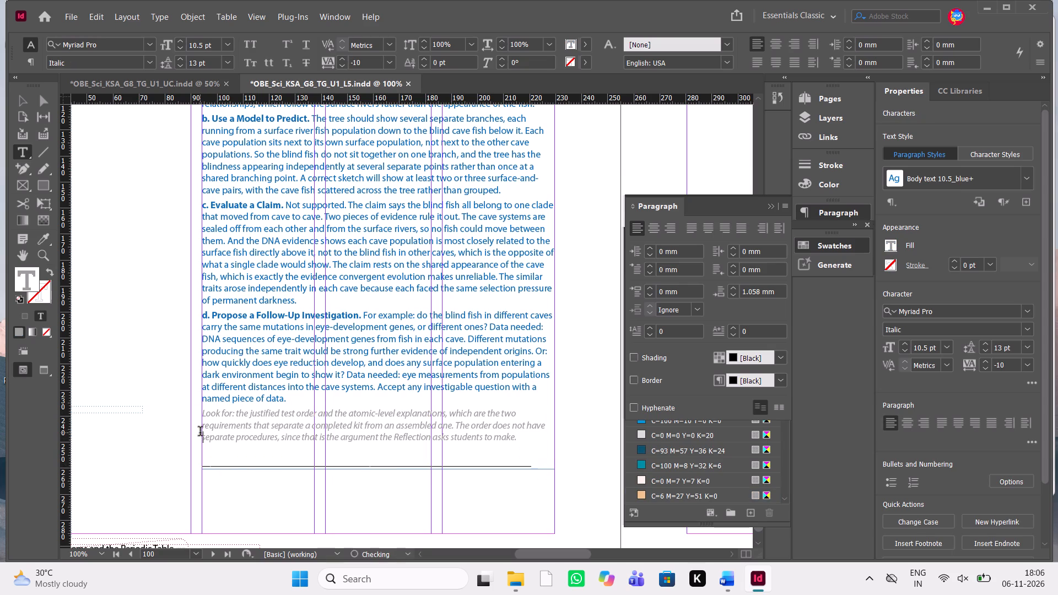
key(alt+Tab)
drag(915, 318, 831, 318)
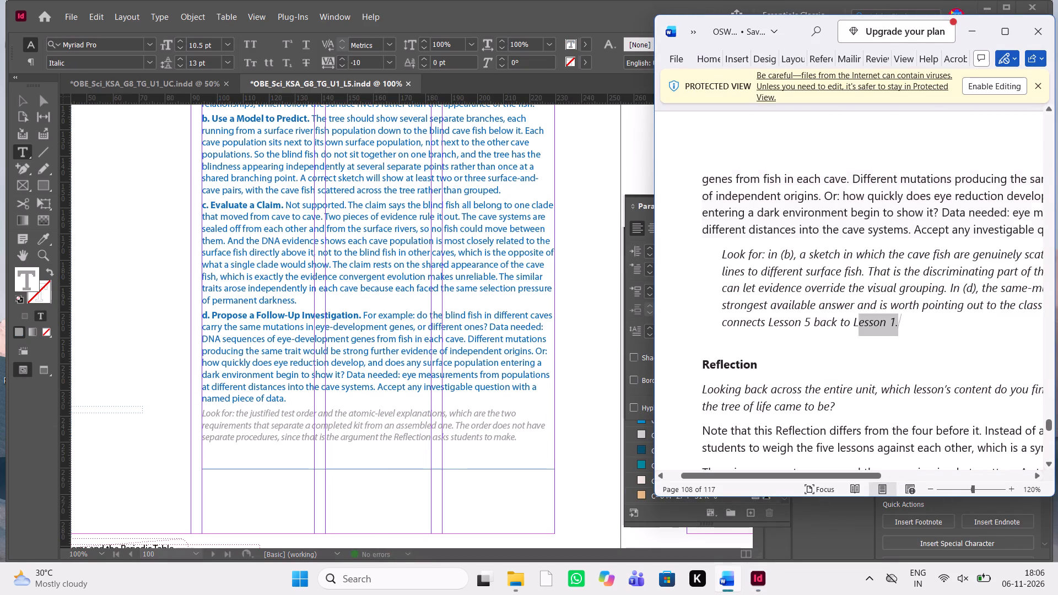
drag(831, 318, 726, 257)
key(ctrl+c)
key(ctrl+c)
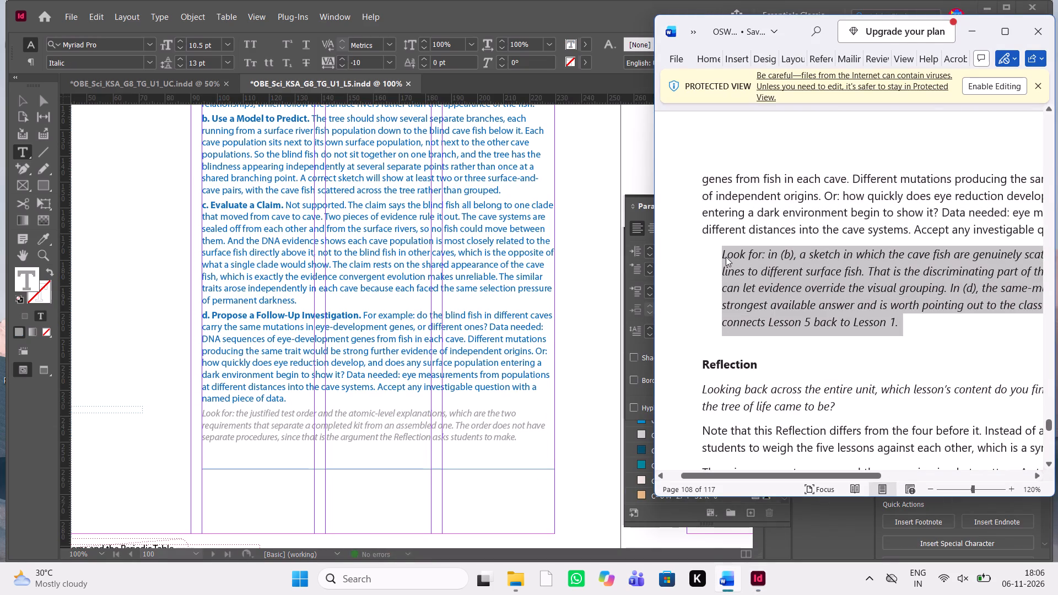
key(ctrl+c)
key(ctrl+c)
click(512, 441)
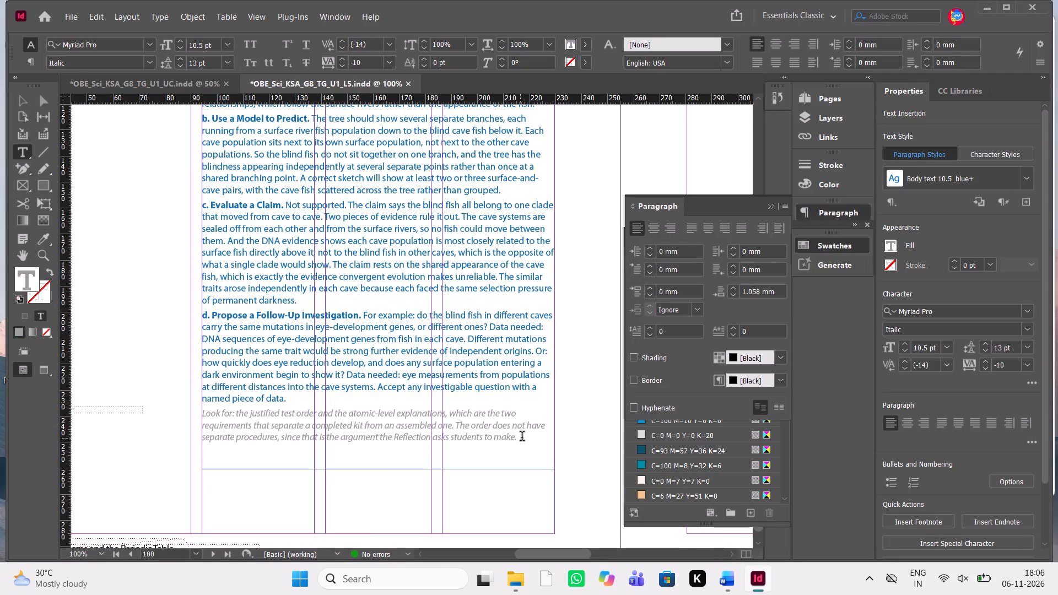
drag(522, 437, 193, 414)
key(ctrl+v)
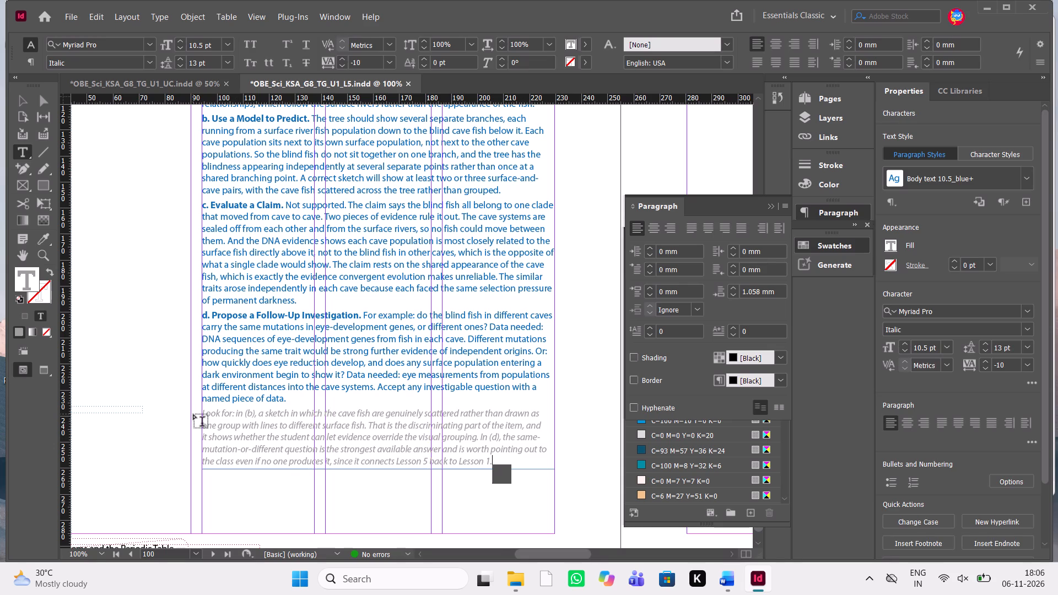
click(515, 458)
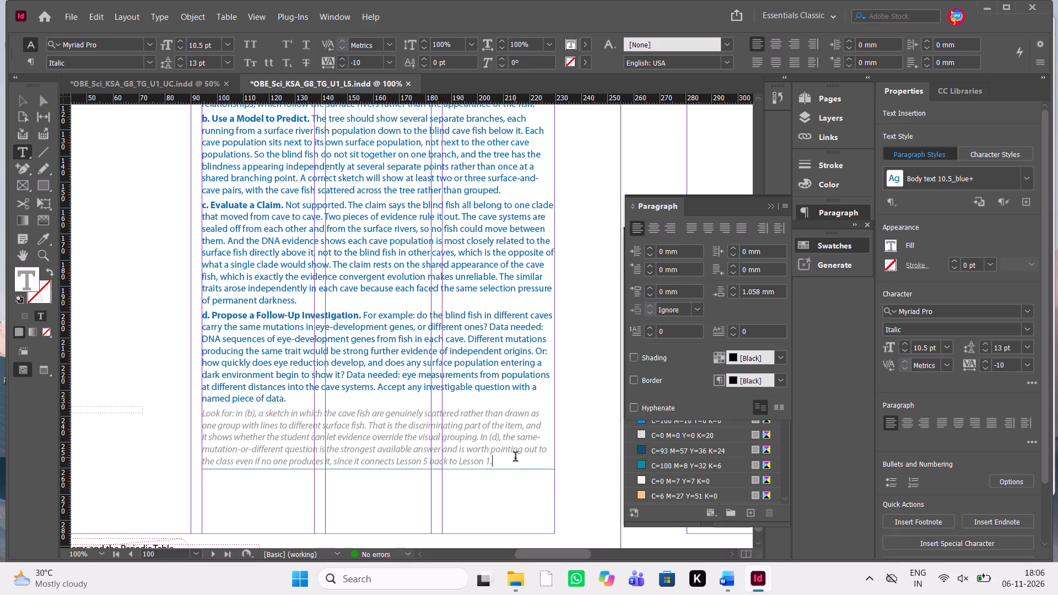
key(Delete)
key(Delete)
Draw a text frame about 136.5 mm wide and 109 mm high near the top inner margin of page 101.
scroll(515, 458, up, 1)
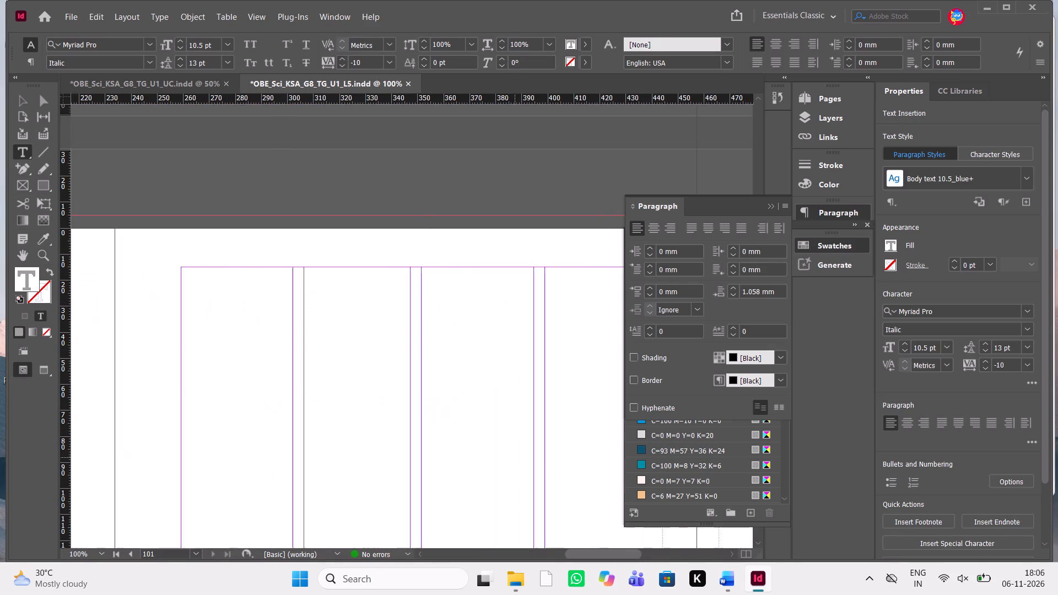
scroll(515, 458, up, 1)
scroll(515, 458, down, 1)
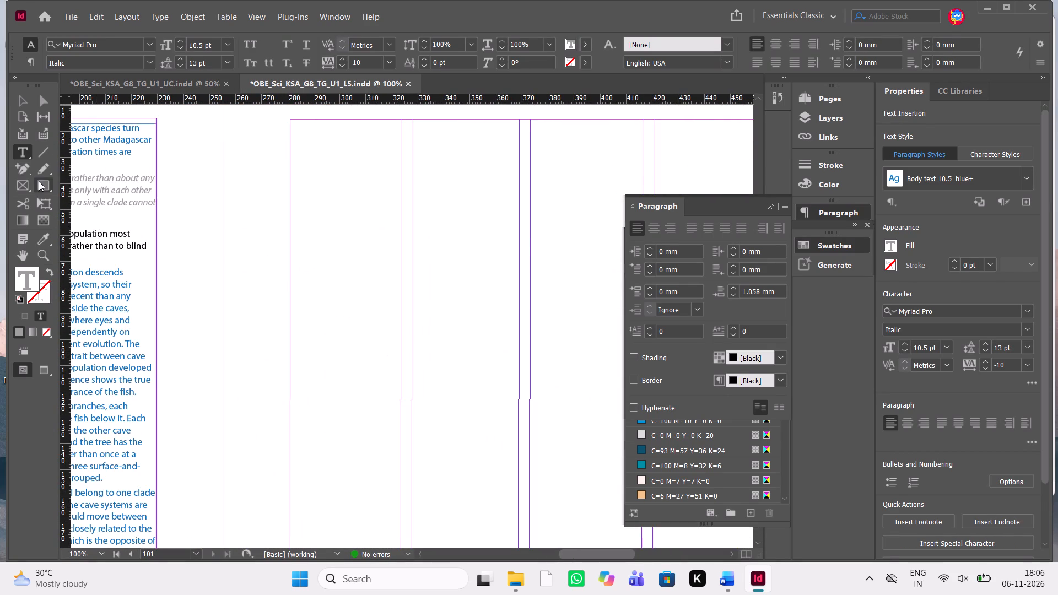
click(22, 148)
scroll(244, 260, left, 1)
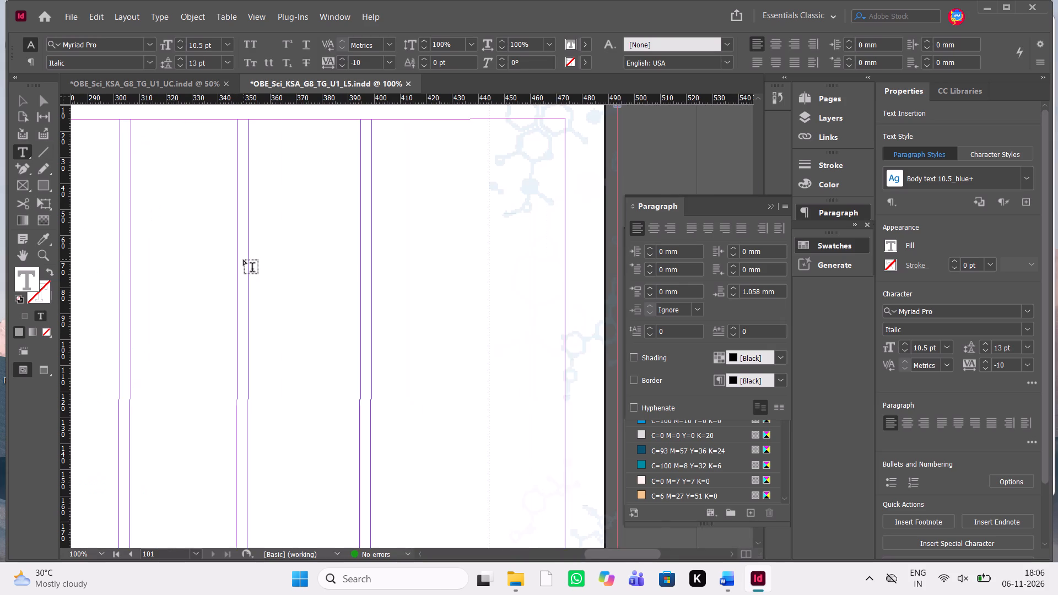
scroll(244, 260, right, 1)
right_click(244, 260)
click(153, 163)
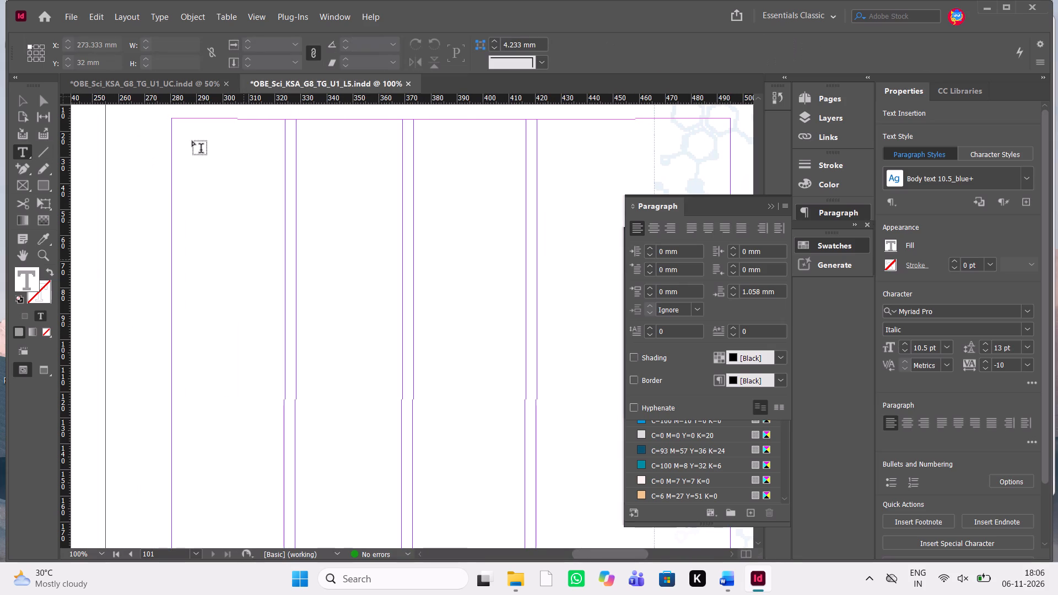
drag(170, 126, 525, 405)
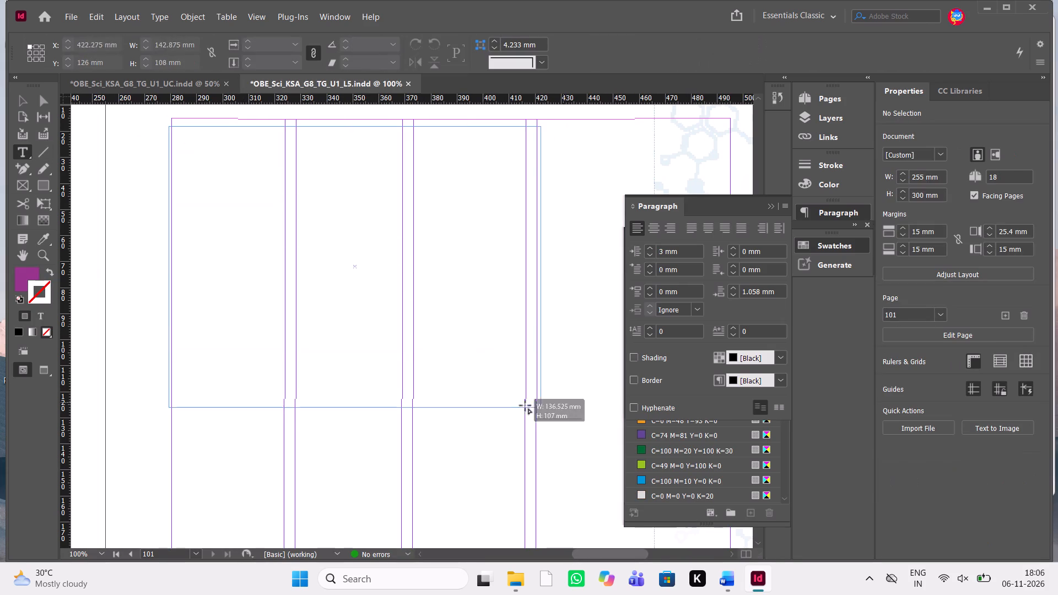
drag(525, 405, 525, 410)
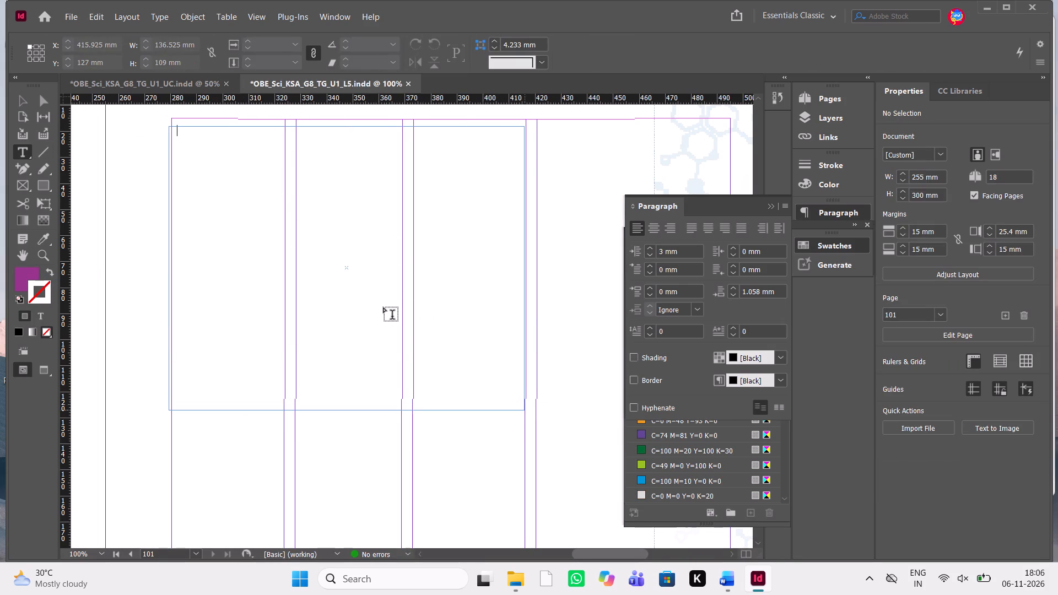
key(Right)
key(Right)
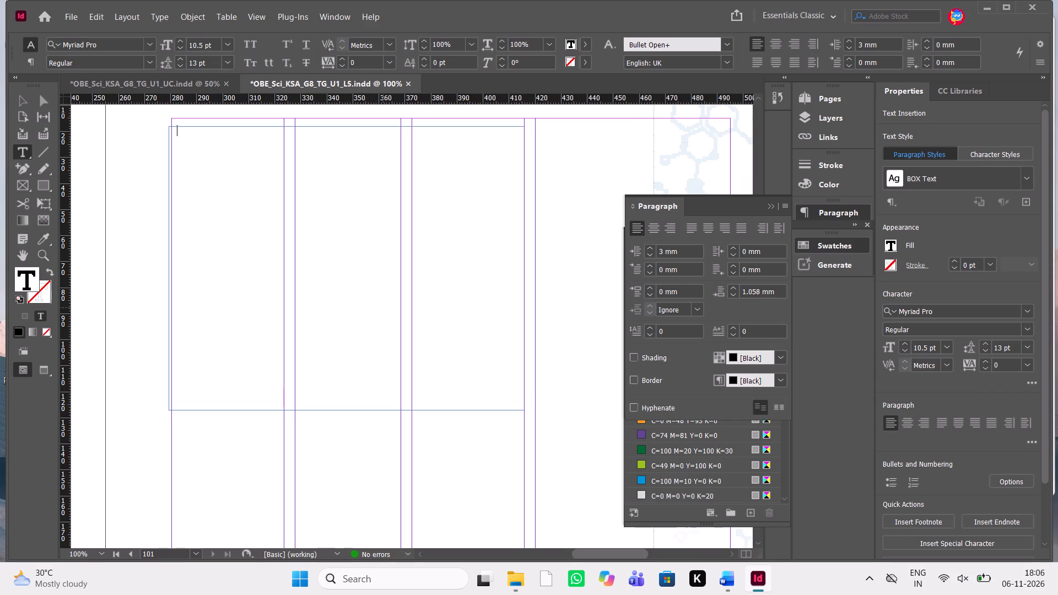
key(Up)
key(Up)
Fit page 101's new text frame to the margins, with its inner edge at X 280.4 mm, width 135.525 mm and top at Y 15 mm.
click(25, 102)
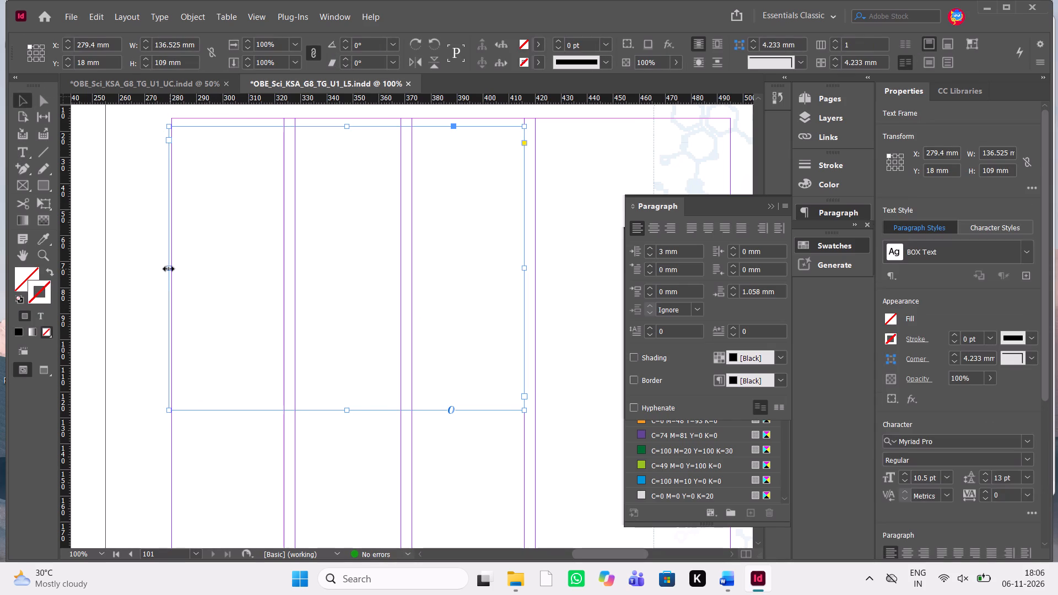
click(168, 268)
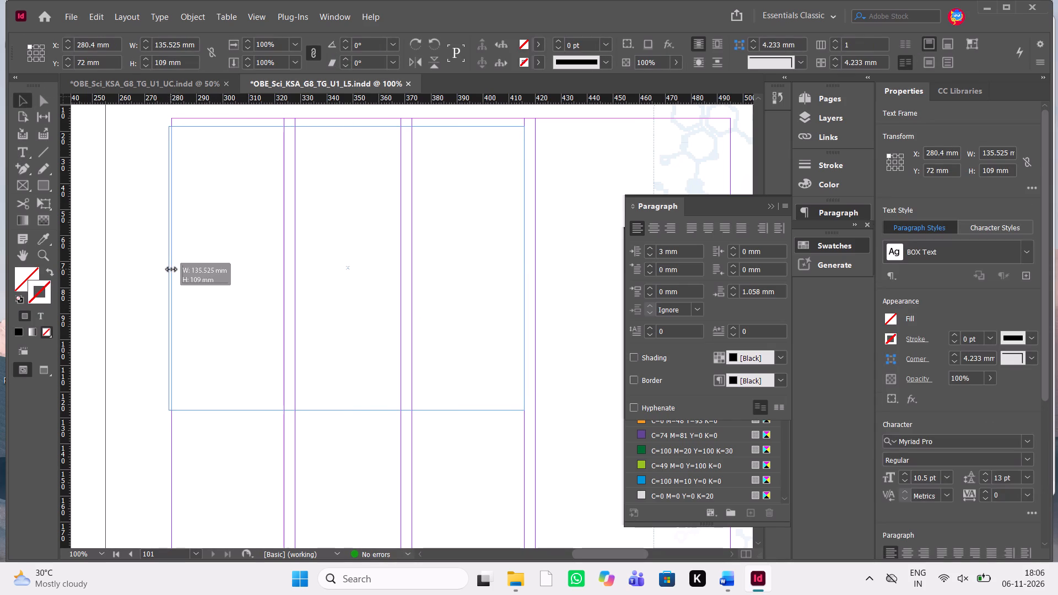
key(shift+Up)
key(shift+Up)
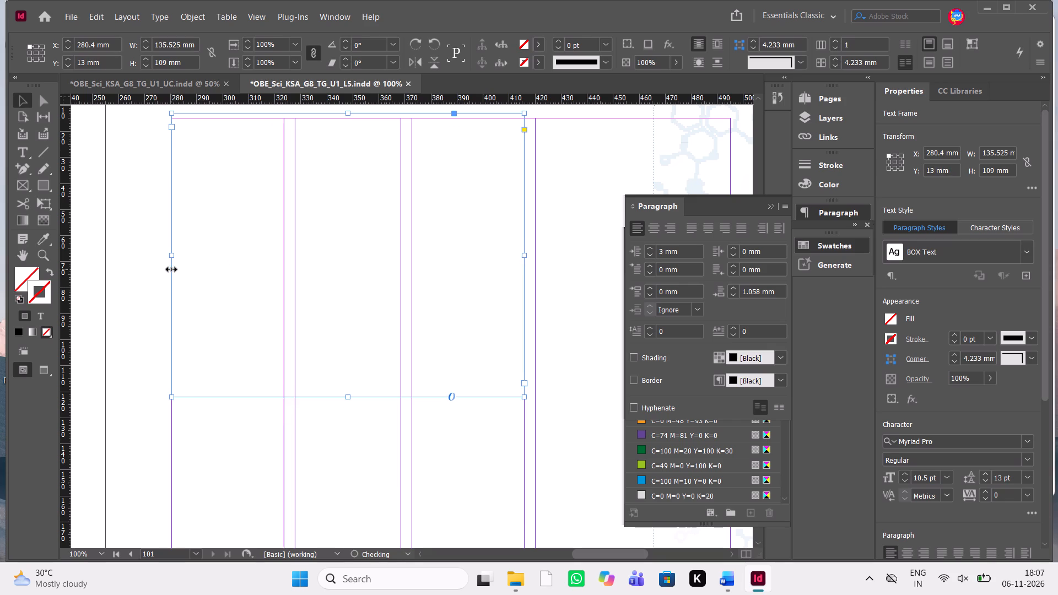
key(Down)
key(Down)
key(Down)
key(Down)
key(Down)
key(Down)
key(Down)
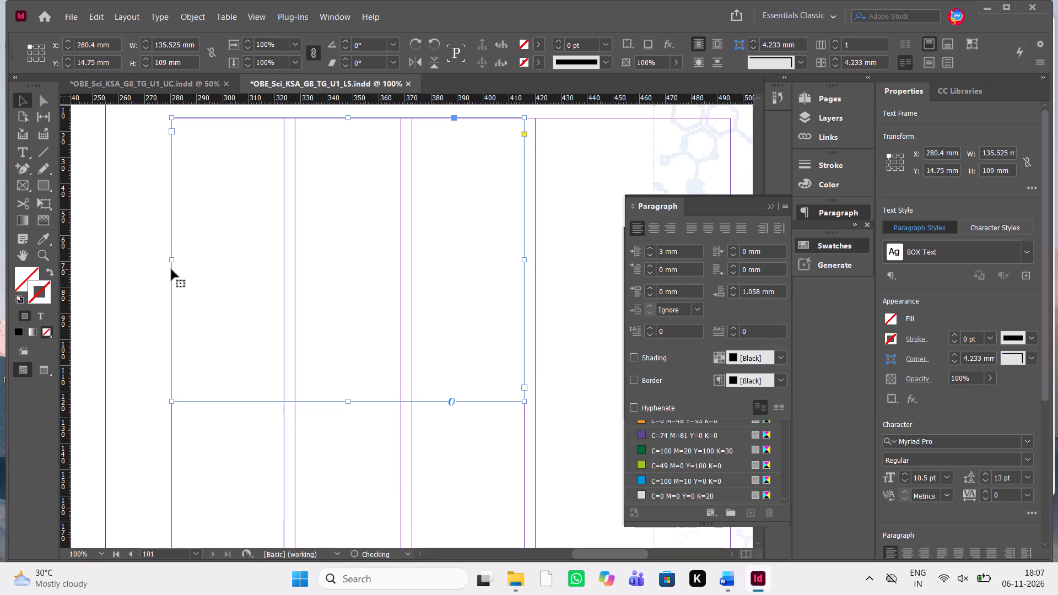
key(Down)
key(x)
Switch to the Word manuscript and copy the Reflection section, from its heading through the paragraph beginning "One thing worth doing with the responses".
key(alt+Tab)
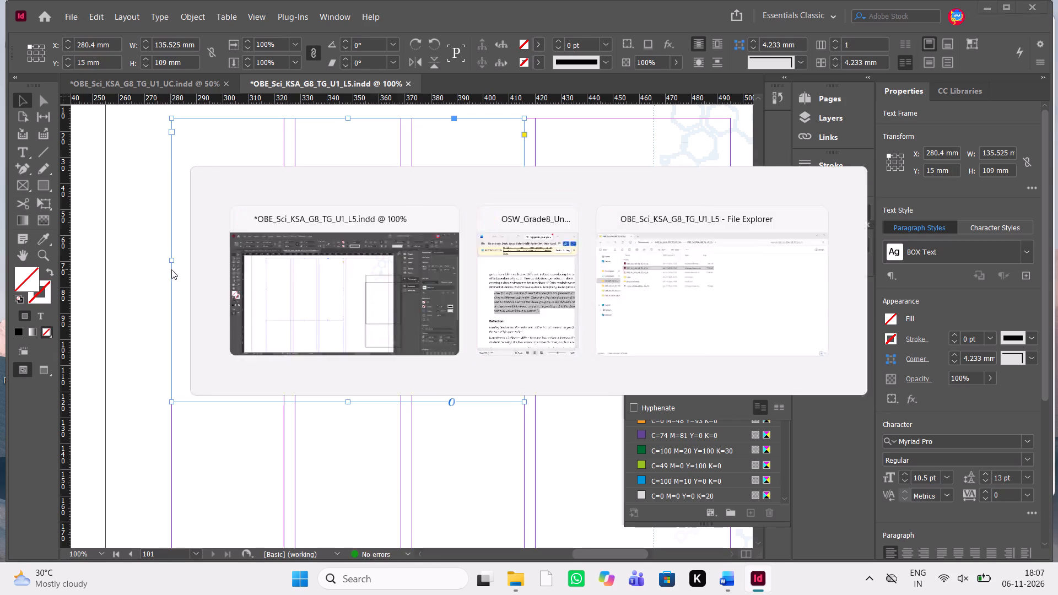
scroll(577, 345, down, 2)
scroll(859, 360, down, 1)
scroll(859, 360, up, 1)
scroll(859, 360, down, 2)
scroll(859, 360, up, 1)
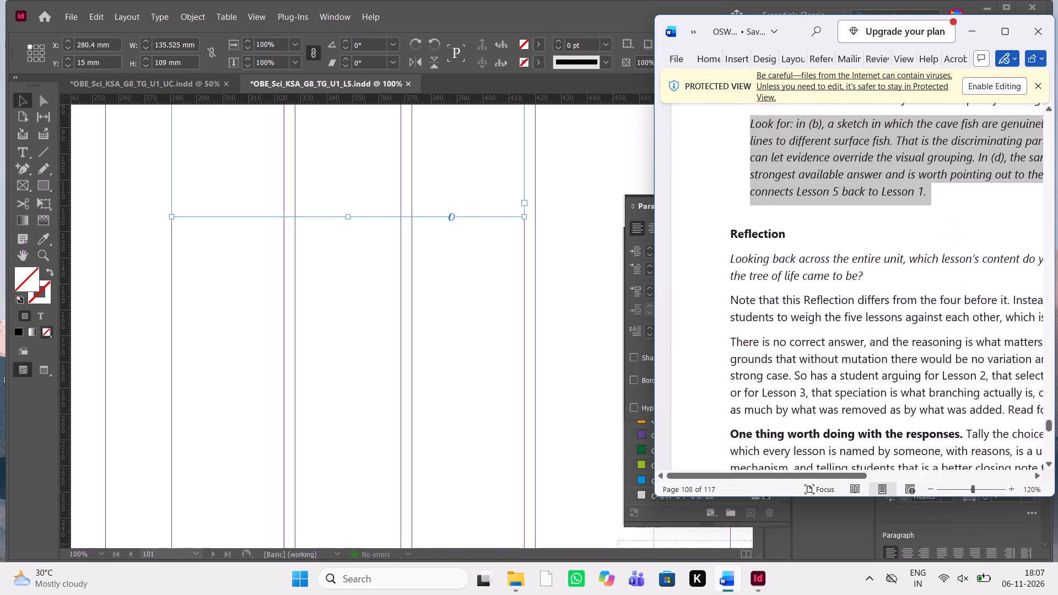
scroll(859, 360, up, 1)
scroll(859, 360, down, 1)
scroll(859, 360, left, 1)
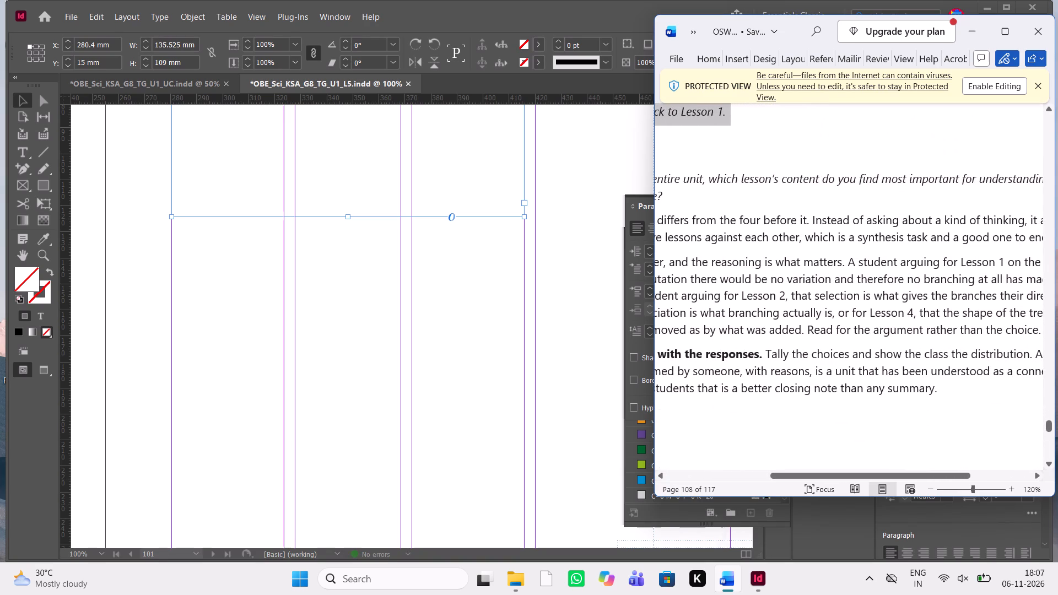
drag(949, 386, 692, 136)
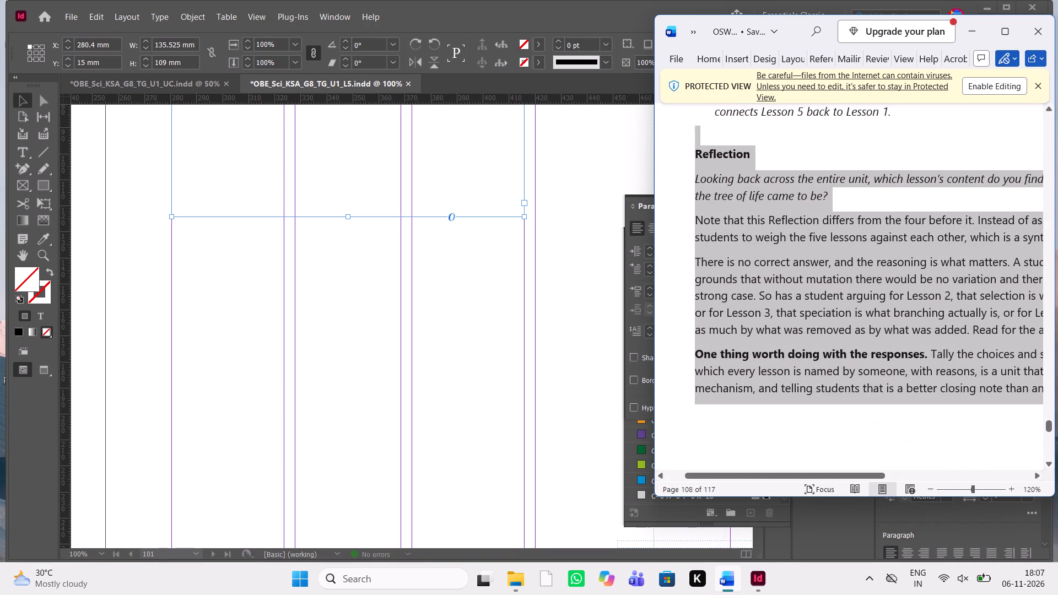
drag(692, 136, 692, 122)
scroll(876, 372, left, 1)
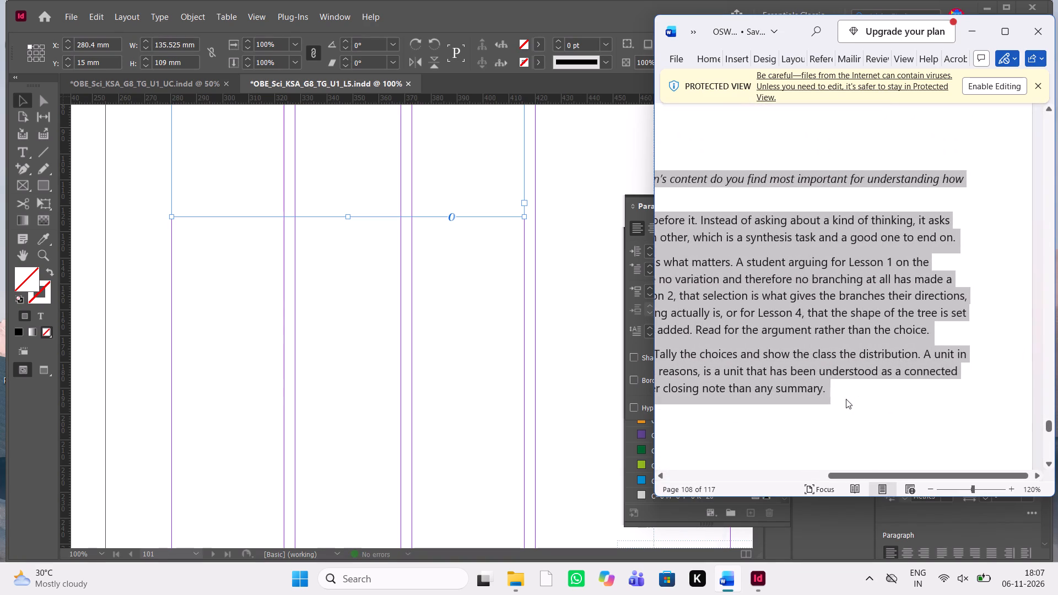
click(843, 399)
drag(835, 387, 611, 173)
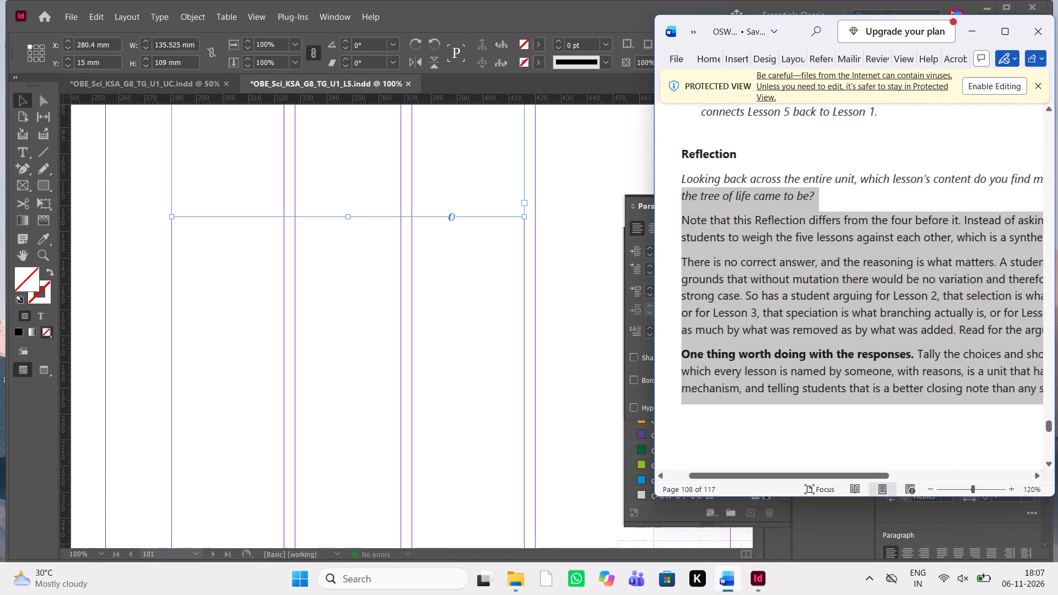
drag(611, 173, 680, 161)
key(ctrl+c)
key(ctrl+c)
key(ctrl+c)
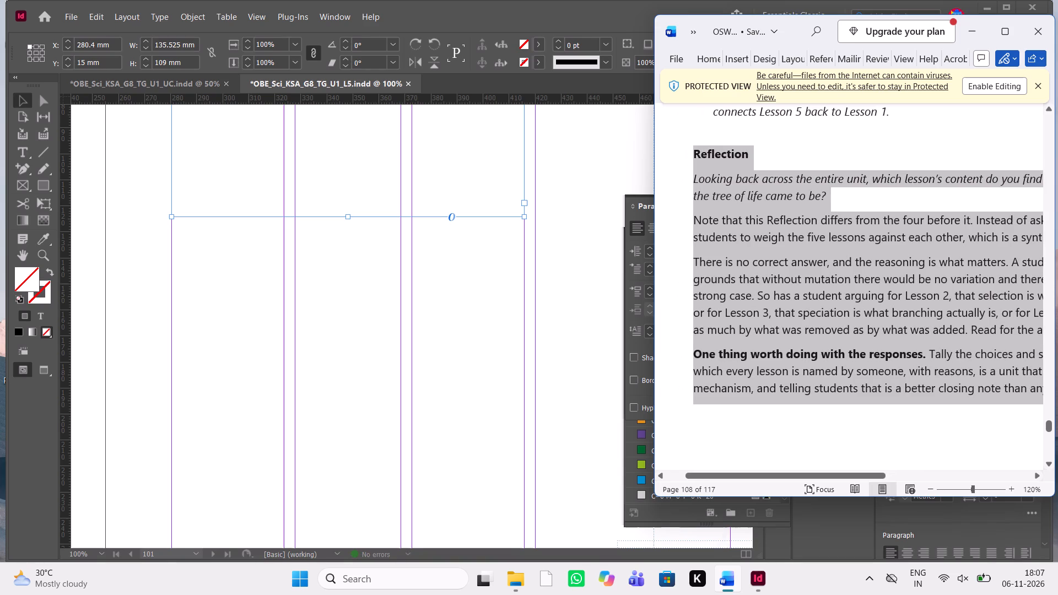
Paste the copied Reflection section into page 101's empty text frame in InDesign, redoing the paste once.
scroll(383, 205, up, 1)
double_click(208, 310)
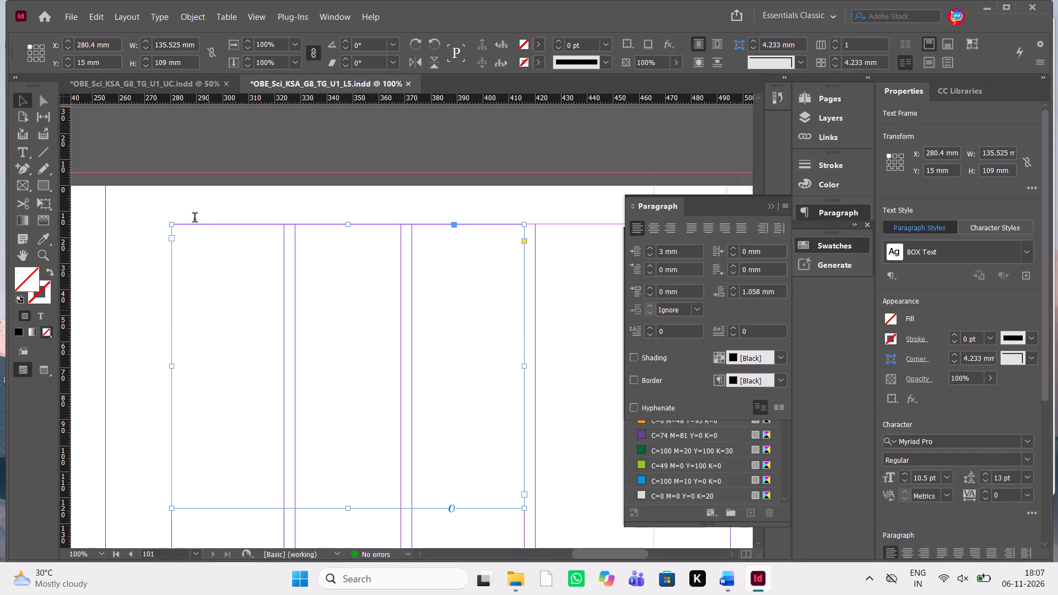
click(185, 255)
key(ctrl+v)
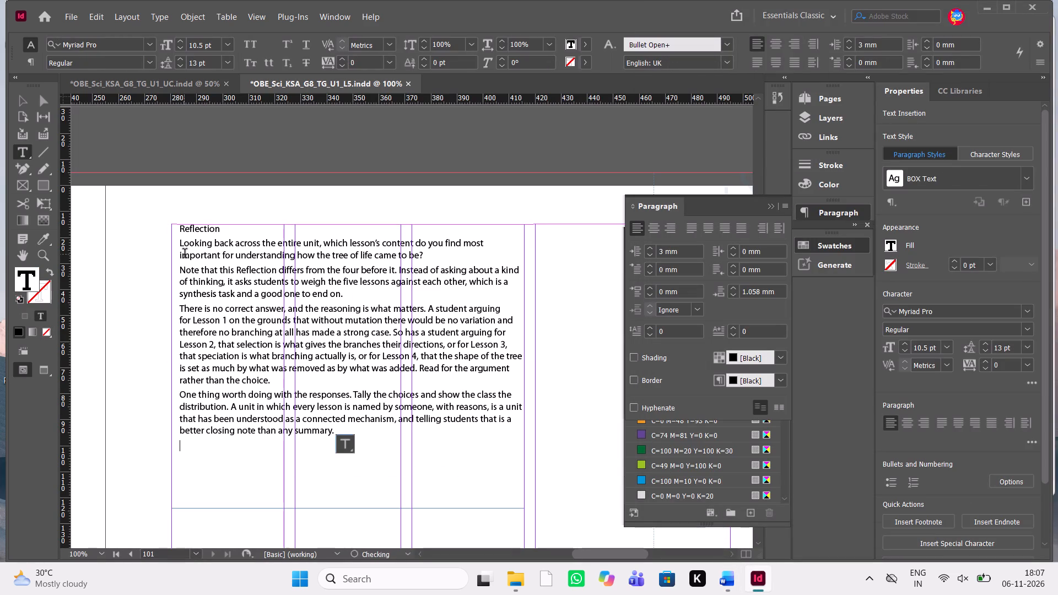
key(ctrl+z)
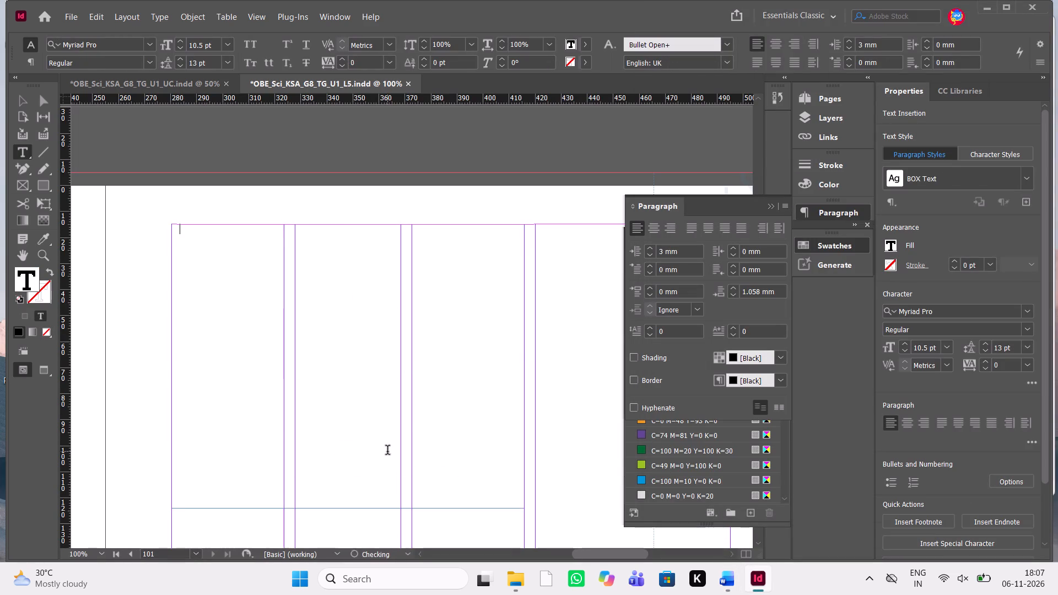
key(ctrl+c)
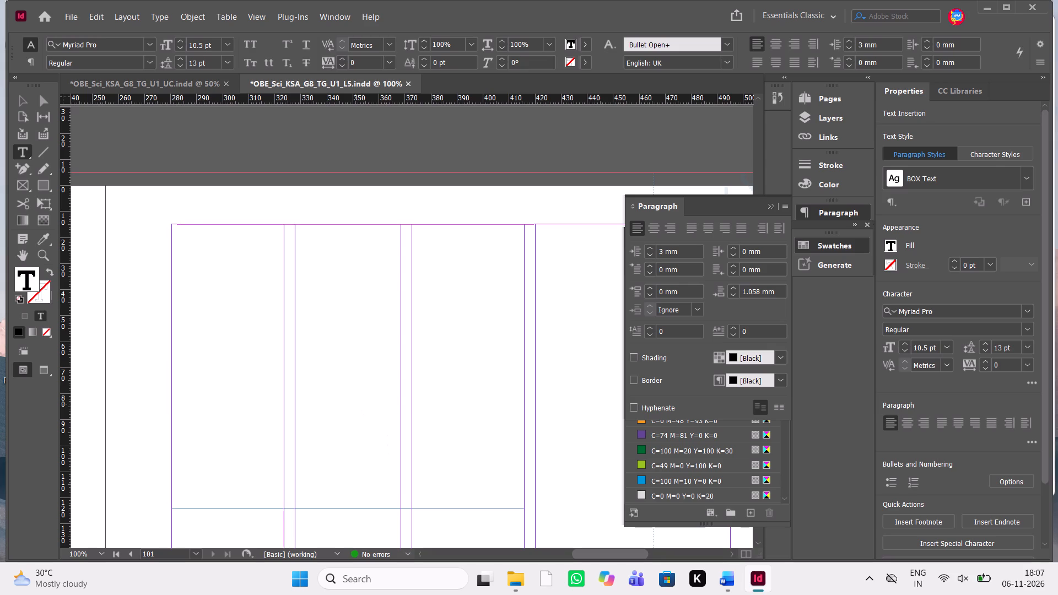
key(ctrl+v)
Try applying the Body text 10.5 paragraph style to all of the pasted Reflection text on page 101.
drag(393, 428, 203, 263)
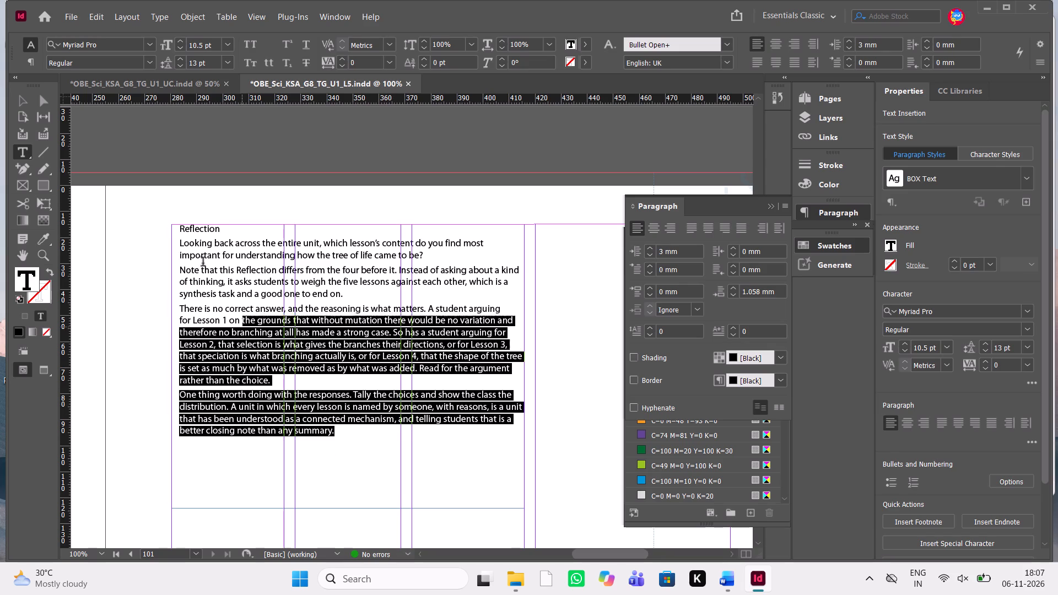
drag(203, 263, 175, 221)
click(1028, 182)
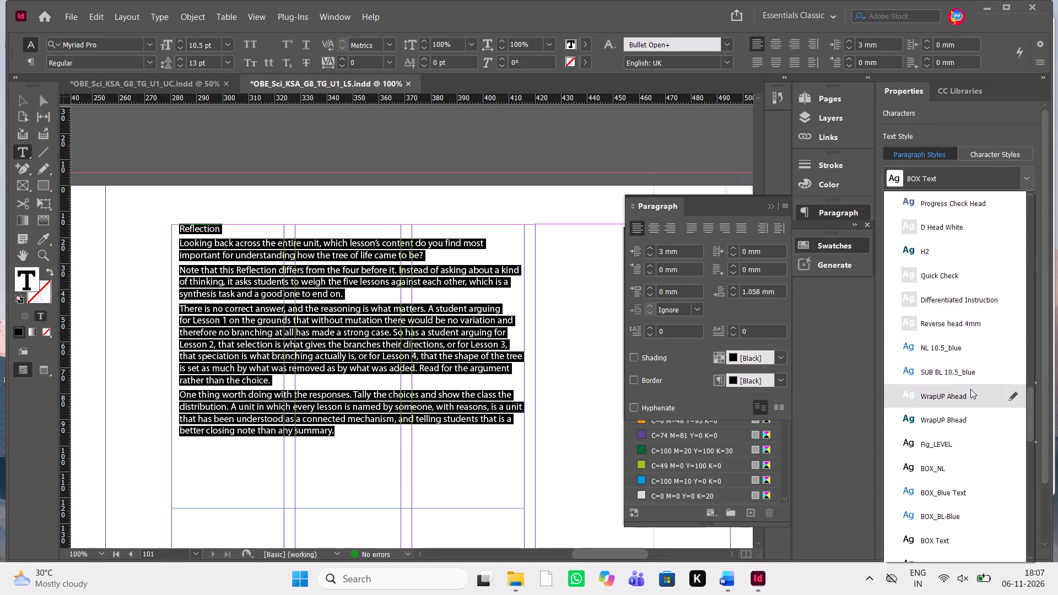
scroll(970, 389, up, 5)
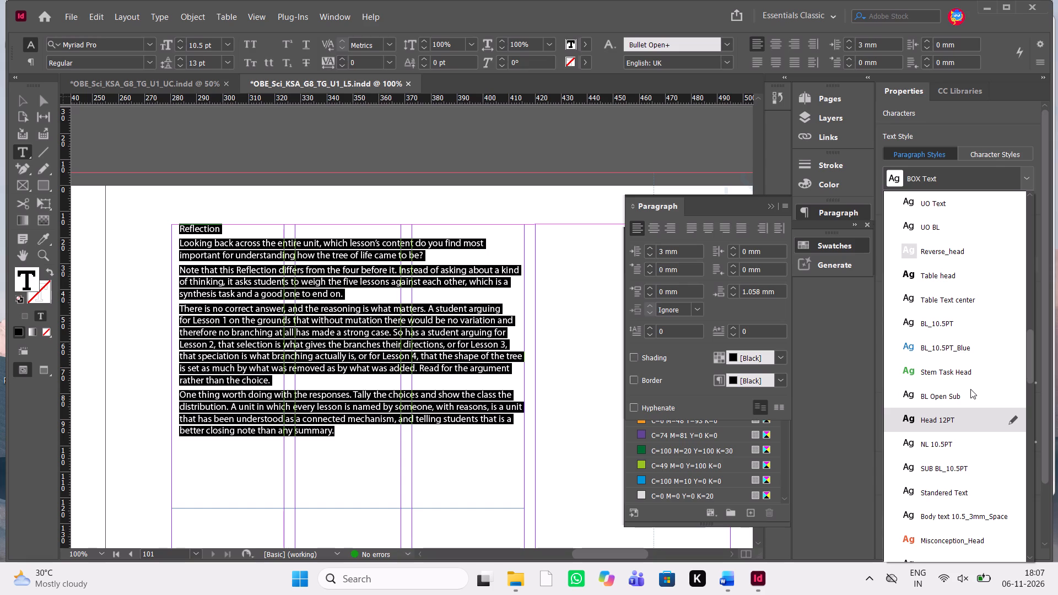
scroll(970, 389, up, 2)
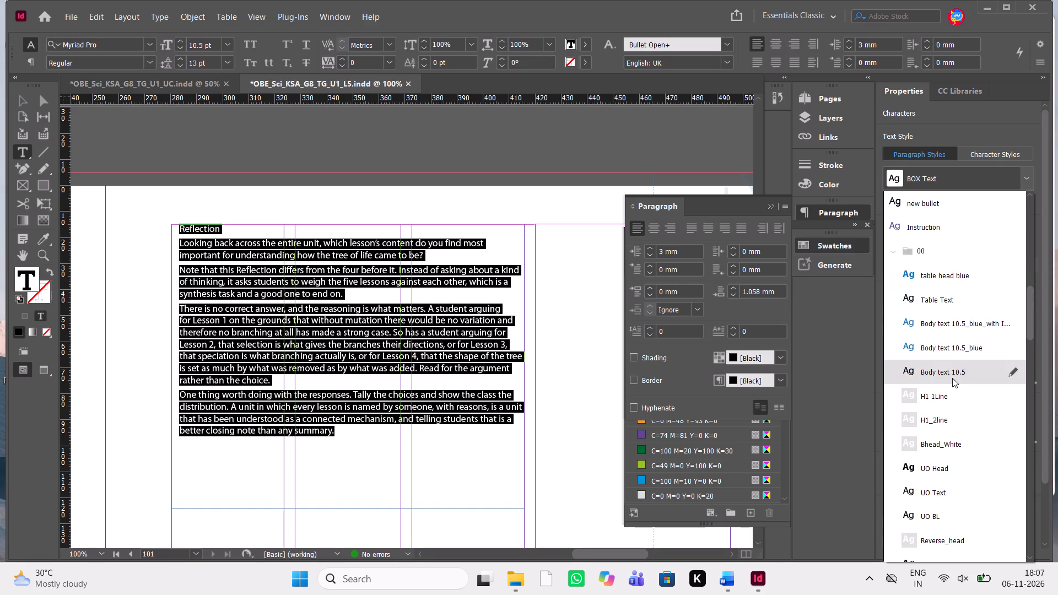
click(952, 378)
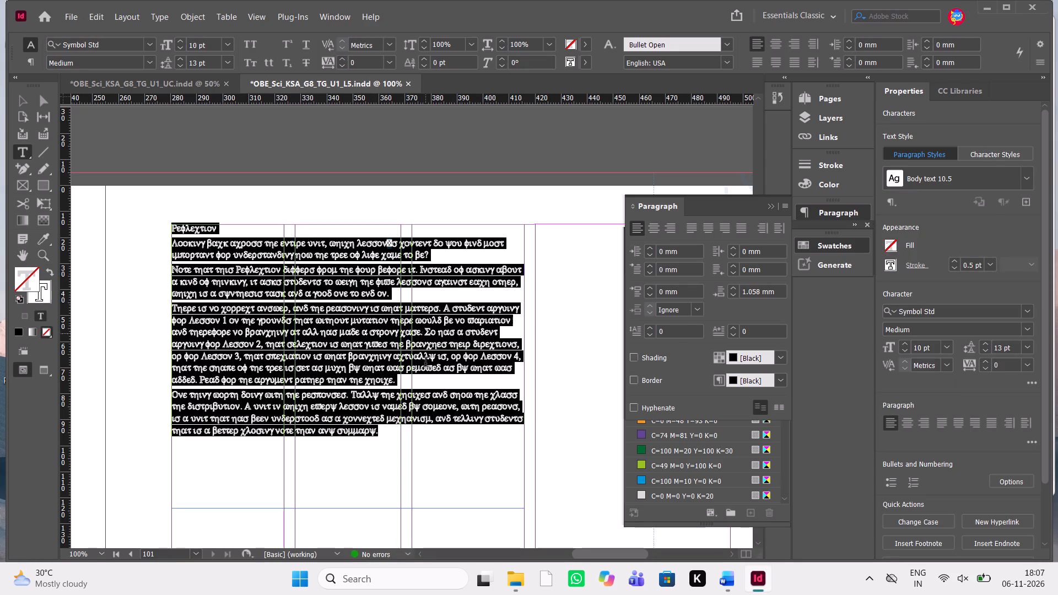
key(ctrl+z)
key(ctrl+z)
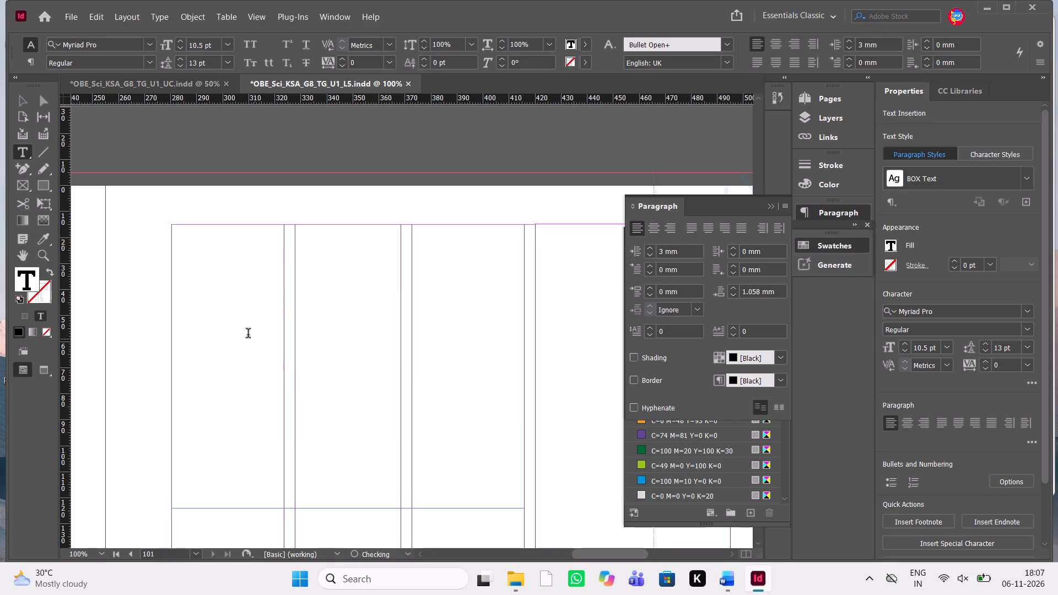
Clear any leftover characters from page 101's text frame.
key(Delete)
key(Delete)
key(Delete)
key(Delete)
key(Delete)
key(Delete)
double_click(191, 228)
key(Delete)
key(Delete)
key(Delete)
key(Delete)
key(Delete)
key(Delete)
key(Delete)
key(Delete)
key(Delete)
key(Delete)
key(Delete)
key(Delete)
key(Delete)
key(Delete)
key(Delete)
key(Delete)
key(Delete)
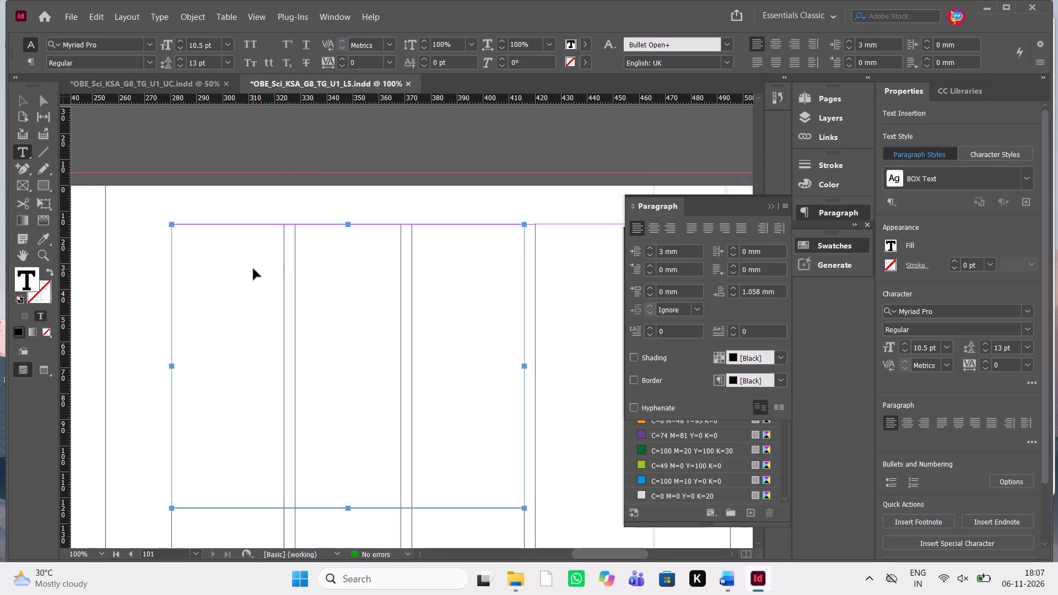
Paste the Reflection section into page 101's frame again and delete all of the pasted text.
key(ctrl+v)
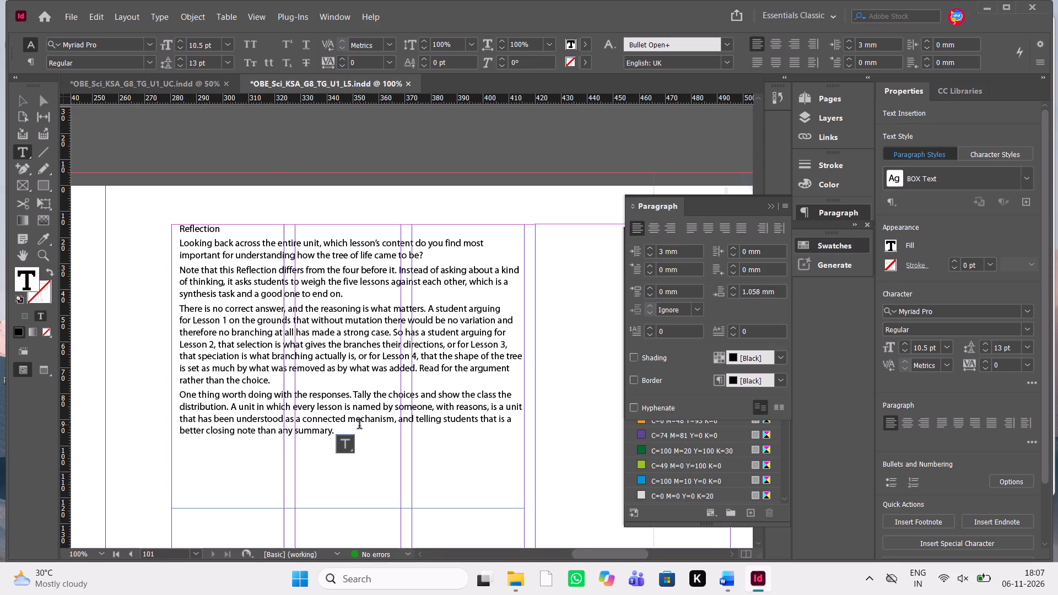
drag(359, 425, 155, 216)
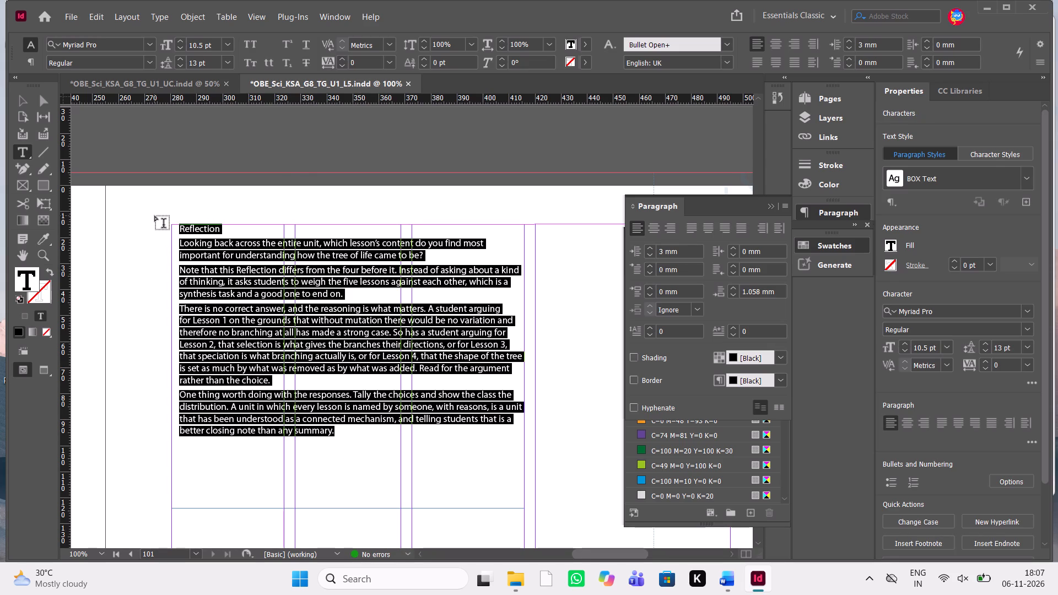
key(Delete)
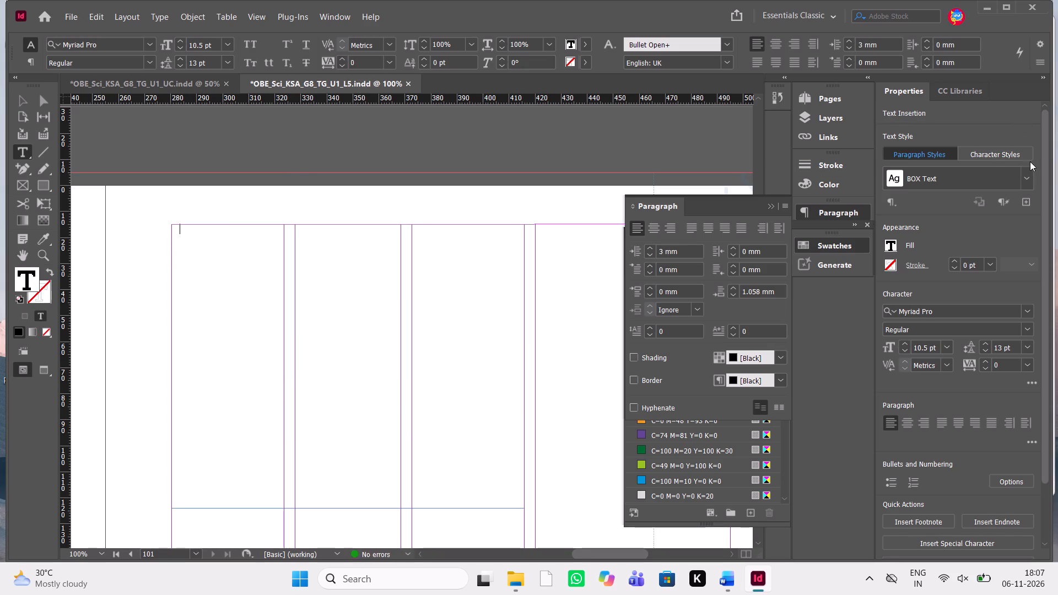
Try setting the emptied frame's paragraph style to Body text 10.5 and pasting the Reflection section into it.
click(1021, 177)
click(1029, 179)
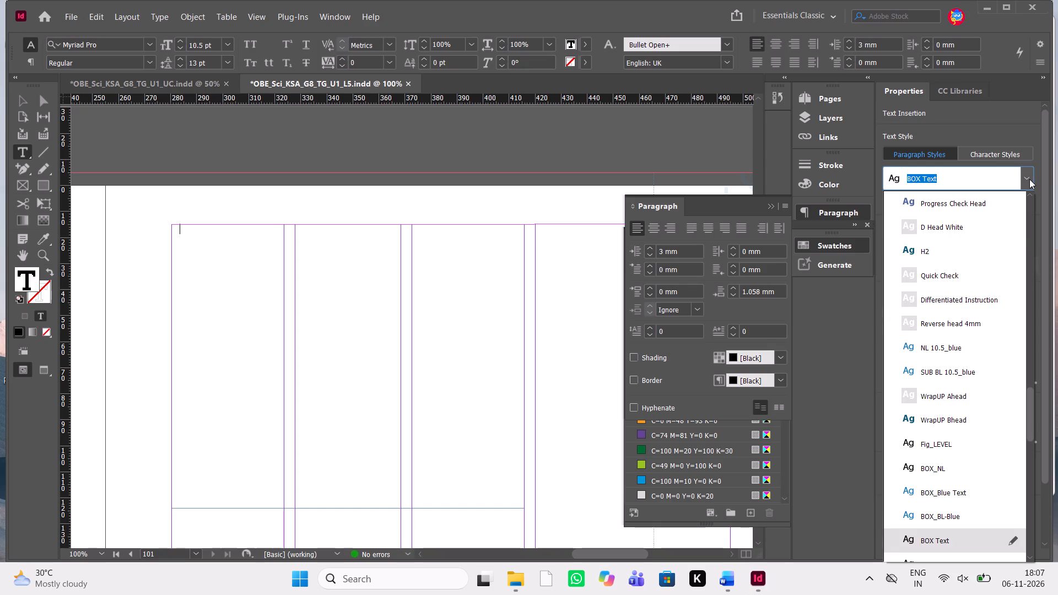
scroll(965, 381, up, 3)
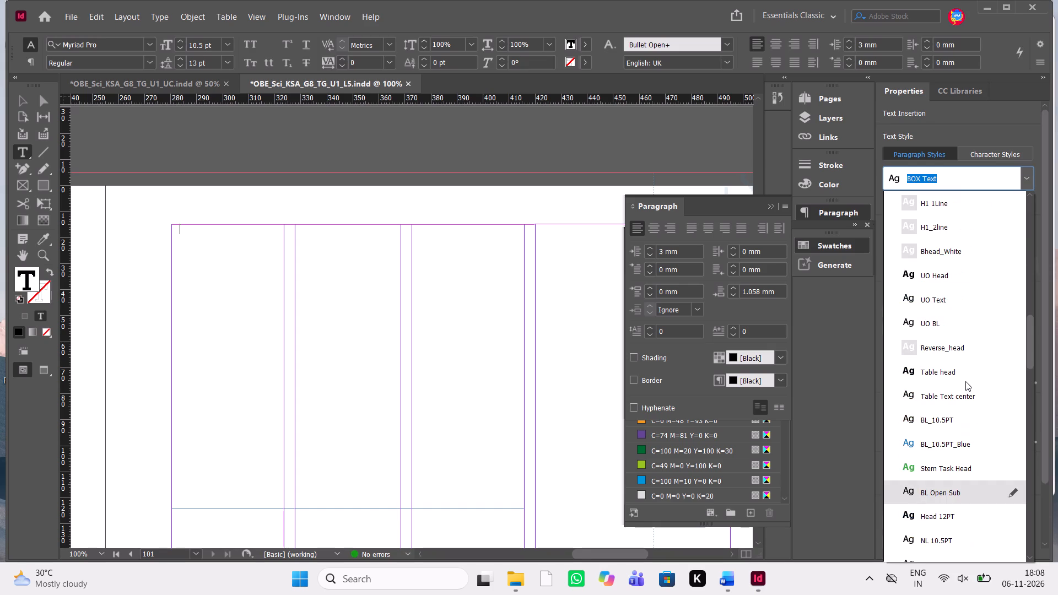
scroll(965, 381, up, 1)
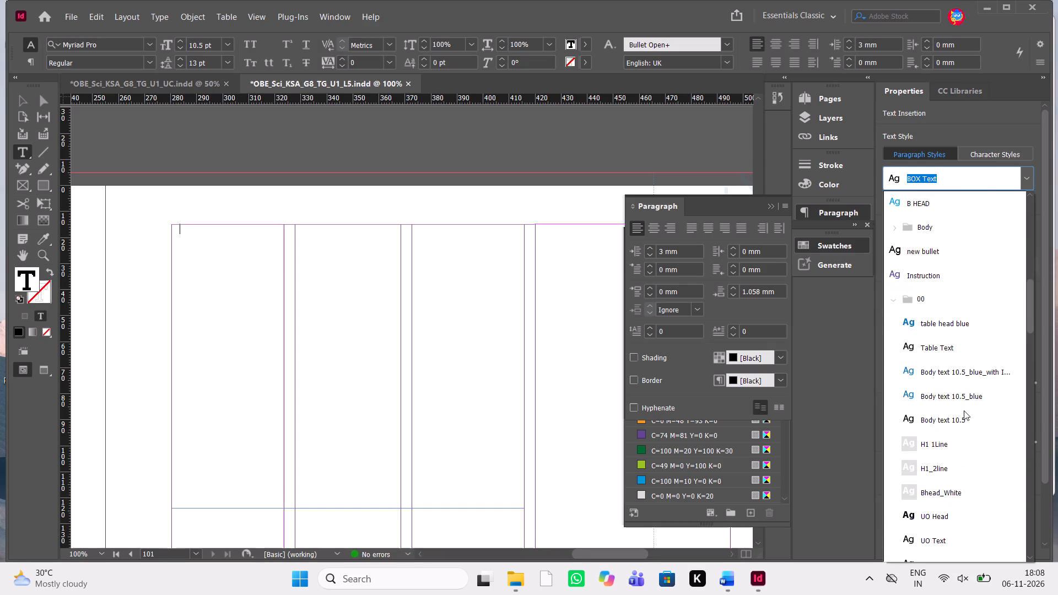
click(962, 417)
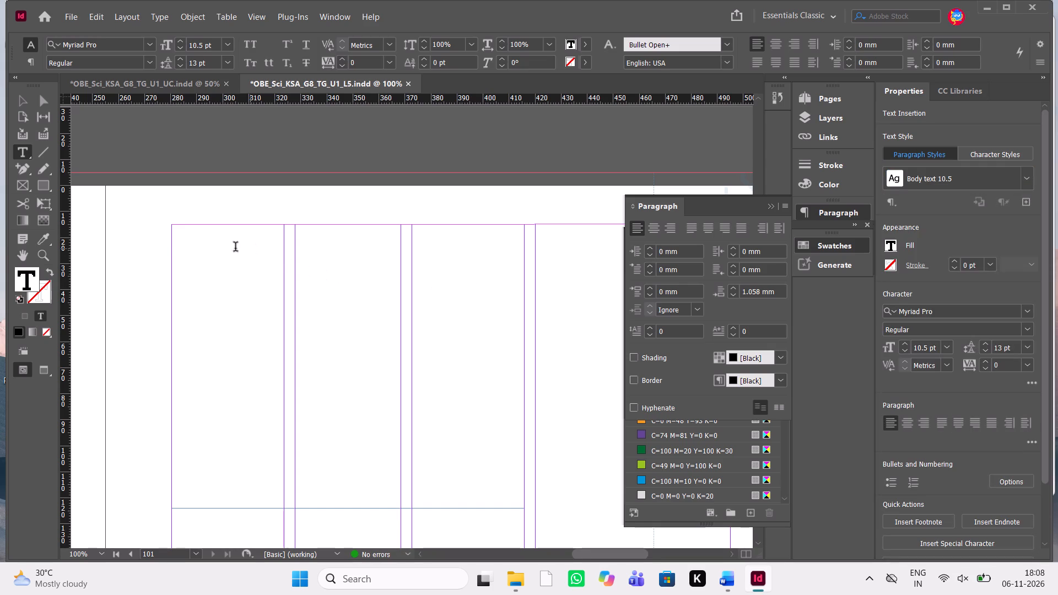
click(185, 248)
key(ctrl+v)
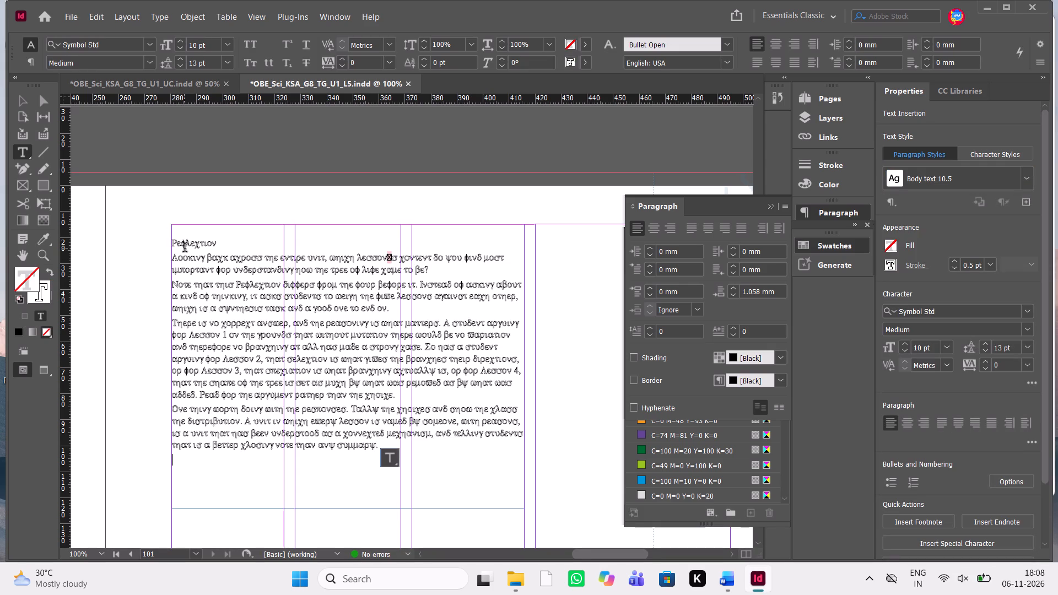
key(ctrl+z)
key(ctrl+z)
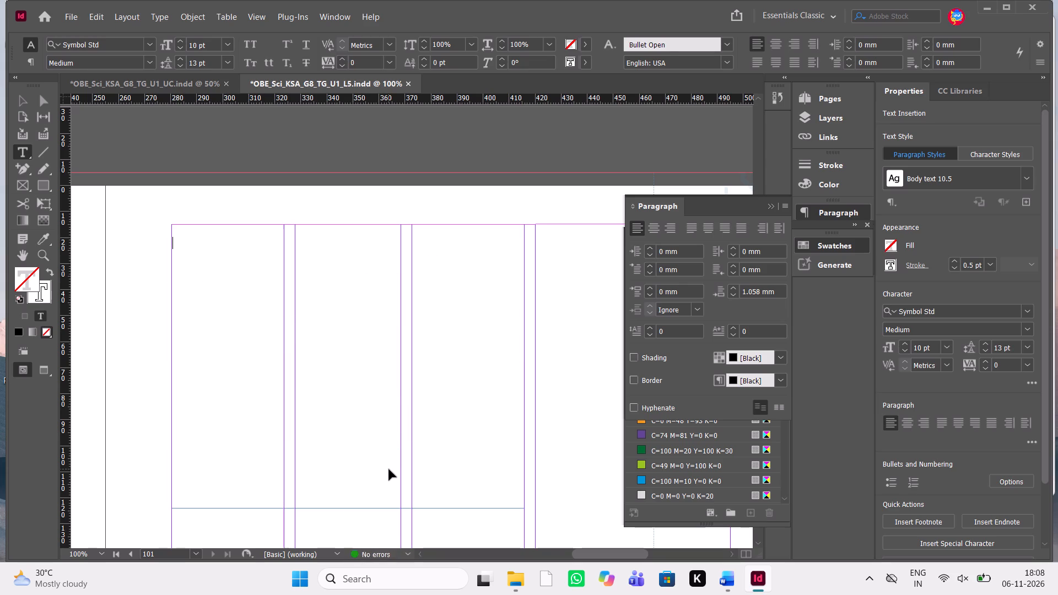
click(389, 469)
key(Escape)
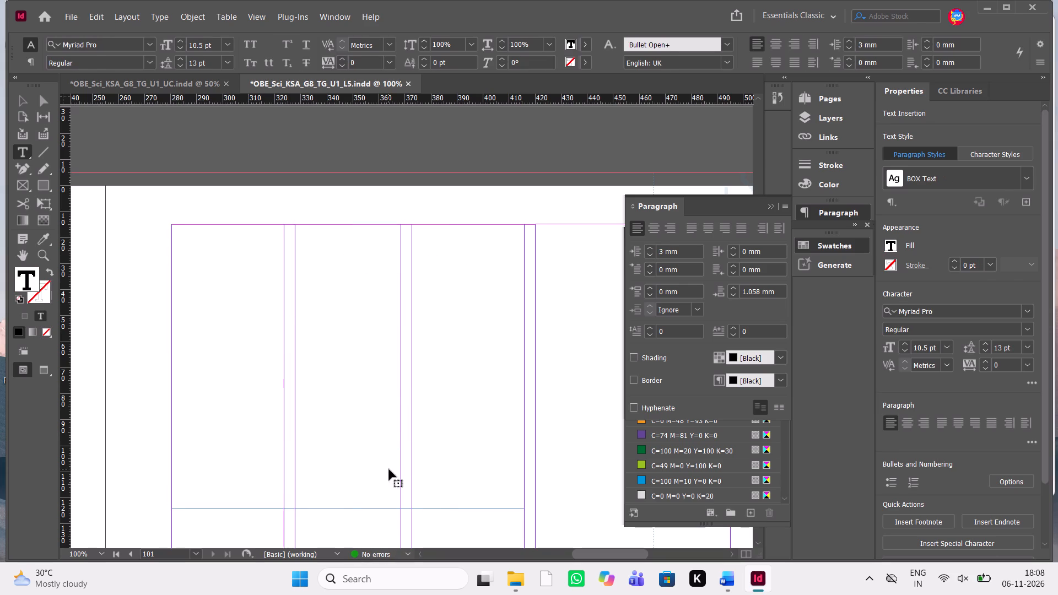
Delete the empty text frame from page 101.
drag(148, 232, 382, 405)
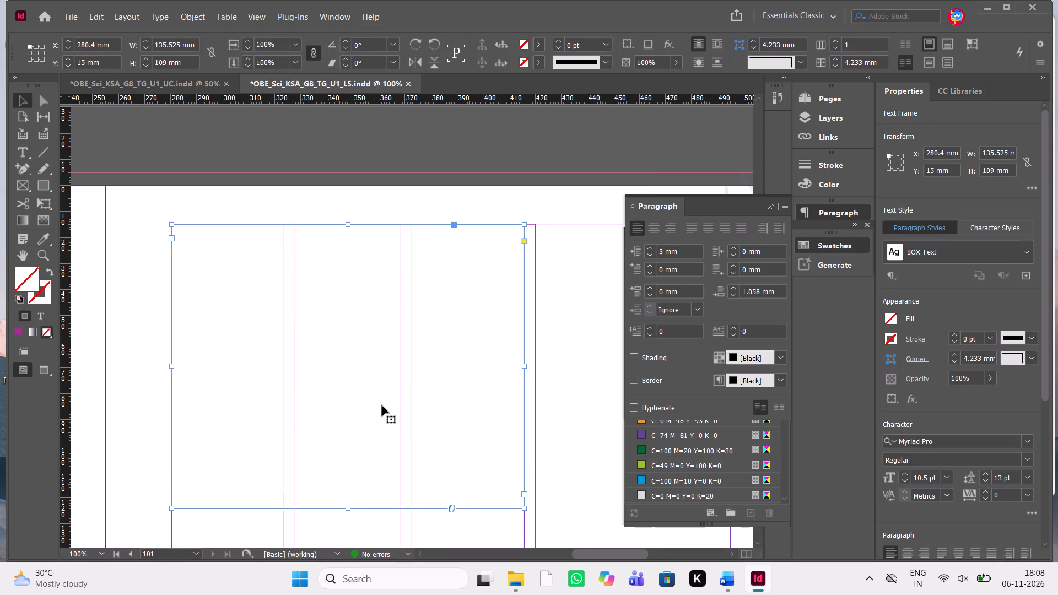
key(Delete)
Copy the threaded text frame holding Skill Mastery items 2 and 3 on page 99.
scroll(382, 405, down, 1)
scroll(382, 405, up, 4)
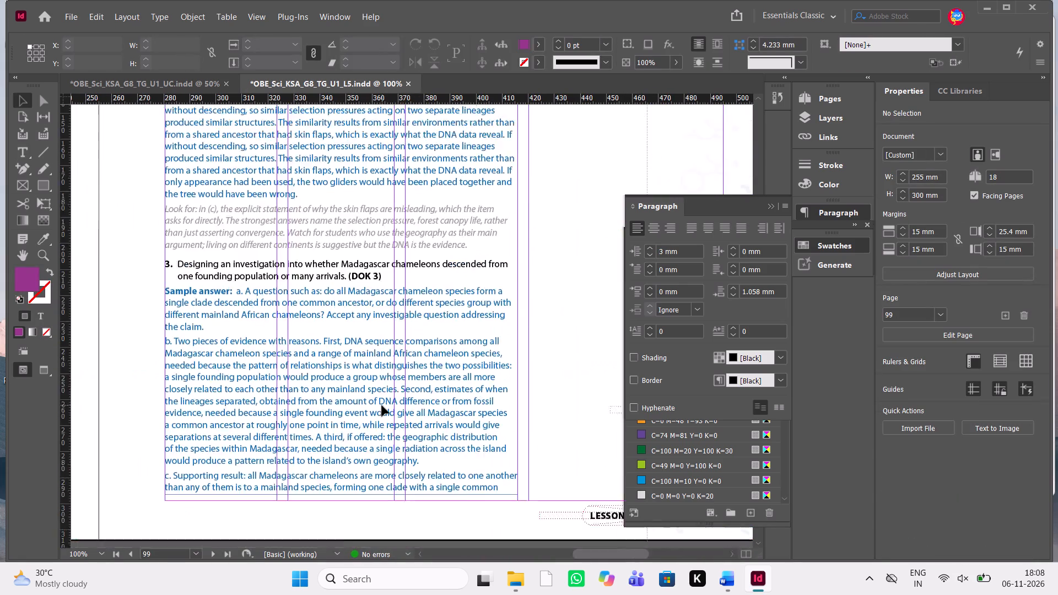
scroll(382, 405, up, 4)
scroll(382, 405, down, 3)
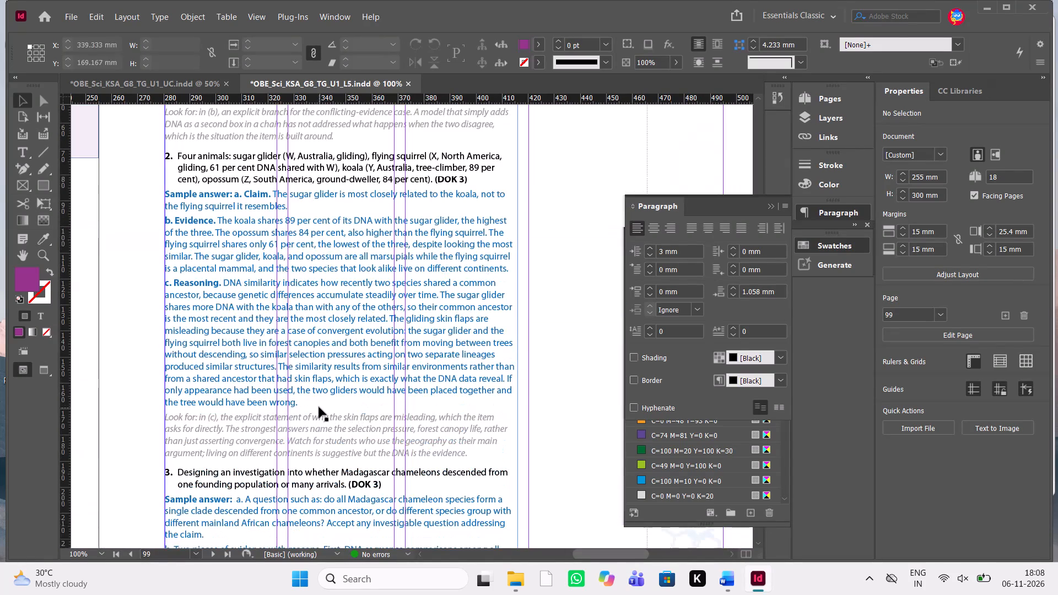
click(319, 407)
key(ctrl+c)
Cut the "Reflection — Sample Discussion" text frame from the pasteboard beside page 99.
ctrl+scroll(319, 407, down, 1)
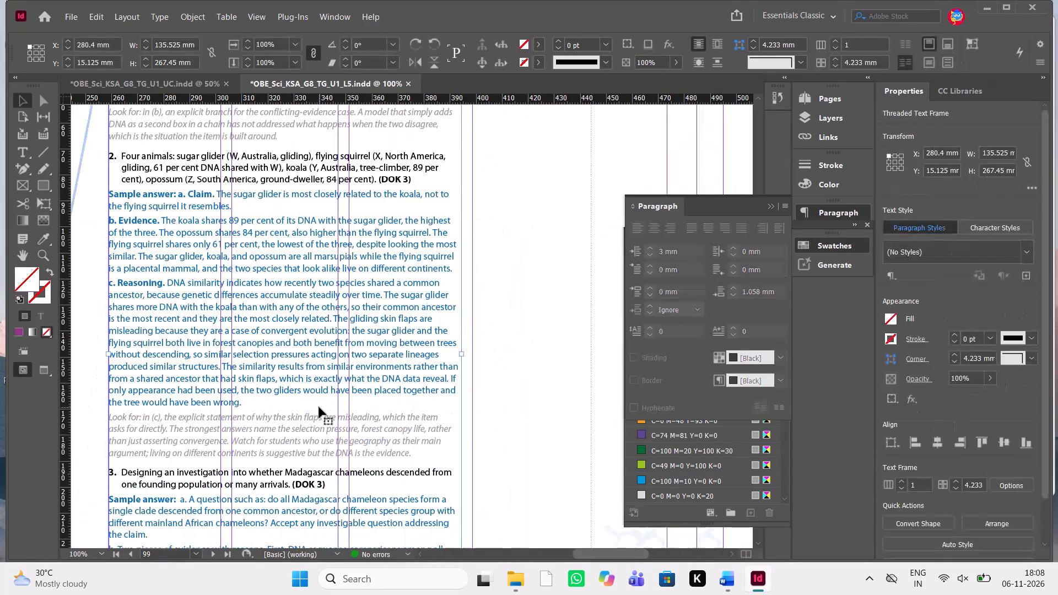
ctrl+scroll(319, 407, down, 3)
scroll(319, 407, up, 4)
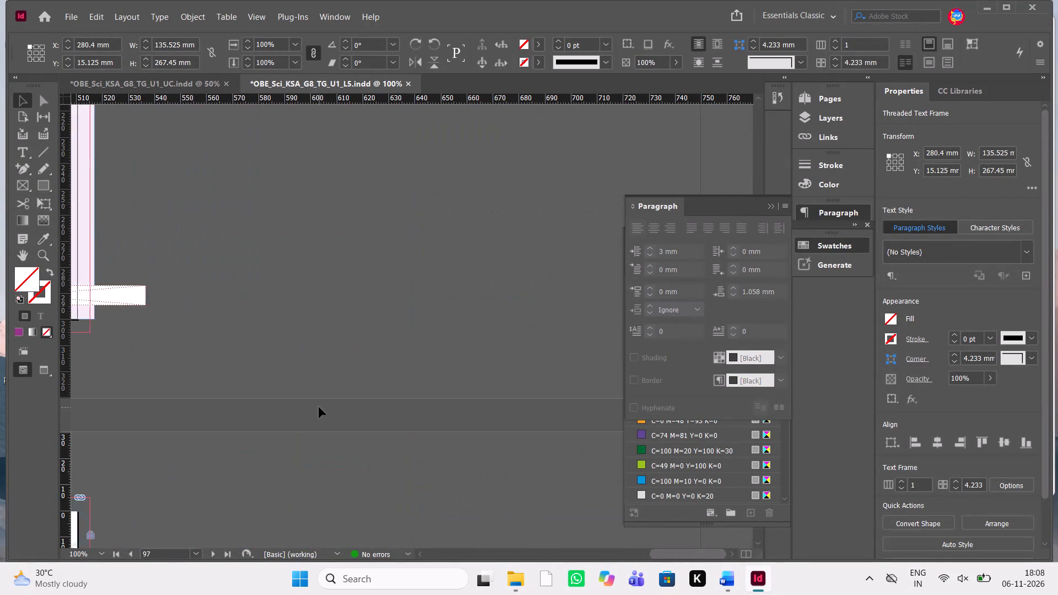
scroll(319, 407, down, 1)
drag(164, 255, 359, 425)
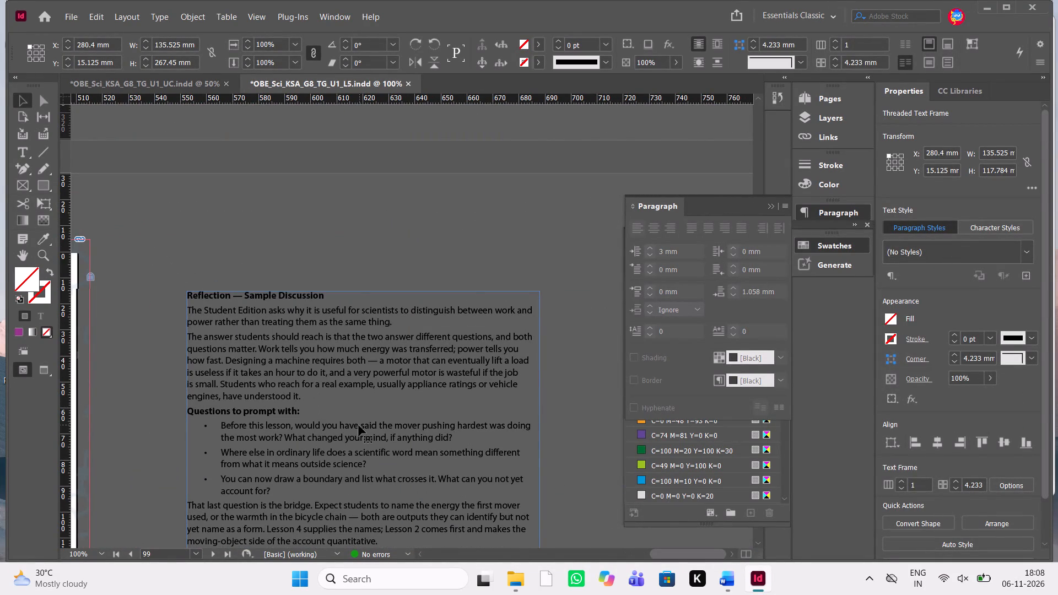
key(ctrl+x)
Paste the "Reflection — Sample Discussion" frame onto page 101 and align it to the top inner margin corner at X 280.4 mm, Y 15 mm.
scroll(359, 425, down, 3)
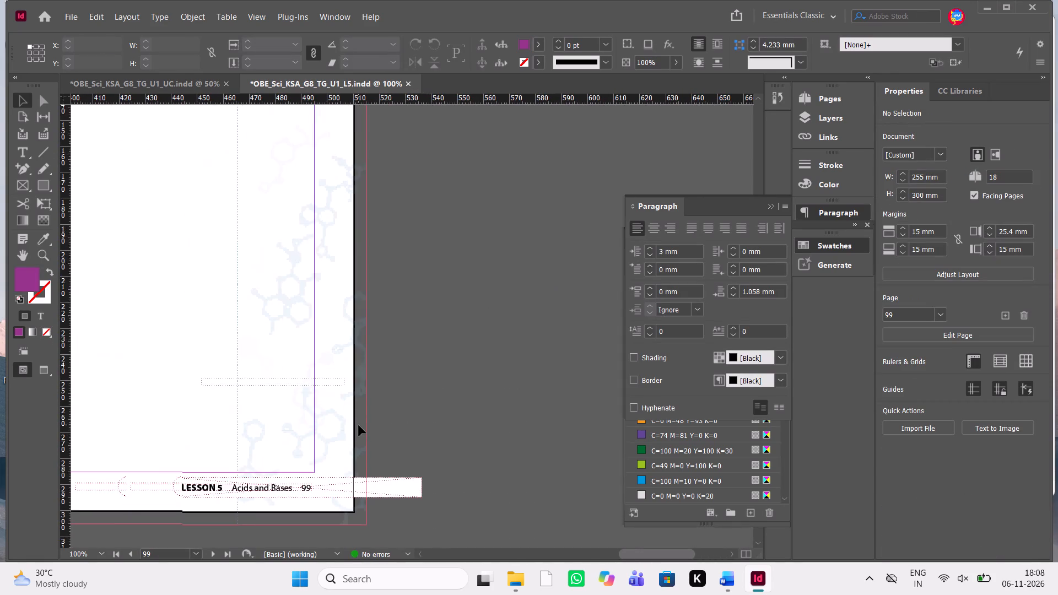
scroll(359, 425, up, 1)
scroll(359, 425, down, 3)
key(ctrl+v)
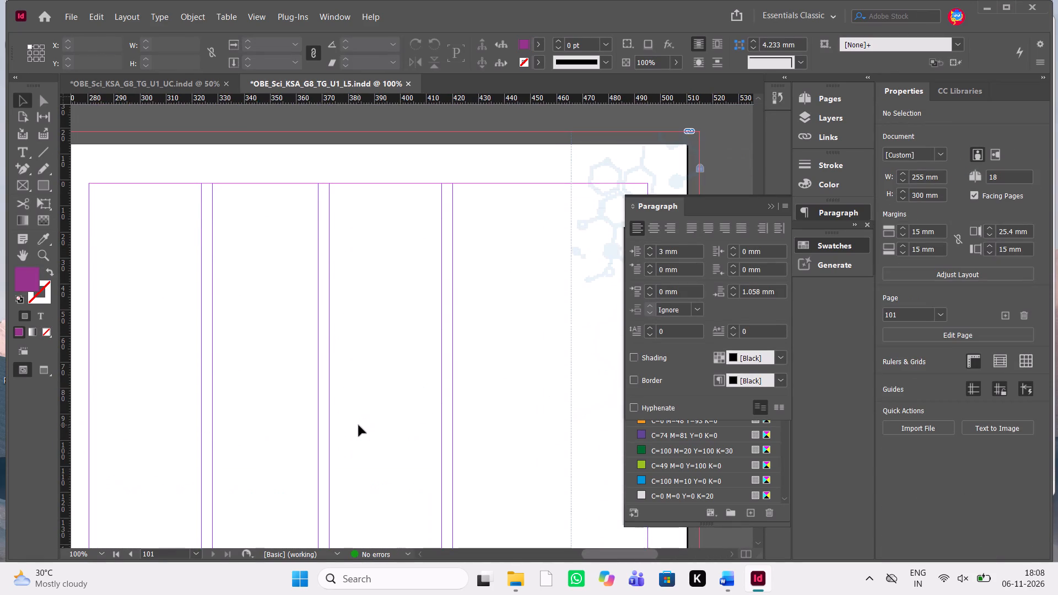
drag(328, 381, 258, 402)
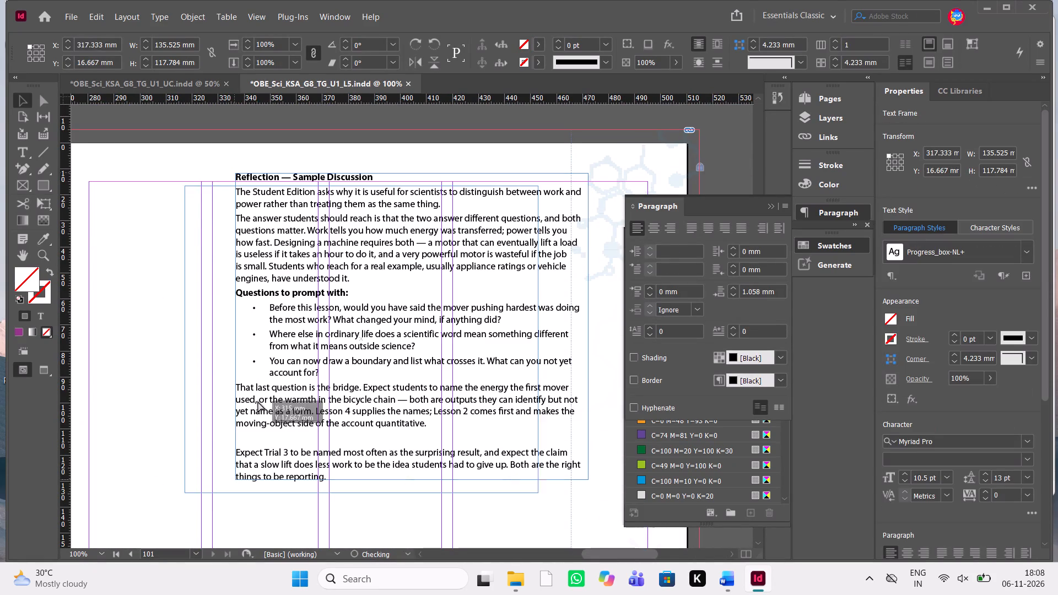
drag(258, 402, 180, 388)
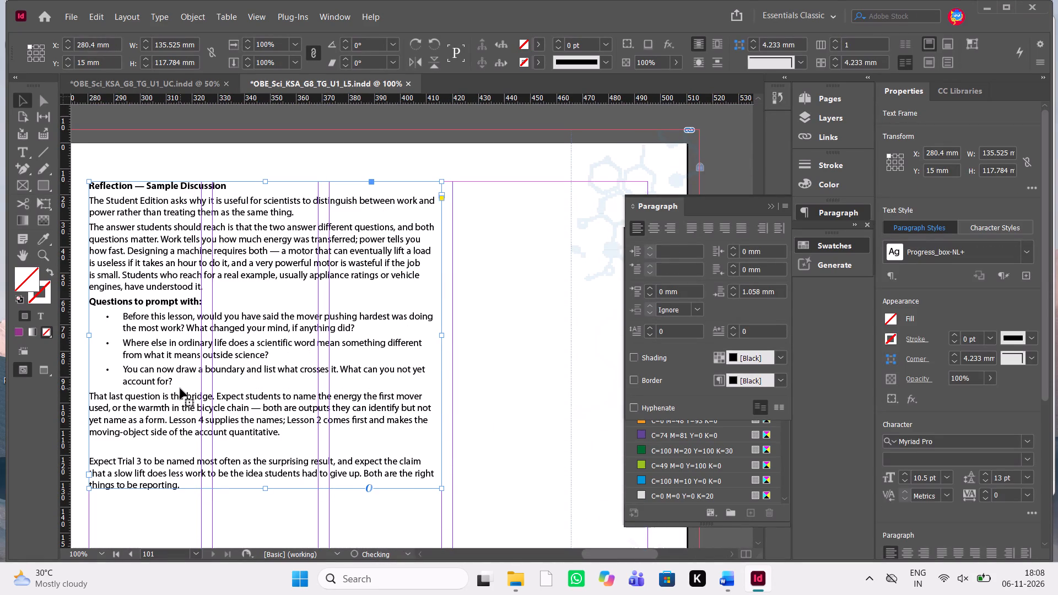